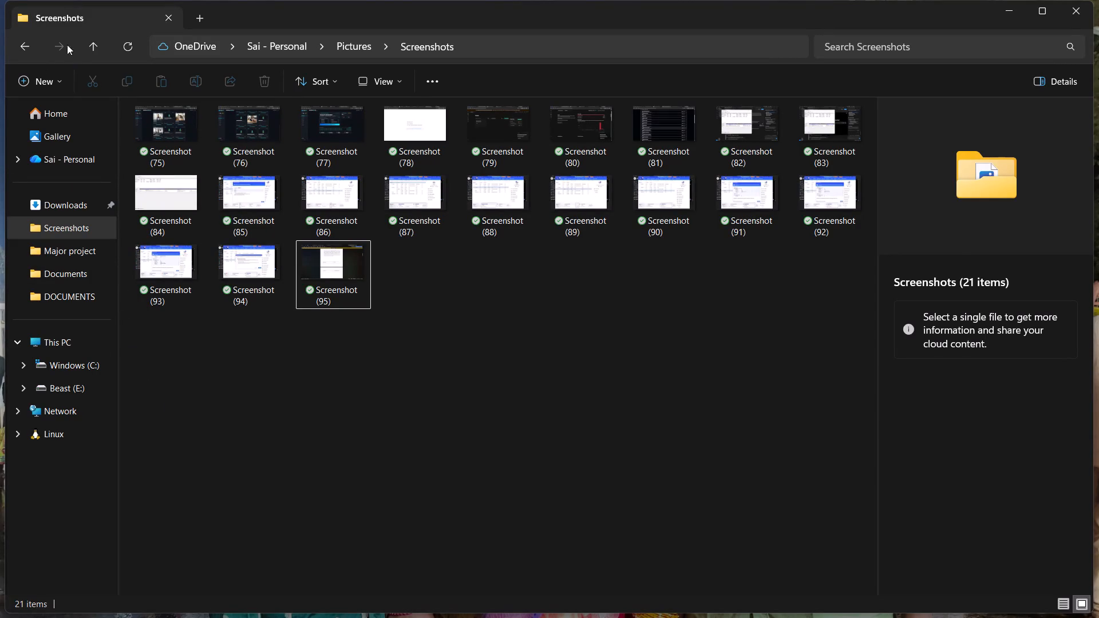
Open the most recently accessed Word document, the one stored in the DOCUMENTS folder on drive E:.
click(25, 44)
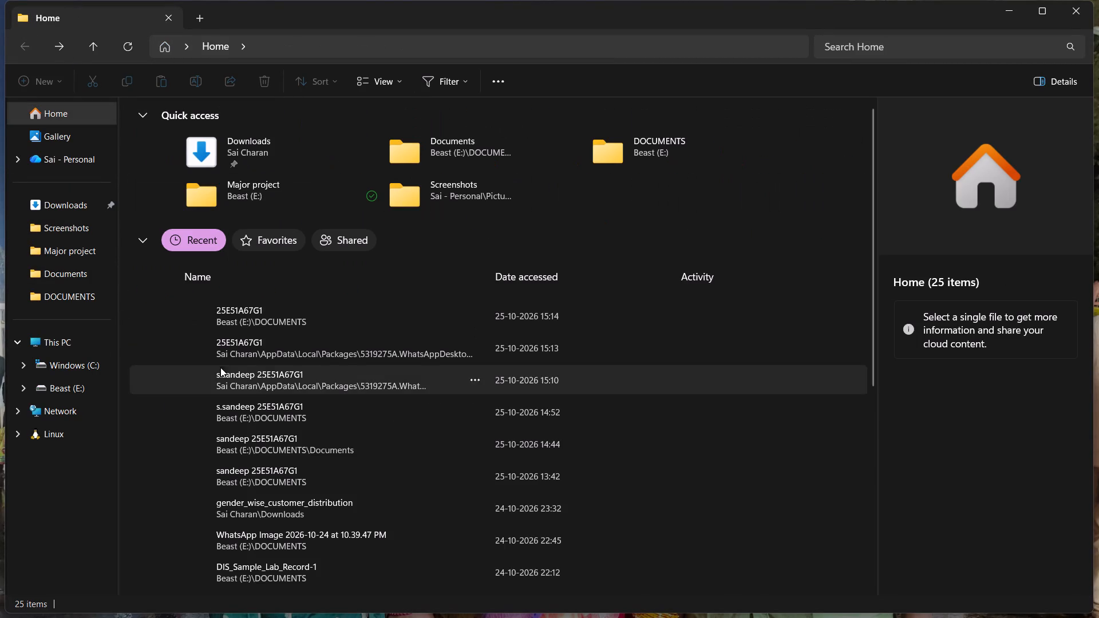
click(252, 322)
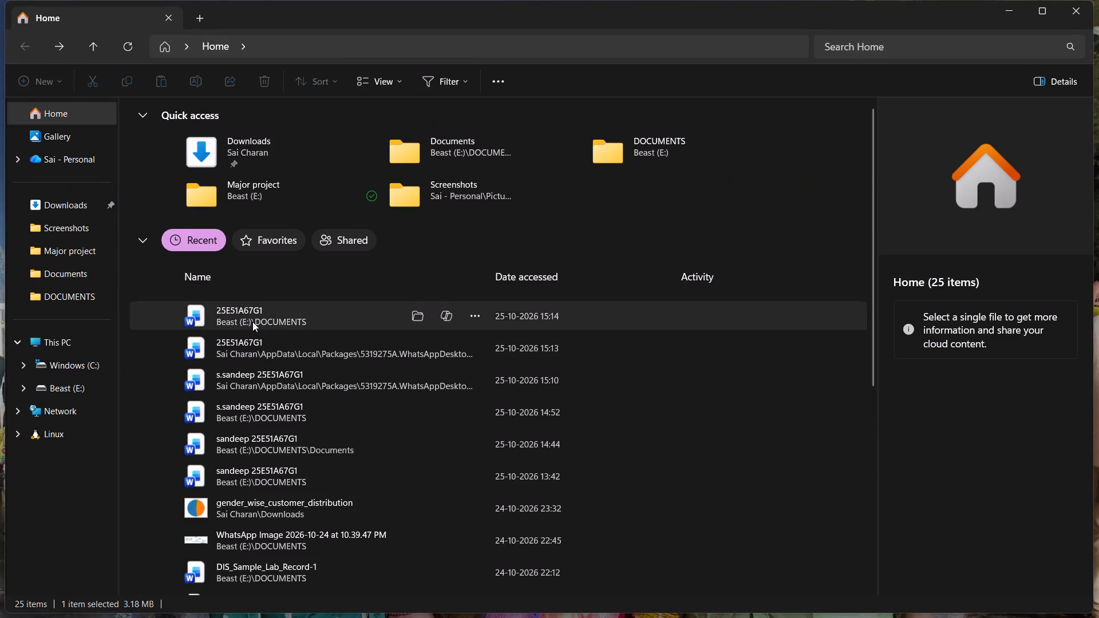
double_click(252, 322)
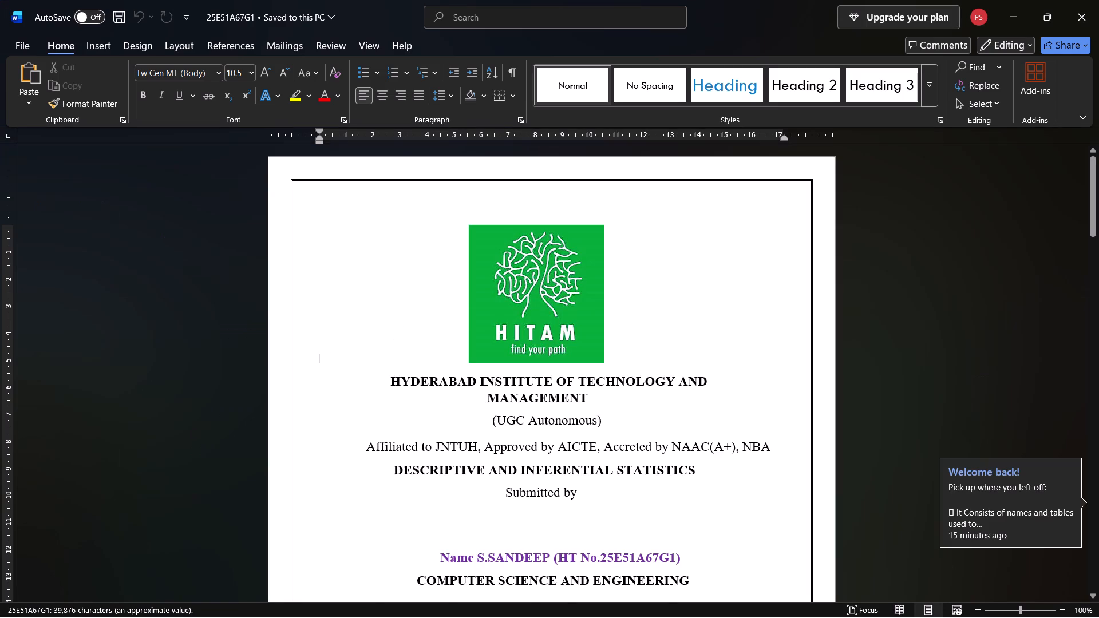
Look through the statistics lab record, from the case study backwards to the frequency polygon section, checking its pages and figures.
scroll(390, 330, down, 14)
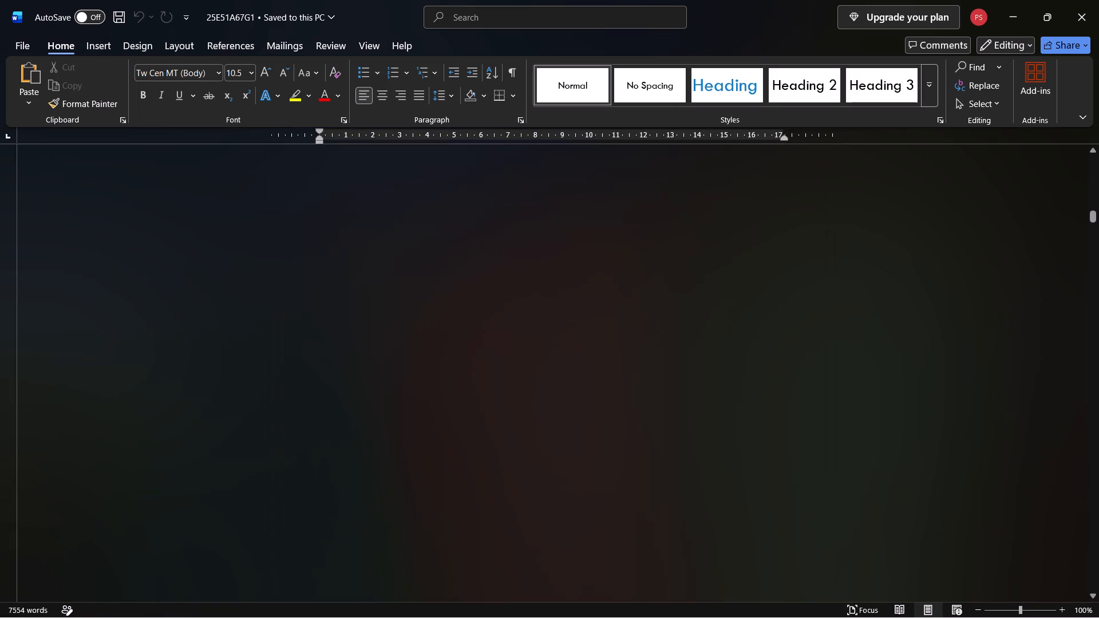
scroll(390, 330, down, 6)
scroll(390, 330, up, 4)
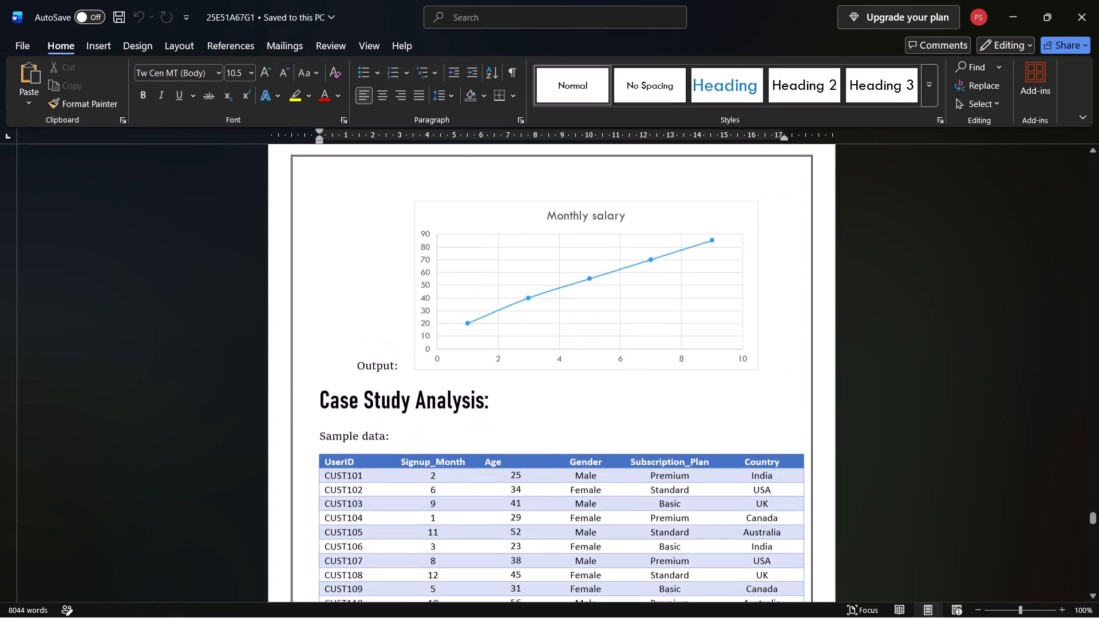
scroll(390, 330, up, 5)
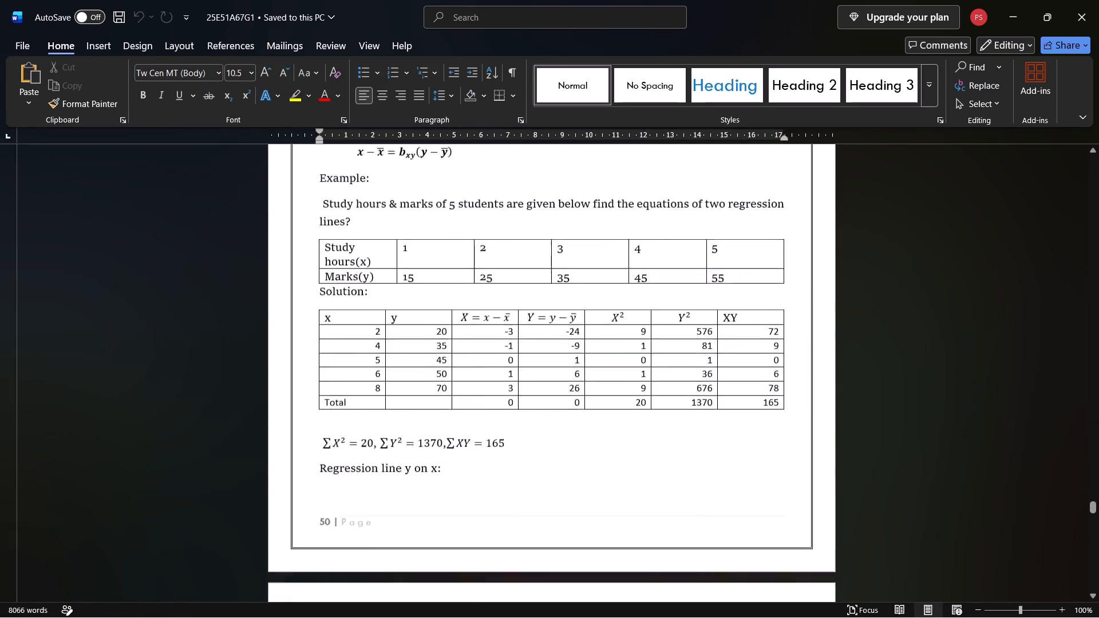
scroll(390, 330, up, 13)
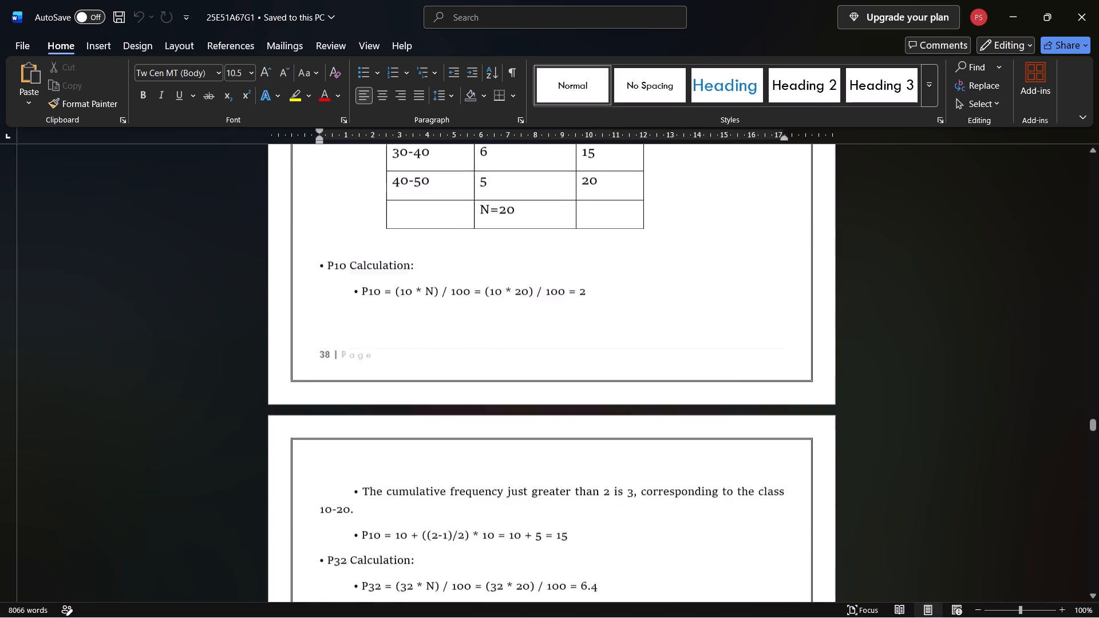
scroll(390, 330, up, 6)
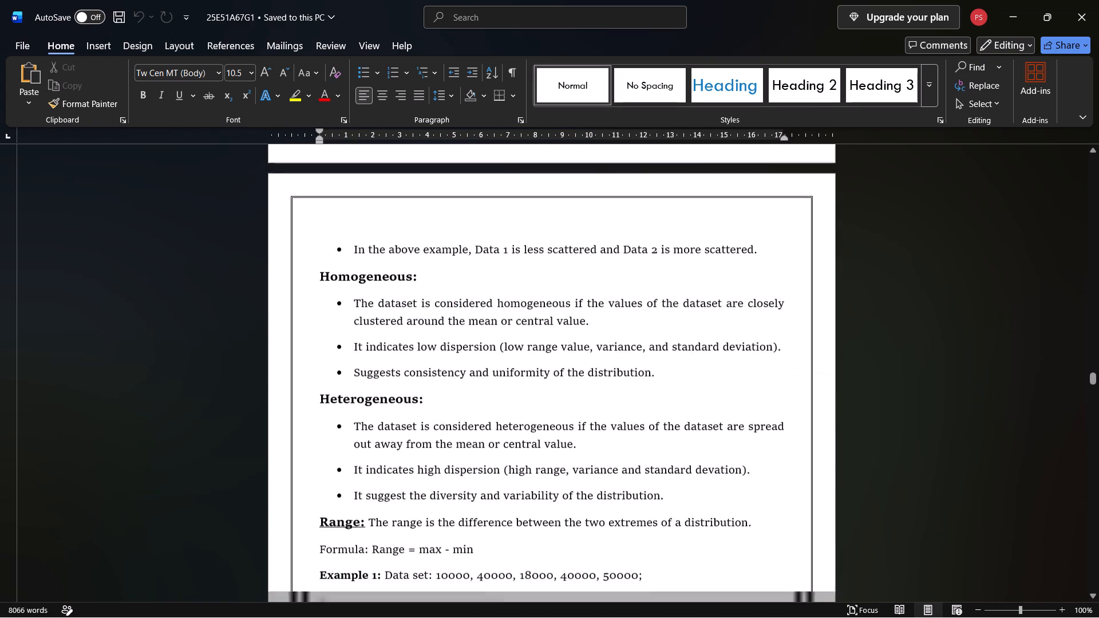
scroll(390, 330, up, 5)
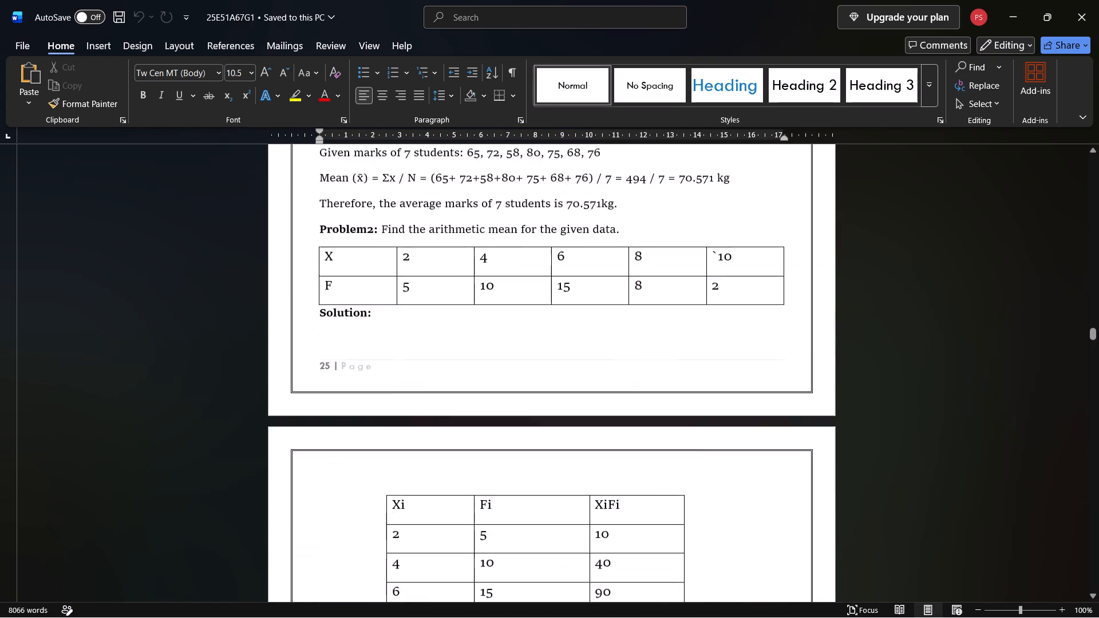
scroll(390, 330, up, 7)
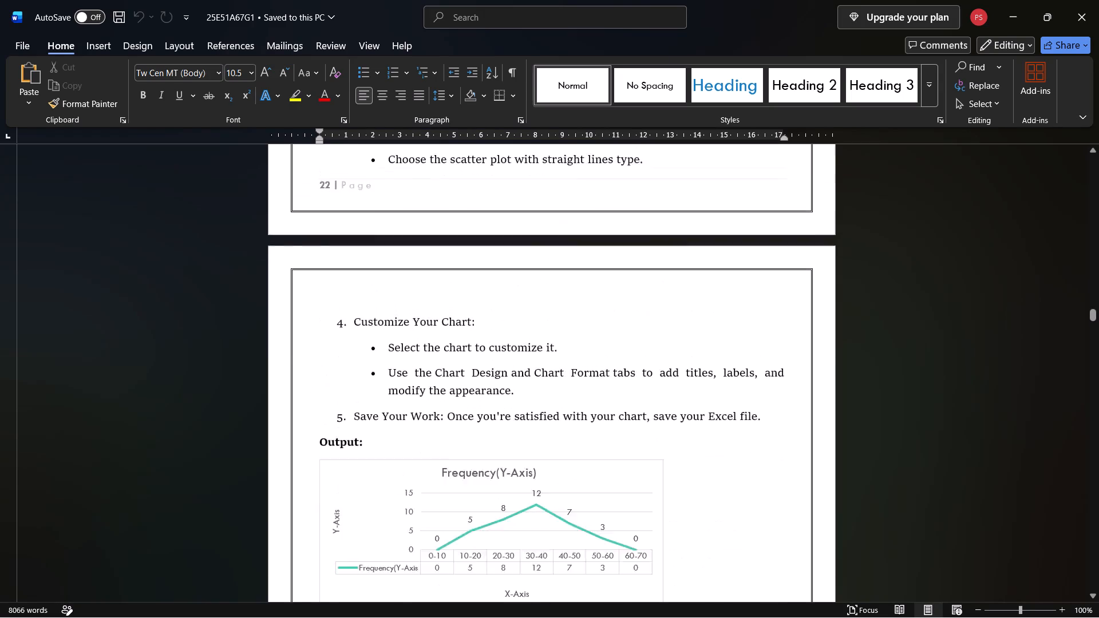
scroll(390, 330, up, 3)
Delete the "State wise deaths due to covid" map and the hourly weekday heat-map table picture above the Conclusion heading.
click(390, 330)
scroll(390, 330, up, 2)
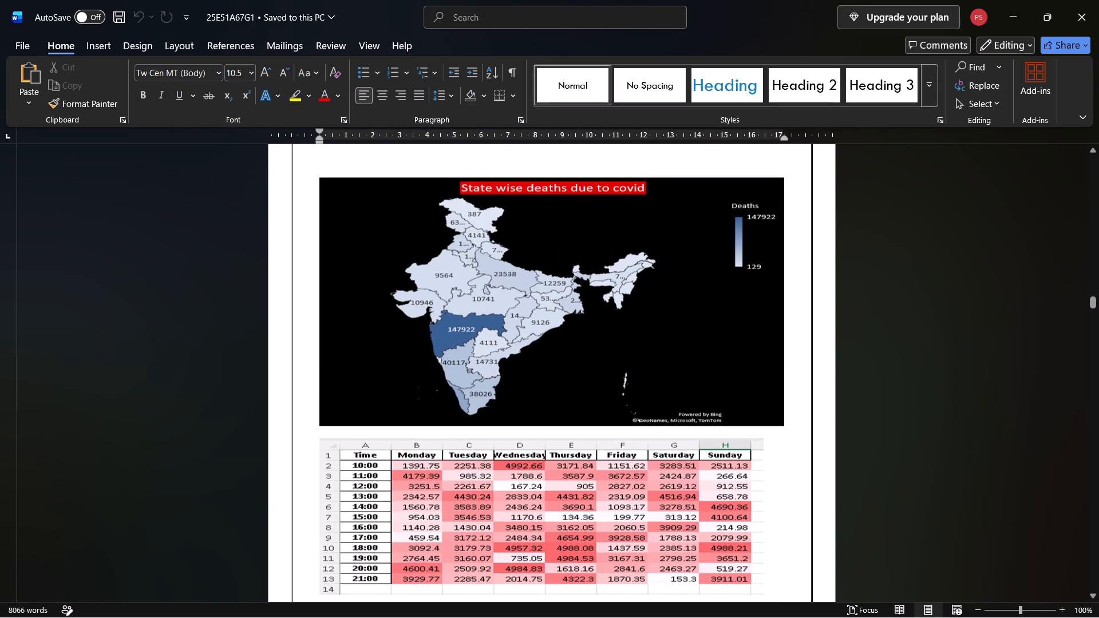
click(390, 330)
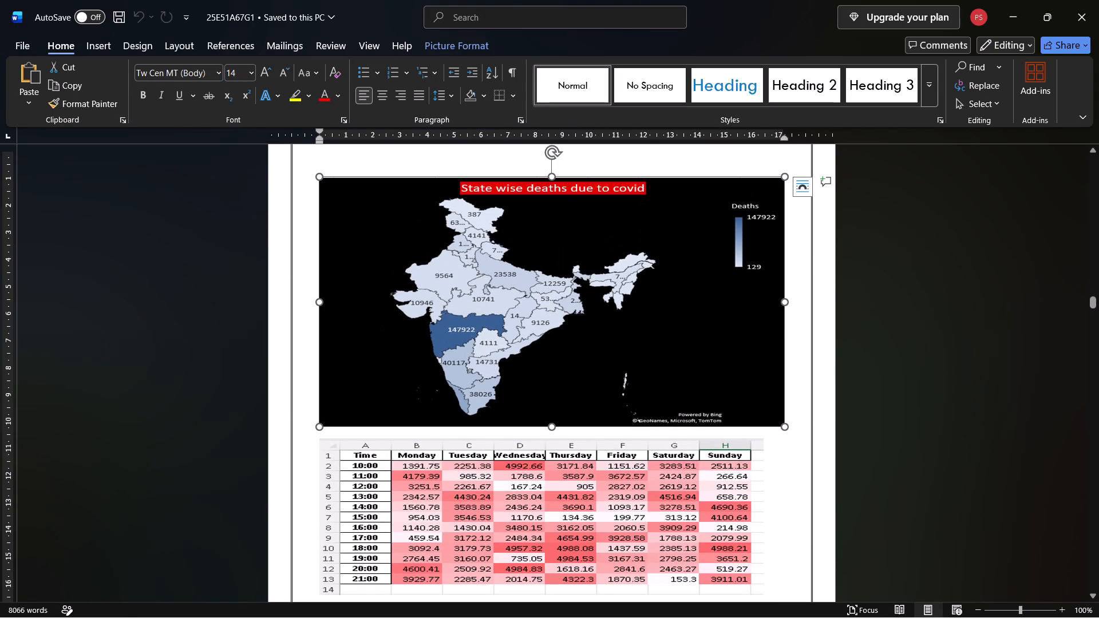
key(Delete)
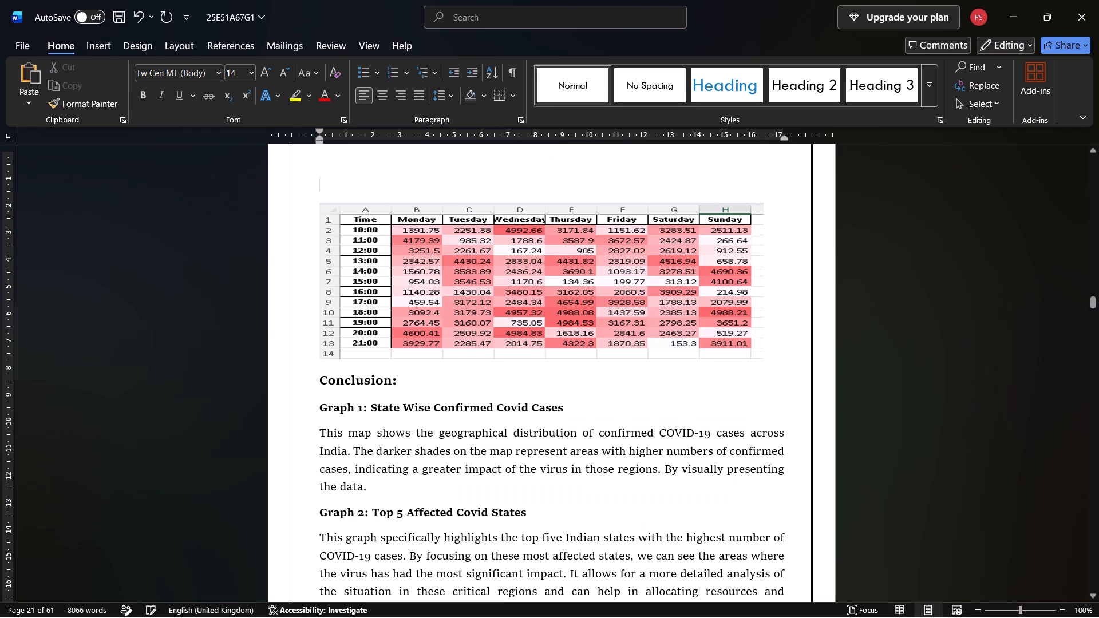
click(417, 314)
key(Delete)
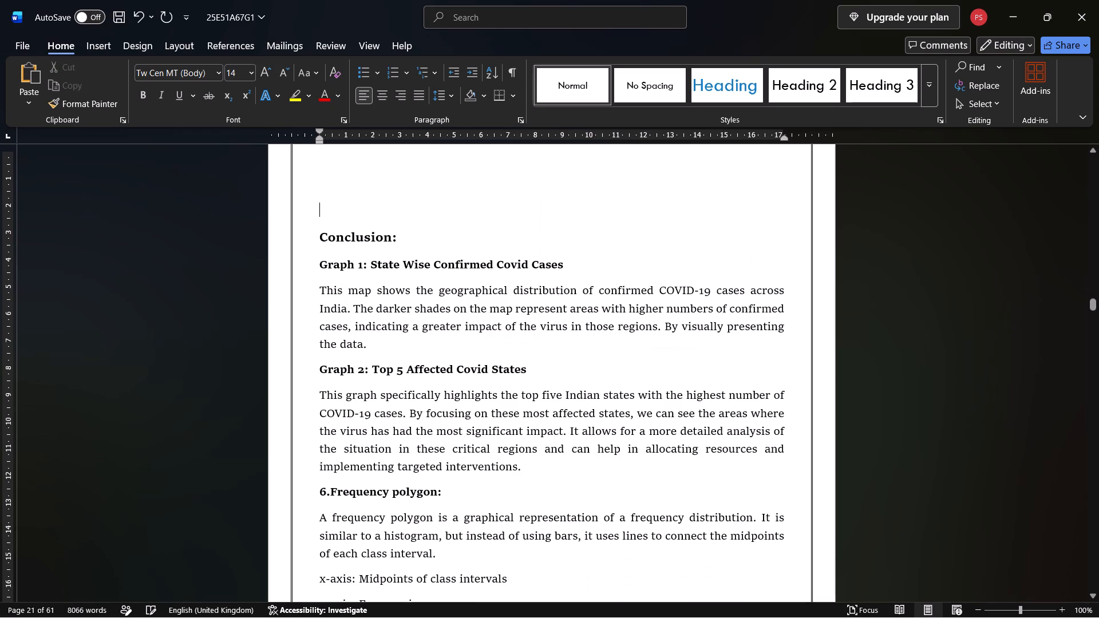
Remove the empty lines left between the India active cases heat map and the Conclusion heading.
key(BackSpace)
key(BackSpace)
scroll(417, 314, up, 2)
key(BackSpace)
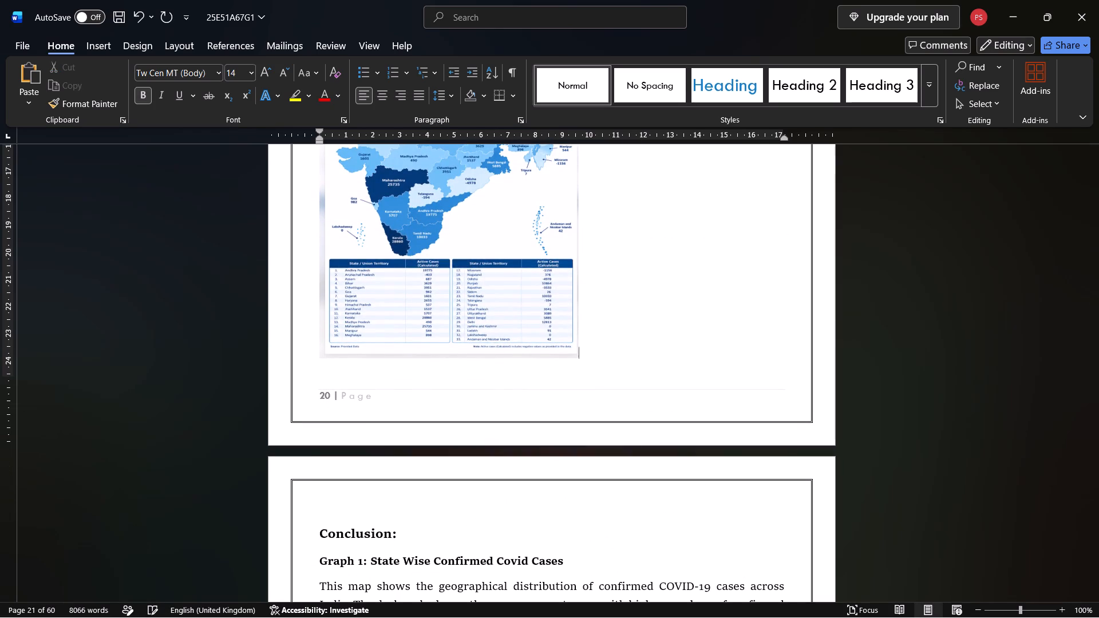
Review the heat map procedure and output, and the case study's interpretation, descriptive statistics and charts.
scroll(417, 314, up, 3)
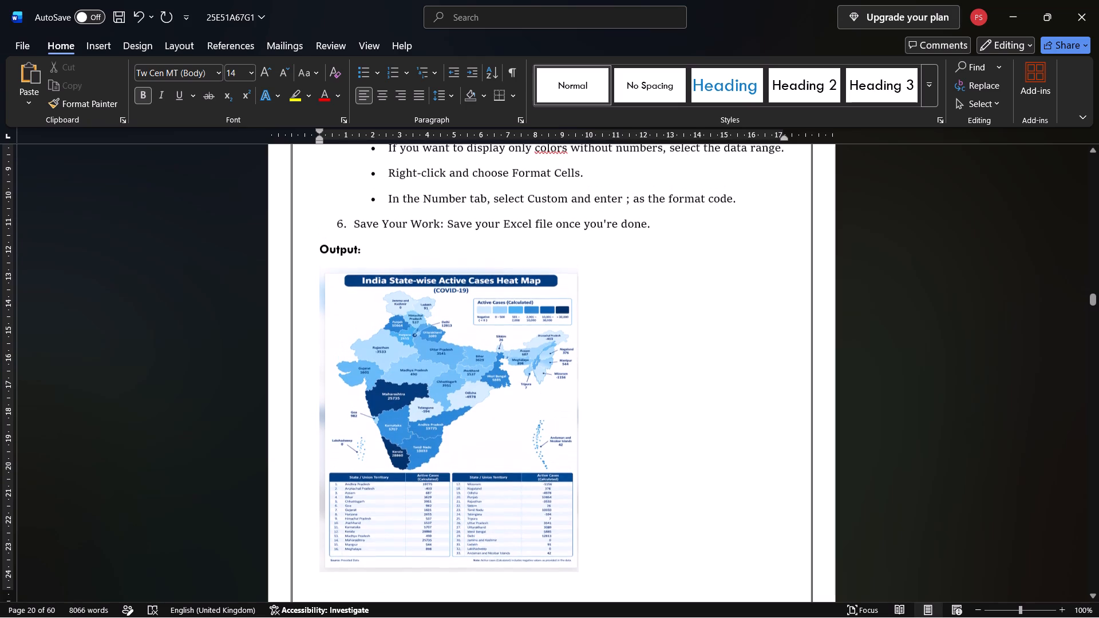
scroll(417, 314, up, 4)
scroll(417, 314, down, 2)
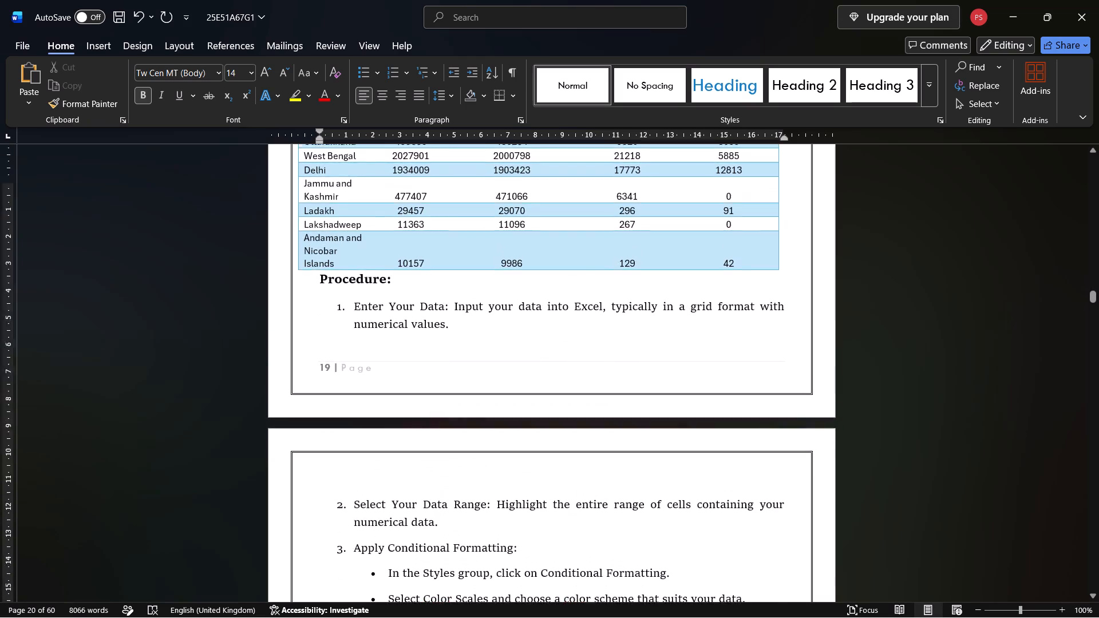
scroll(417, 314, down, 9)
scroll(417, 314, down, 20)
scroll(417, 314, down, 7)
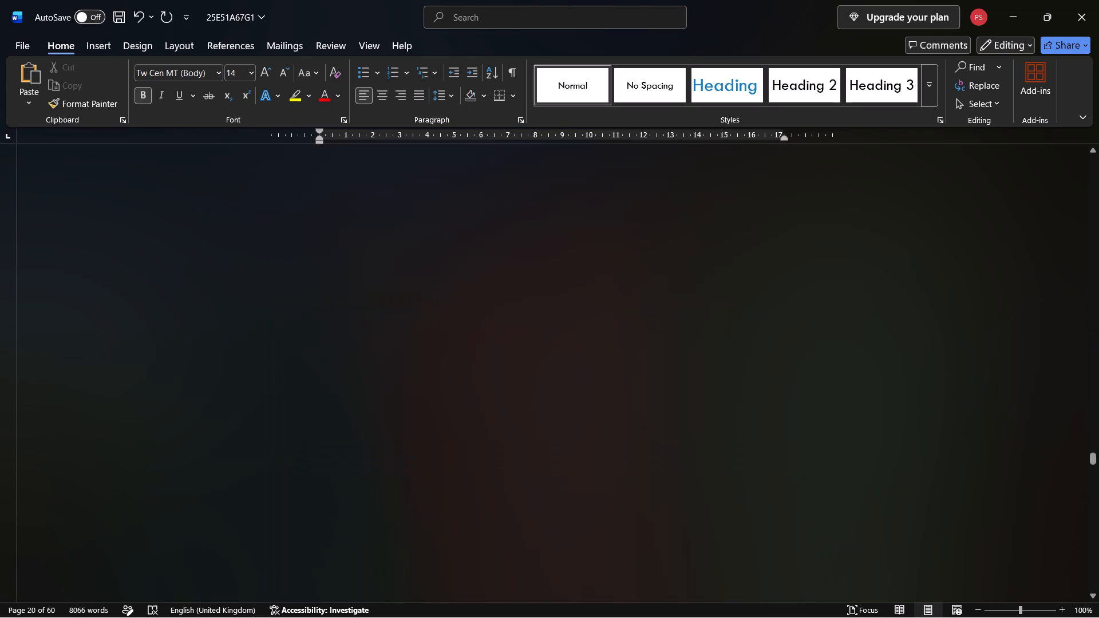
scroll(417, 314, down, 3)
scroll(417, 314, up, 4)
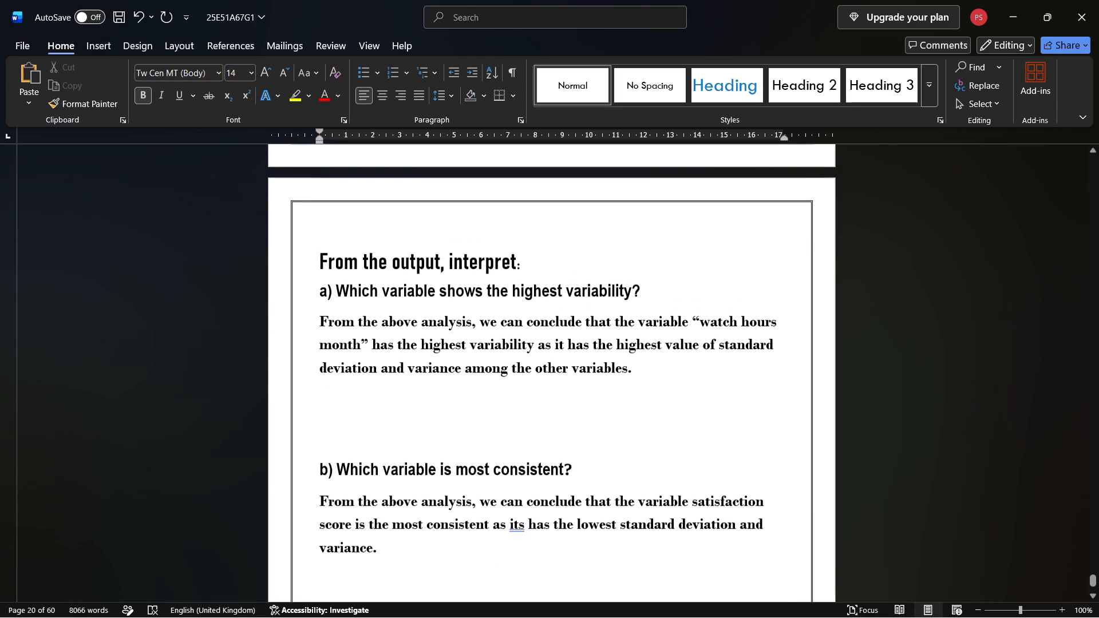
scroll(417, 314, up, 5)
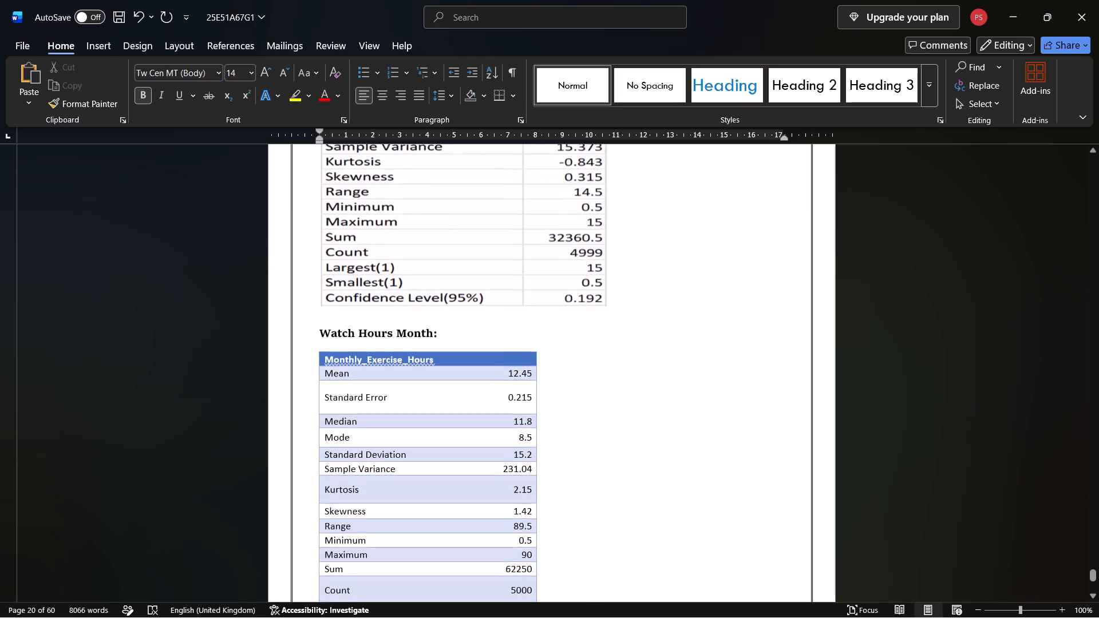
scroll(417, 314, up, 6)
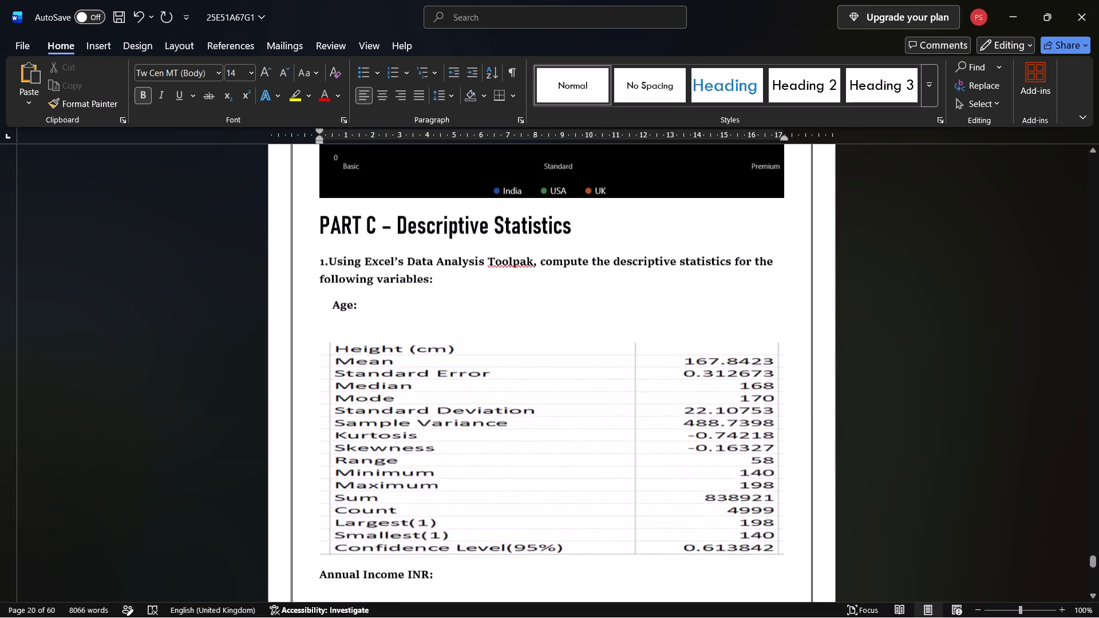
scroll(417, 314, up, 7)
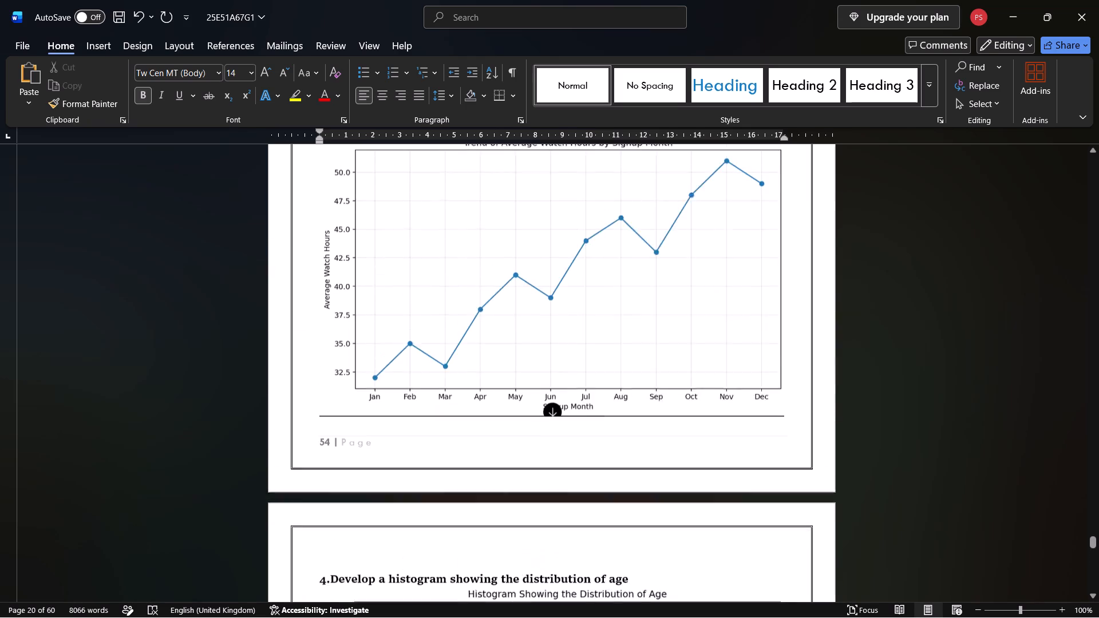
scroll(417, 314, up, 5)
scroll(417, 314, down, 2)
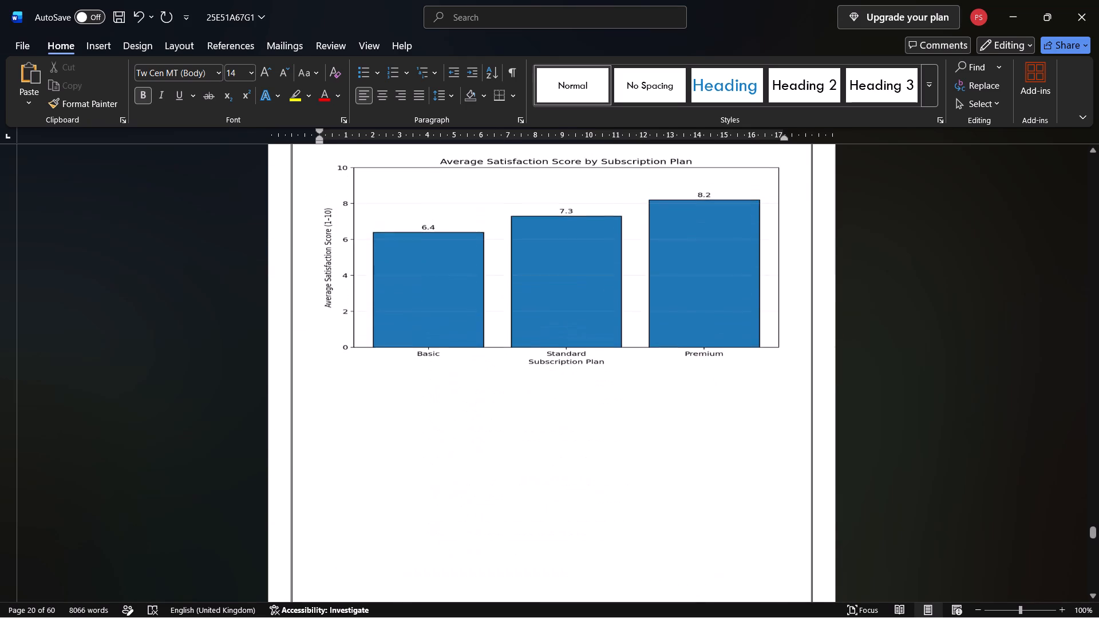
scroll(417, 314, down, 3)
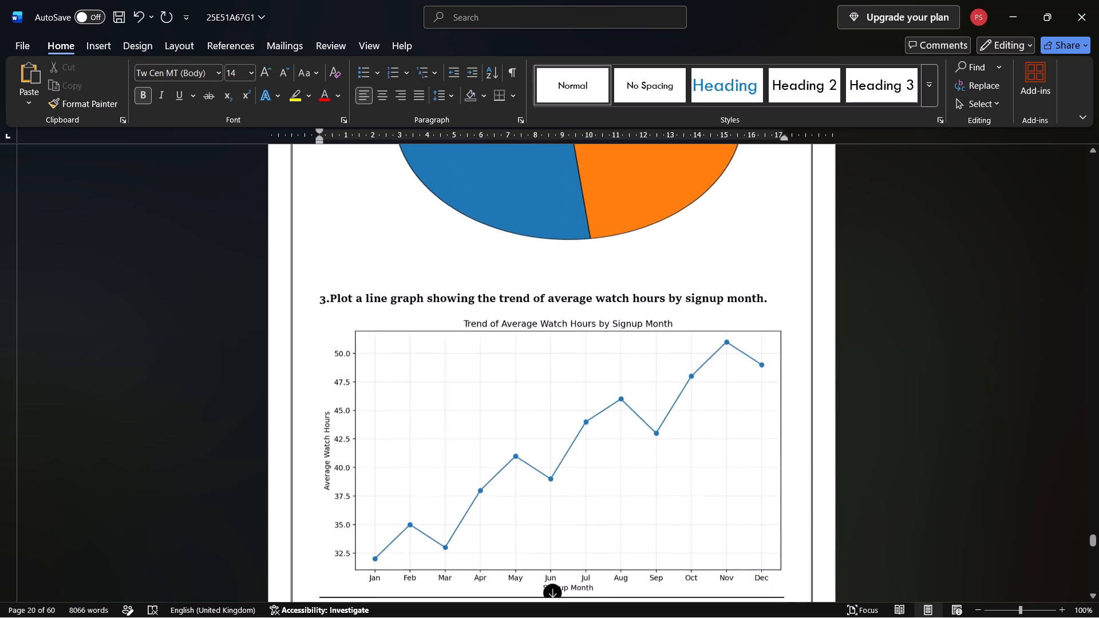
scroll(417, 314, down, 1)
Shrink the "Gender-wise Distribution of Customers" pie chart to about 13 cm wide and 7 cm high.
click(426, 280)
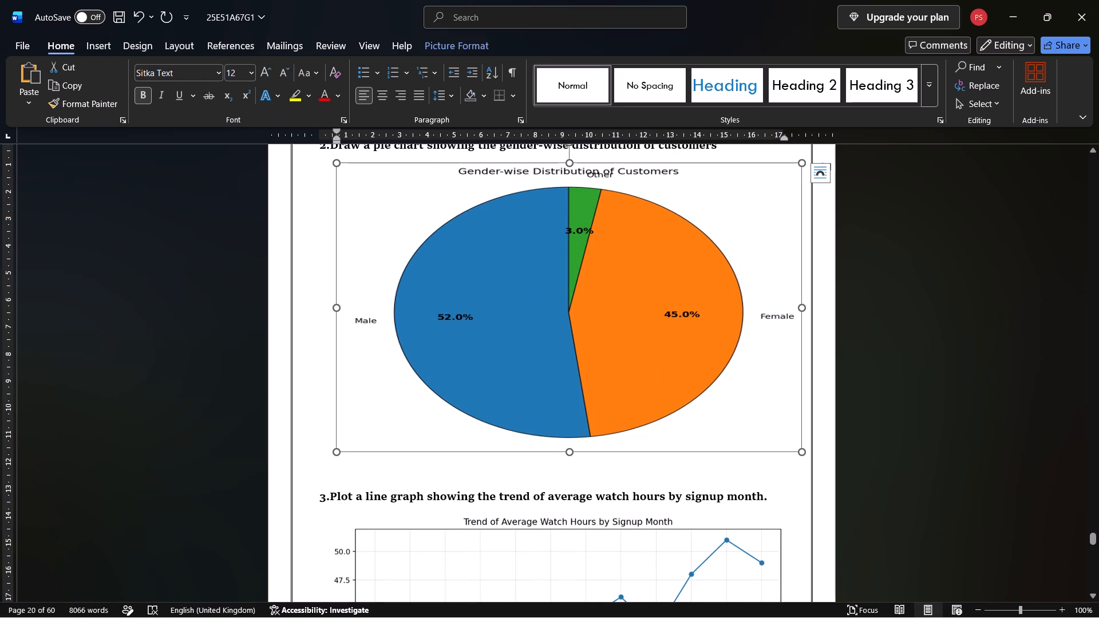
drag(572, 454, 565, 425)
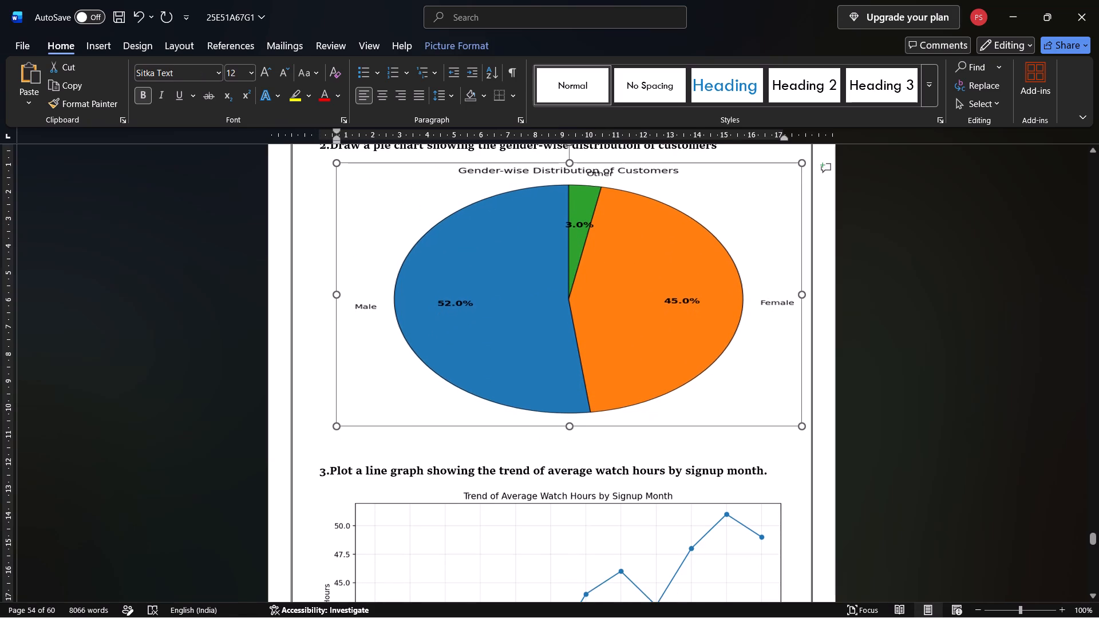
drag(565, 425, 564, 390)
drag(564, 390, 566, 367)
click(566, 367)
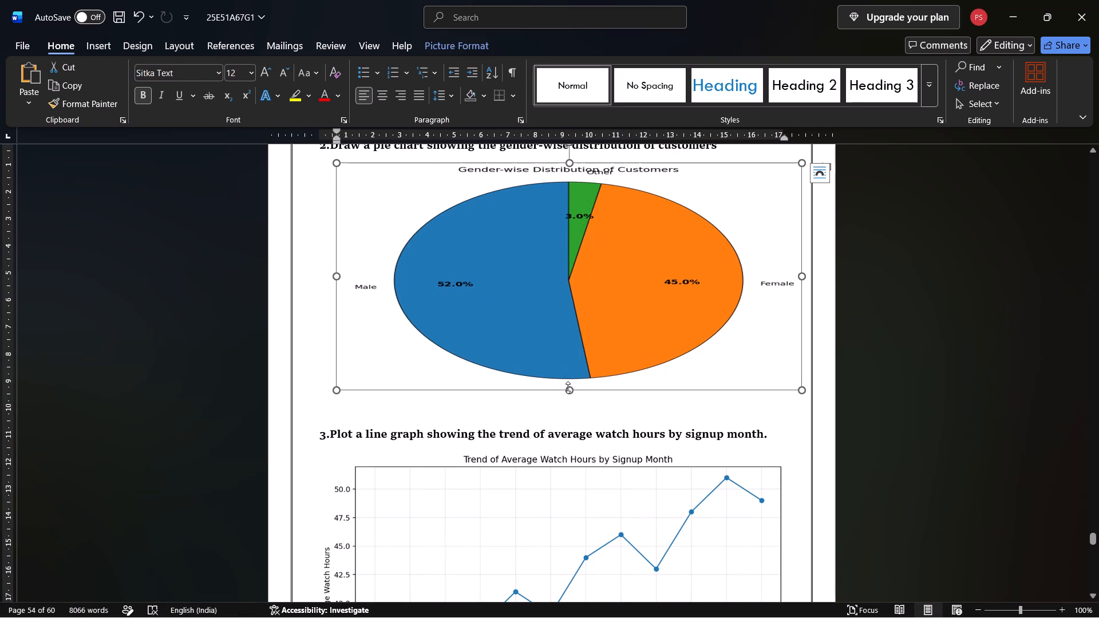
drag(568, 389, 566, 356)
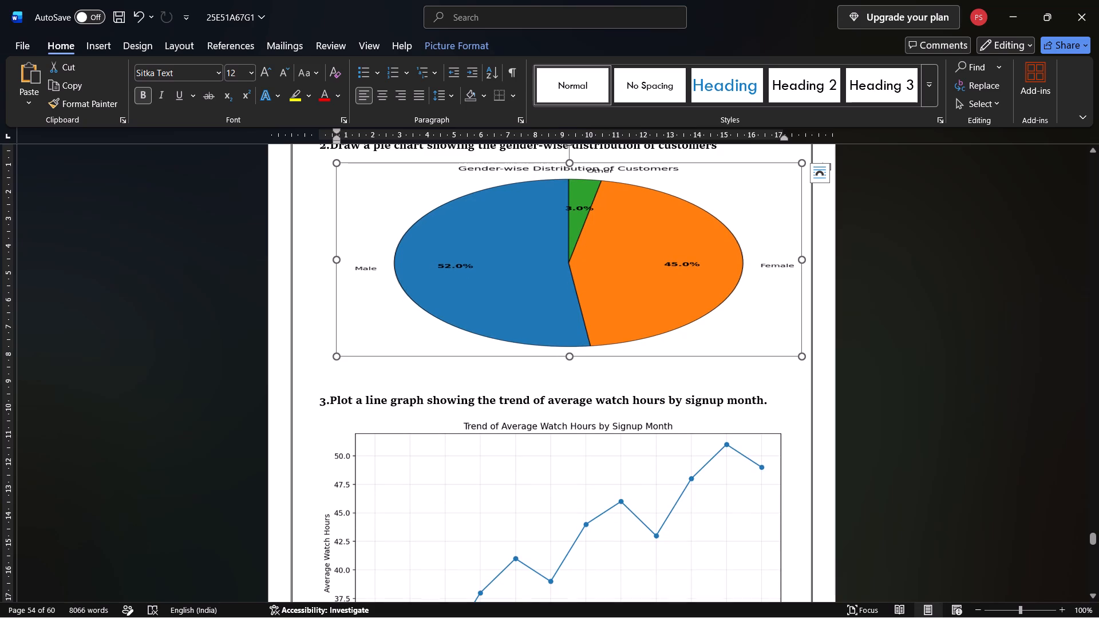
drag(802, 257, 693, 255)
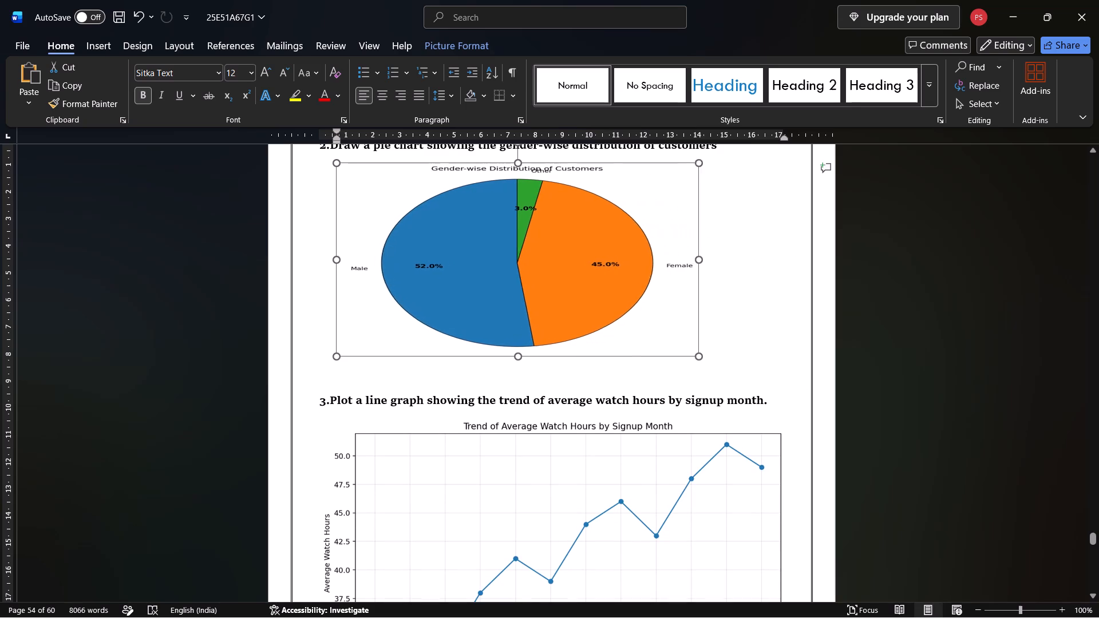
drag(693, 255, 683, 255)
Resize the "Average Satisfaction Score by Subscription Plan" bar chart to about 6.5 cm high and 17 cm wide.
scroll(583, 321, up, 2)
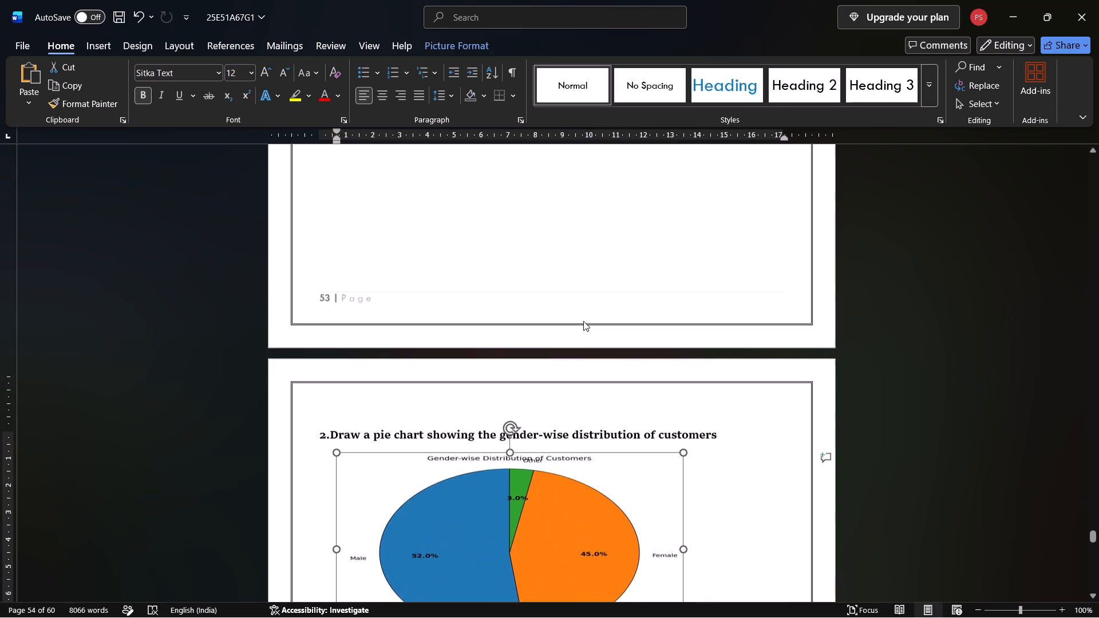
scroll(583, 321, up, 4)
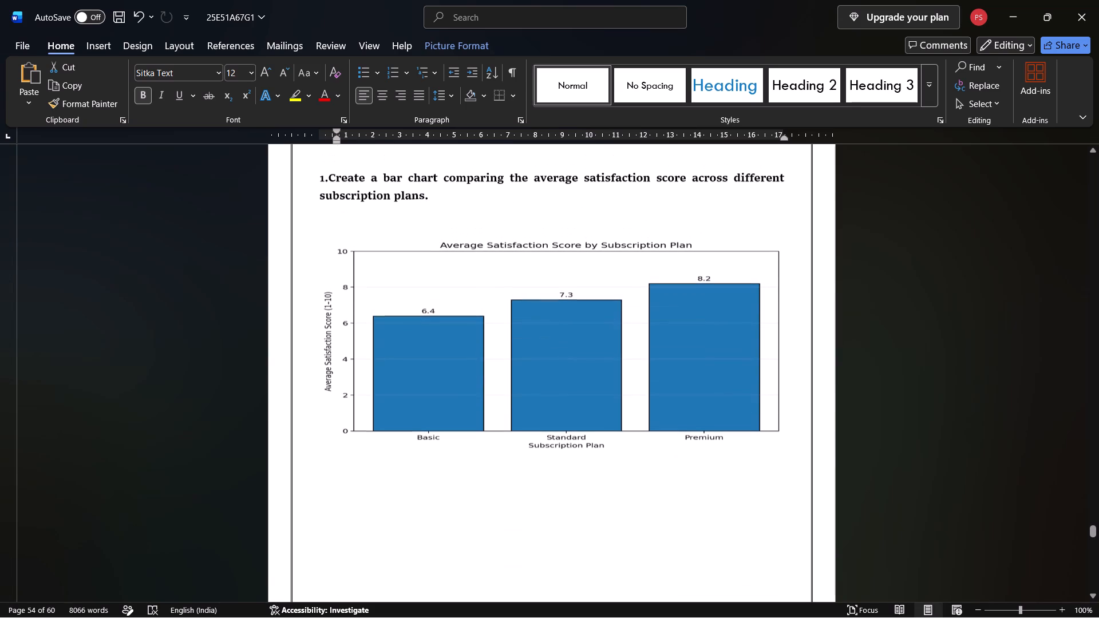
click(563, 336)
drag(552, 455, 552, 429)
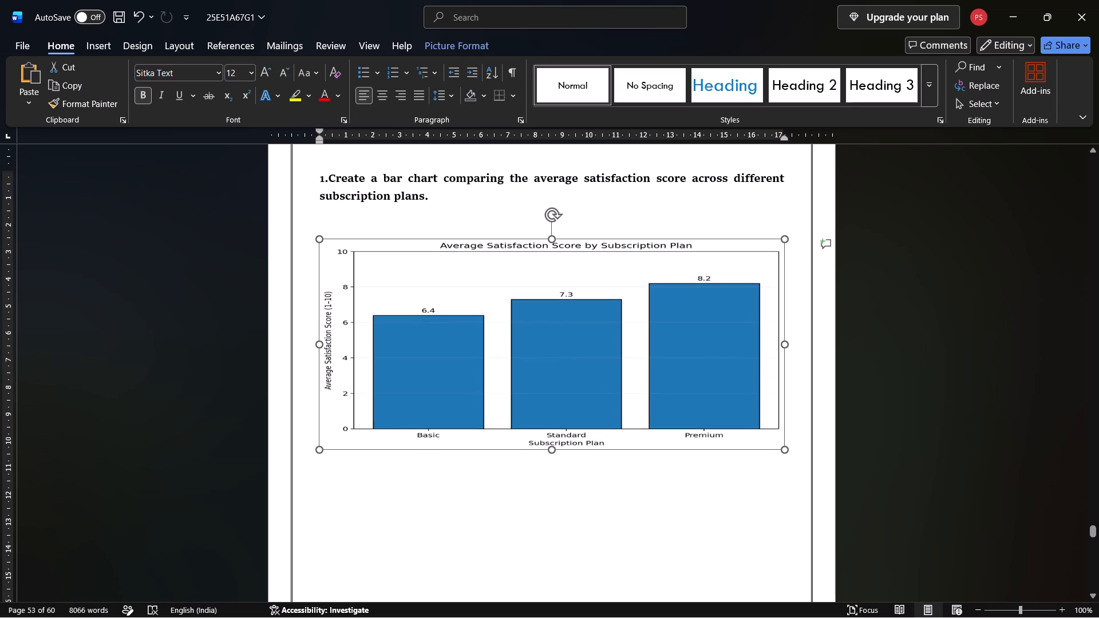
drag(552, 429, 552, 414)
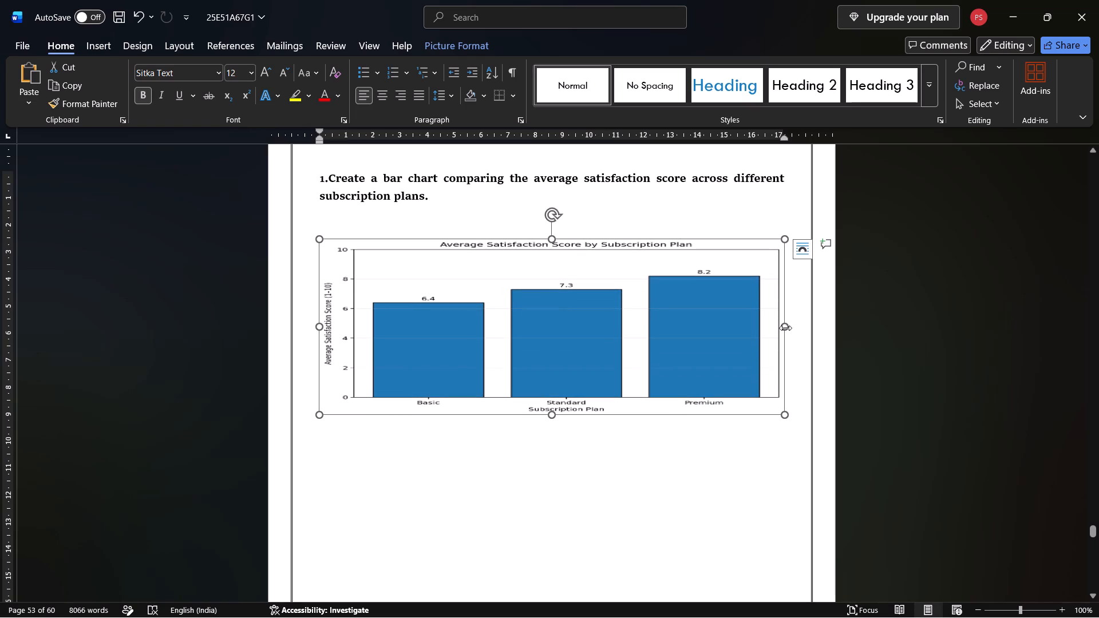
drag(785, 327, 659, 335)
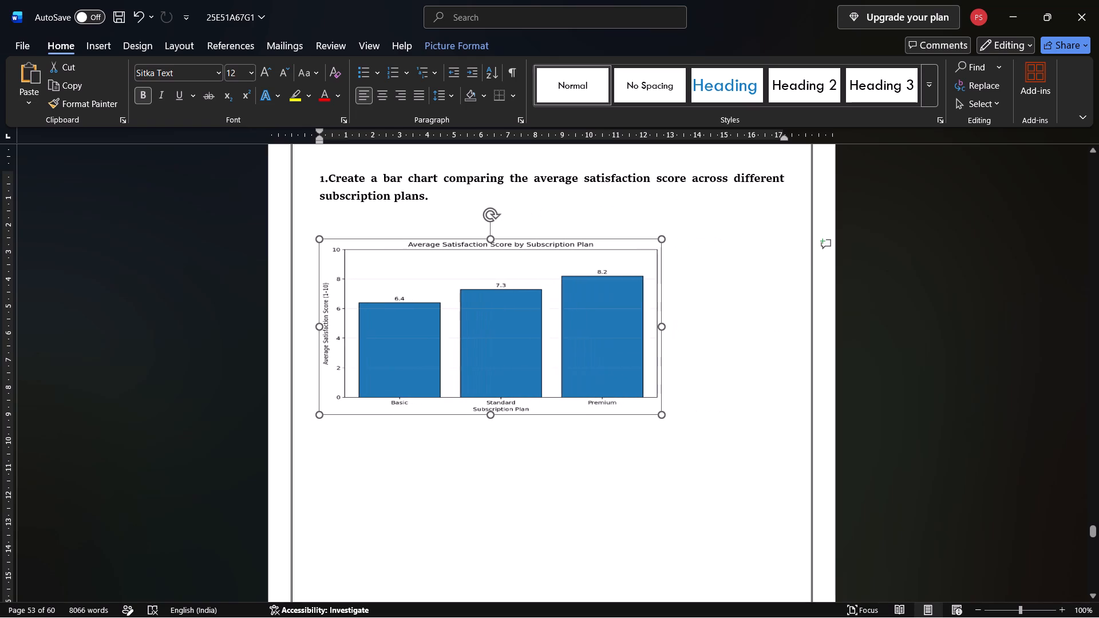
drag(659, 335, 777, 326)
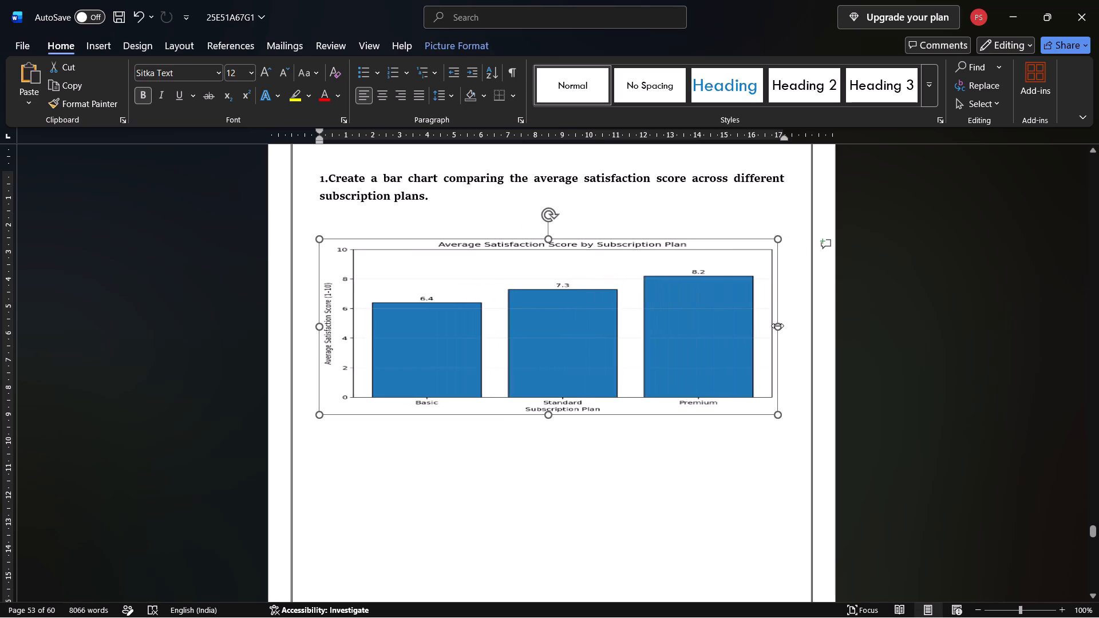
Enlarge the "Average Satisfaction Score by Subscription Plan" bar chart to about 7 cm high.
drag(549, 236, 547, 225)
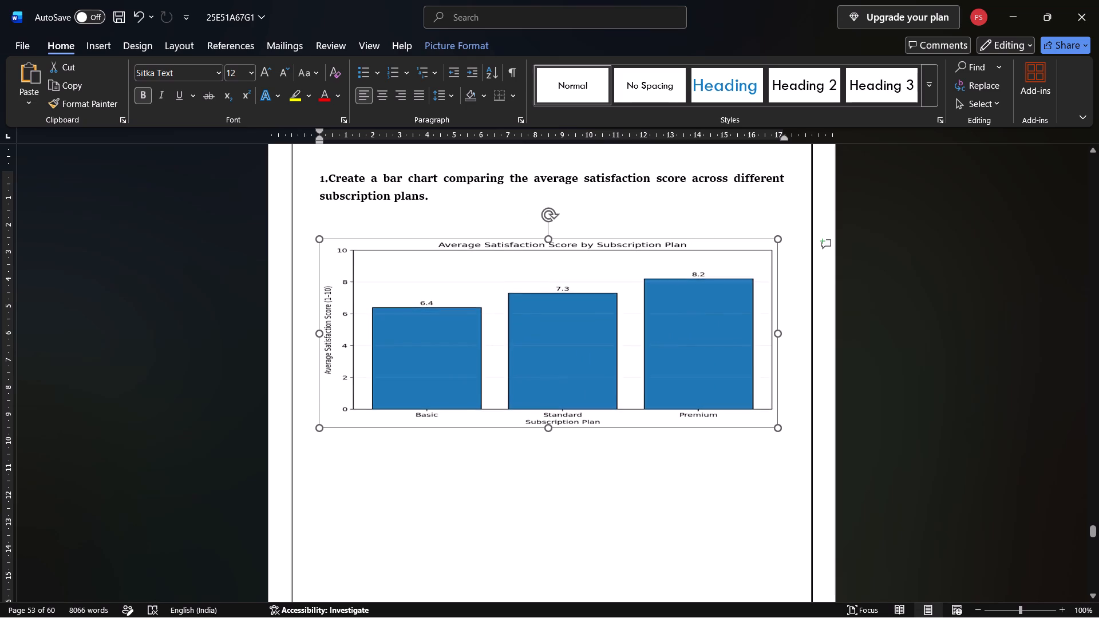
drag(547, 225, 547, 224)
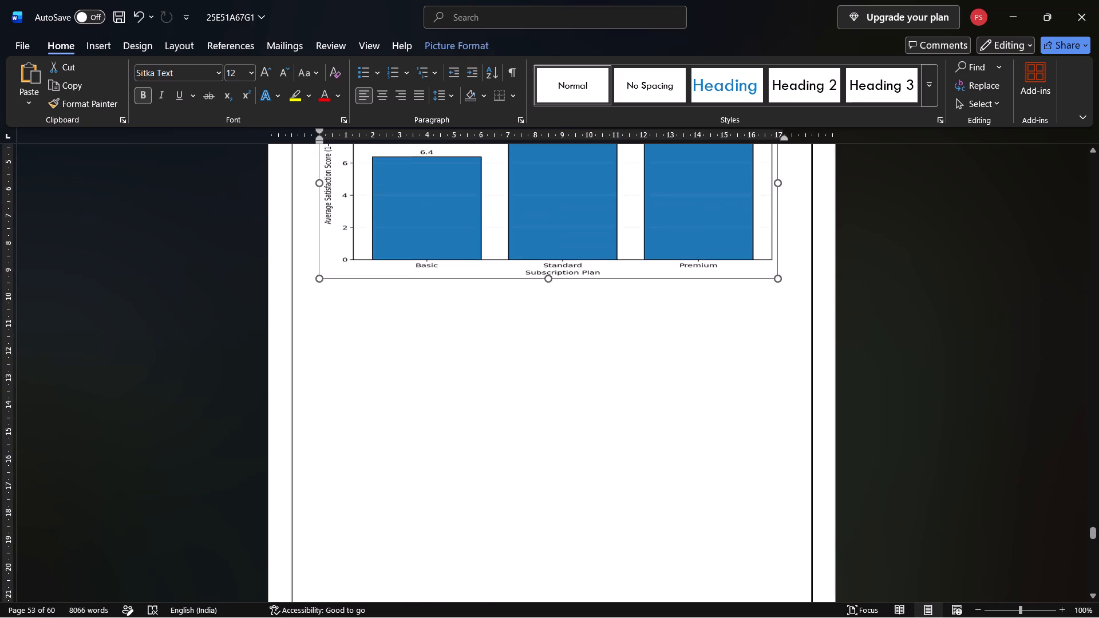
Remove the blank space before the "2.Draw a pie chart" heading so it directly follows the satisfaction score bar chart.
scroll(594, 488, down, 1)
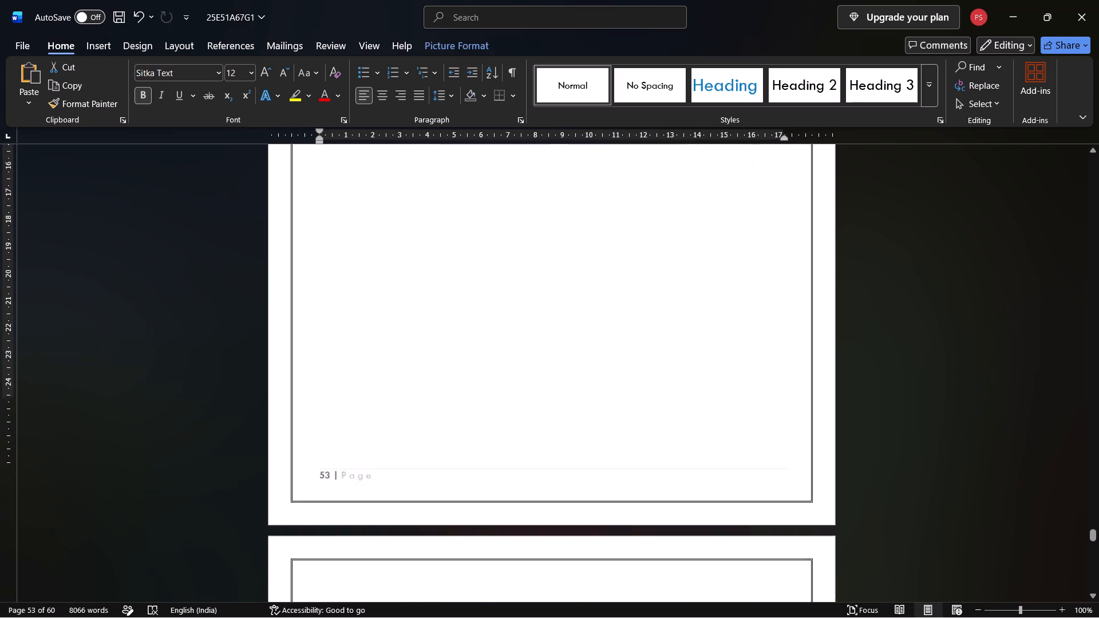
scroll(594, 488, down, 2)
click(319, 466)
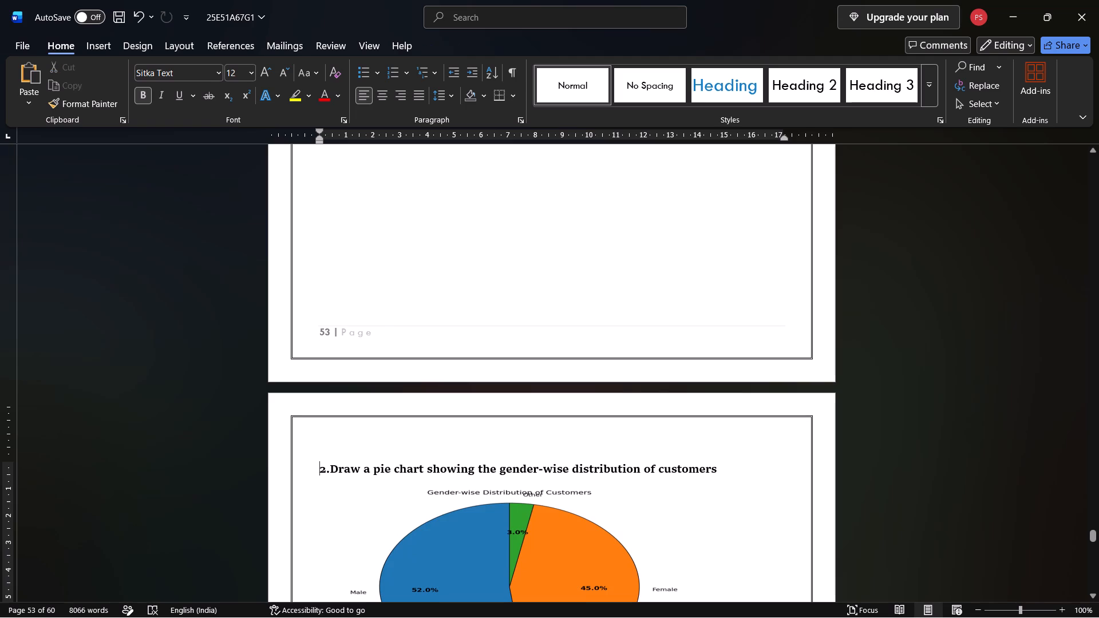
key(BackSpace)
key(BackSpace)
key(BackSpace)
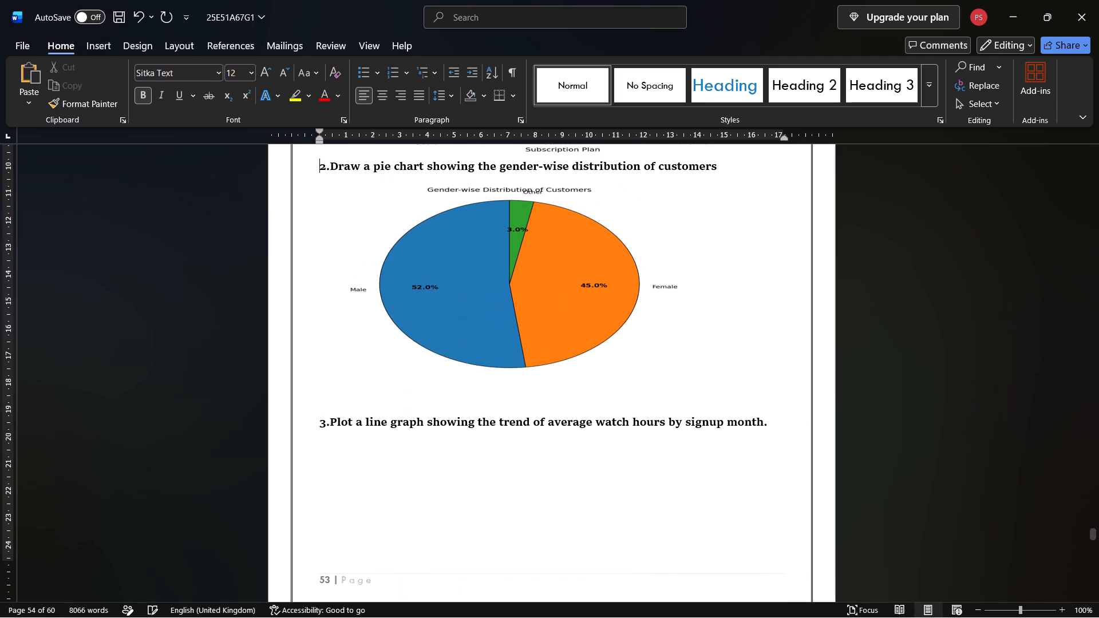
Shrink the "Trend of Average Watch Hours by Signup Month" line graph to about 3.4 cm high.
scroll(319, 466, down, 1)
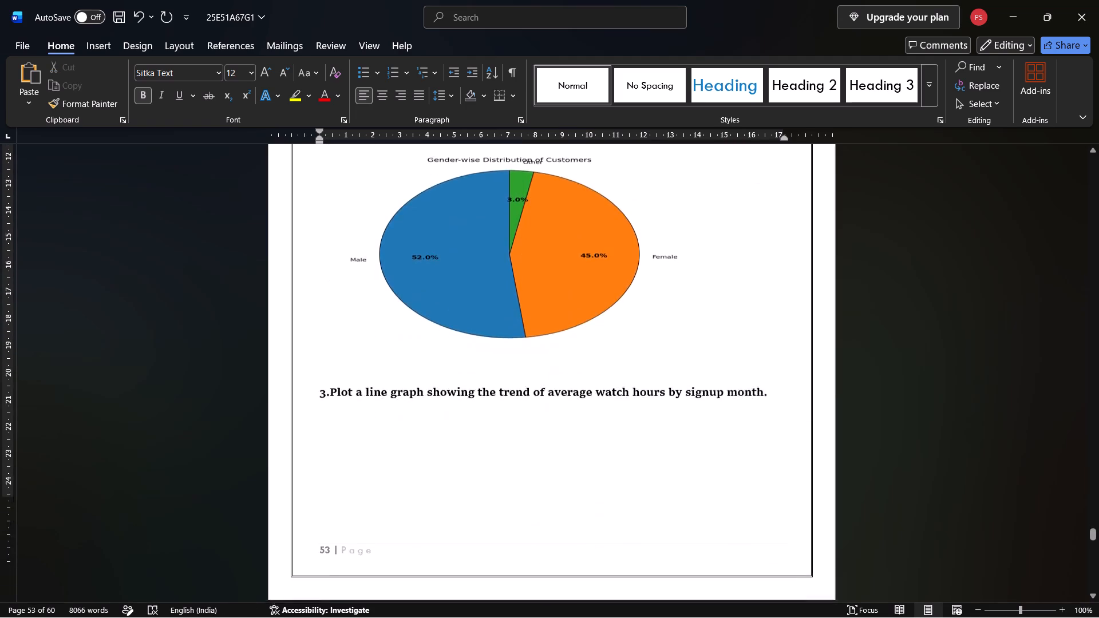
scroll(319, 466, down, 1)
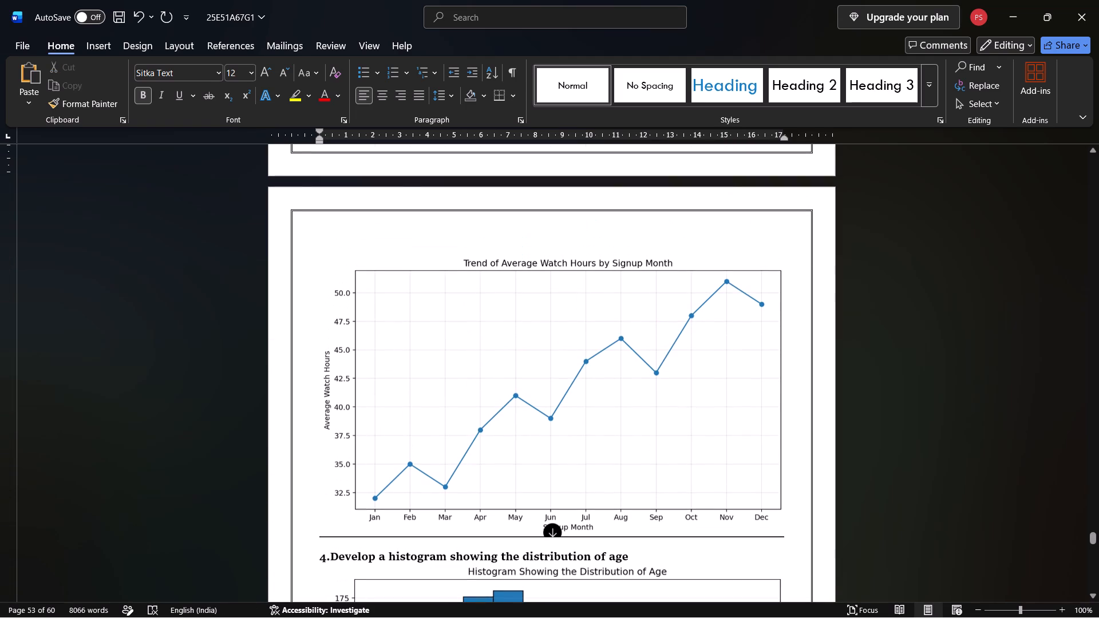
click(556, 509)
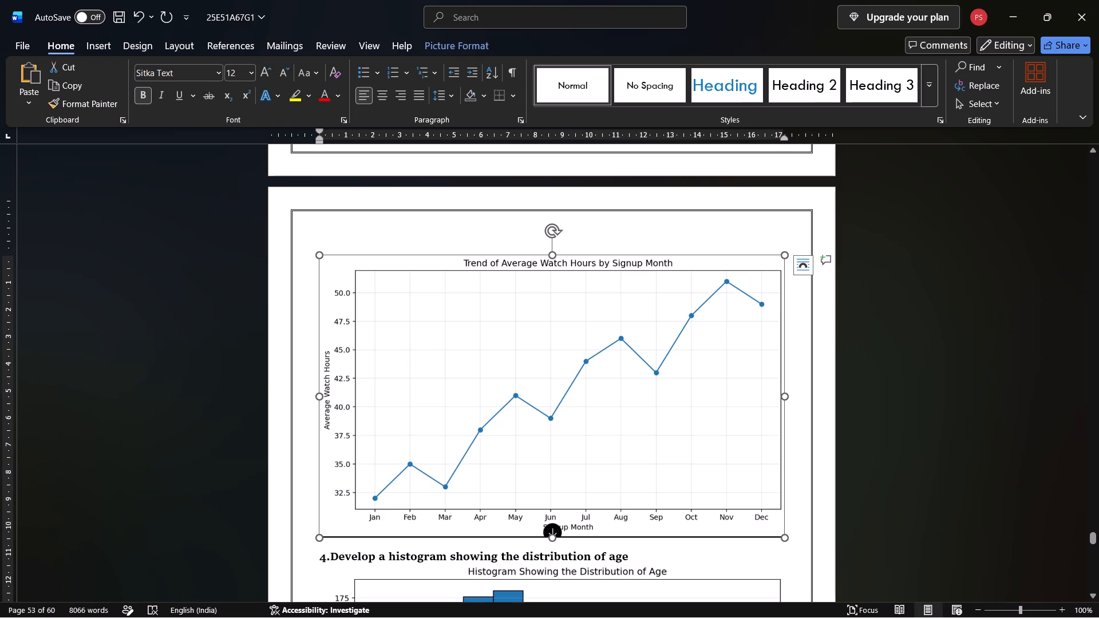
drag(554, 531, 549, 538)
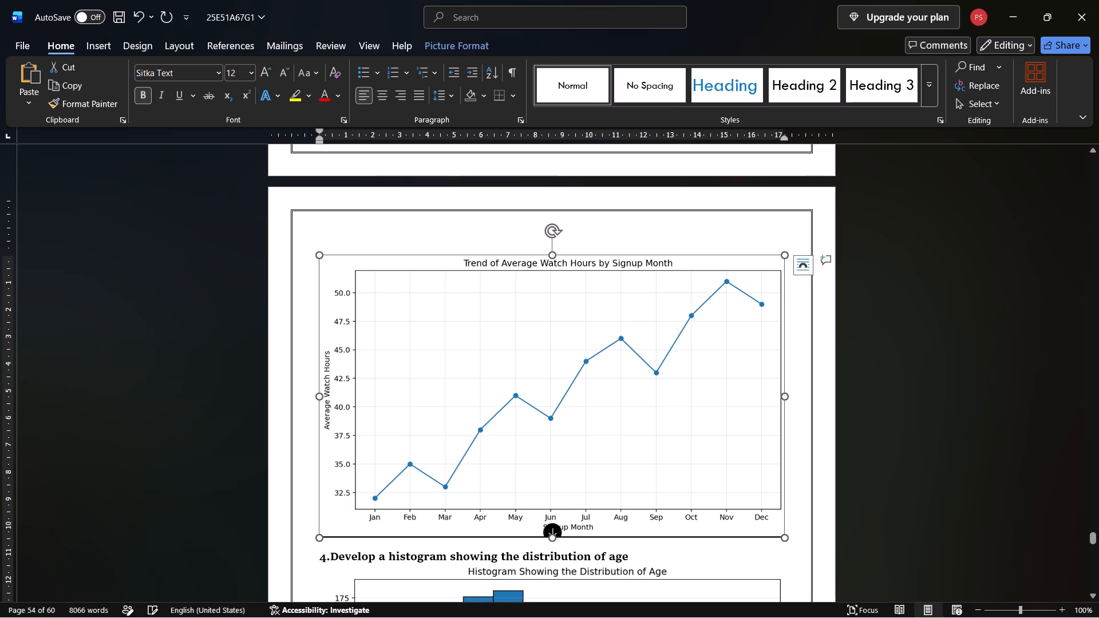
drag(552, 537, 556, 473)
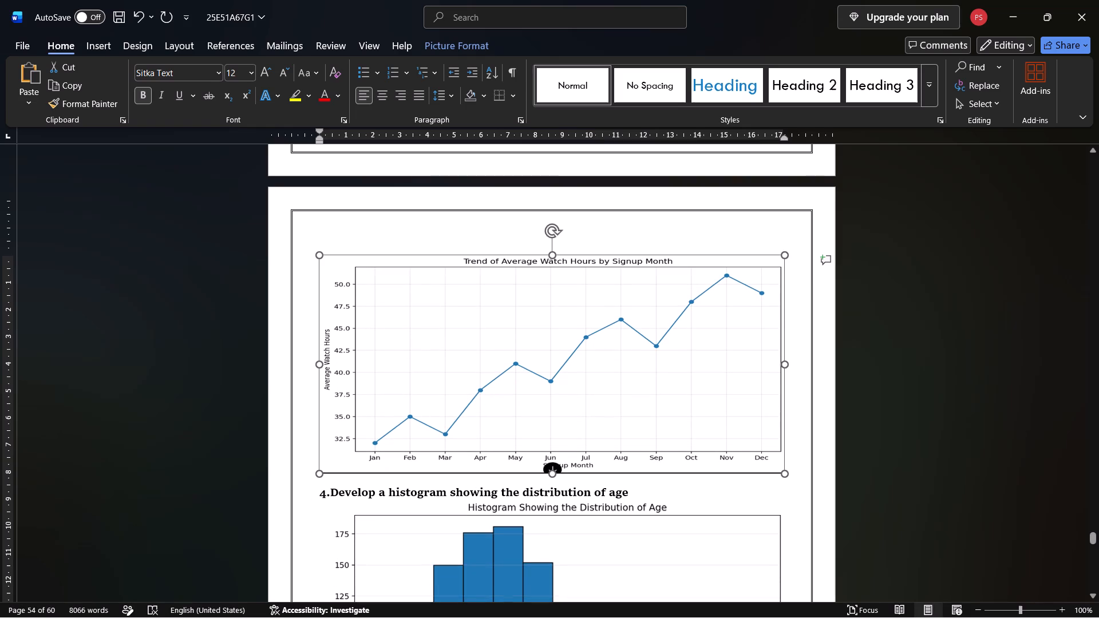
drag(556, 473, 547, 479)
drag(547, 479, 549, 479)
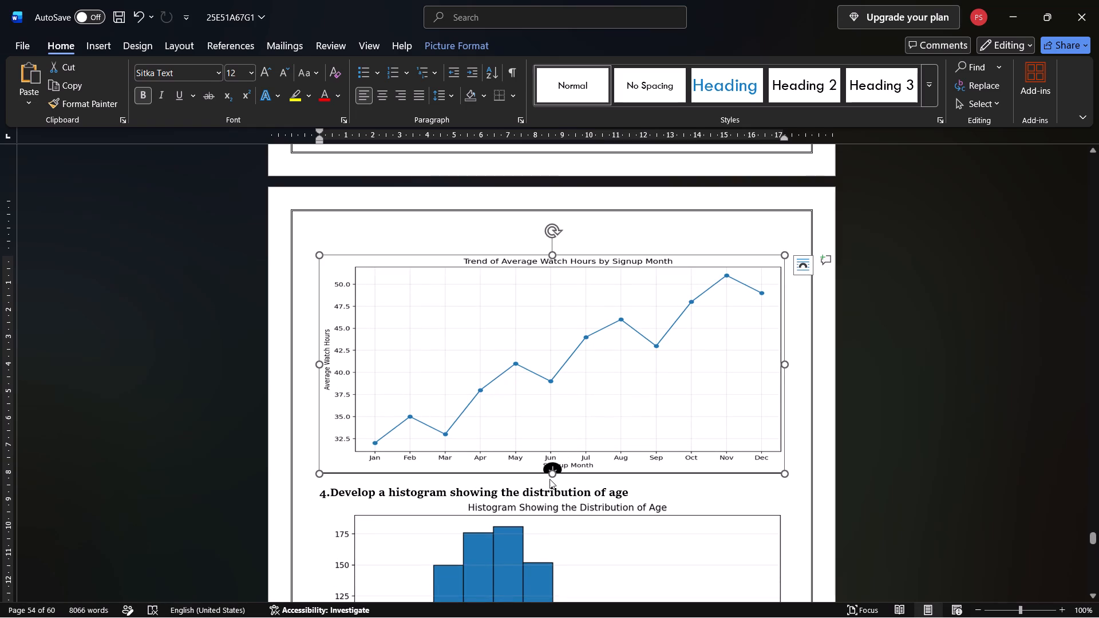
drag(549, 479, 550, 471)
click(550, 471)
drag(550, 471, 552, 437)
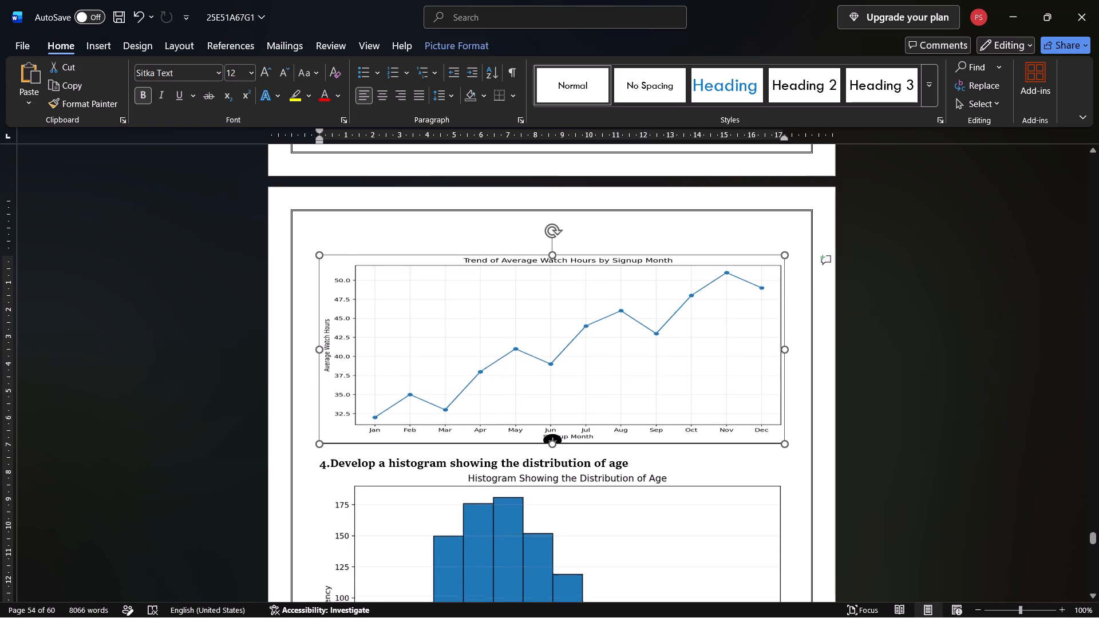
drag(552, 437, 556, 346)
Reduce the "Gender-wise Distribution of Customers" pie chart's height to about 6 cm.
scroll(556, 346, up, 1)
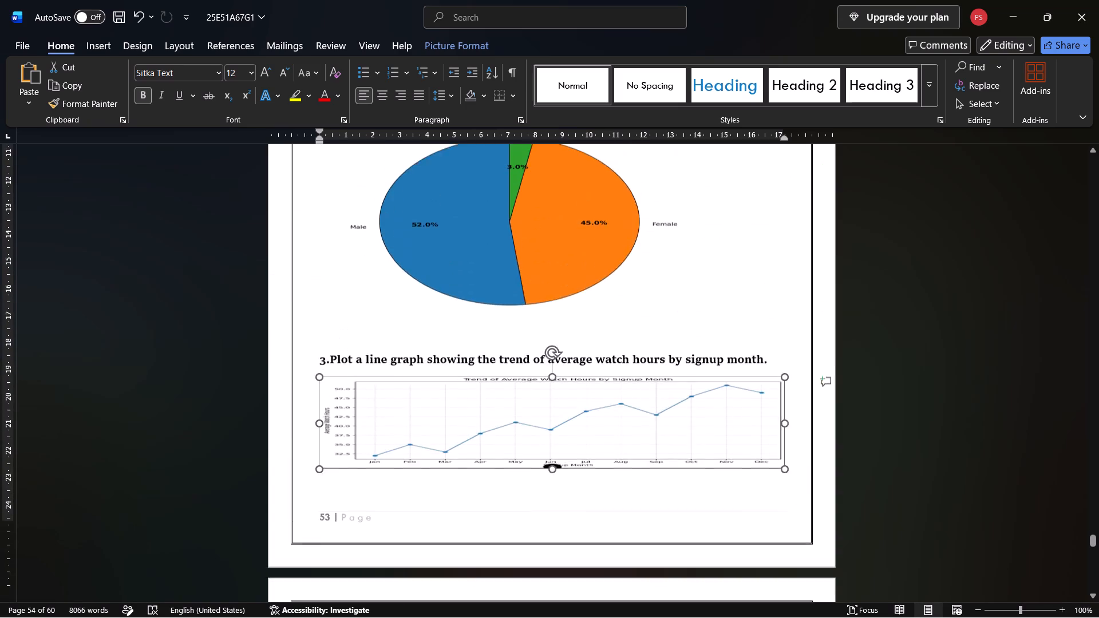
scroll(556, 346, up, 7)
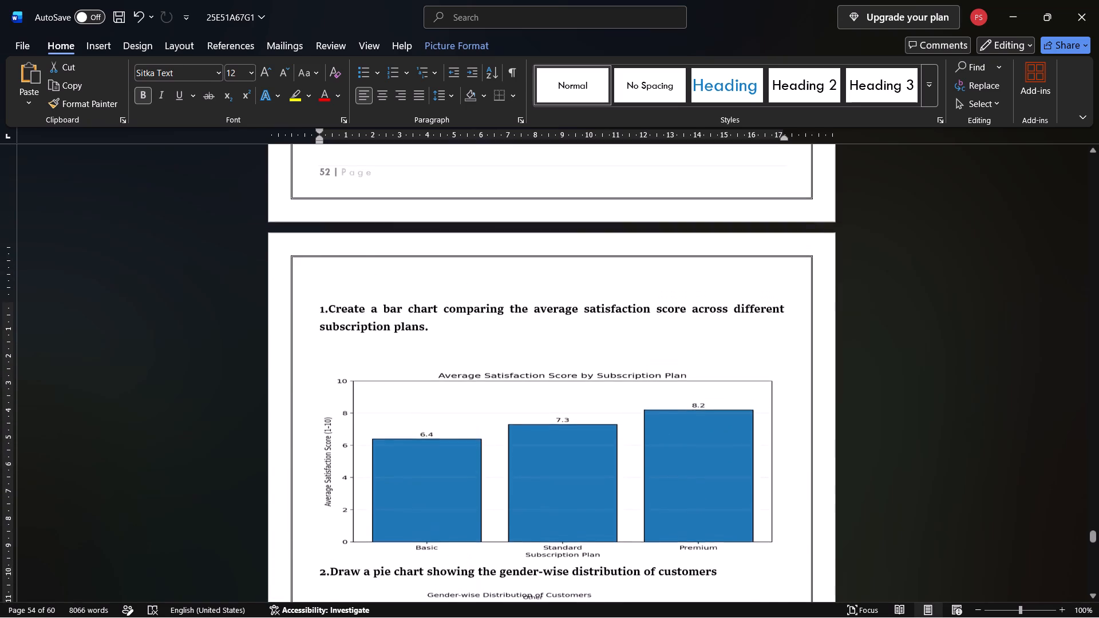
scroll(556, 346, up, 1)
scroll(556, 346, down, 3)
scroll(556, 346, up, 1)
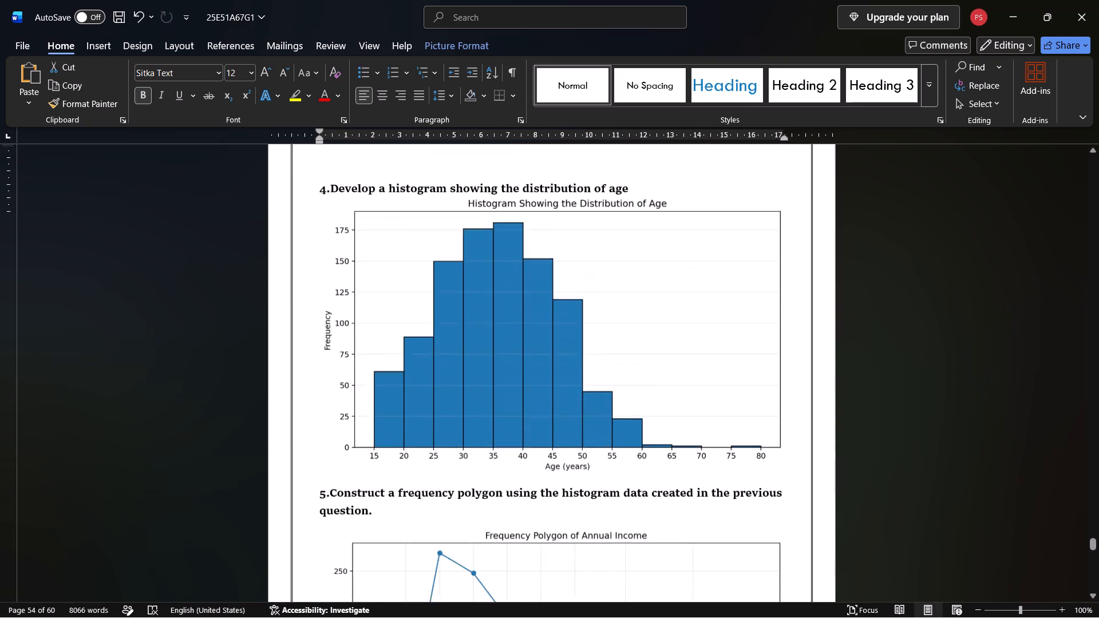
scroll(556, 346, up, 2)
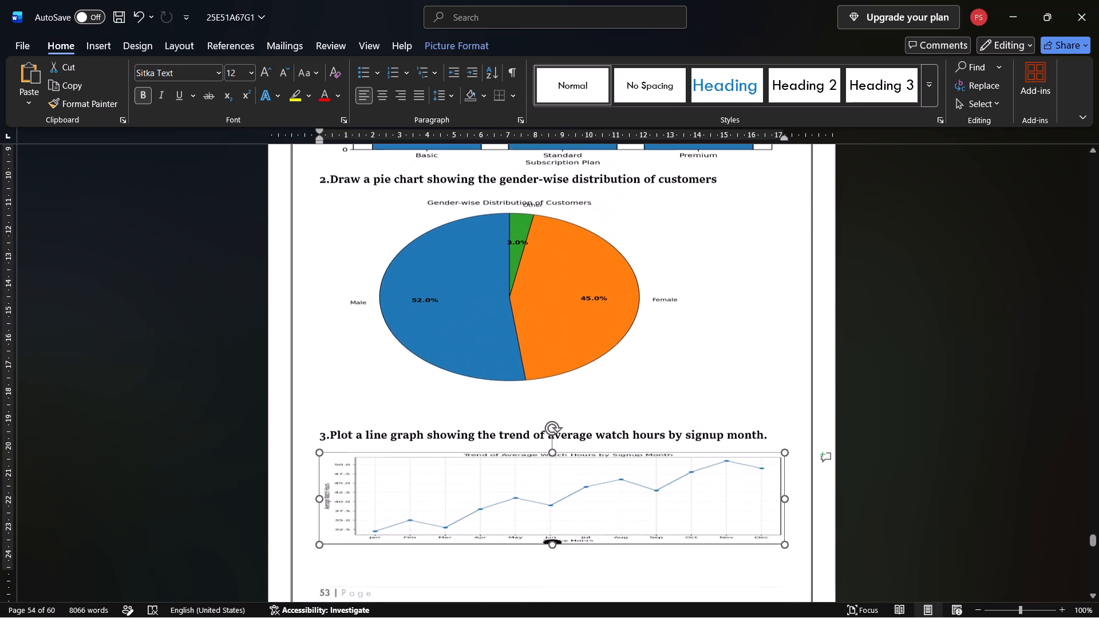
click(527, 357)
drag(508, 387, 506, 353)
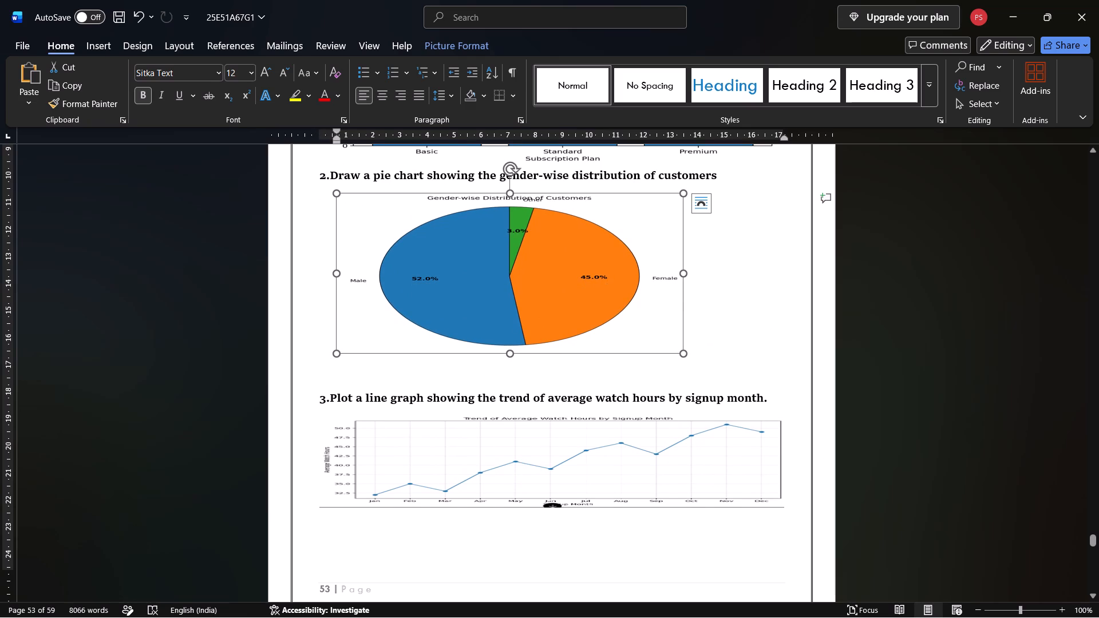
Resize the "Trend of Average Watch Hours by Signup Month" line graph to about 5.4 cm high and narrow it slightly.
click(540, 454)
scroll(540, 454, down, 1)
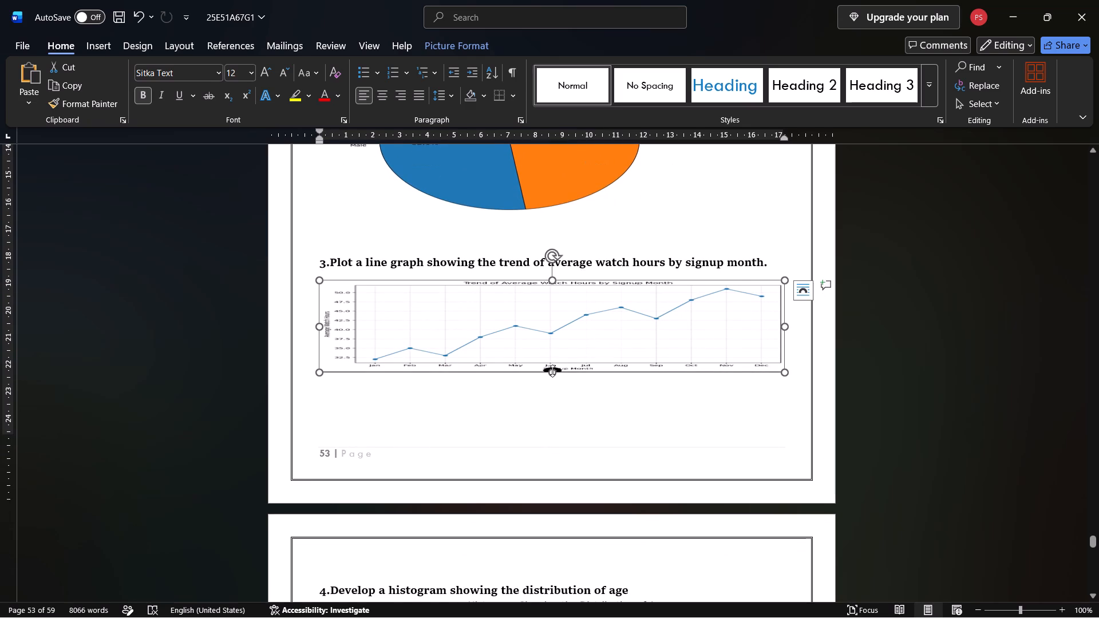
drag(552, 371, 552, 426)
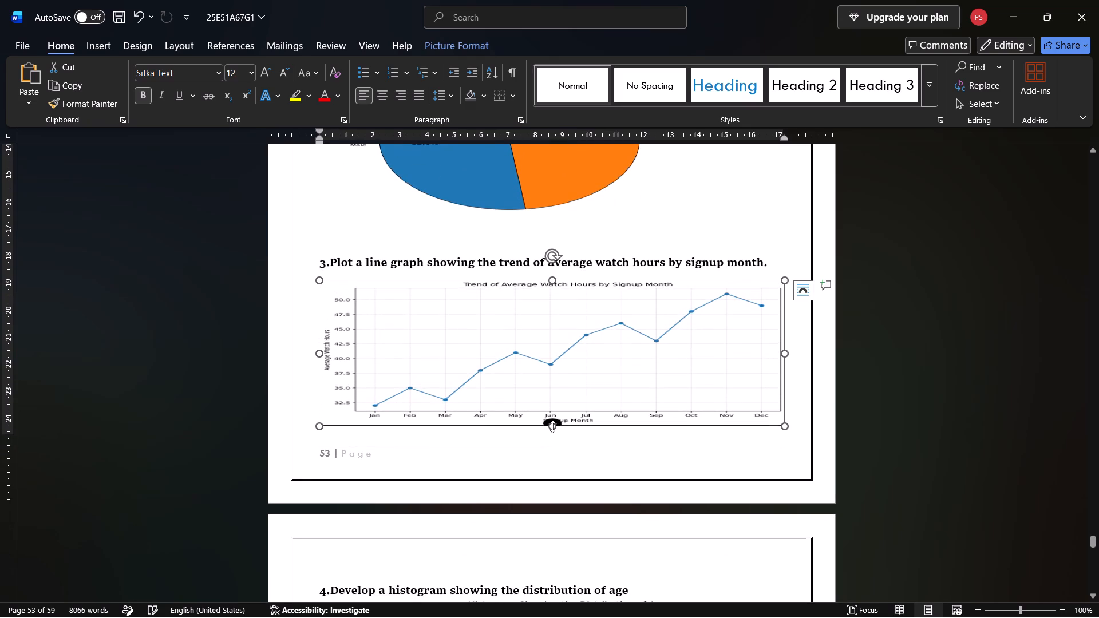
scroll(552, 426, down, 2)
scroll(552, 426, up, 1)
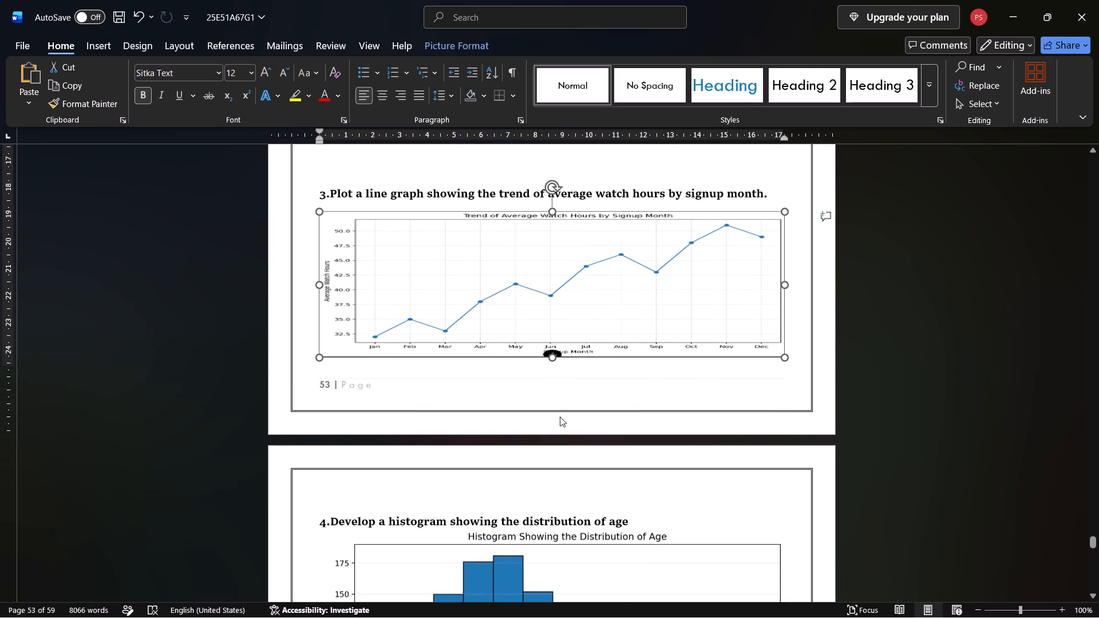
drag(783, 284, 739, 287)
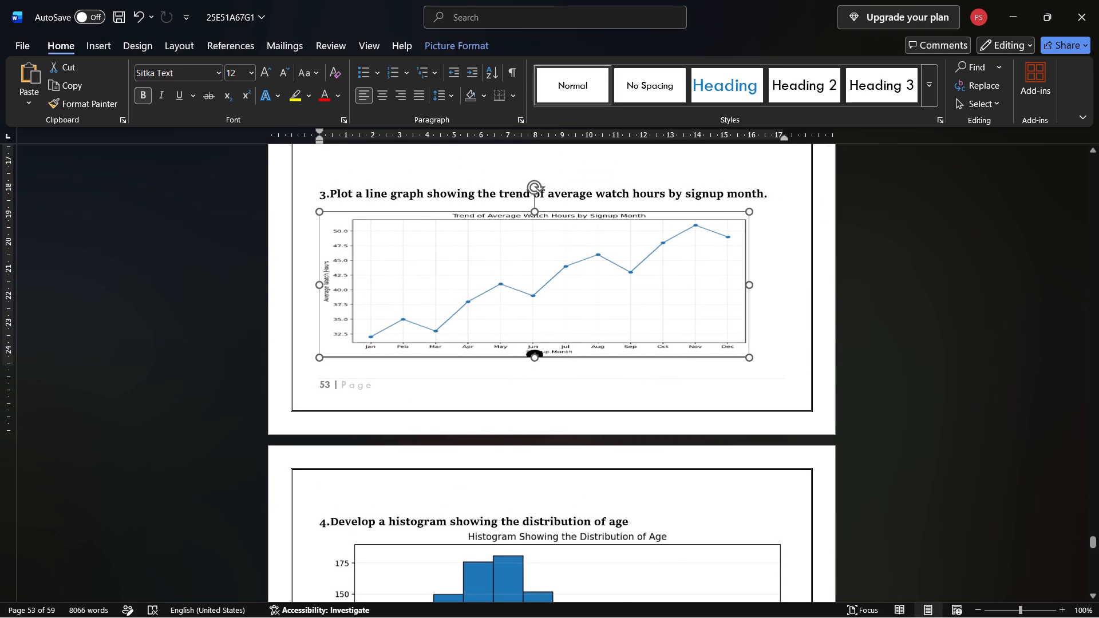
drag(739, 287, 730, 290)
Shrink the "Histogram Showing the Distribution of Age" chart to about 6.7 cm high.
scroll(730, 290, down, 2)
click(611, 347)
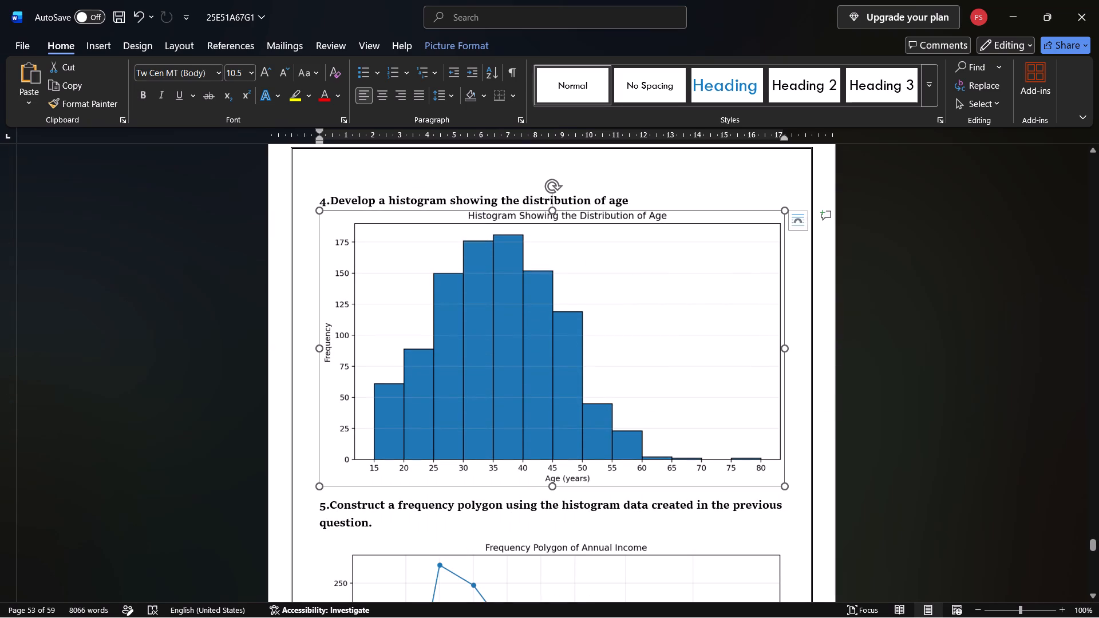
drag(548, 485, 552, 393)
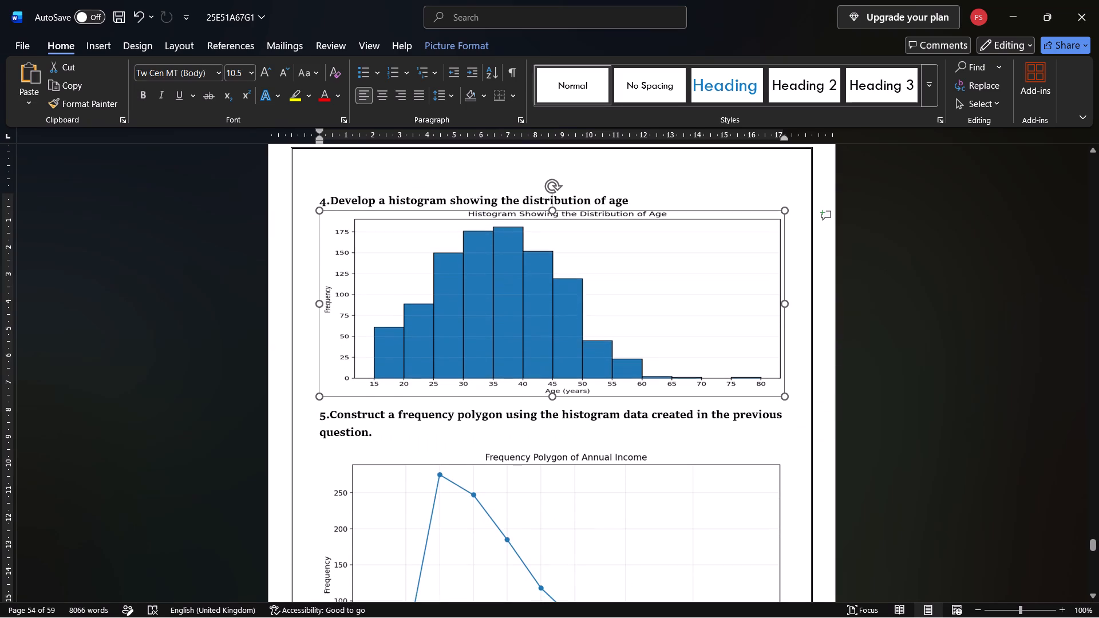
drag(552, 393, 552, 391)
Shrink the "Frequency Polygon of Annual Income" chart to about 6.8 cm high and 13 cm wide.
scroll(552, 391, down, 2)
drag(552, 391, 570, 464)
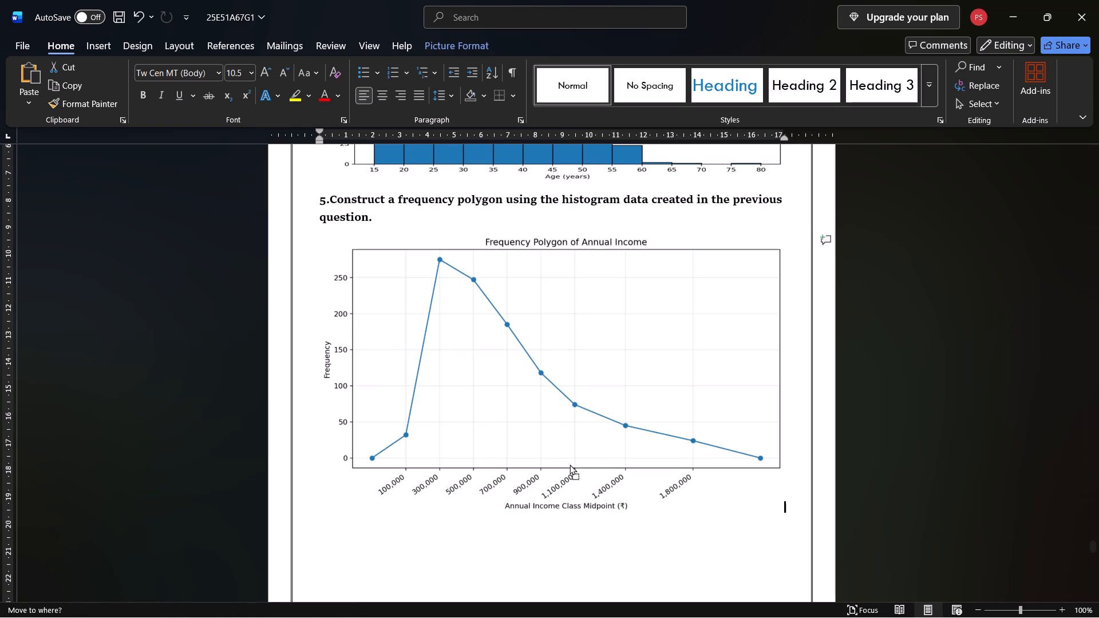
drag(570, 464, 558, 455)
click(558, 455)
drag(551, 514, 552, 454)
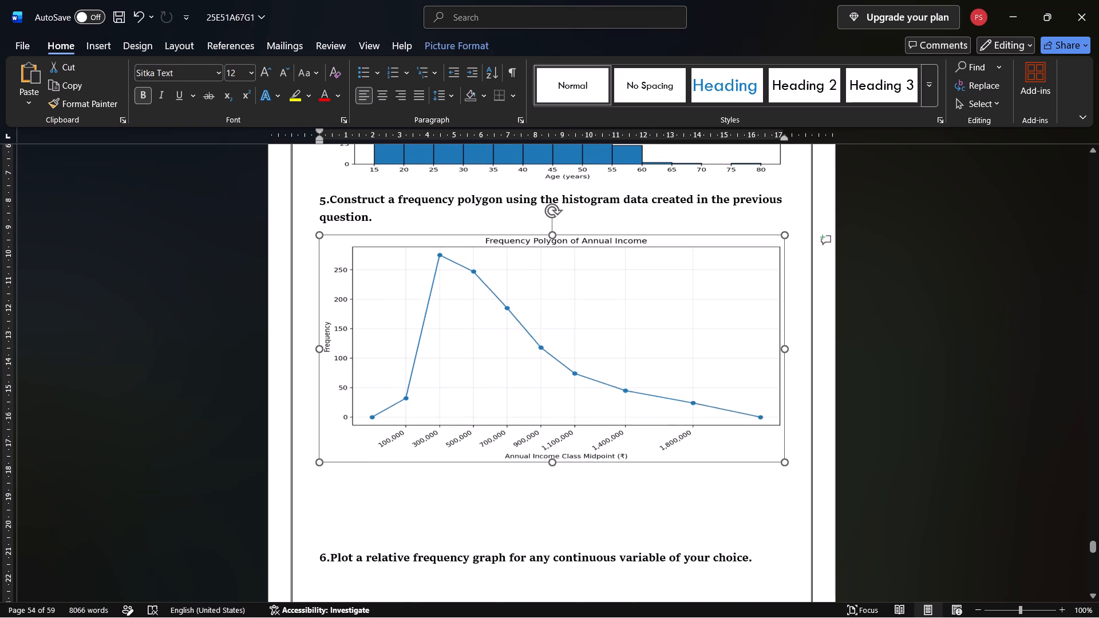
drag(552, 454, 552, 418)
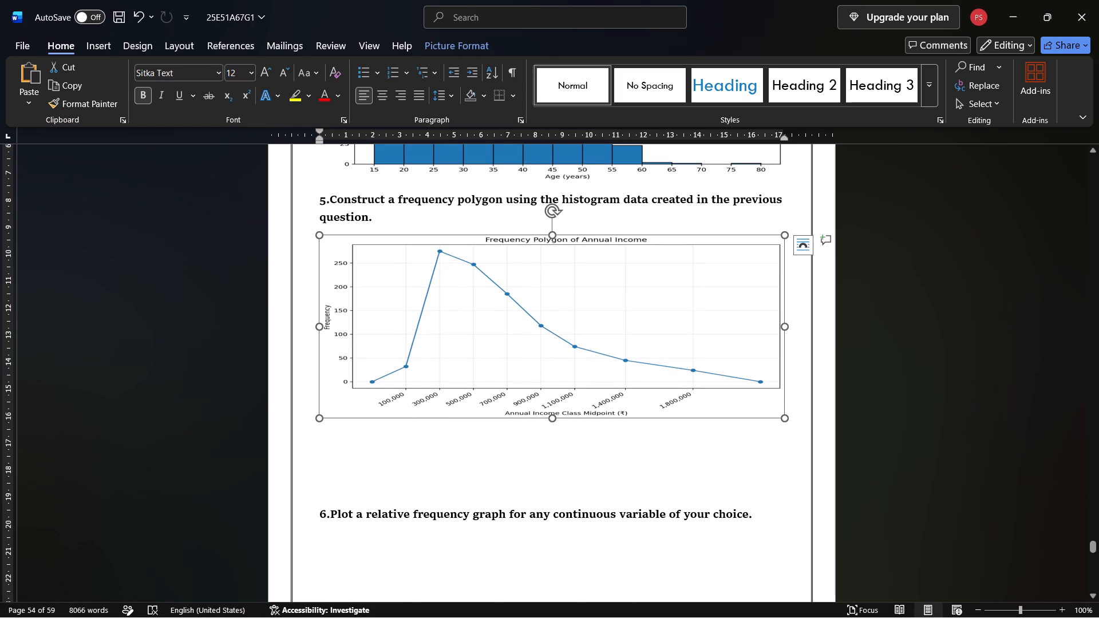
drag(782, 324, 666, 338)
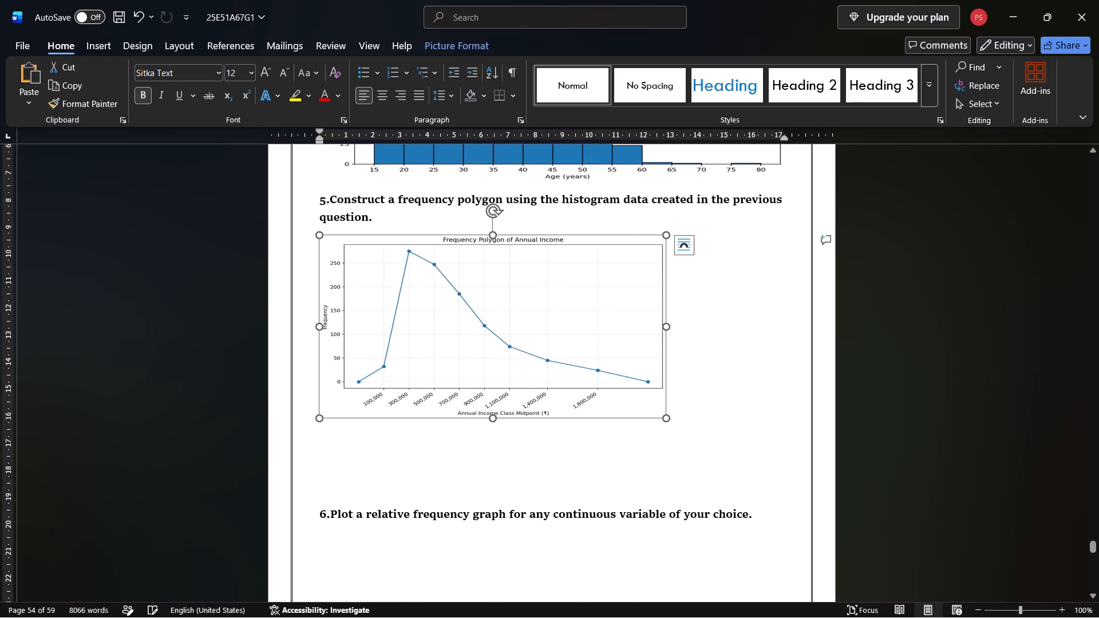
Narrow the age distribution histogram to about 13.5 cm wide and reduce its height slightly.
scroll(666, 338, up, 1)
click(781, 237)
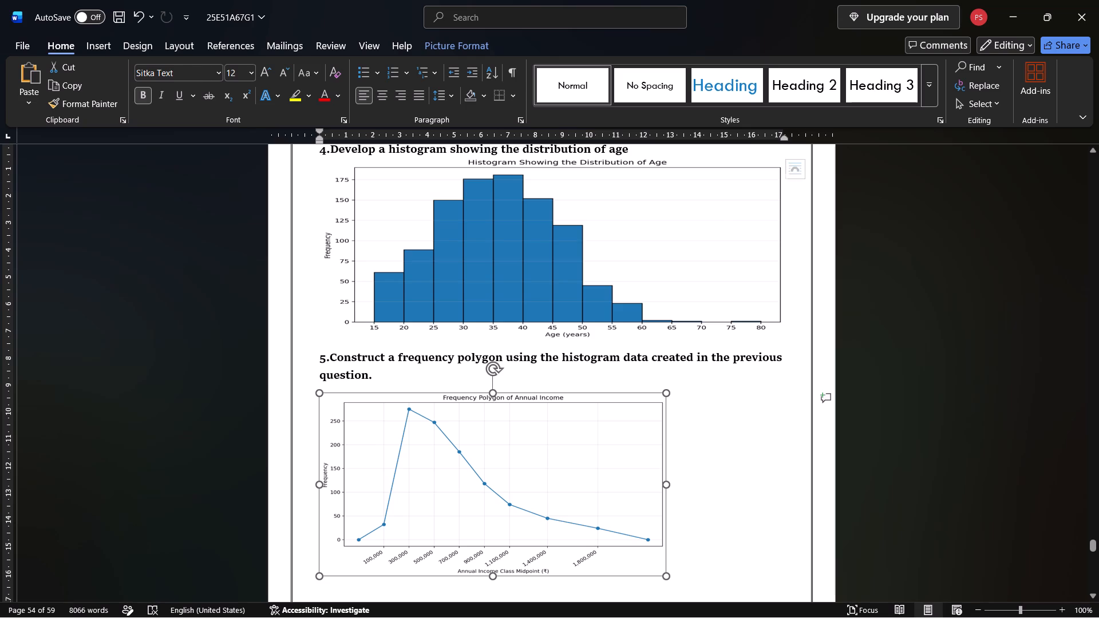
drag(782, 252, 665, 268)
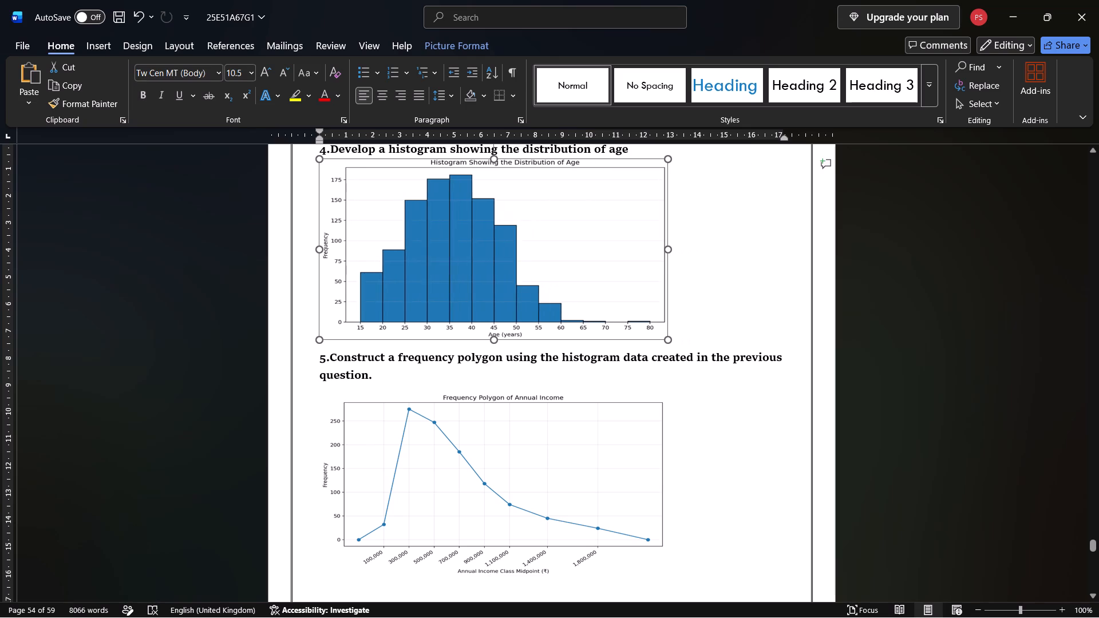
drag(665, 268, 686, 266)
click(686, 266)
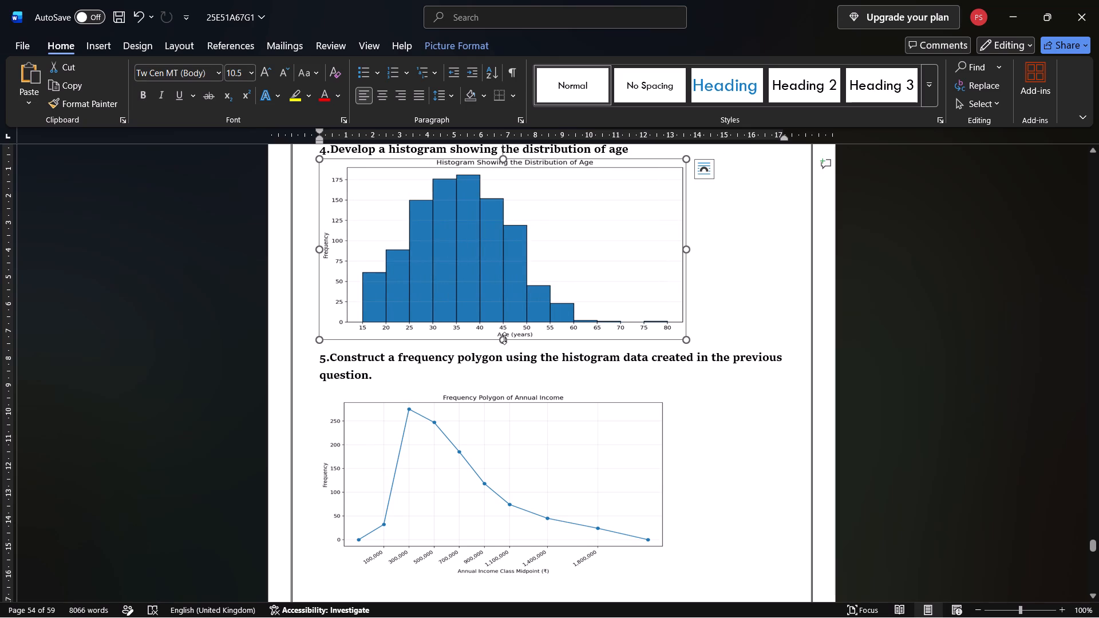
drag(504, 338, 504, 314)
Shrink the pie chart of annual income relative frequencies to about 6.5 cm high and 12.7 cm wide.
scroll(504, 314, down, 3)
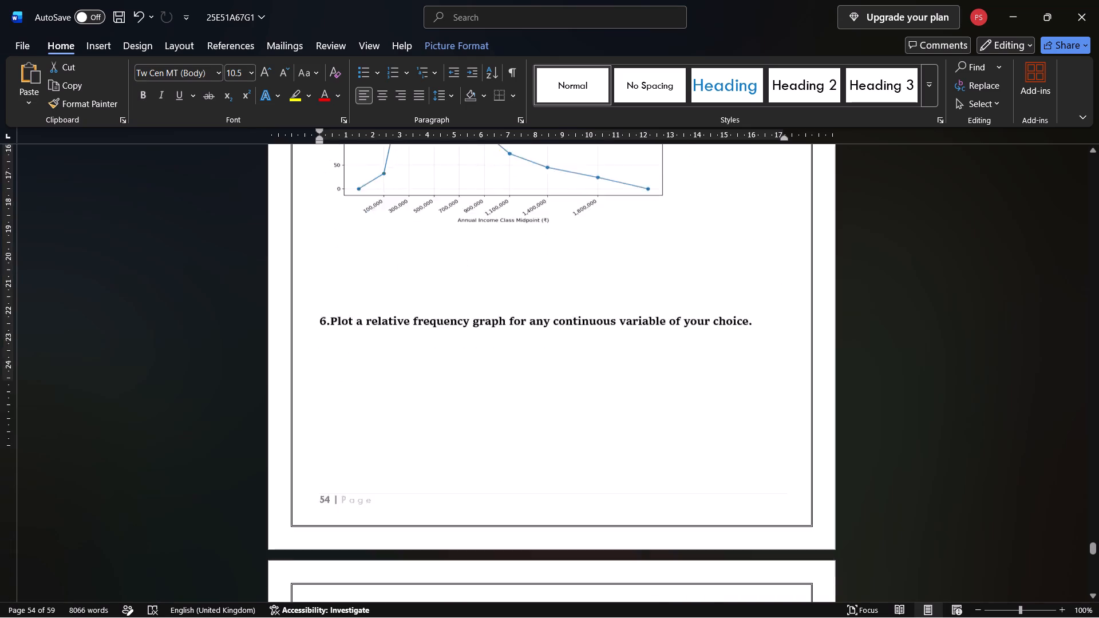
scroll(504, 314, down, 2)
click(528, 350)
scroll(528, 350, down, 1)
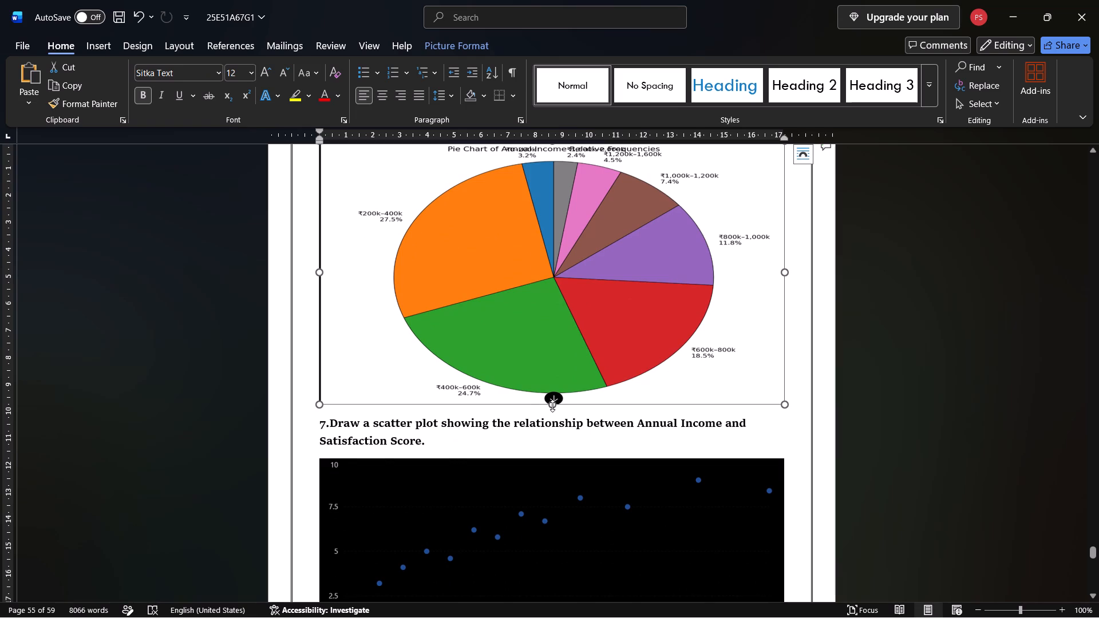
drag(552, 406, 555, 317)
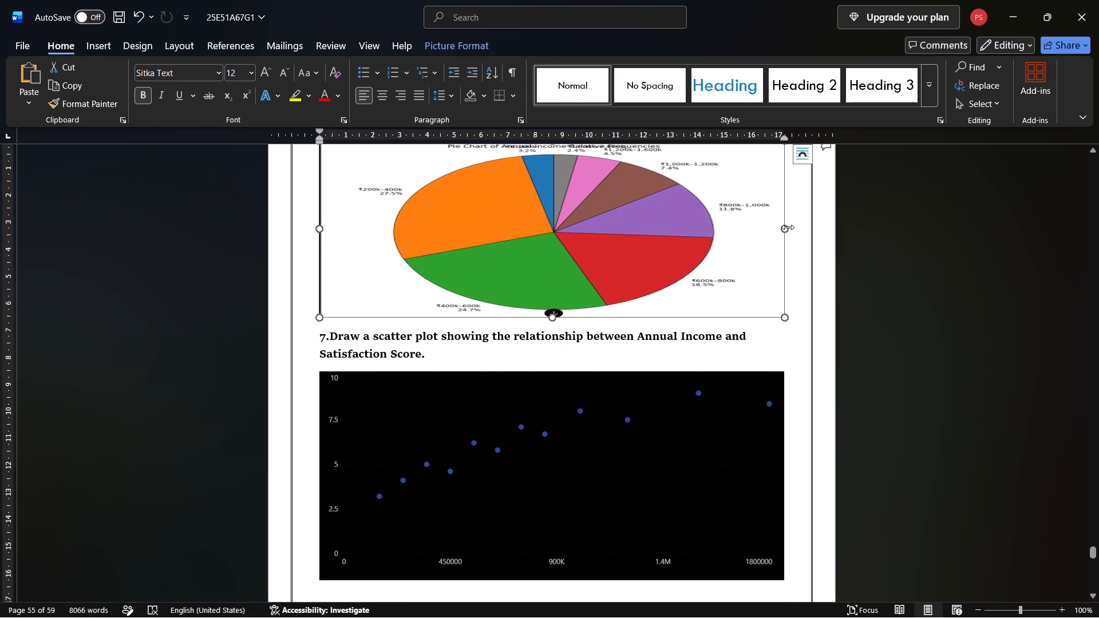
drag(788, 227, 663, 244)
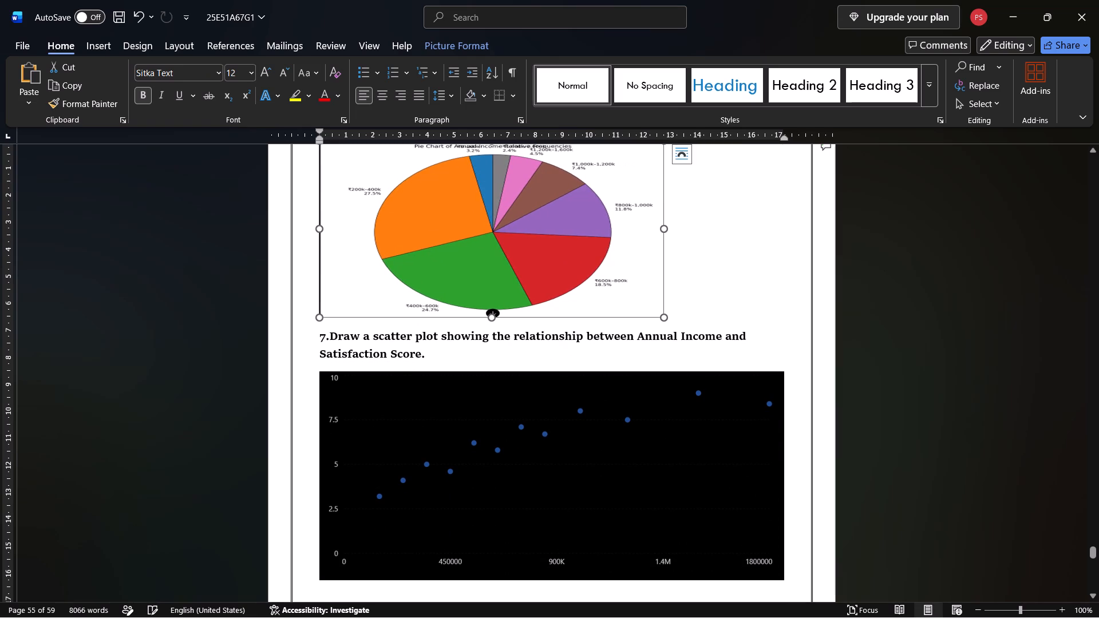
scroll(497, 345, up, 4)
scroll(497, 345, down, 1)
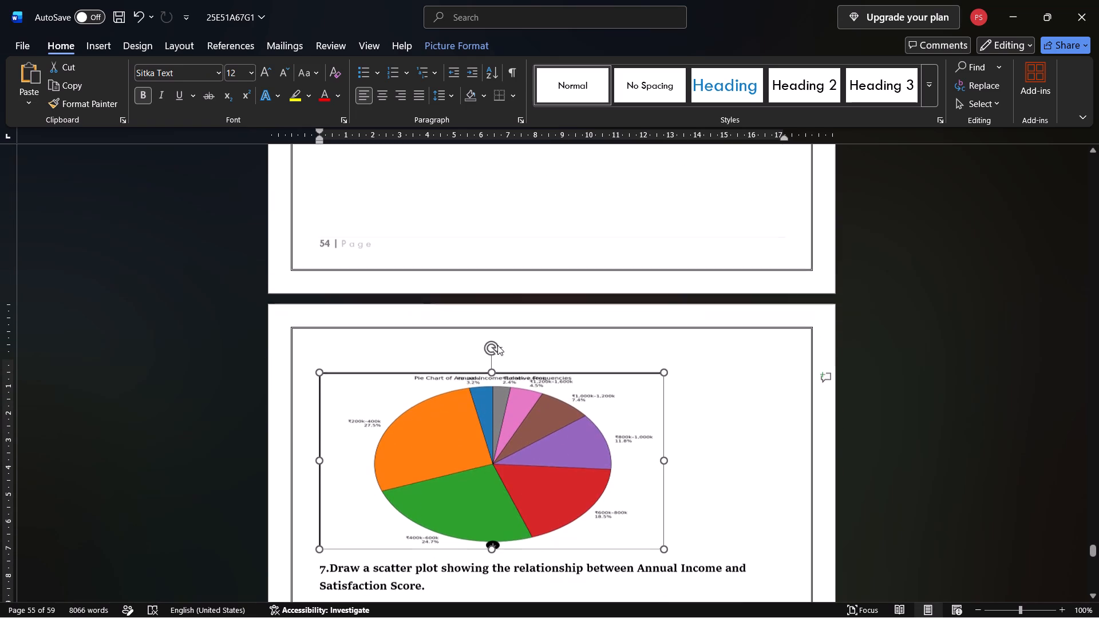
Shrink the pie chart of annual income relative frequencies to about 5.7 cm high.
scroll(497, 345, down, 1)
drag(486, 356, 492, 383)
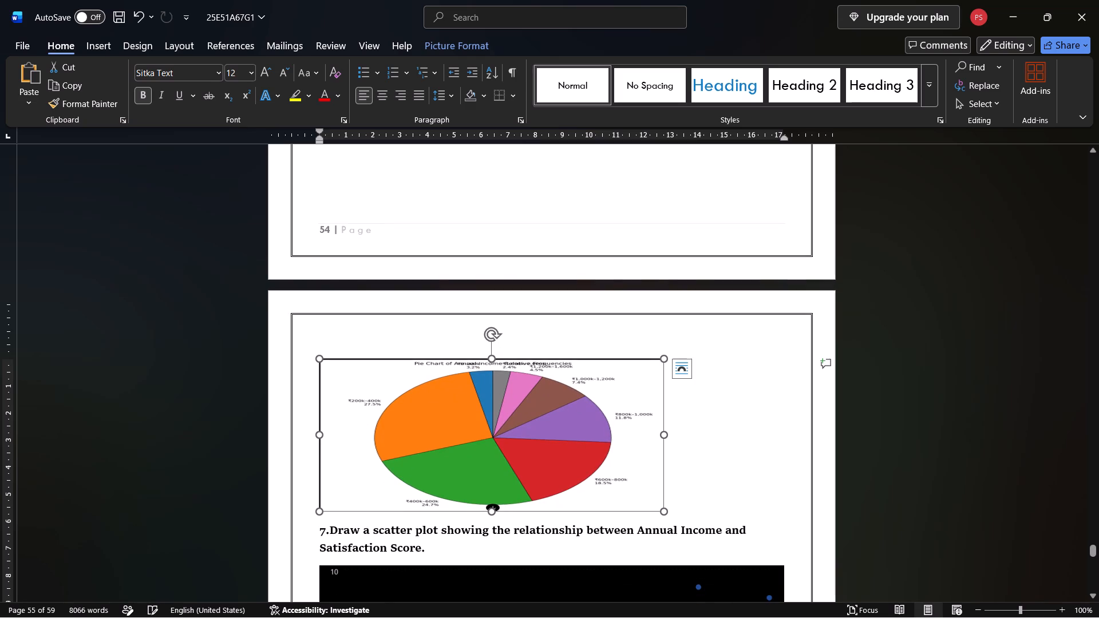
Delete the blank lines above the question 6 heading on the relative frequency graph.
scroll(492, 383, up, 2)
right_click(492, 383)
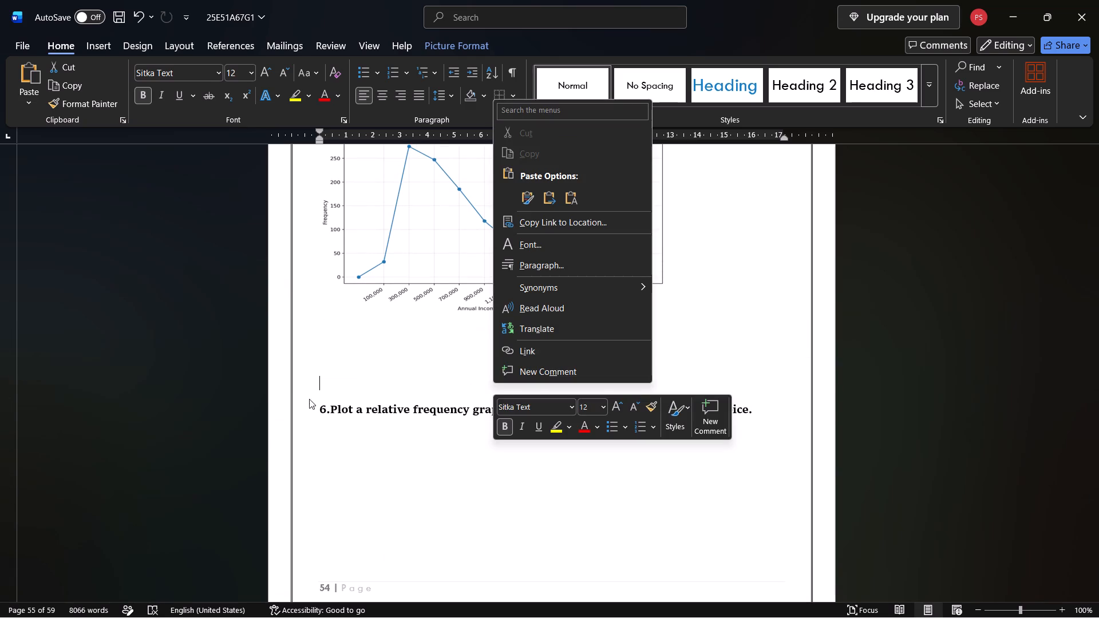
click(315, 405)
click(317, 407)
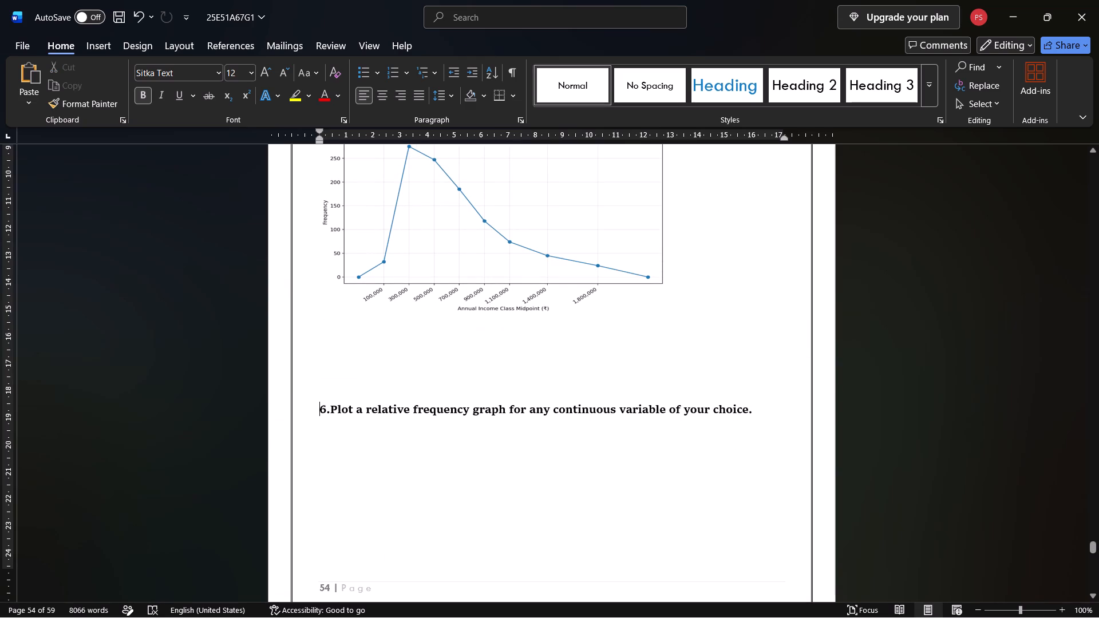
key(BackSpace)
key(BackSpace)
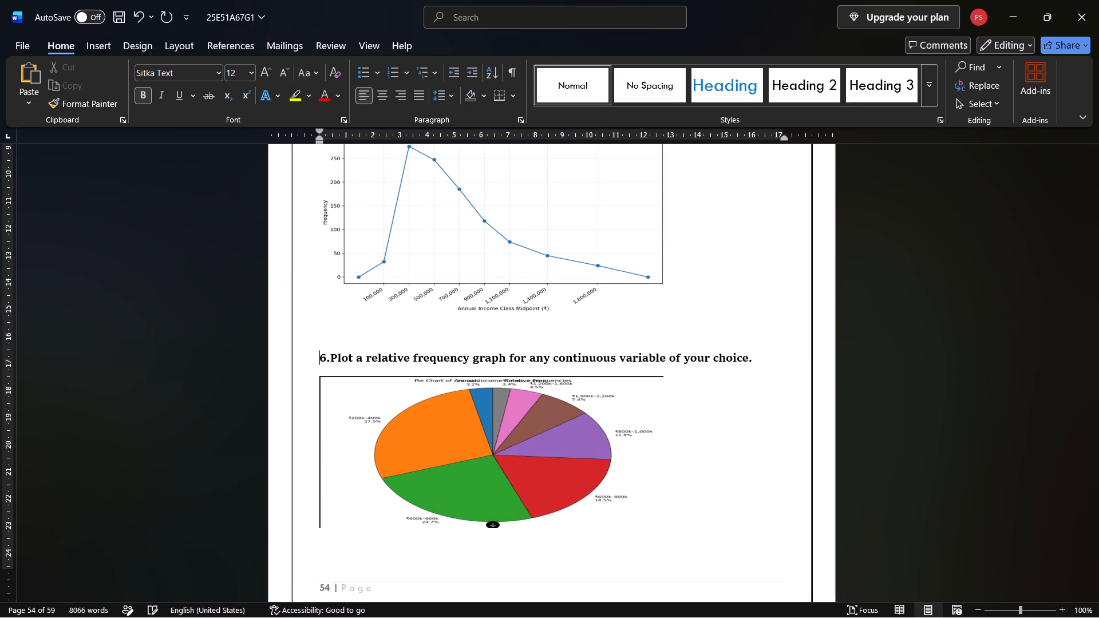
key(BackSpace)
scroll(447, 482, down, 1)
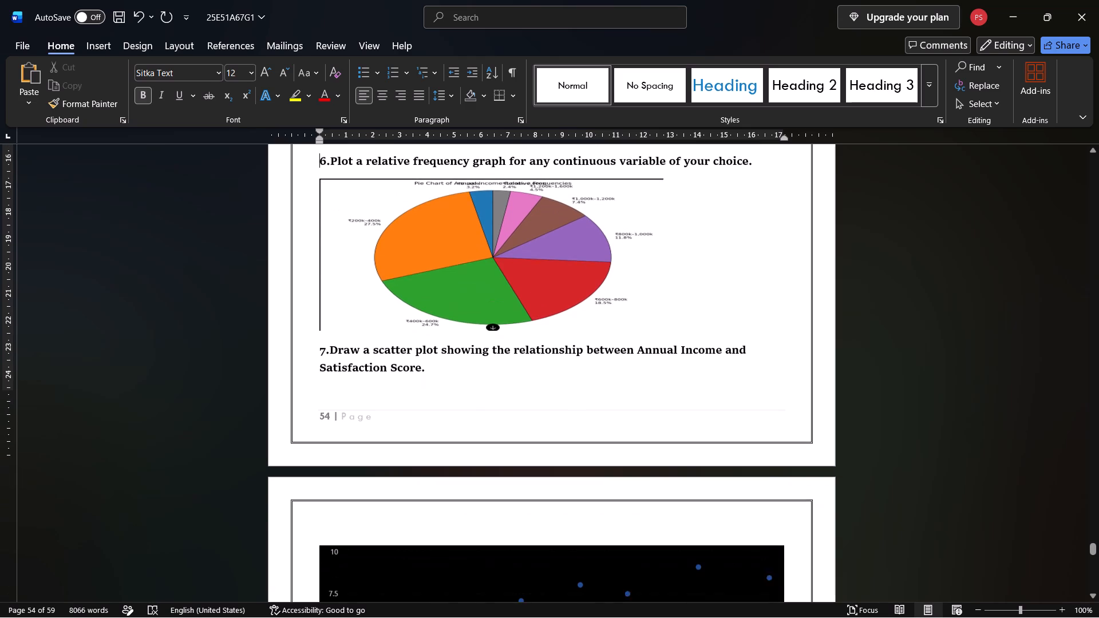
Enlarge the pie chart of annual income relative frequencies to about 6.5 cm high.
click(487, 311)
drag(489, 327, 491, 351)
Shrink the question 7 scatter plot to about 5.4 cm high and 13.5 cm wide.
scroll(491, 351, down, 2)
click(539, 393)
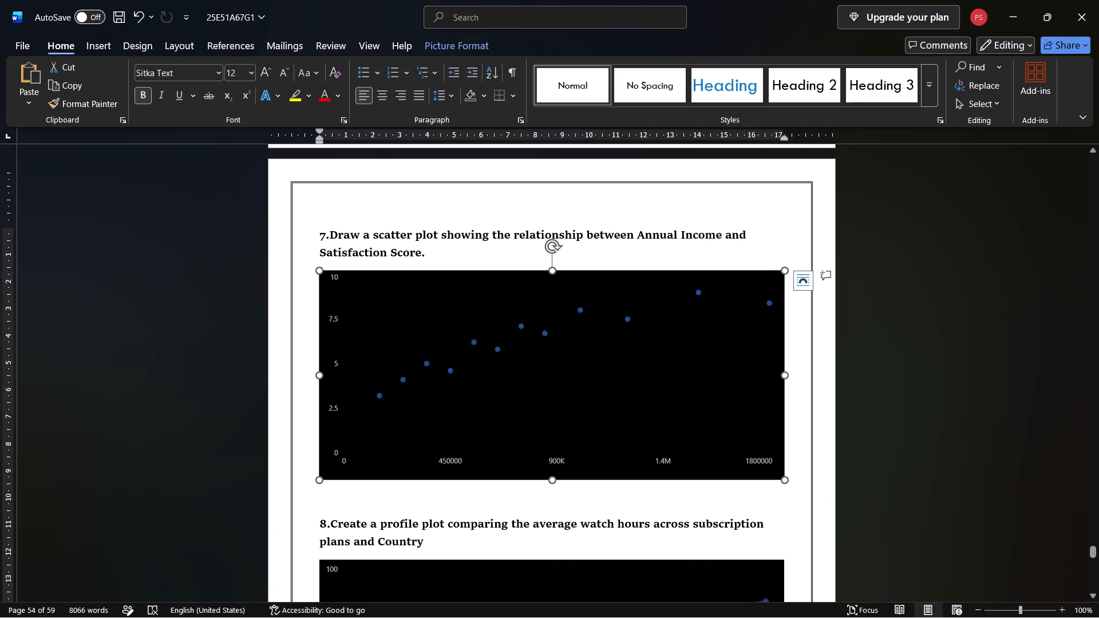
drag(551, 477, 552, 414)
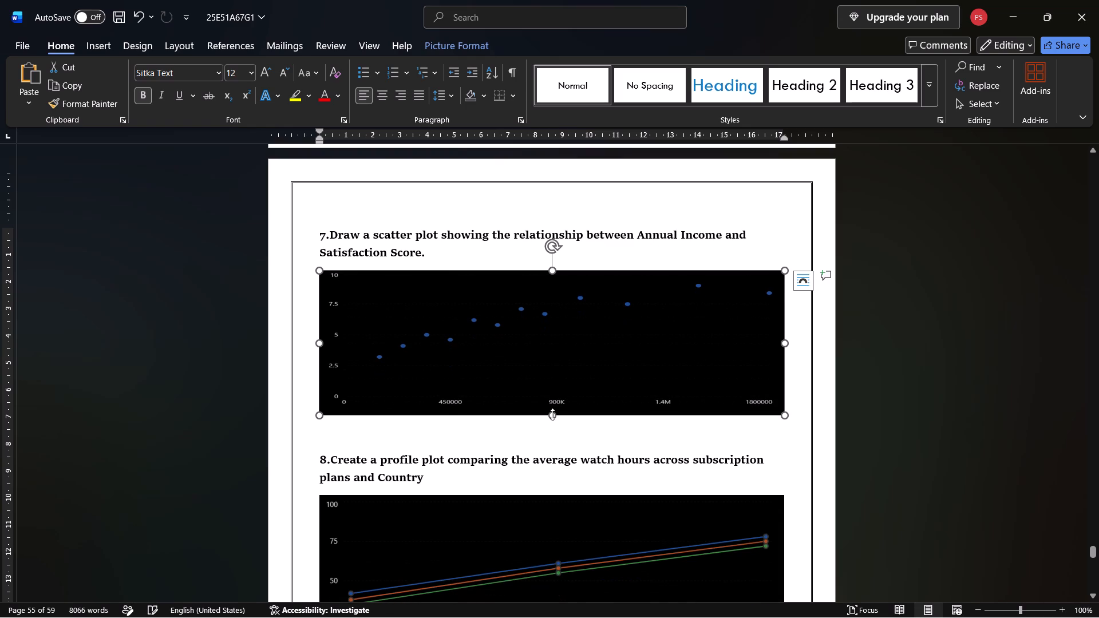
drag(786, 343, 686, 351)
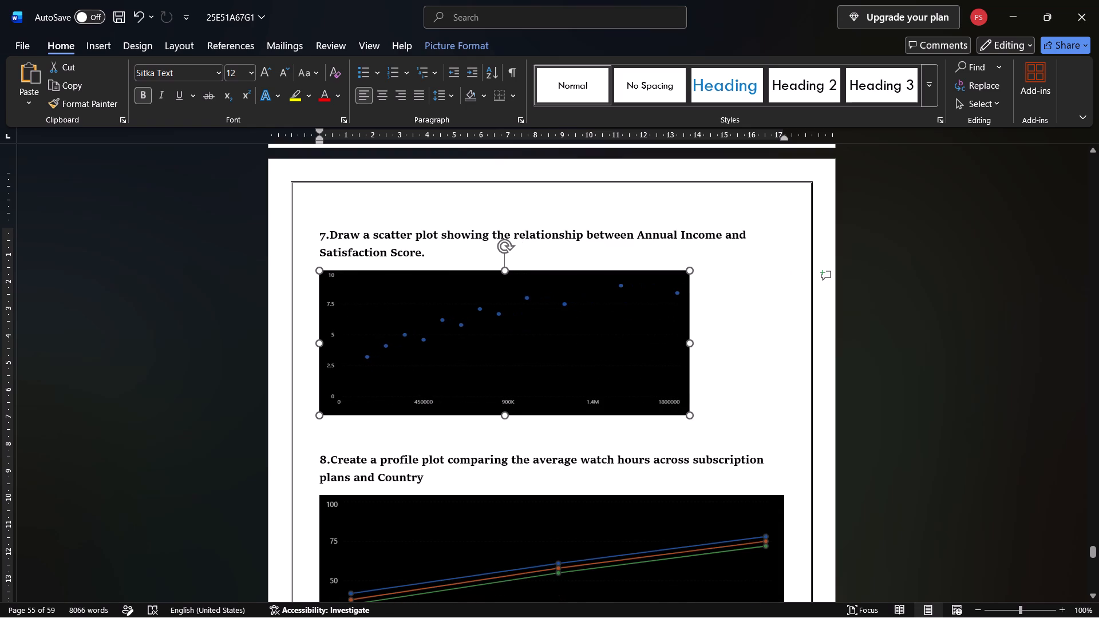
drag(686, 351, 685, 351)
Shrink the question 8 profile plot of average watch hours to about 5.7 cm high and 13.8 cm wide.
scroll(685, 351, down, 2)
drag(613, 318, 570, 358)
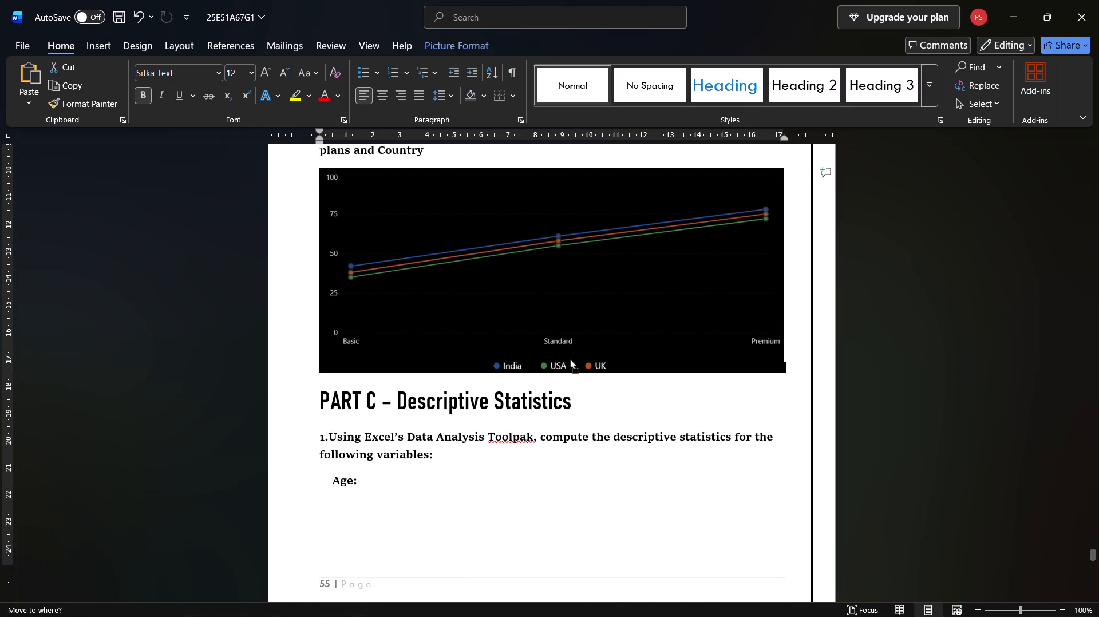
drag(570, 358, 546, 330)
click(546, 330)
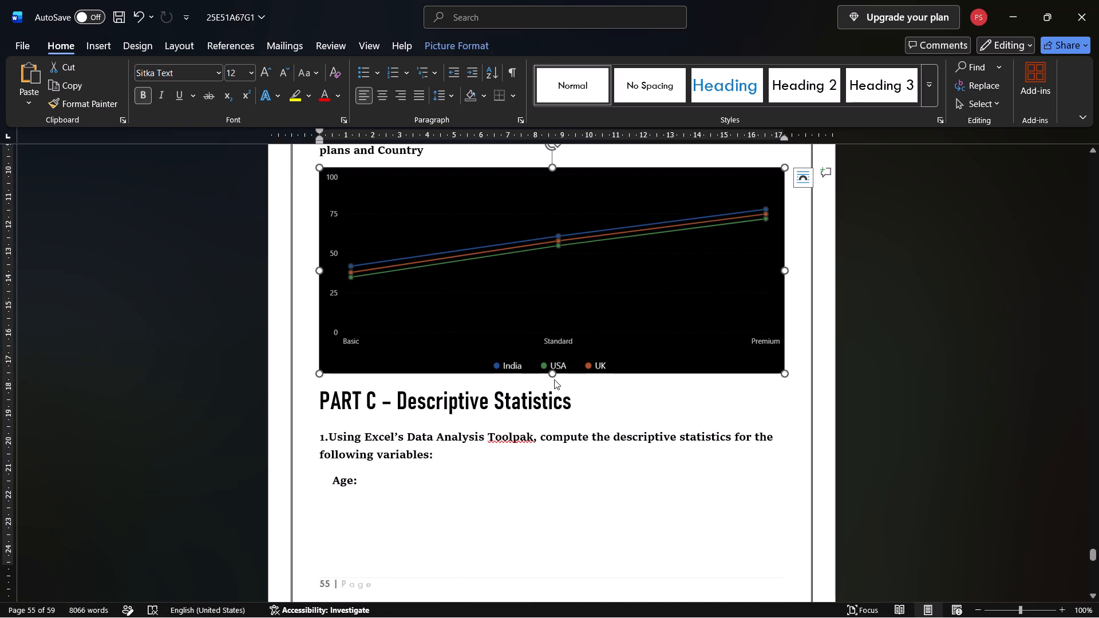
drag(554, 379, 546, 370)
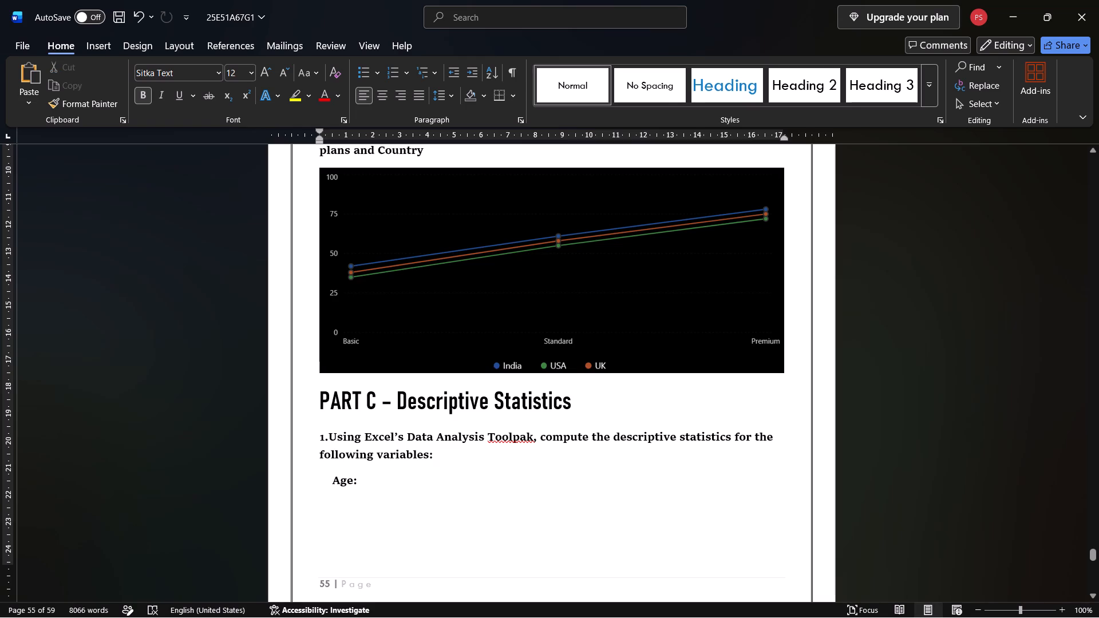
drag(564, 331, 554, 373)
click(554, 373)
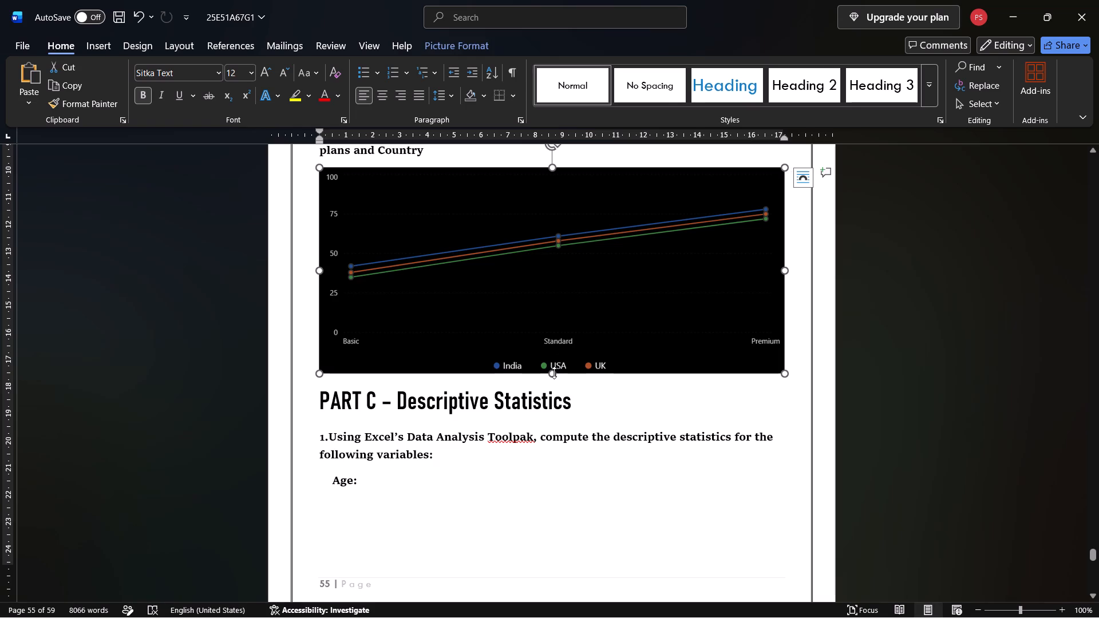
drag(554, 373, 544, 320)
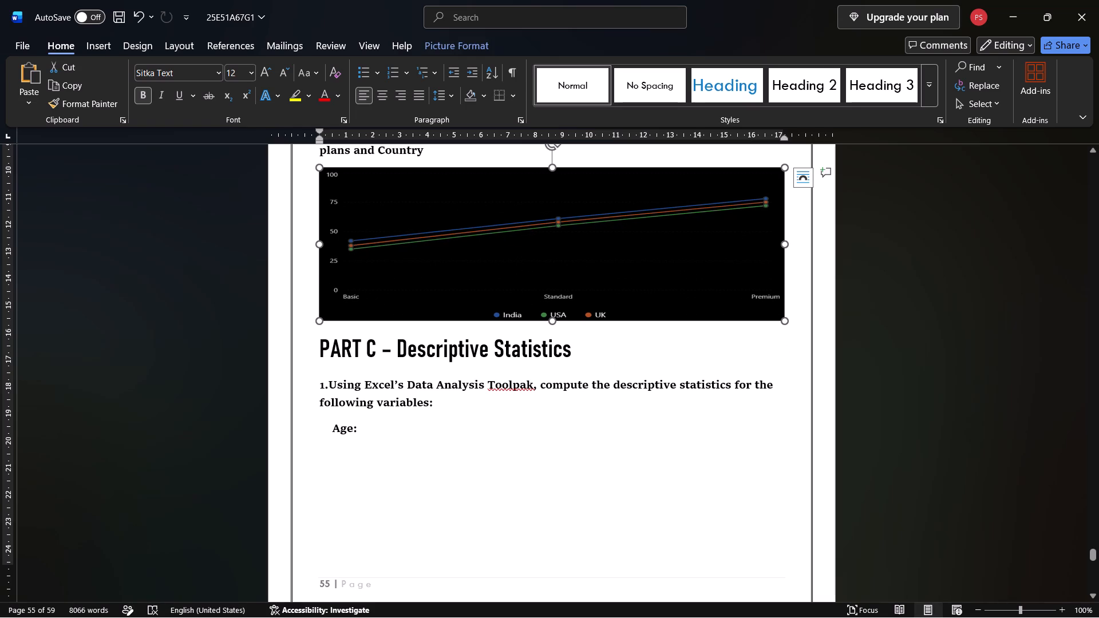
drag(784, 244, 693, 249)
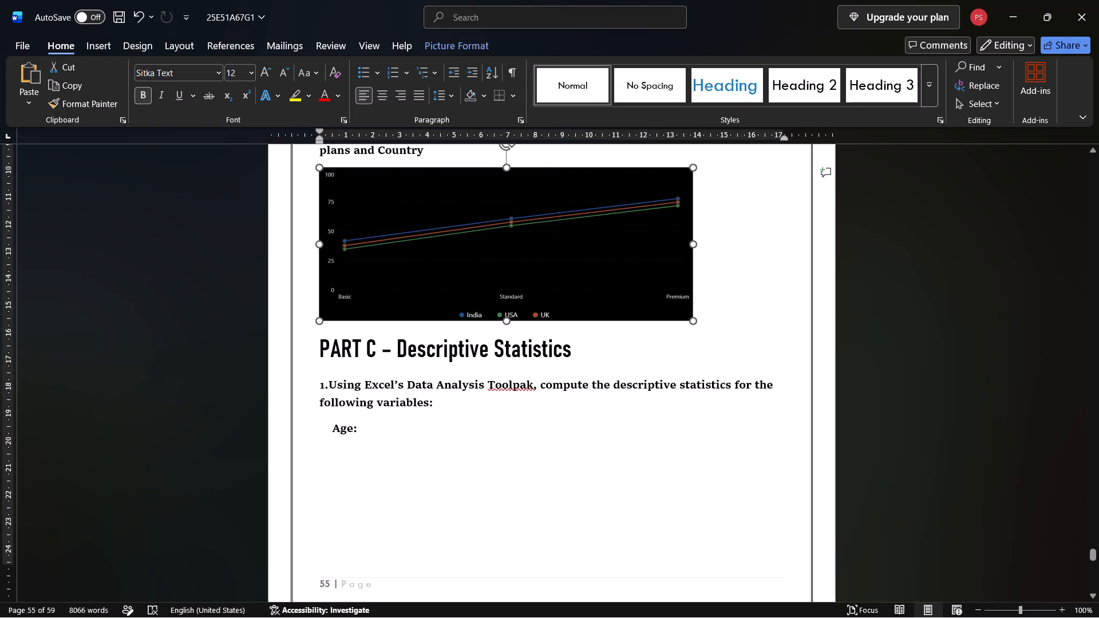
right_click(693, 249)
Reduce the "Height (cm)" descriptive statistics picture to about 5.5 cm high.
scroll(693, 249, down, 3)
click(571, 256)
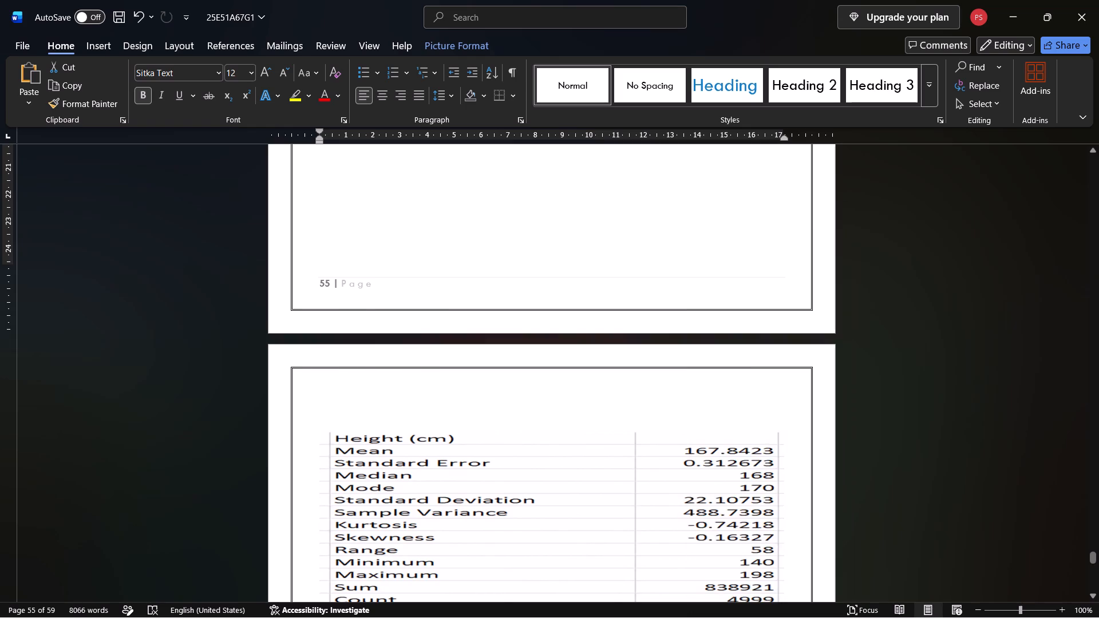
scroll(571, 256, down, 1)
scroll(571, 256, up, 1)
double_click(569, 274)
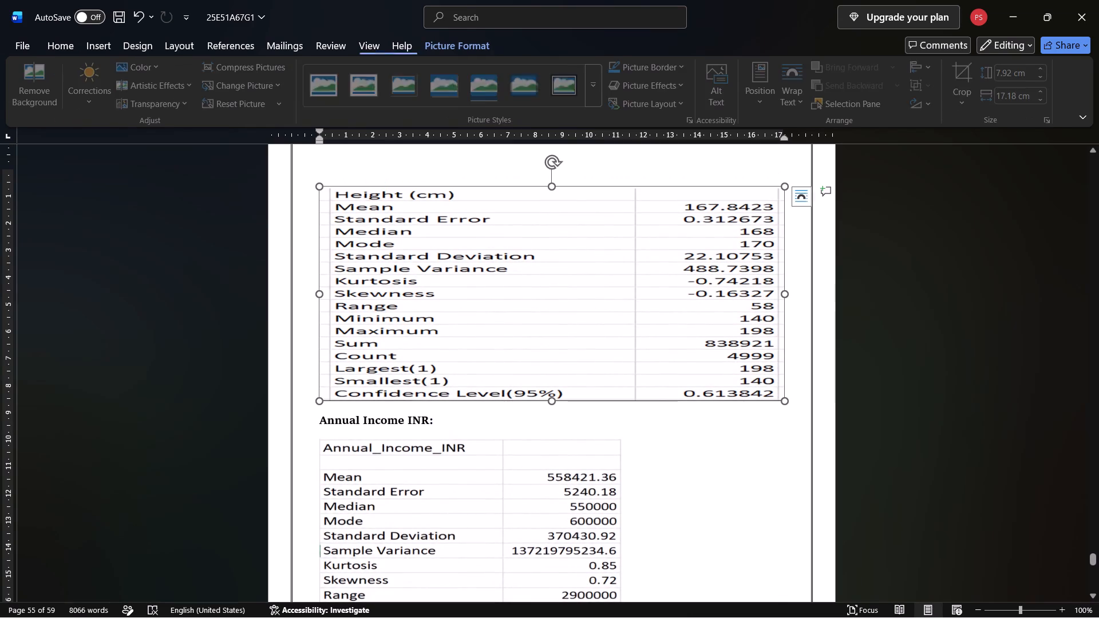
drag(552, 400, 556, 336)
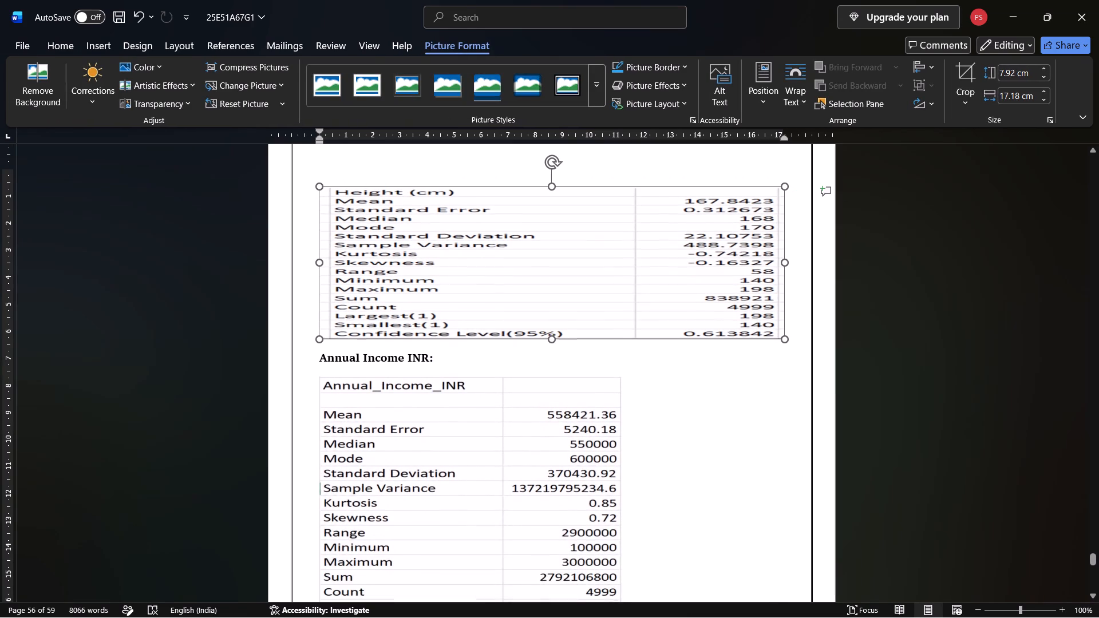
drag(556, 336, 556, 335)
Set the "PART C – Descriptive Statistics" heading to font size 18.
scroll(512, 268, up, 4)
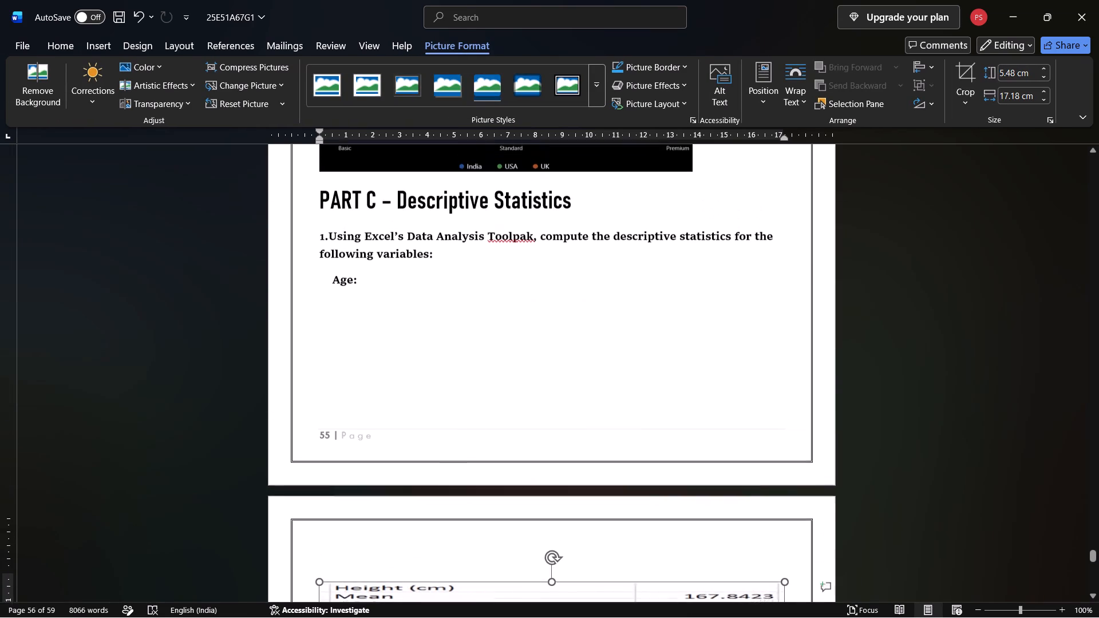
scroll(512, 268, up, 1)
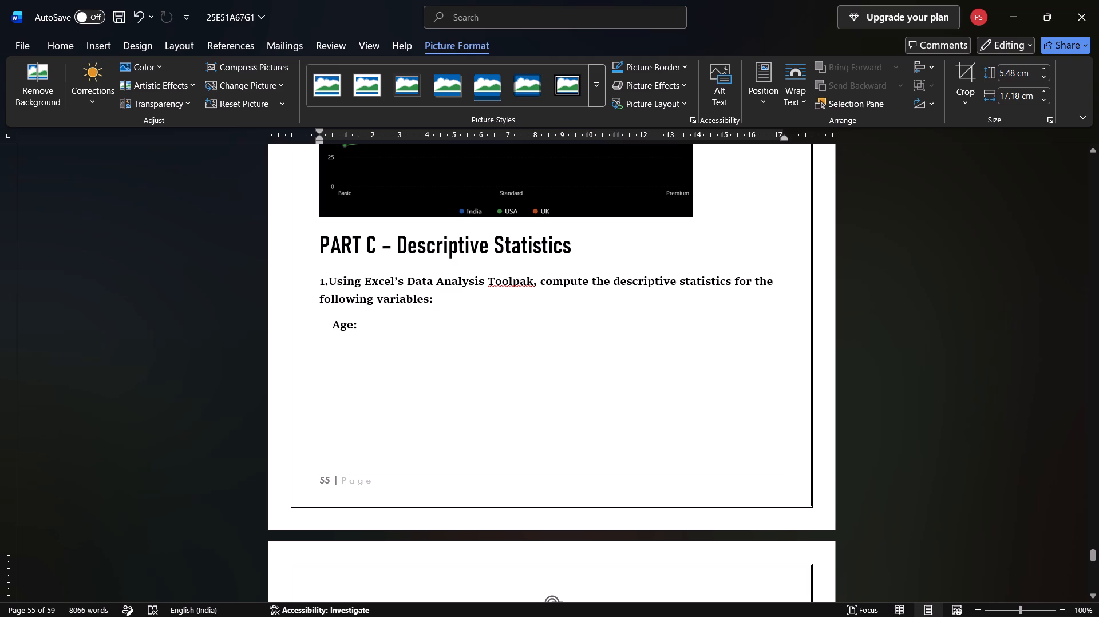
drag(578, 247, 536, 239)
drag(536, 239, 334, 245)
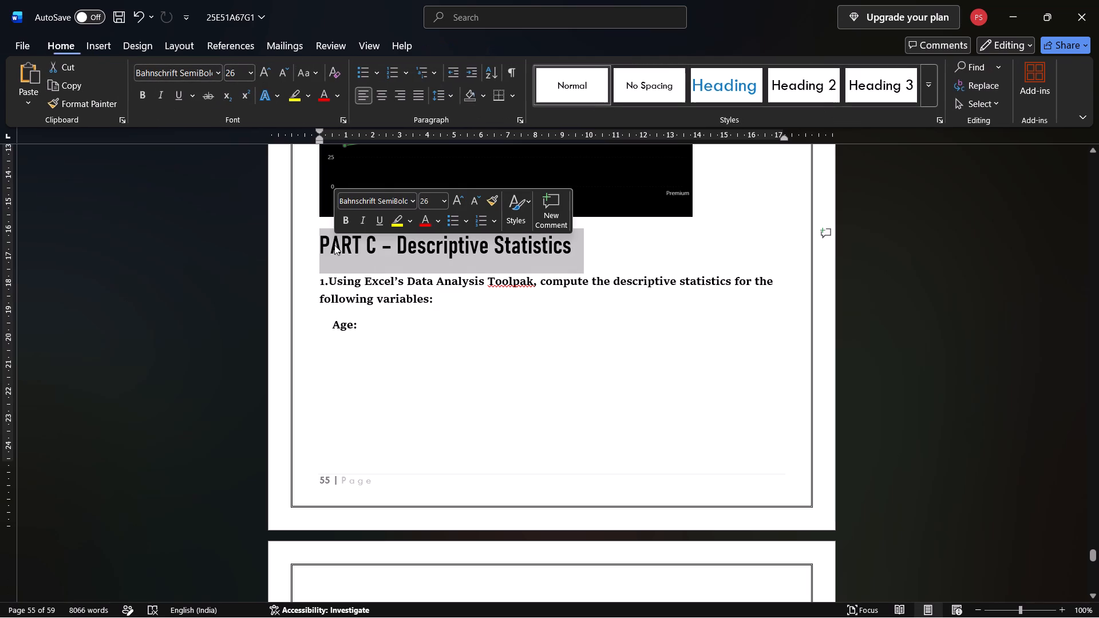
click(440, 200)
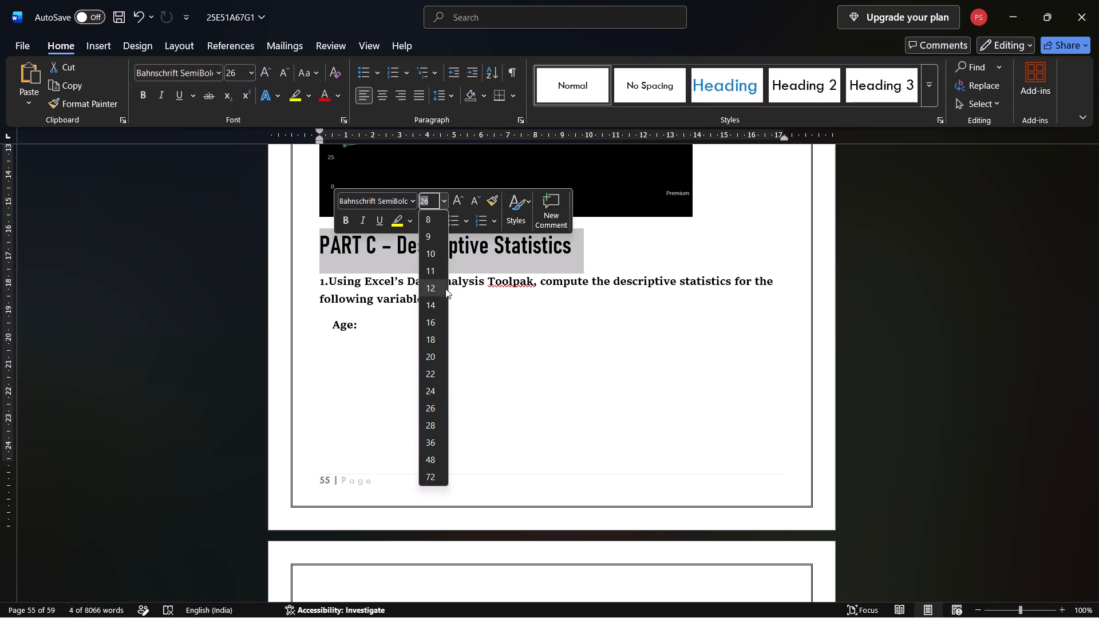
click(434, 336)
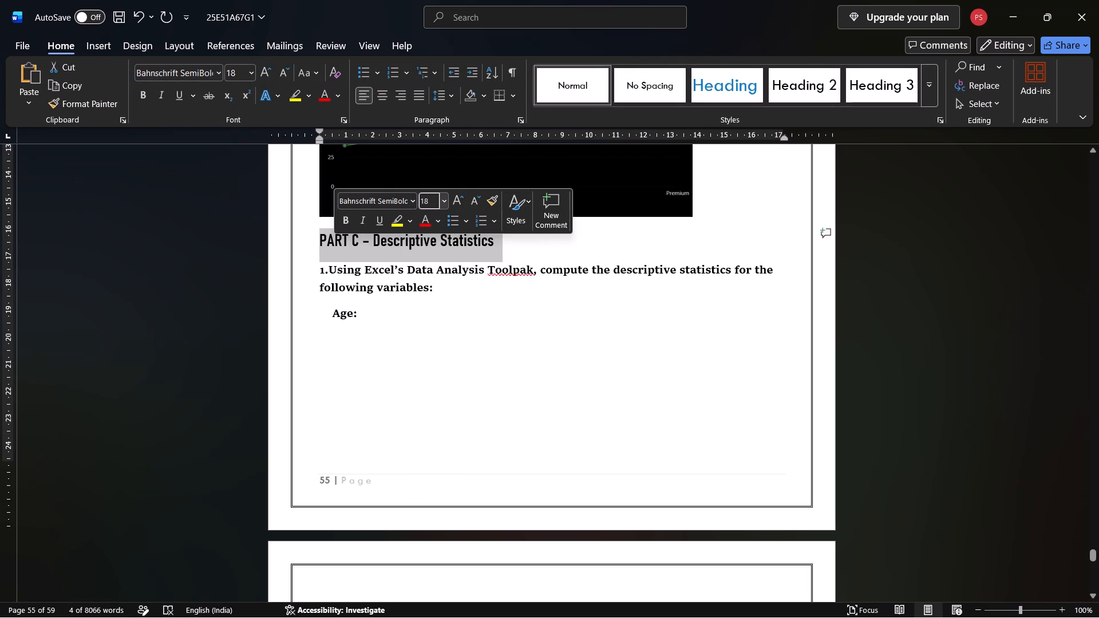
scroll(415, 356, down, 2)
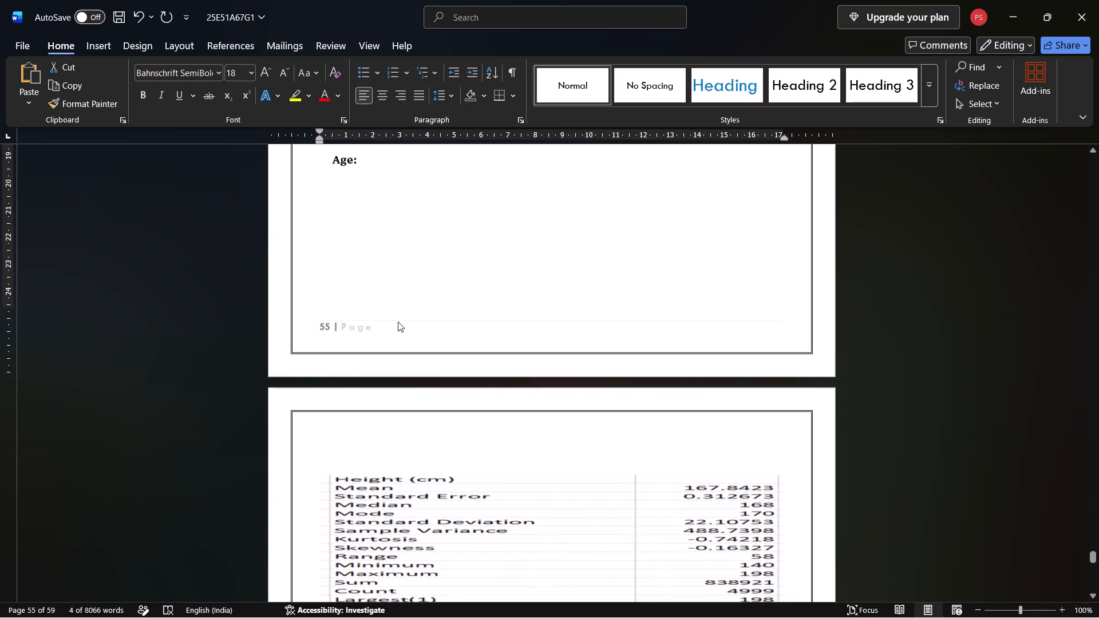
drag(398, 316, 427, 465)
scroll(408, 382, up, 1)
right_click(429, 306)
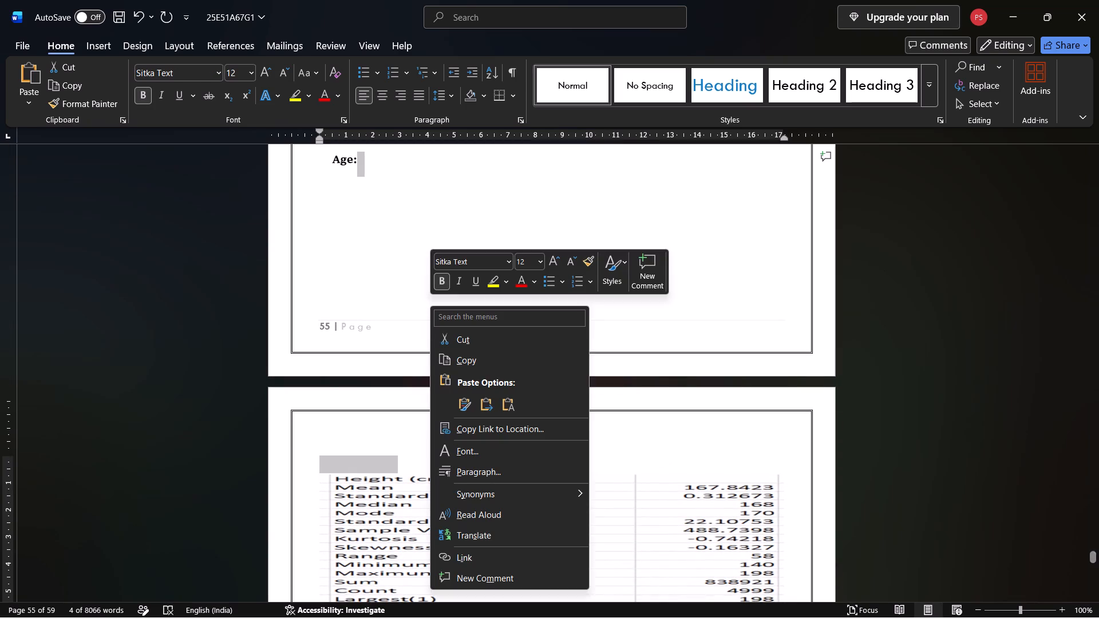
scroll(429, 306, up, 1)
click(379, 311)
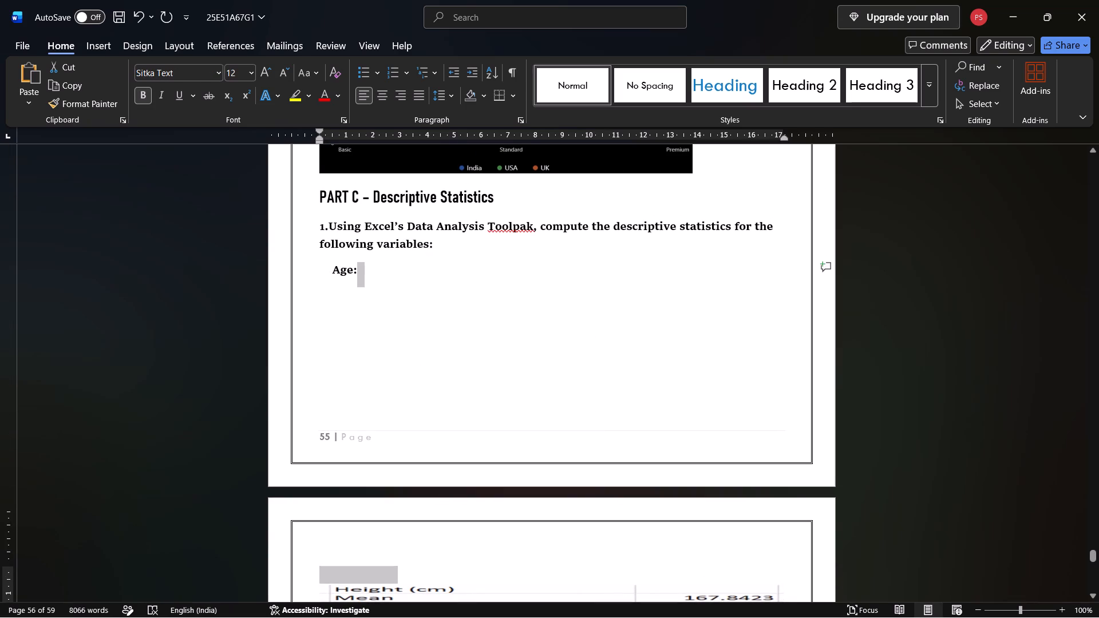
Delete the blank line between the scatter plot and the question 8 heading.
scroll(319, 203, up, 3)
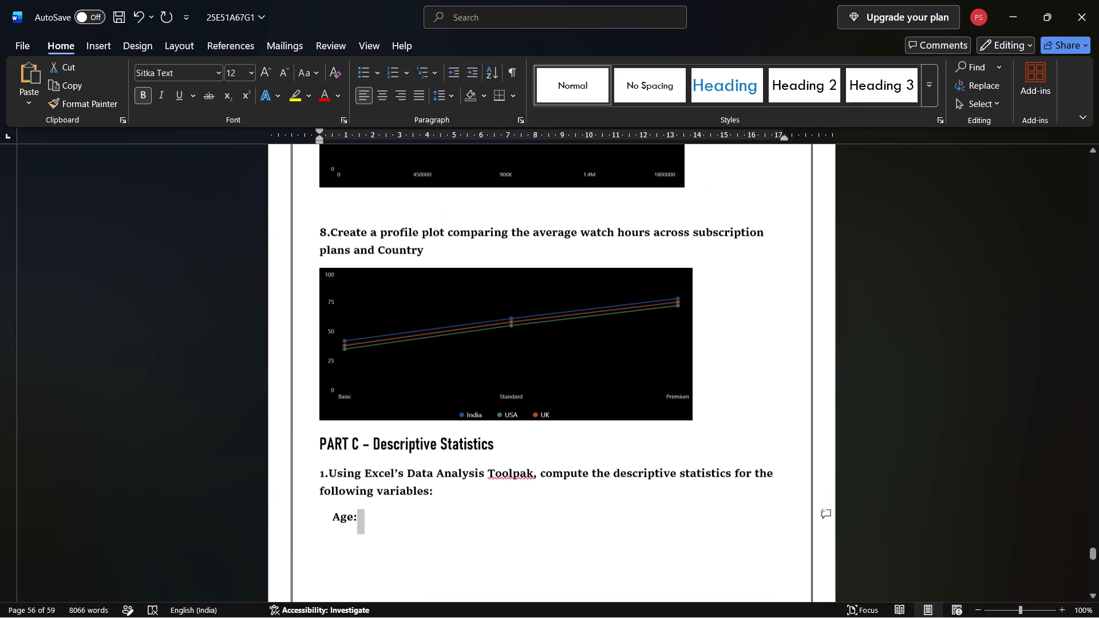
scroll(319, 203, up, 1)
click(319, 305)
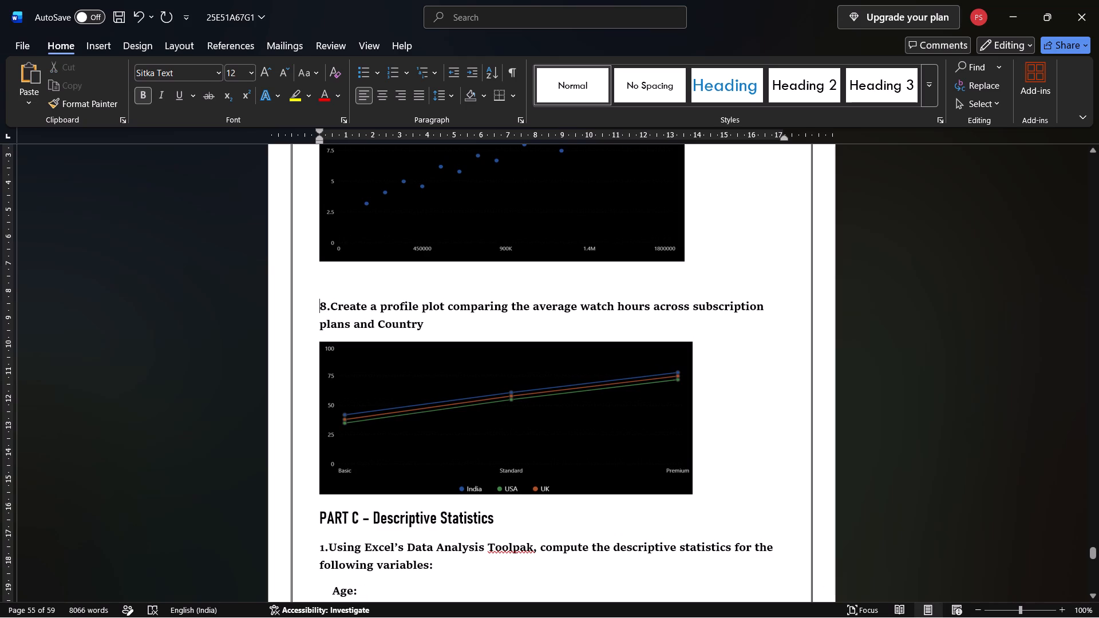
key(BackSpace)
Review the layout of the case study pages from Part C back up to the "Monthly salary" regression chart.
scroll(319, 305, down, 2)
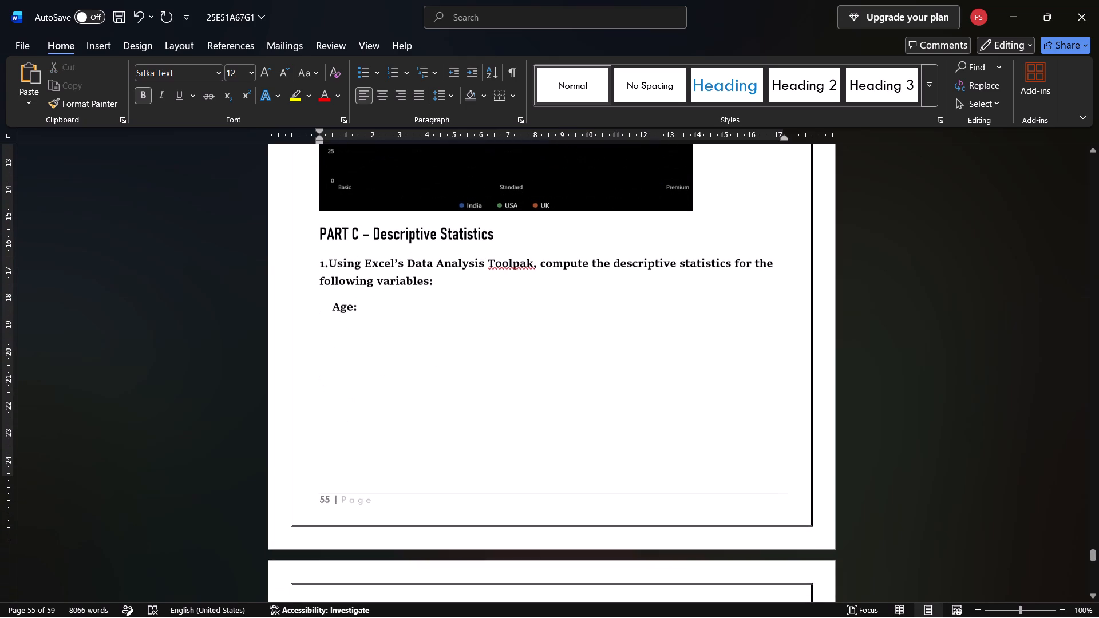
scroll(322, 253, up, 3)
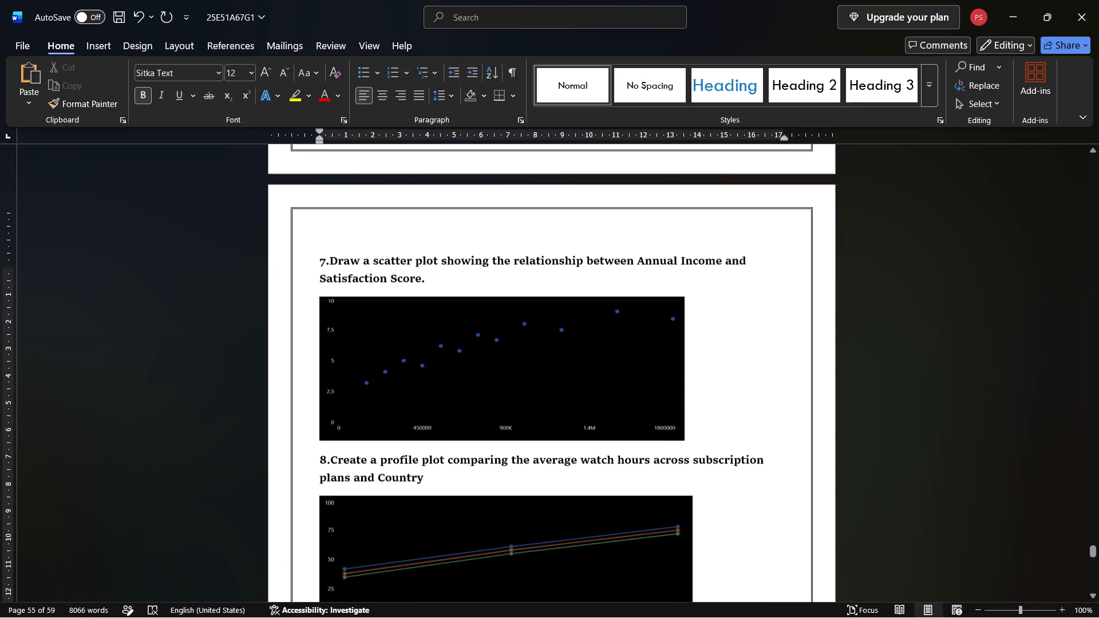
scroll(322, 253, up, 1)
click(315, 278)
scroll(315, 278, up, 2)
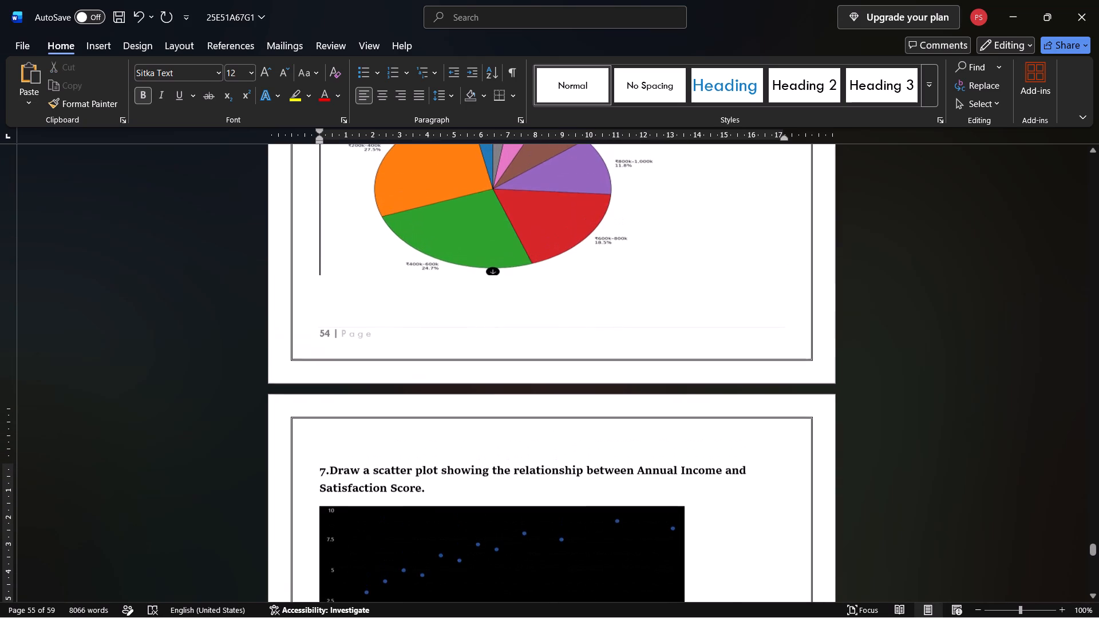
scroll(315, 278, up, 5)
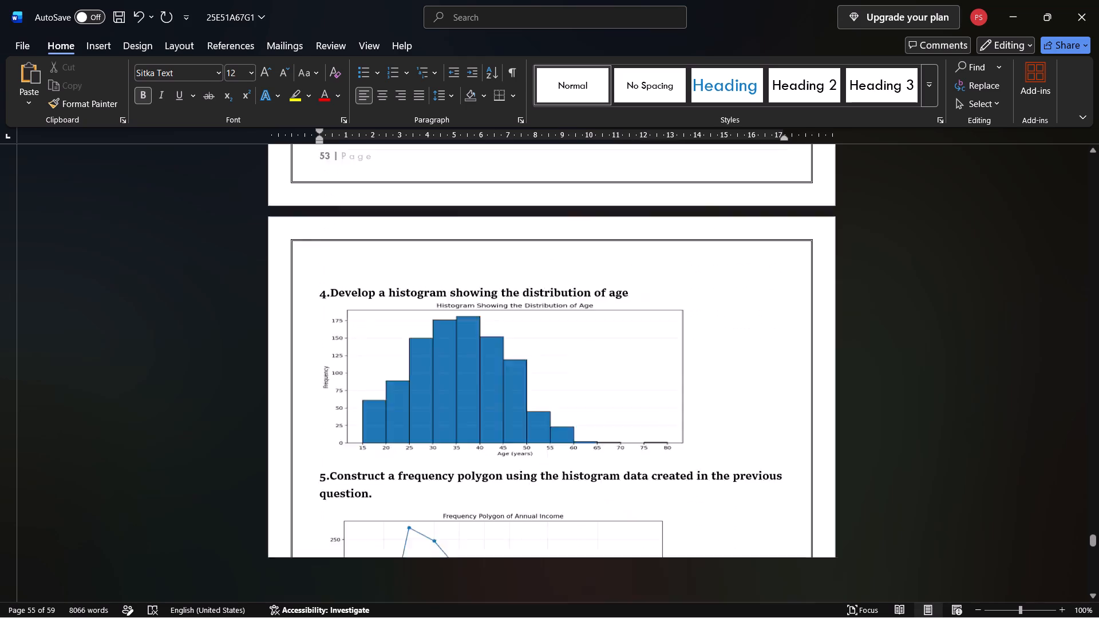
scroll(315, 278, up, 3)
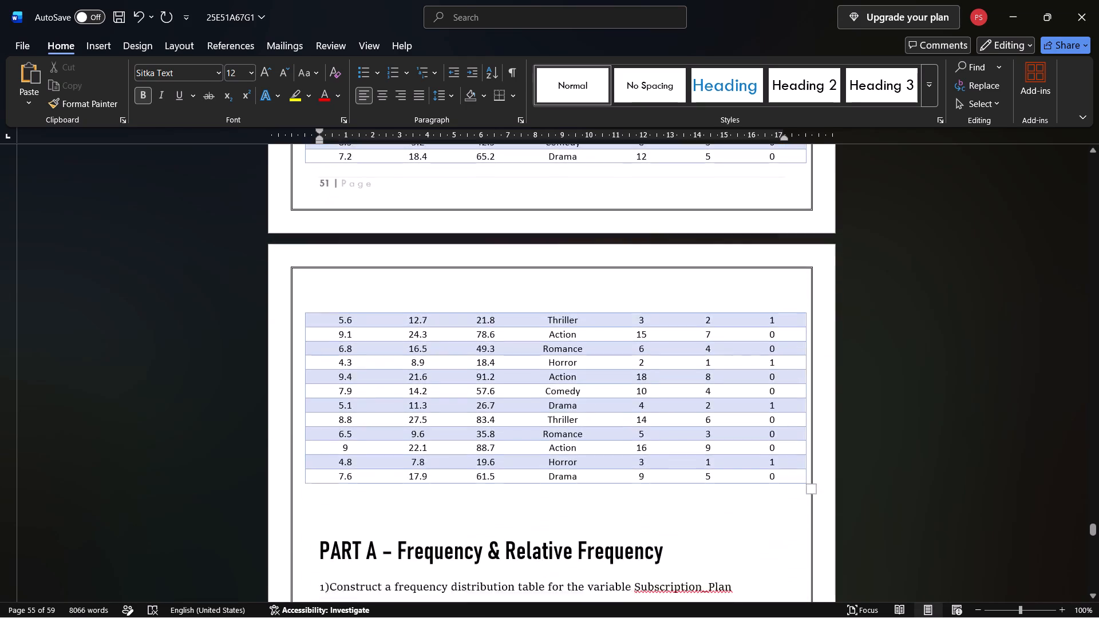
click(488, 355)
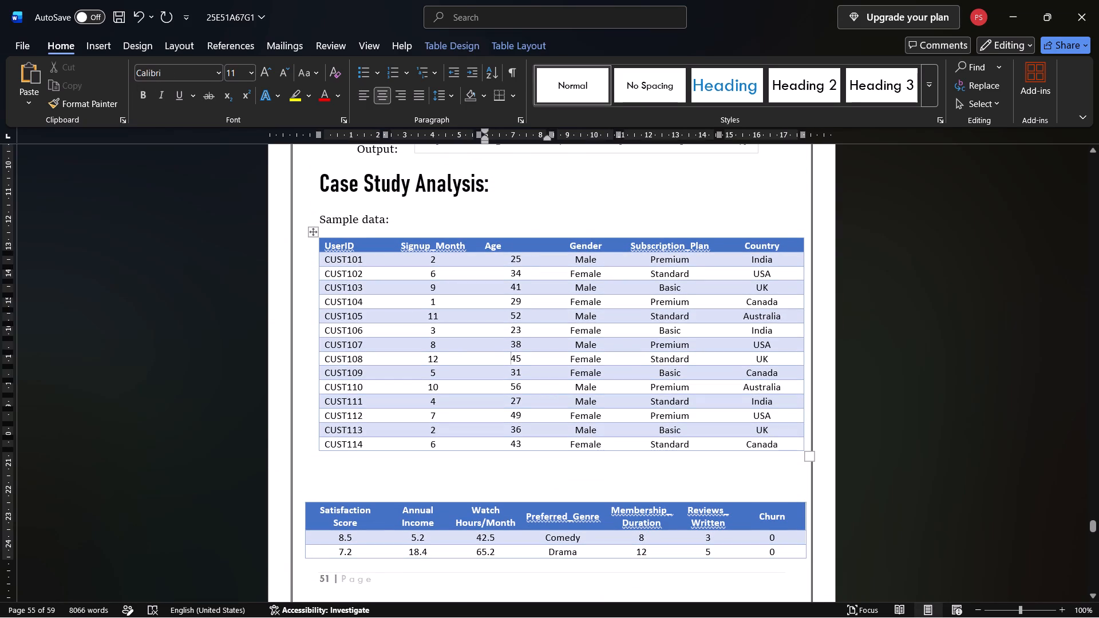
scroll(566, 450, up, 2)
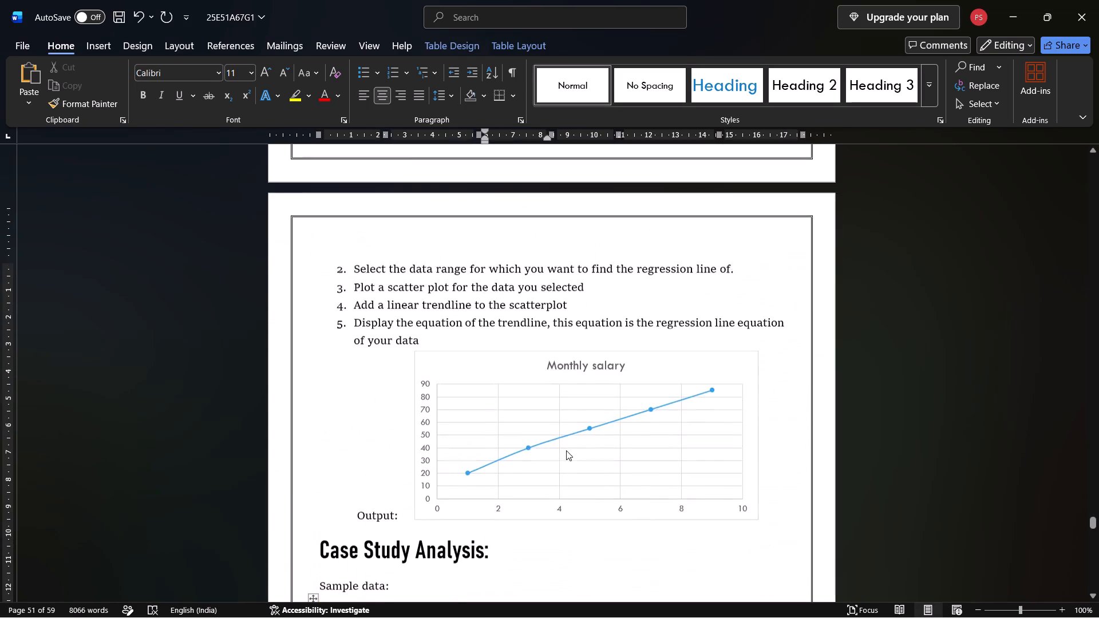
Review the pages from the "Monthly salary" regression chart back up to the Rank Correlation section.
scroll(566, 450, up, 9)
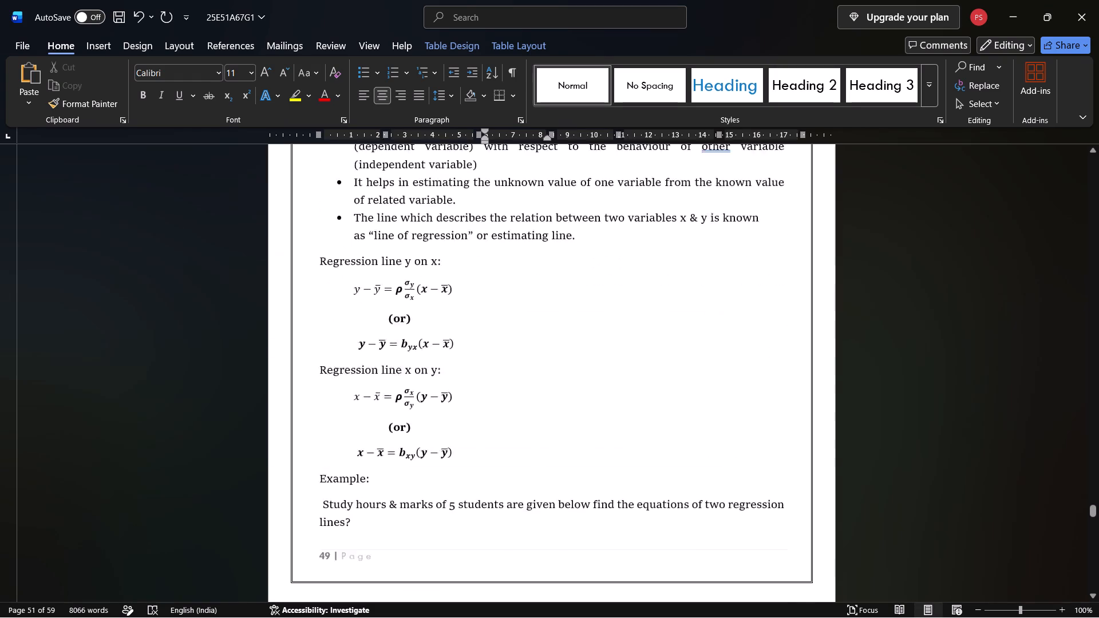
scroll(566, 450, up, 2)
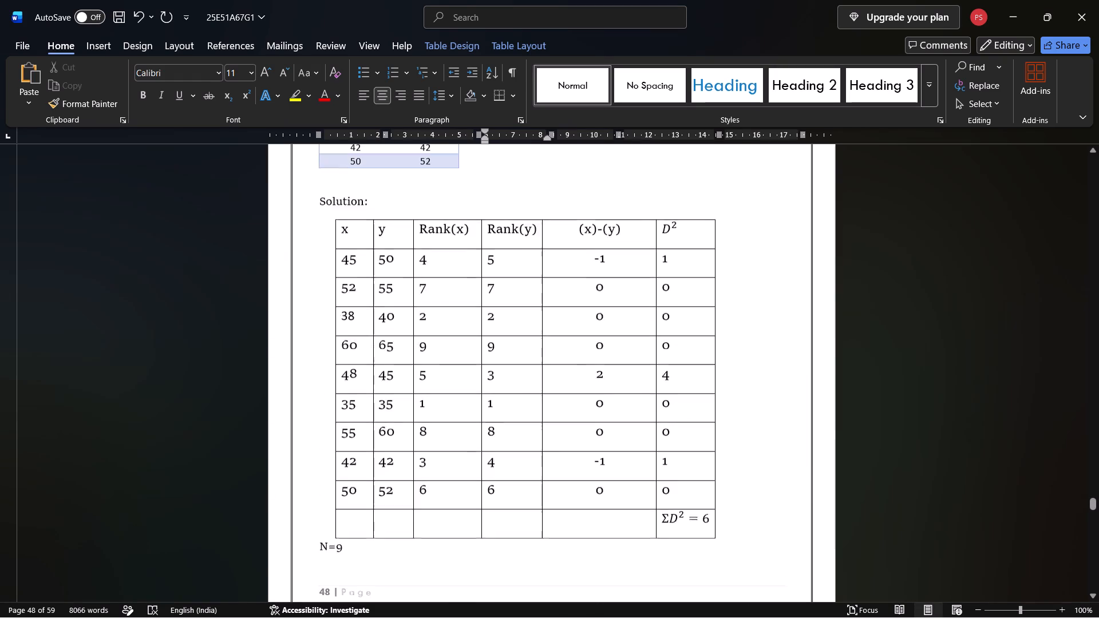
scroll(566, 450, up, 4)
scroll(566, 450, down, 1)
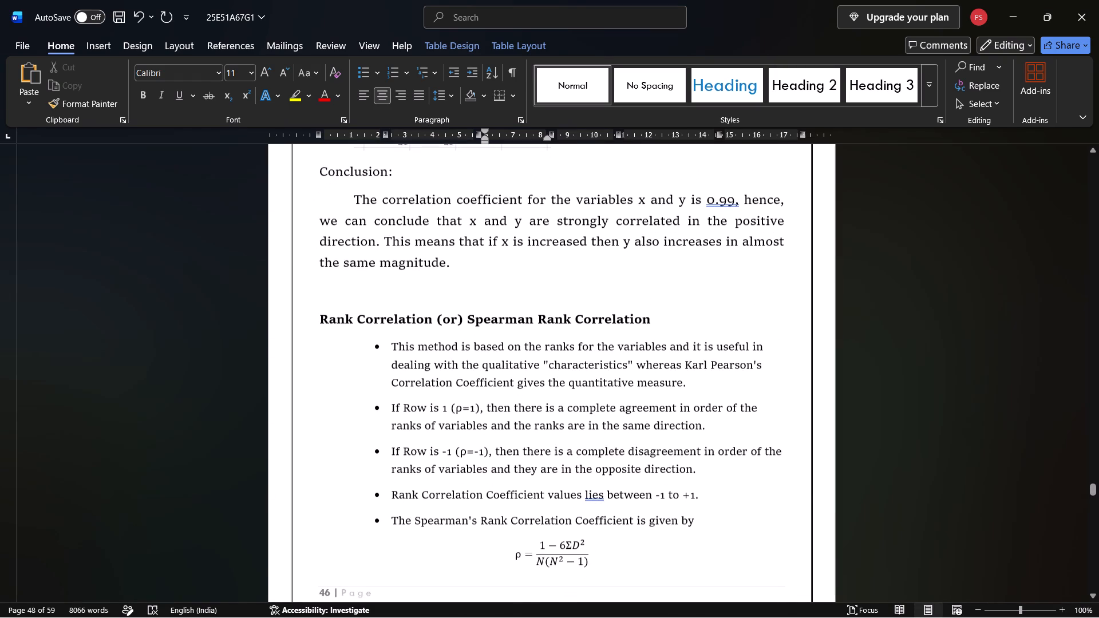
Delete the Rank Correlation bullets about complete disagreement (ρ=-1) and about coefficient values between -1 and +1.
click(370, 452)
drag(370, 452, 476, 492)
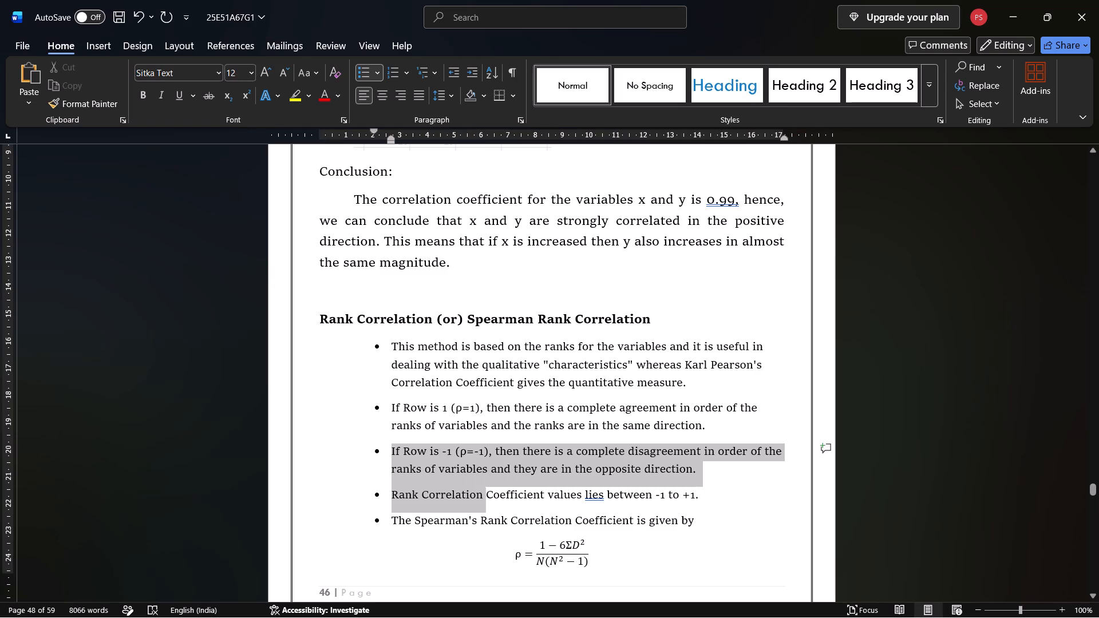
drag(476, 492, 643, 488)
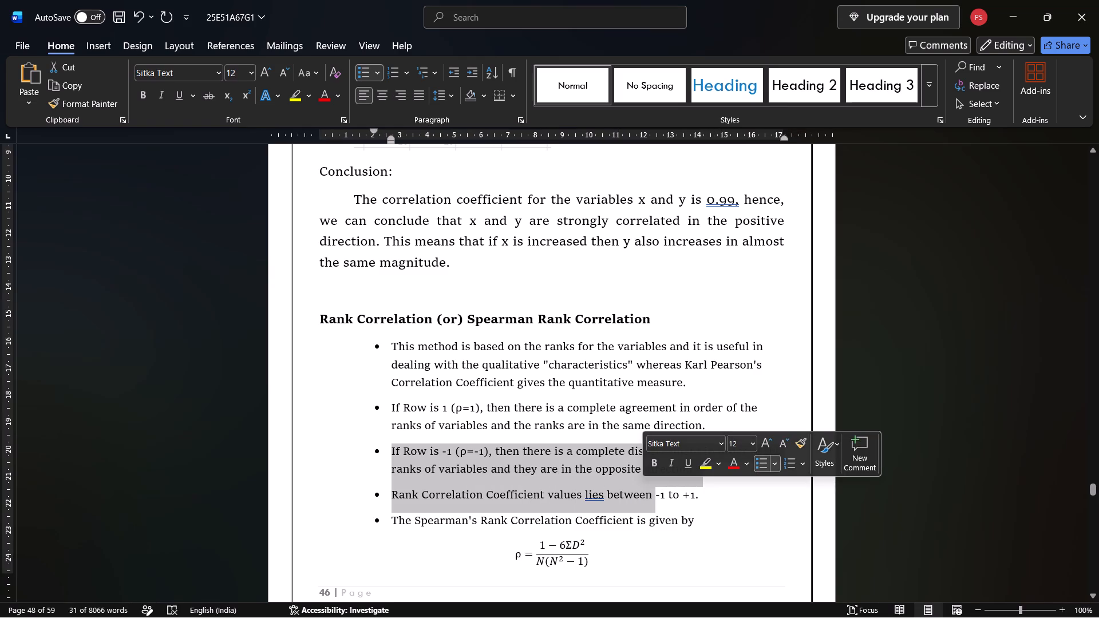
key(BackSpace)
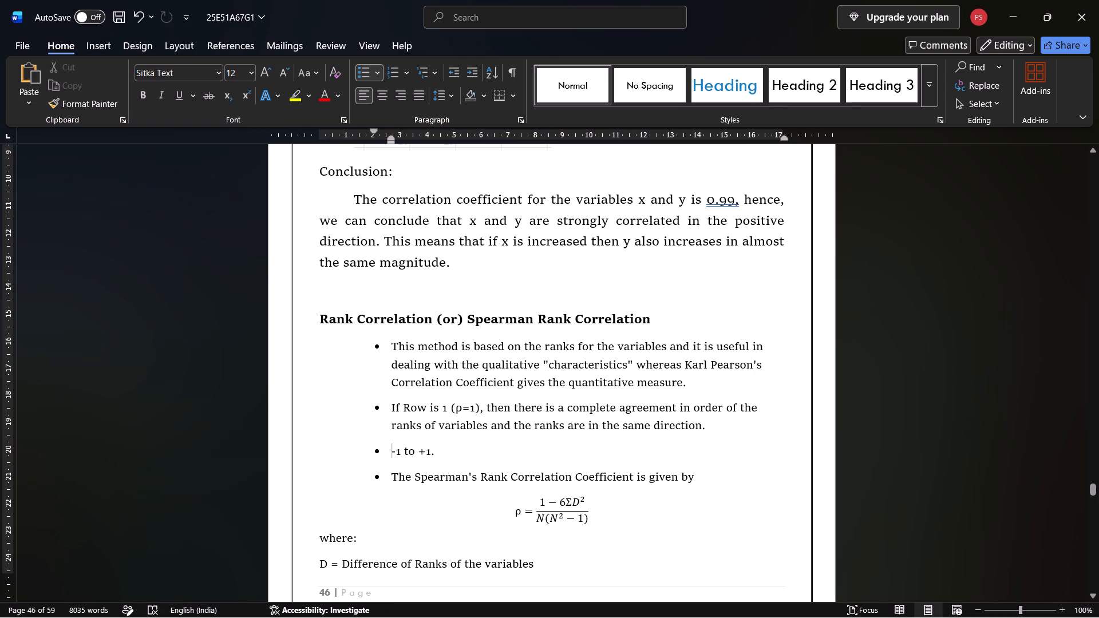
click(485, 441)
click(437, 456)
key(BackSpace)
key(BackSpace)
key(BackSpace)
key(BackSpace)
key(BackSpace)
key(BackSpace)
key(BackSpace)
key(BackSpace)
key(BackSpace)
key(BackSpace)
key(BackSpace)
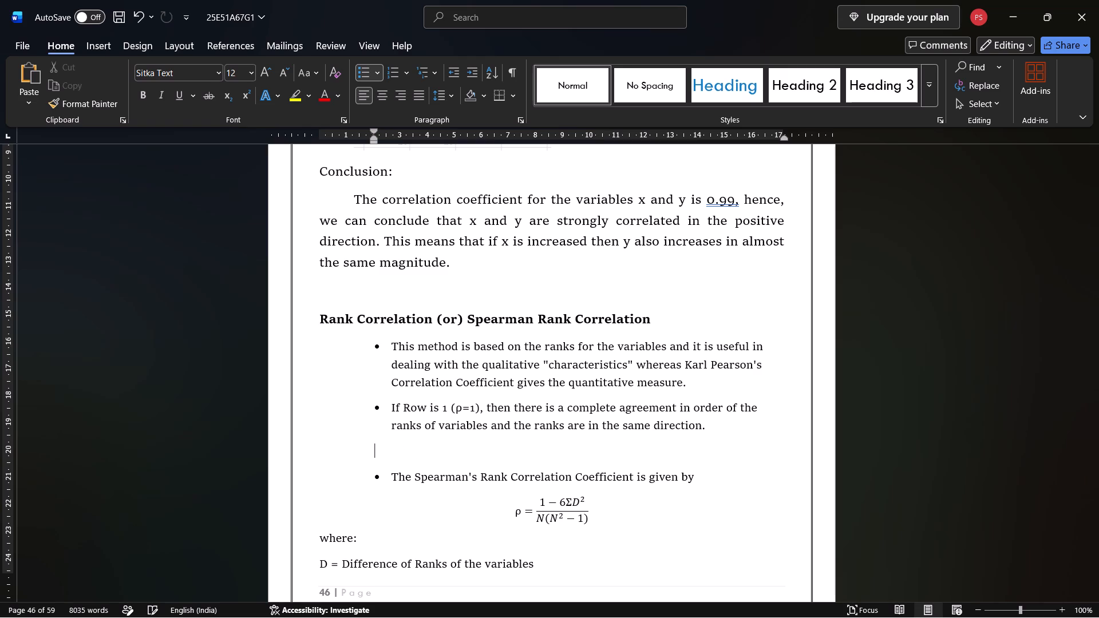
key(BackSpace)
key(BackSpace)
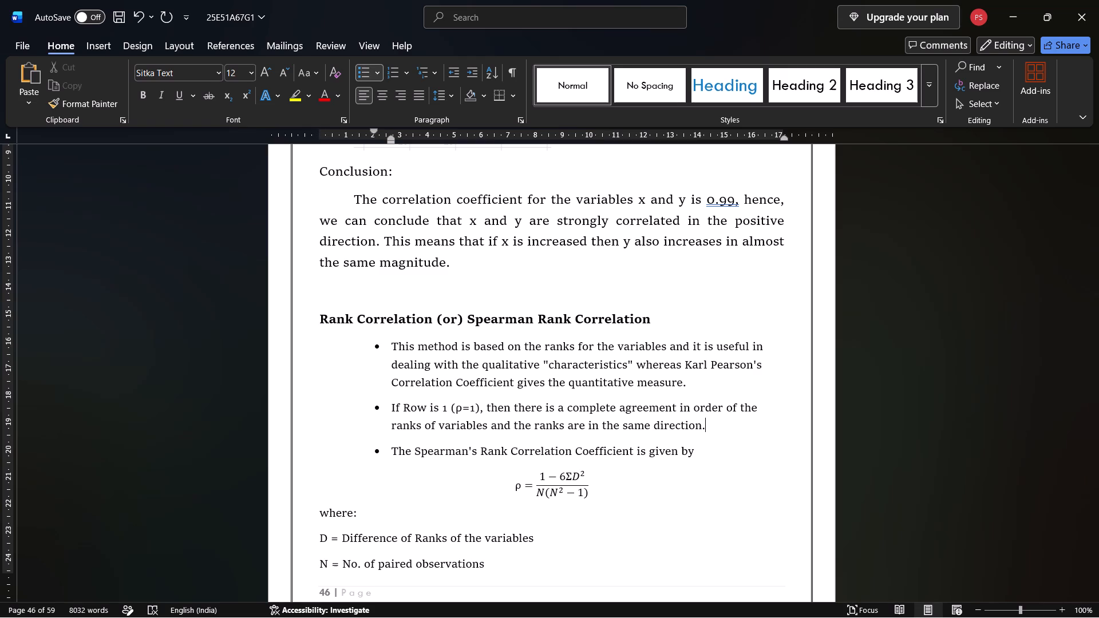
Delete the blank line above the "Rank Correlation (or) Spearman Rank Correlation" heading, keeping the heading flush with the margin.
scroll(412, 428, up, 1)
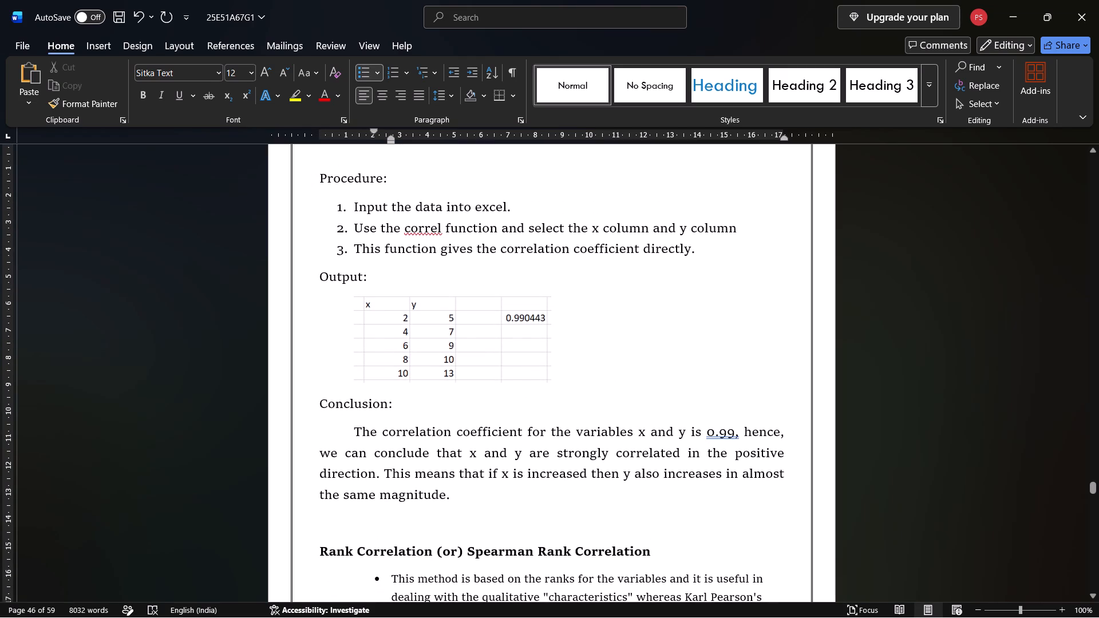
click(317, 545)
key(BackSpace)
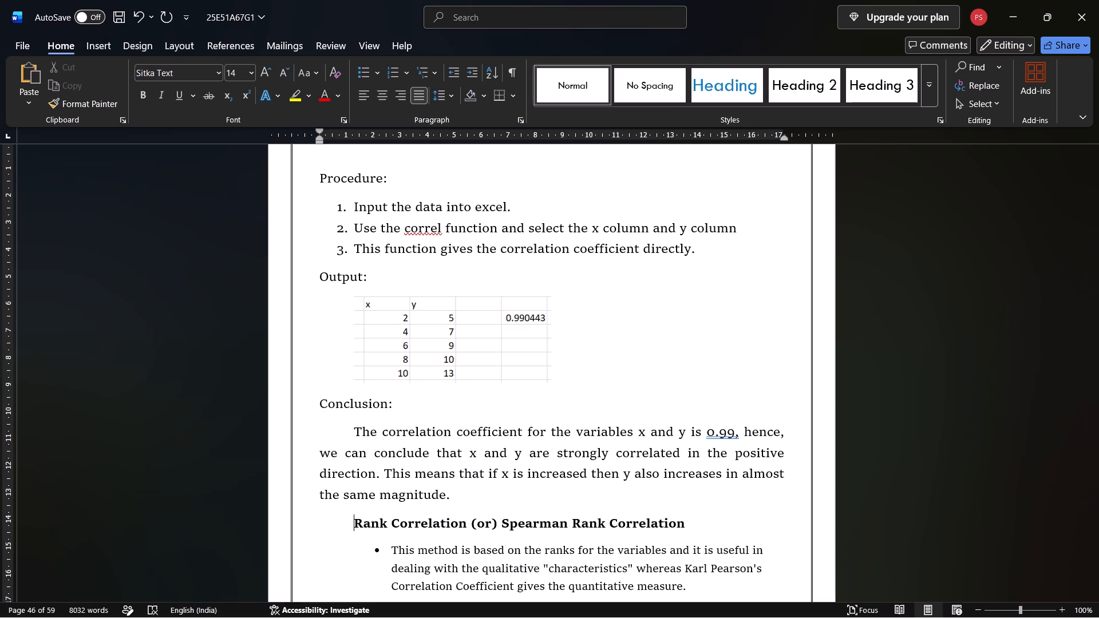
key(BackSpace)
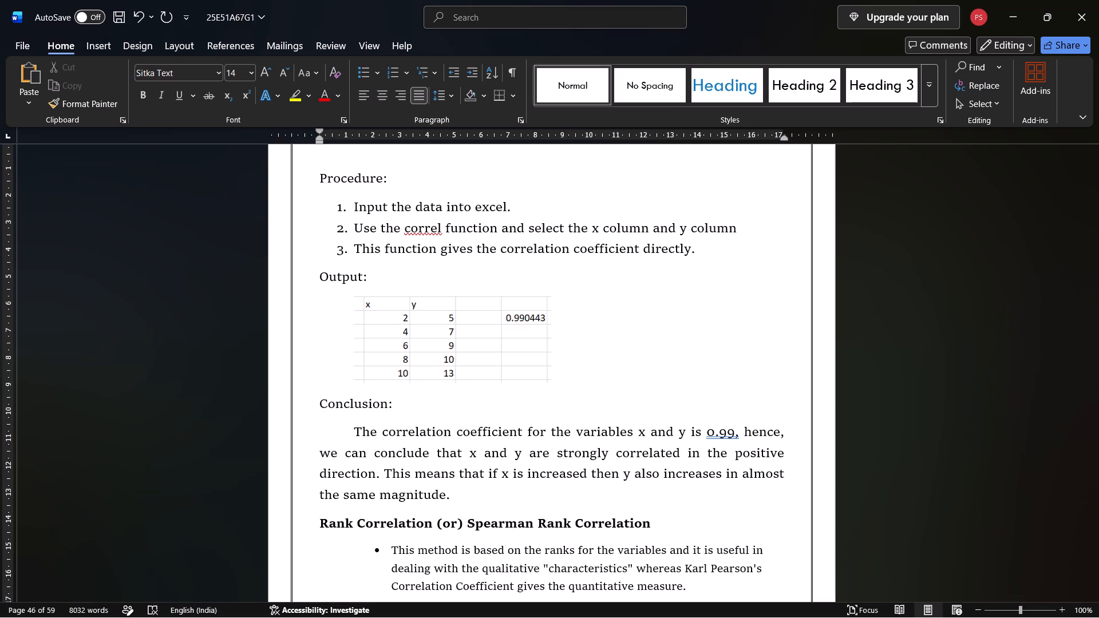
Delete the blank line above "Procedure:" on the page following the Excel example's dataset table.
scroll(317, 545, up, 3)
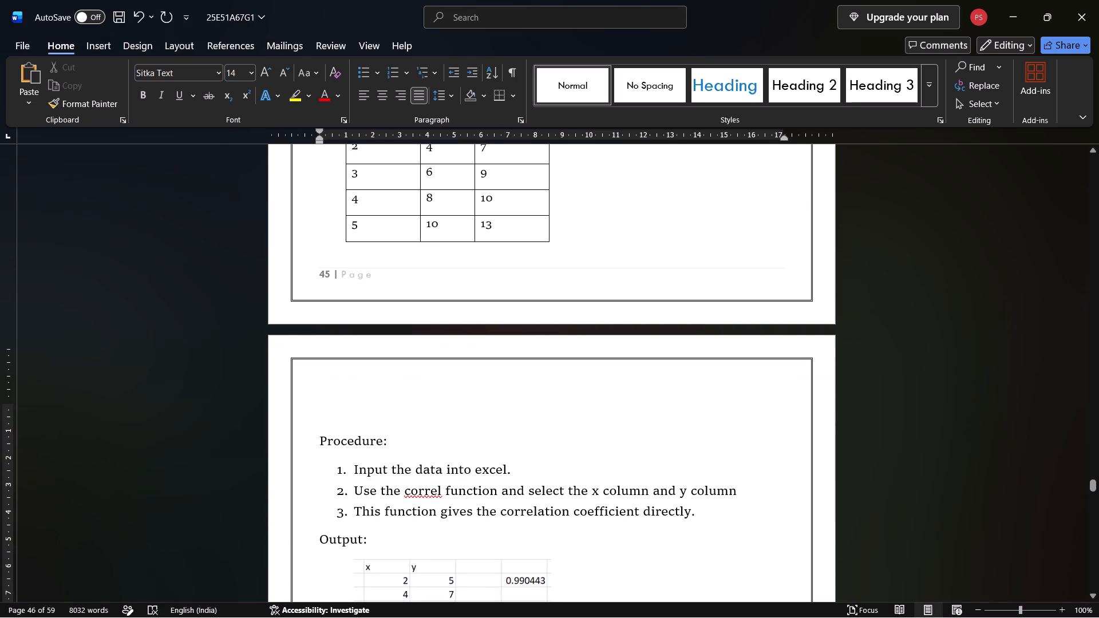
click(316, 435)
key(BackSpace)
key(BackSpace)
Delete the Correlation section's "Example:" heading, its introductory sentence, and the observation table's header and rows 1 to 4.
scroll(316, 435, up, 2)
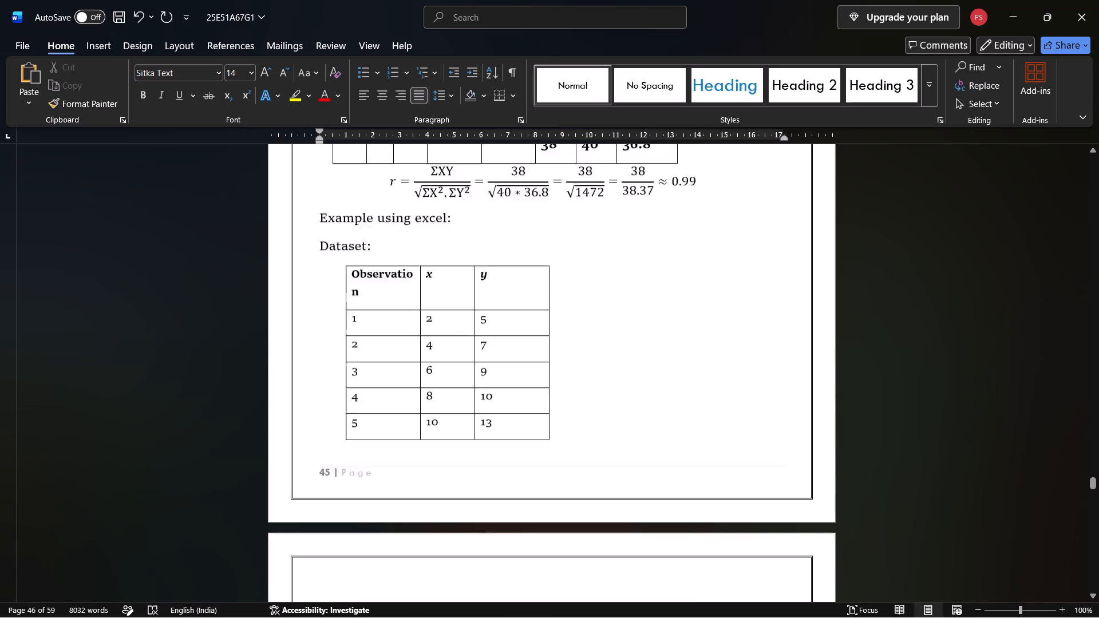
scroll(316, 435, up, 4)
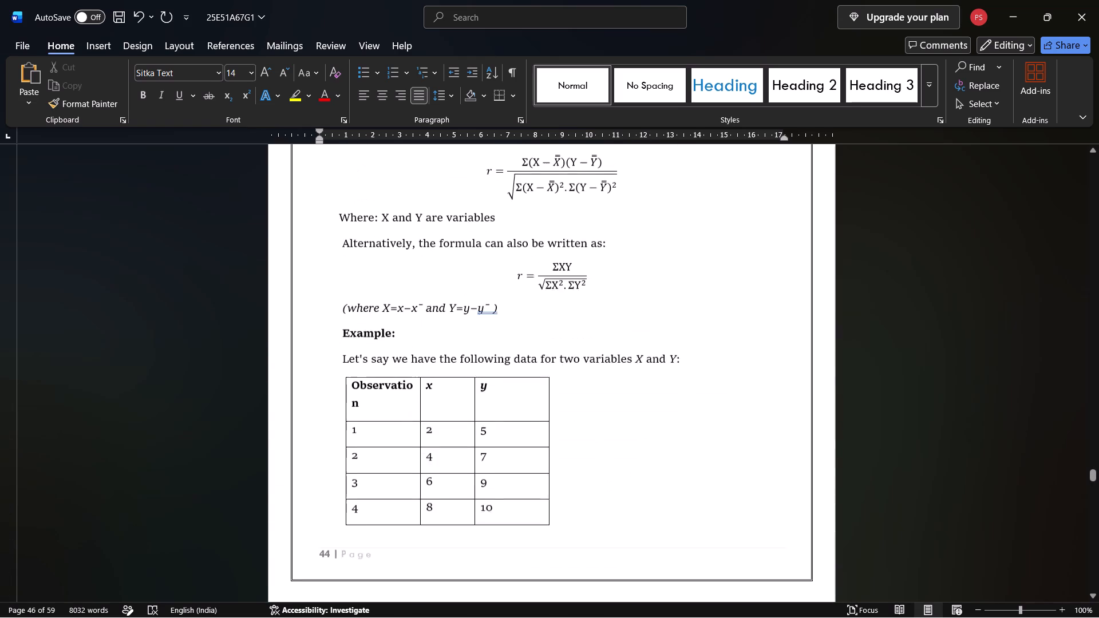
drag(337, 350, 377, 435)
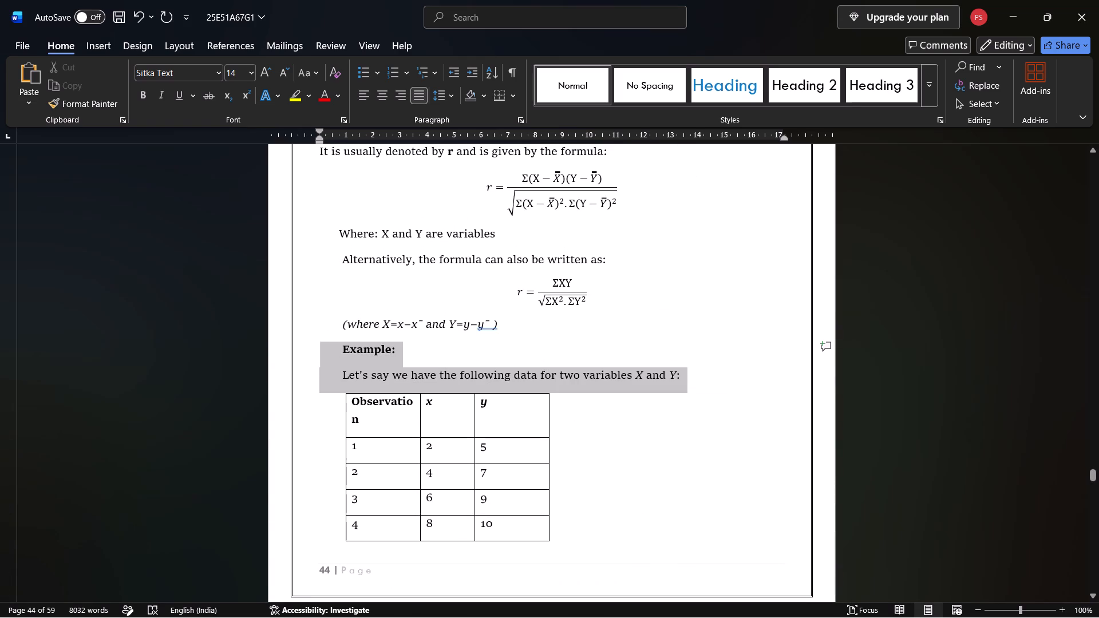
drag(377, 435, 449, 545)
key(Delete)
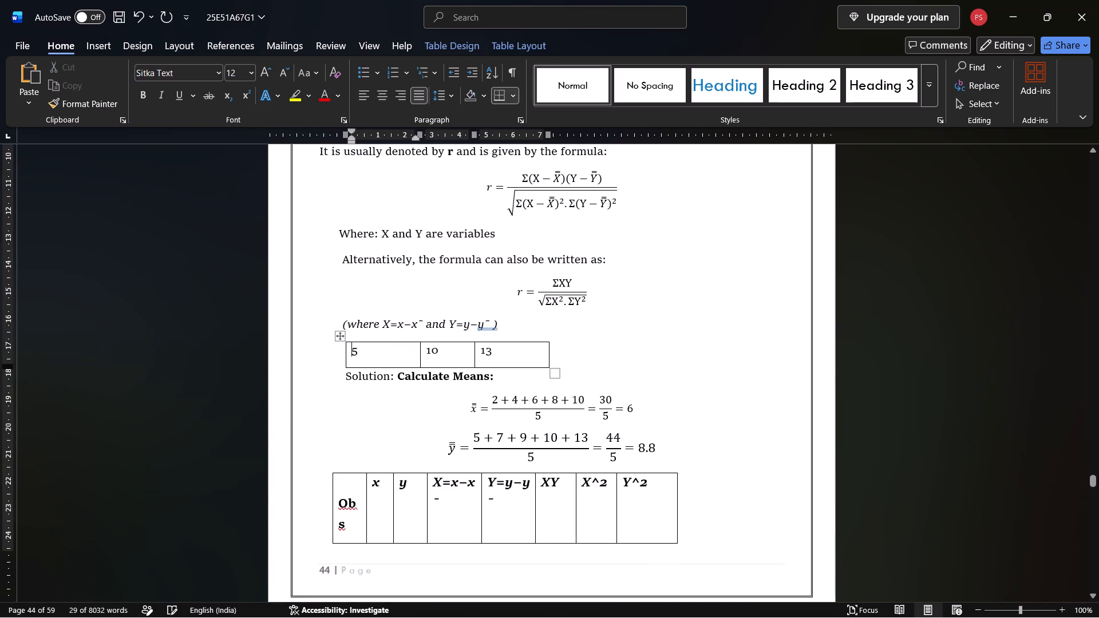
drag(449, 545, 491, 596)
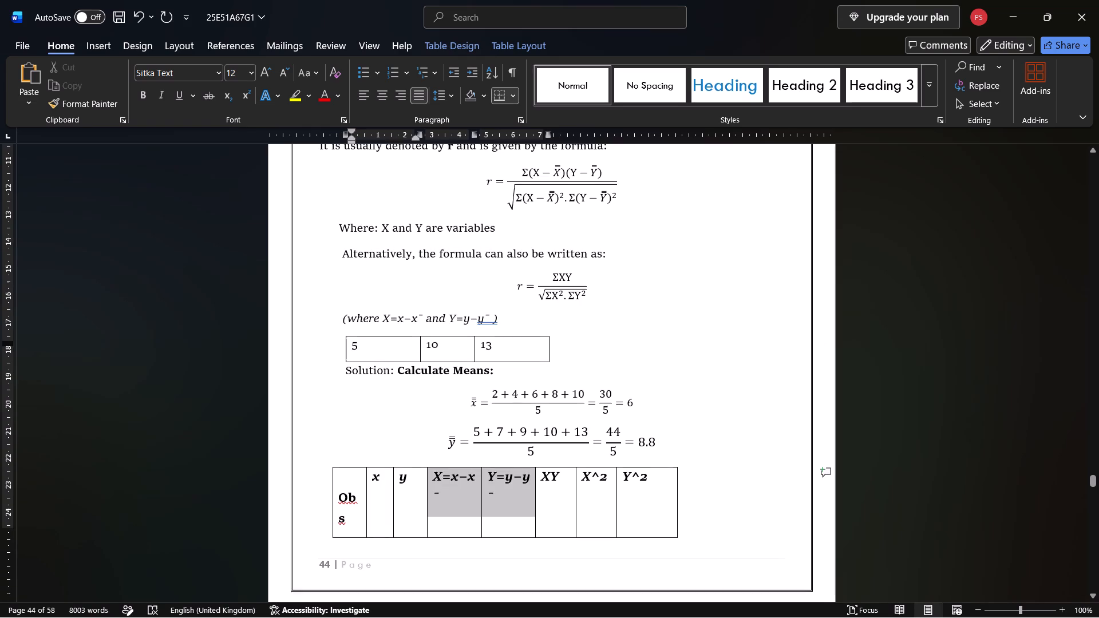
drag(491, 596, 467, 566)
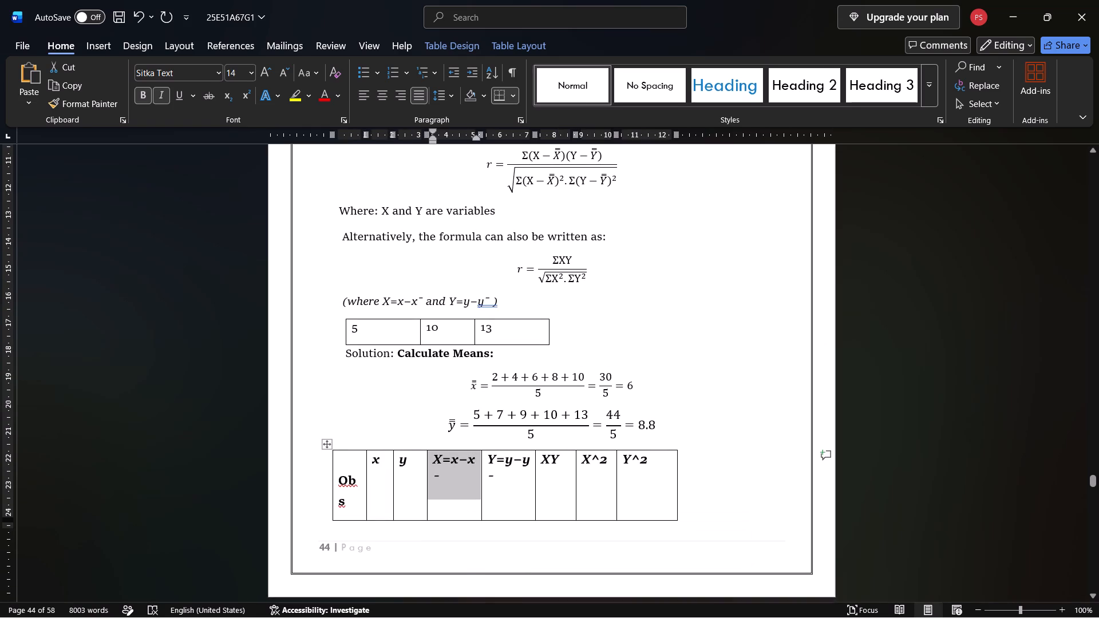
Delete the leftover 5, 10, 13 table row above "Solution: Calculate Means:" together with its empty table.
scroll(334, 316, right, 1)
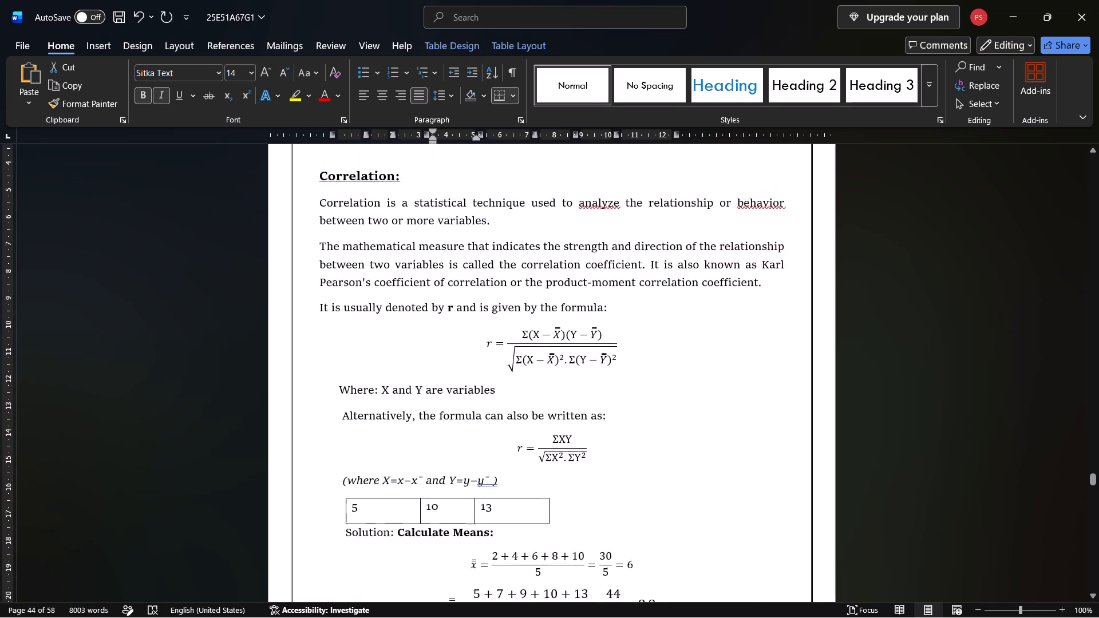
scroll(334, 316, right, 2)
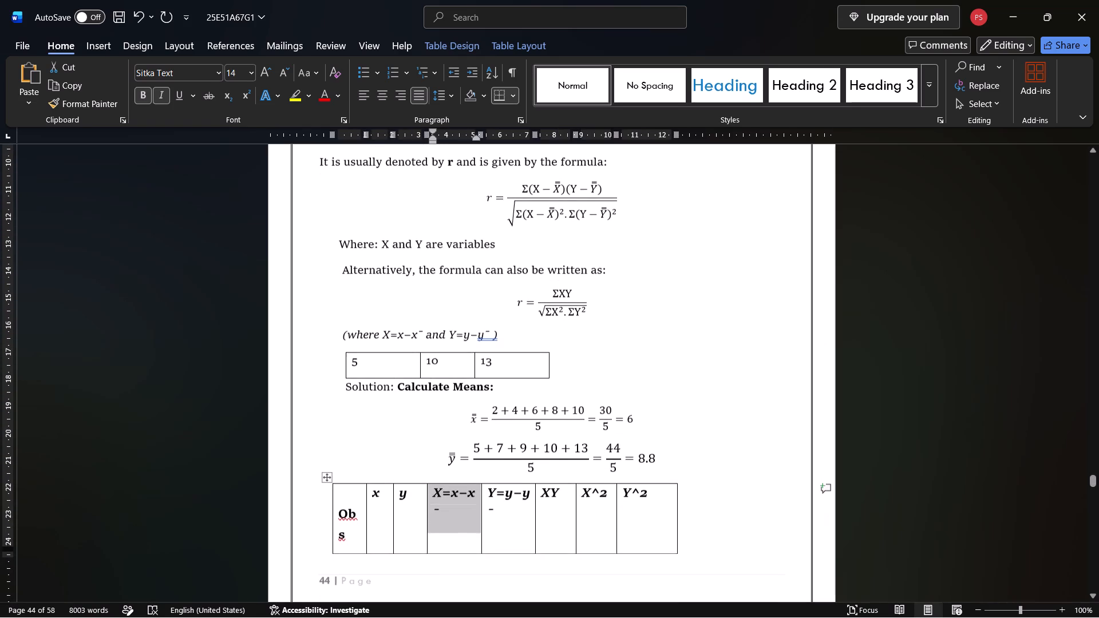
click(342, 339)
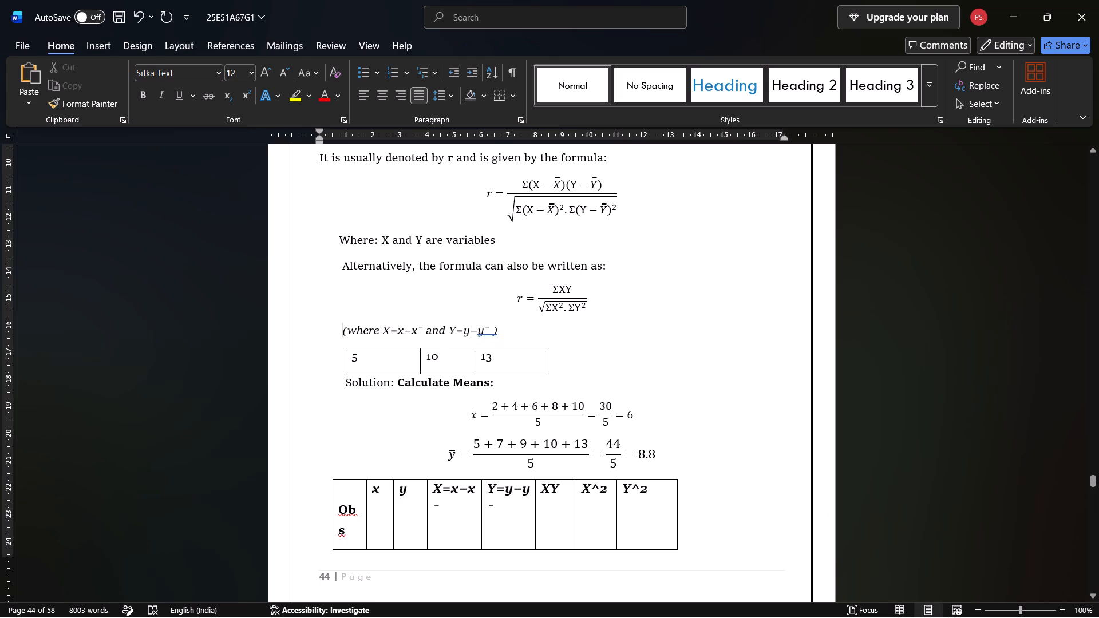
click(344, 358)
drag(346, 354, 350, 452)
click(347, 359)
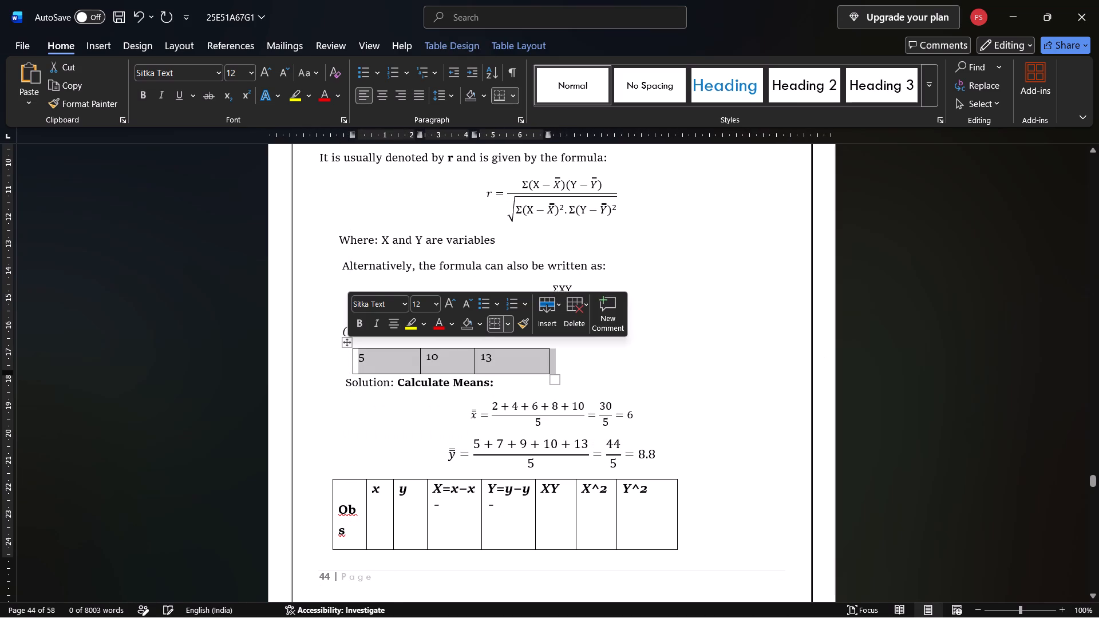
key(Delete)
key(Delete)
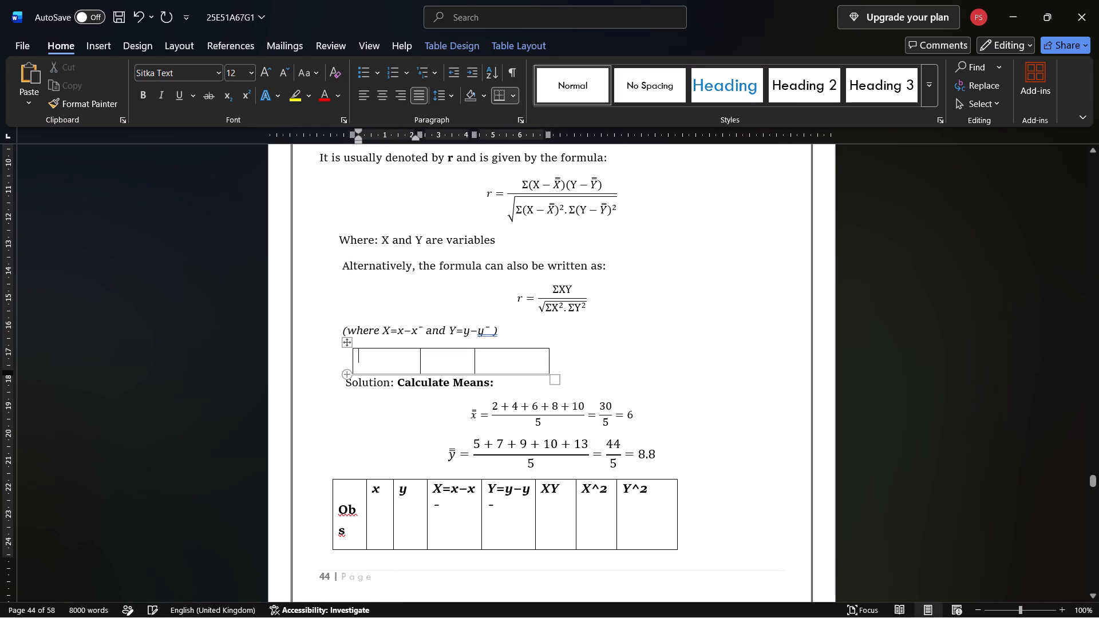
click(389, 355)
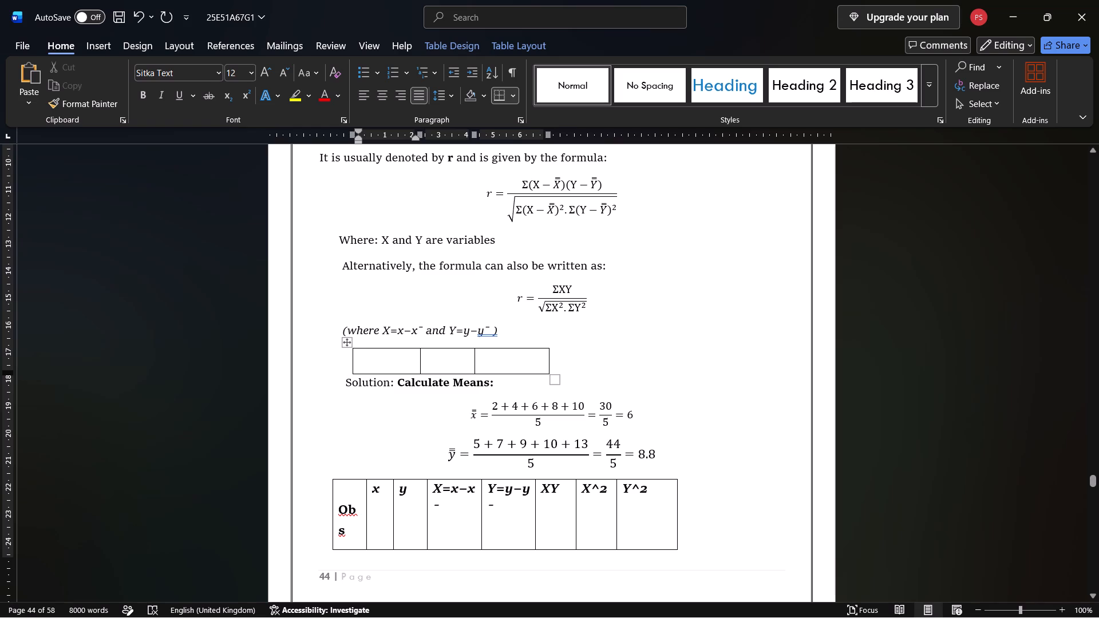
click(348, 351)
drag(348, 351, 579, 316)
click(579, 316)
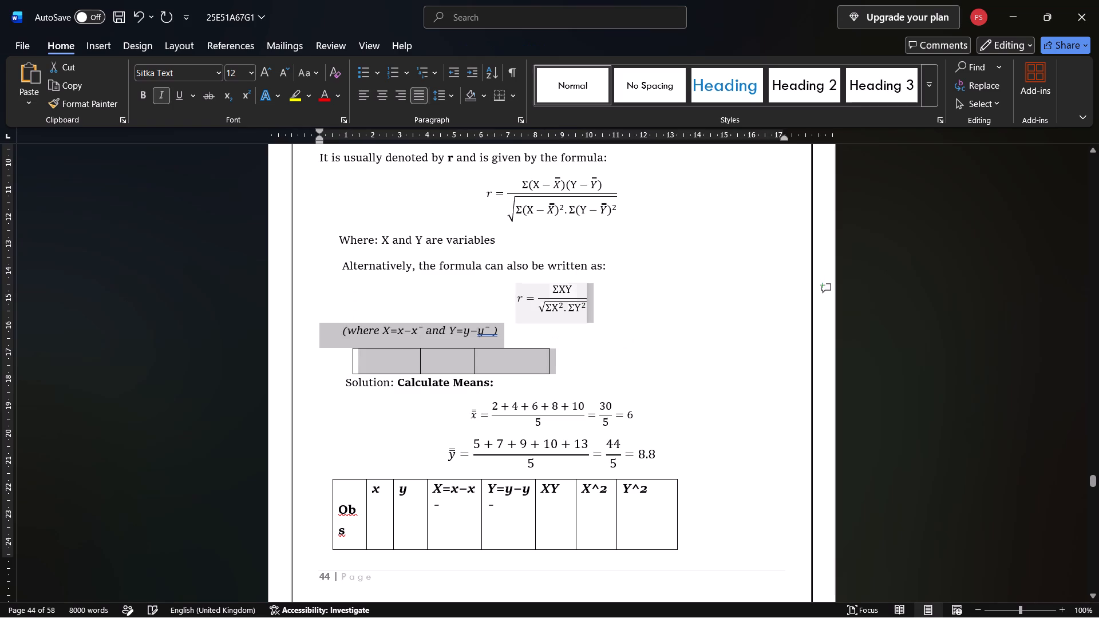
click(541, 350)
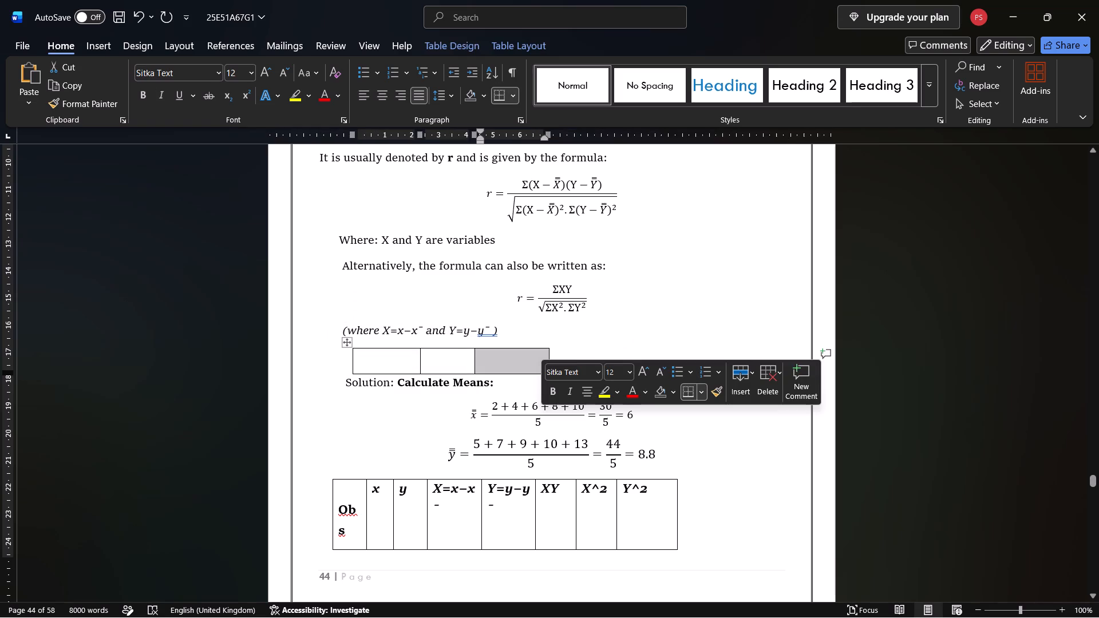
click(761, 377)
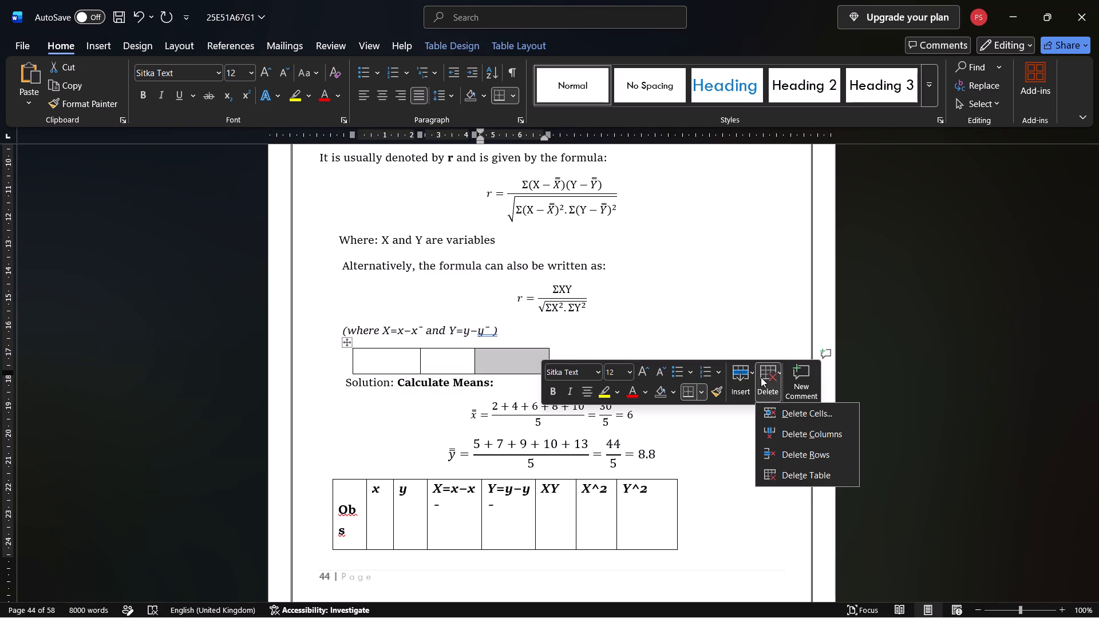
click(775, 472)
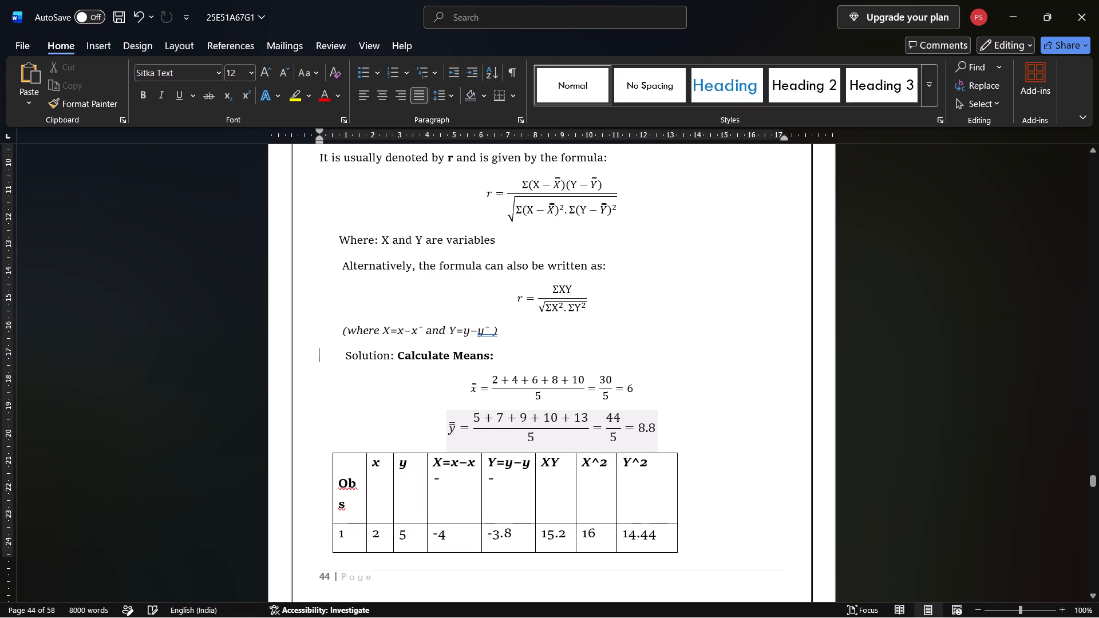
Delete the "Solution: Calculate Means:" line, both mean calculations and the entire Obs calculation table in the Correlation section.
click(346, 358)
drag(346, 358, 414, 536)
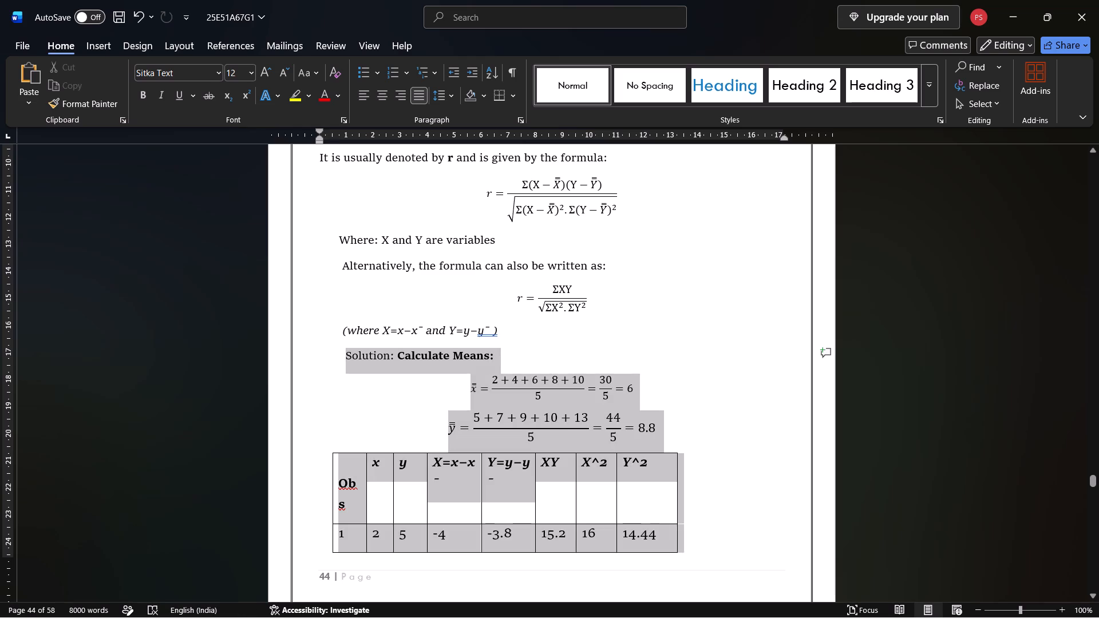
drag(414, 536, 419, 542)
key(Delete)
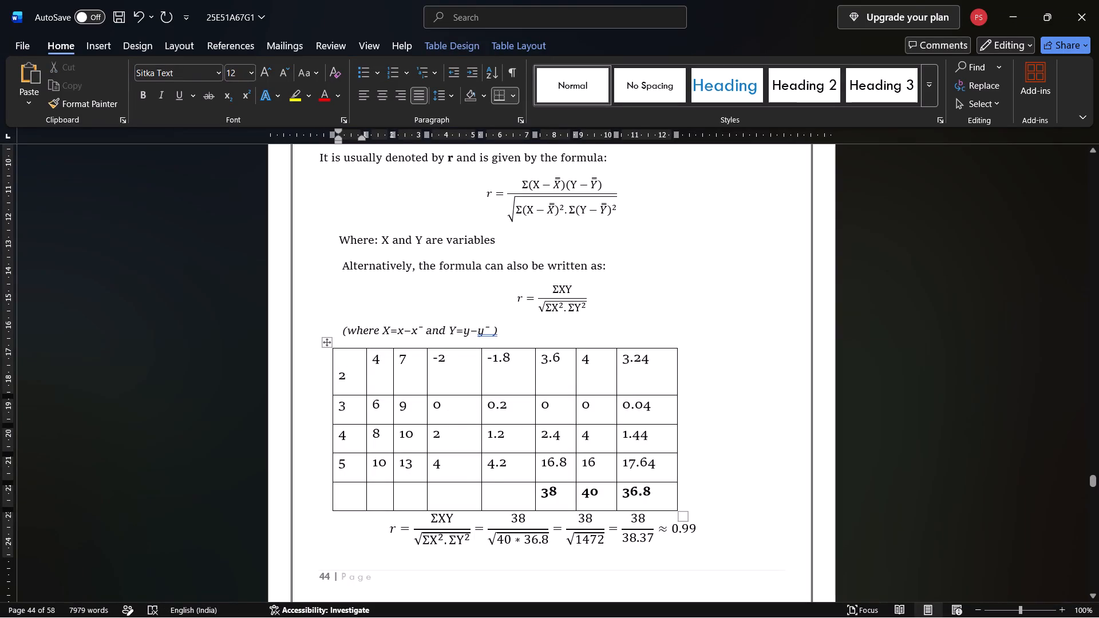
drag(330, 352, 400, 566)
key(Delete)
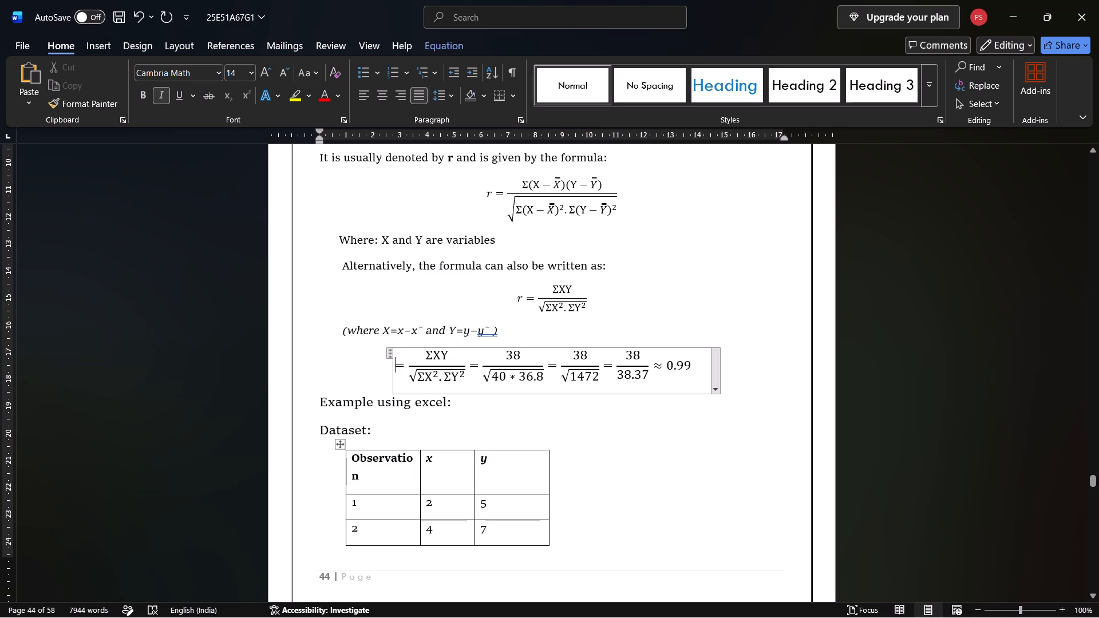
Delete the leftover worked r calculation equation above "Example using excel:" in the Correlation section.
click(395, 365)
drag(398, 371, 637, 377)
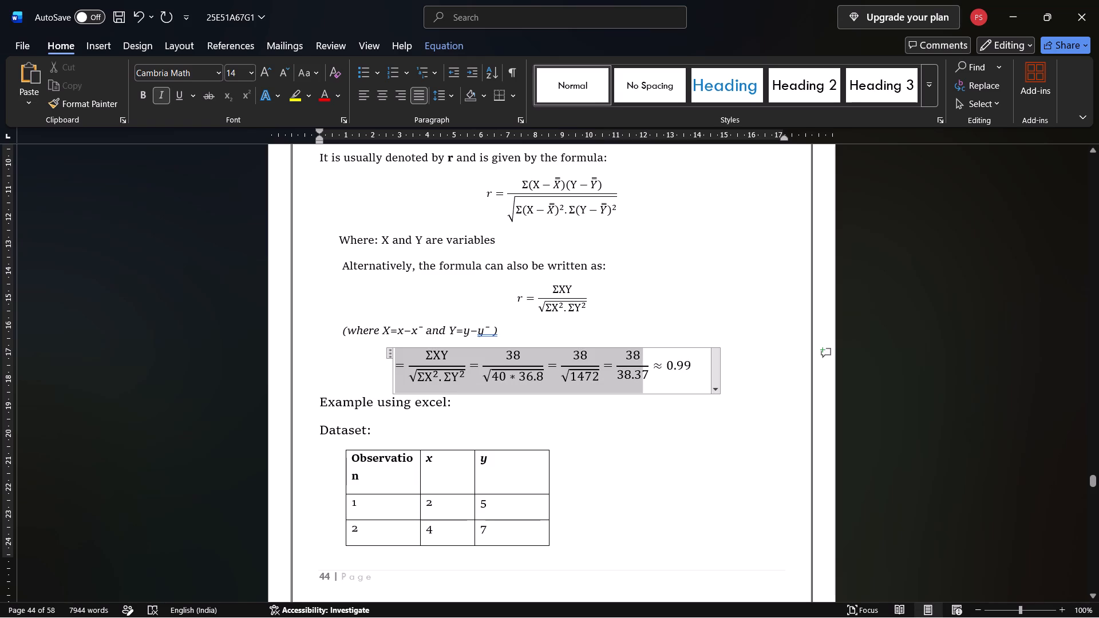
drag(637, 377, 723, 377)
key(Delete)
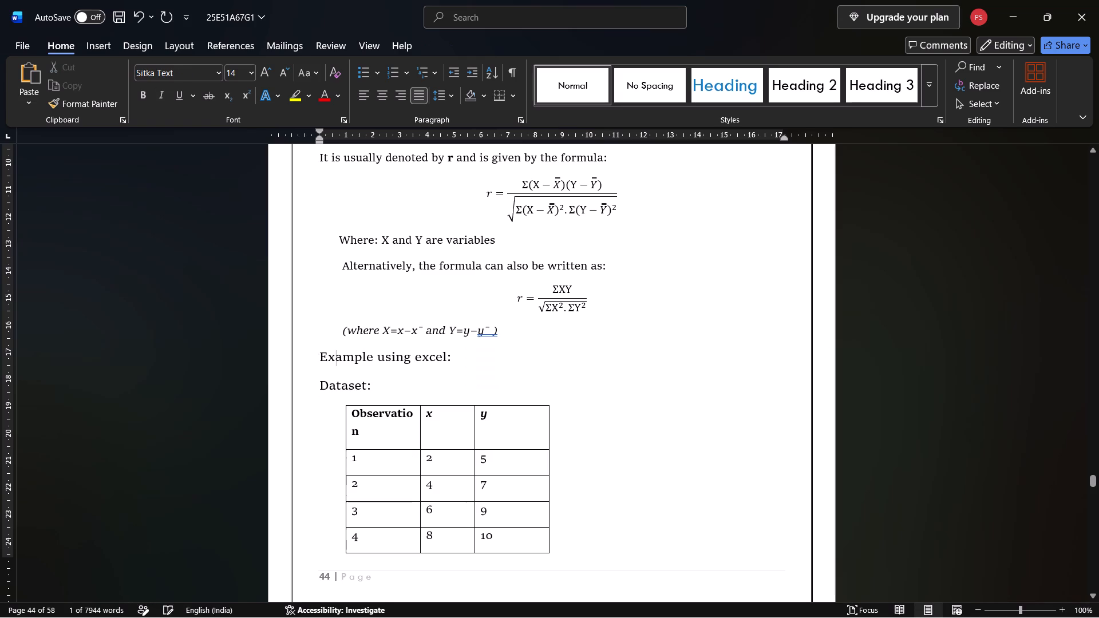
Look through the Rank Correlation, repeated ranks and Regression sections for surplus content, as far as the regression Excel example.
scroll(437, 371, down, 3)
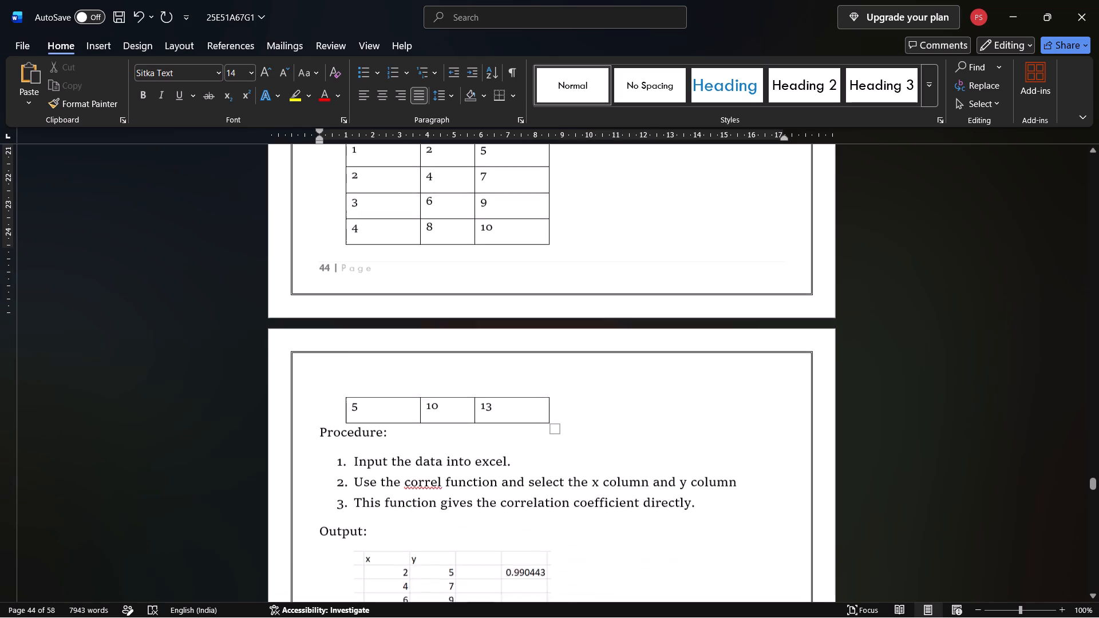
scroll(437, 371, down, 1)
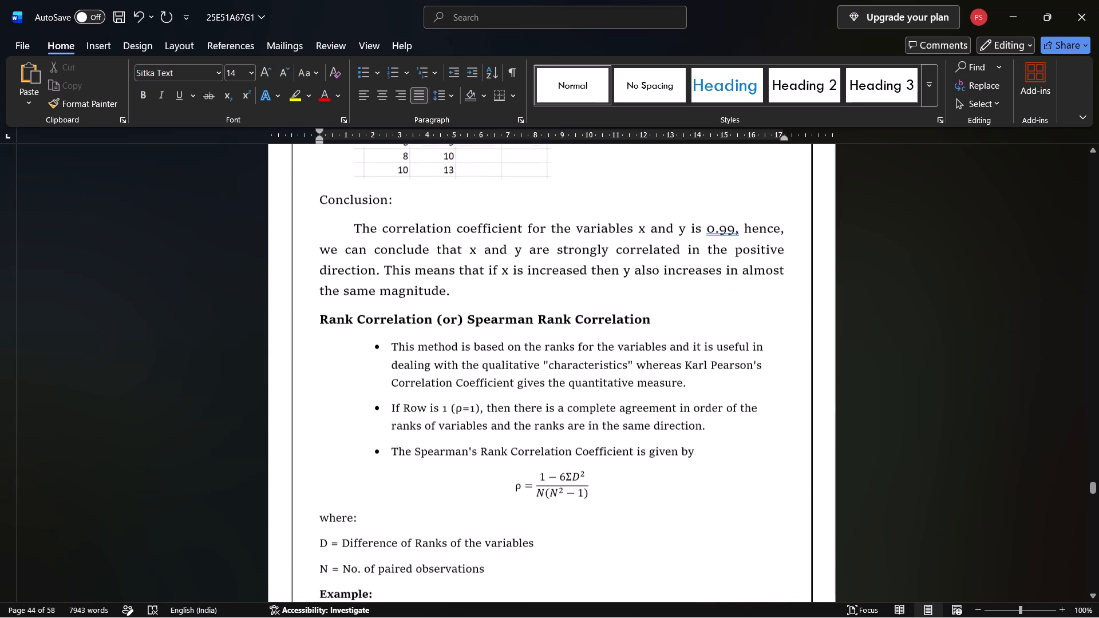
scroll(437, 371, down, 3)
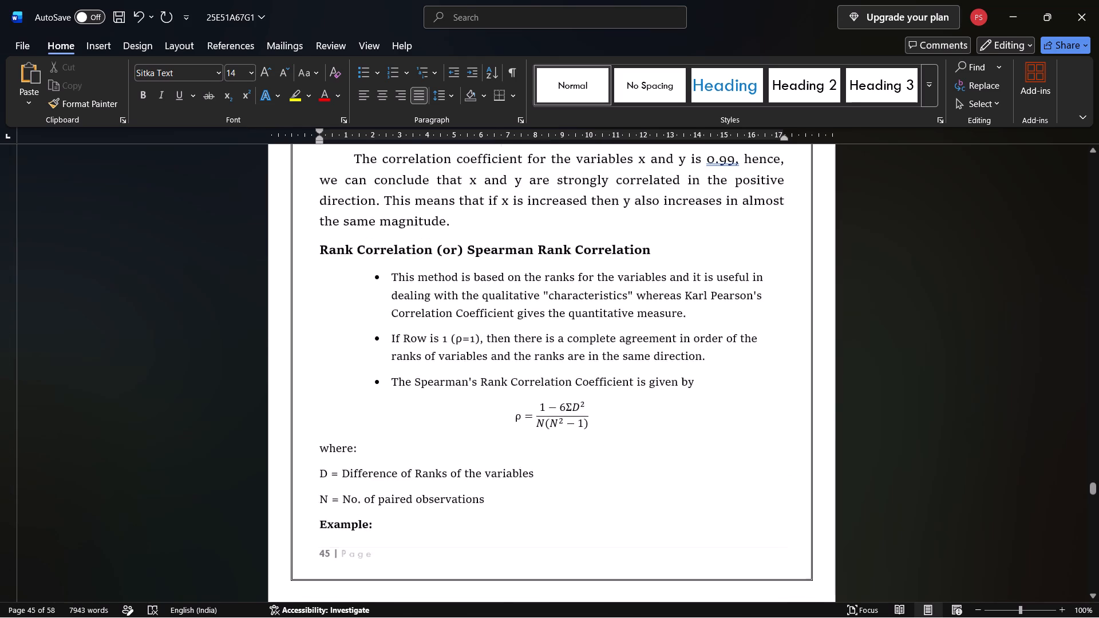
scroll(437, 371, down, 4)
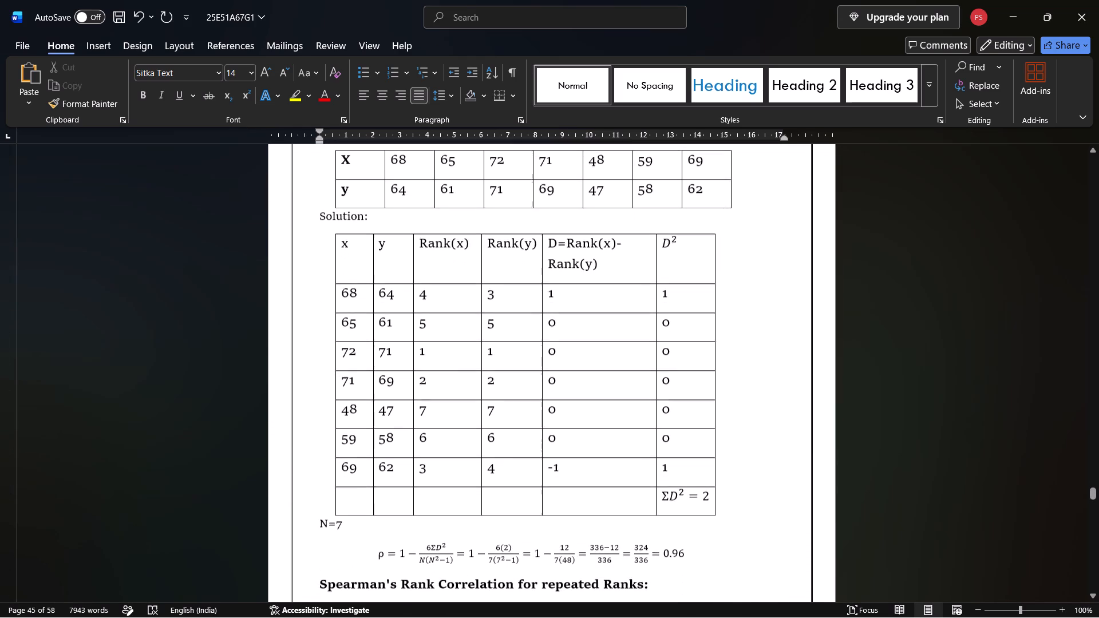
scroll(437, 371, down, 4)
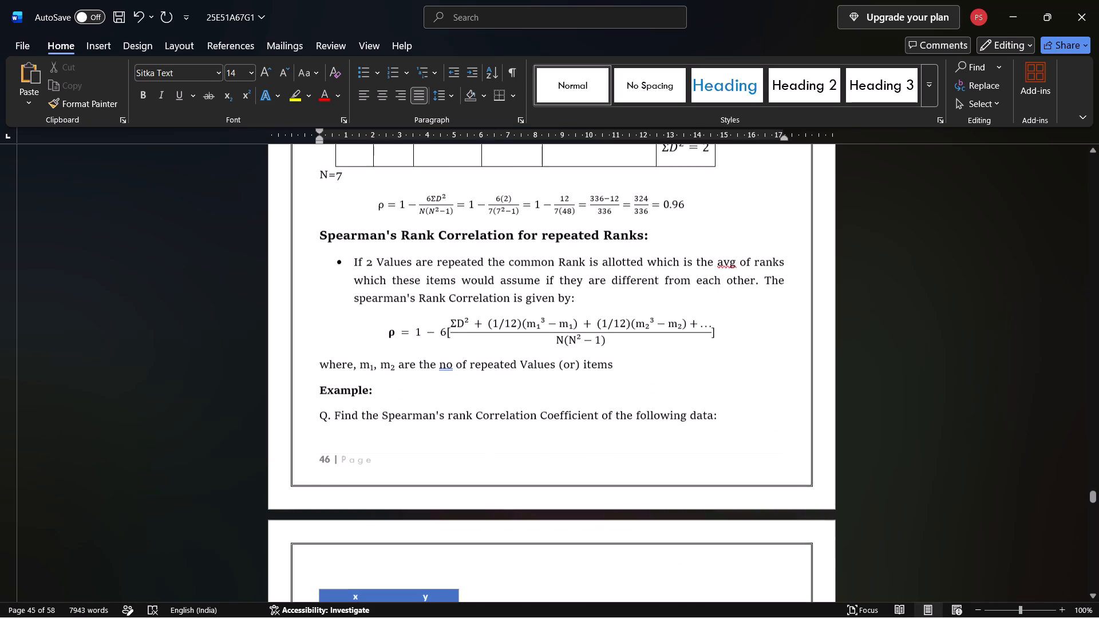
scroll(437, 371, down, 4)
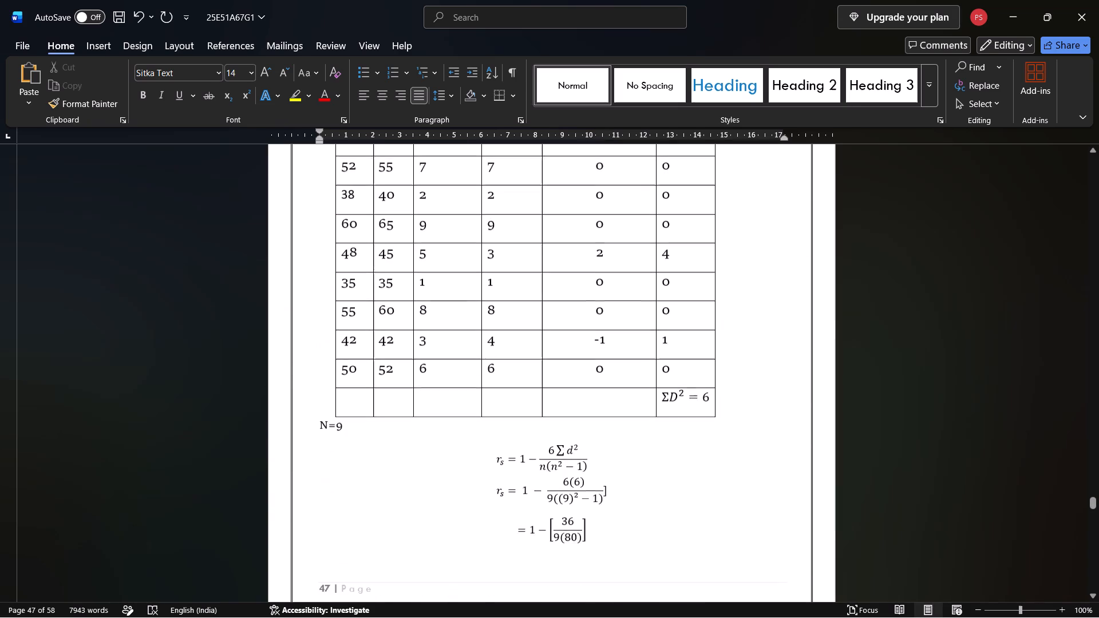
scroll(437, 371, down, 3)
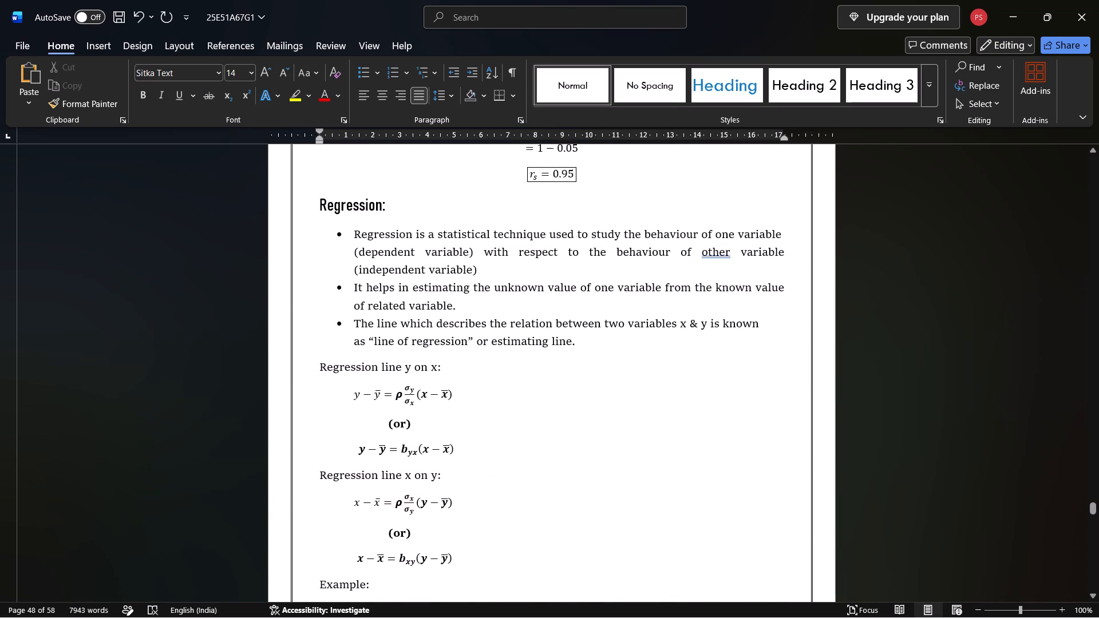
scroll(437, 371, down, 4)
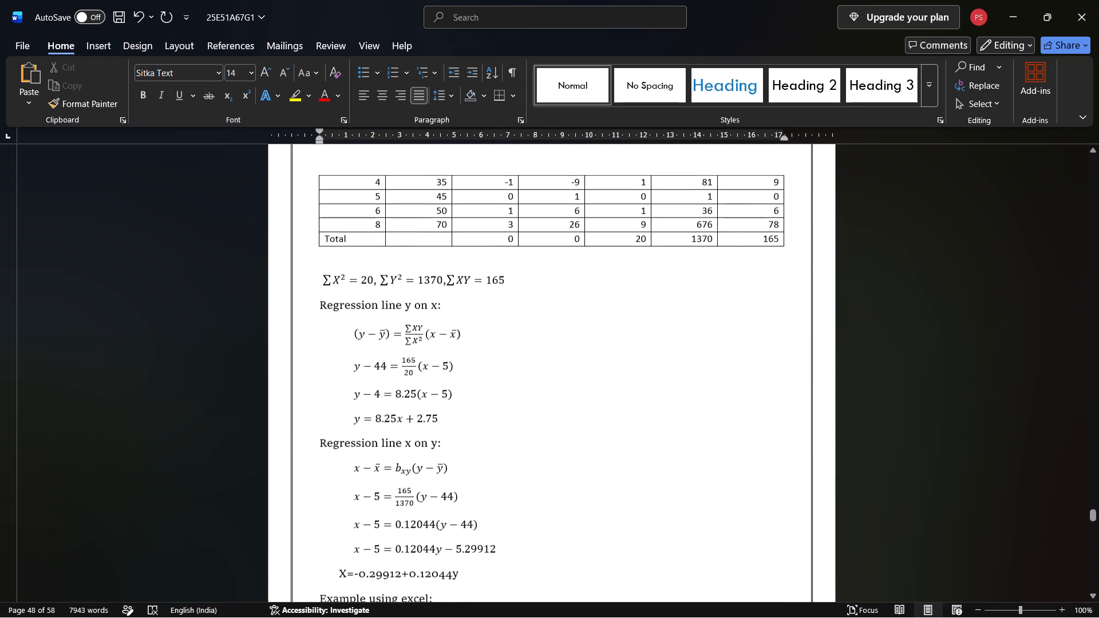
scroll(437, 371, down, 2)
scroll(437, 371, up, 1)
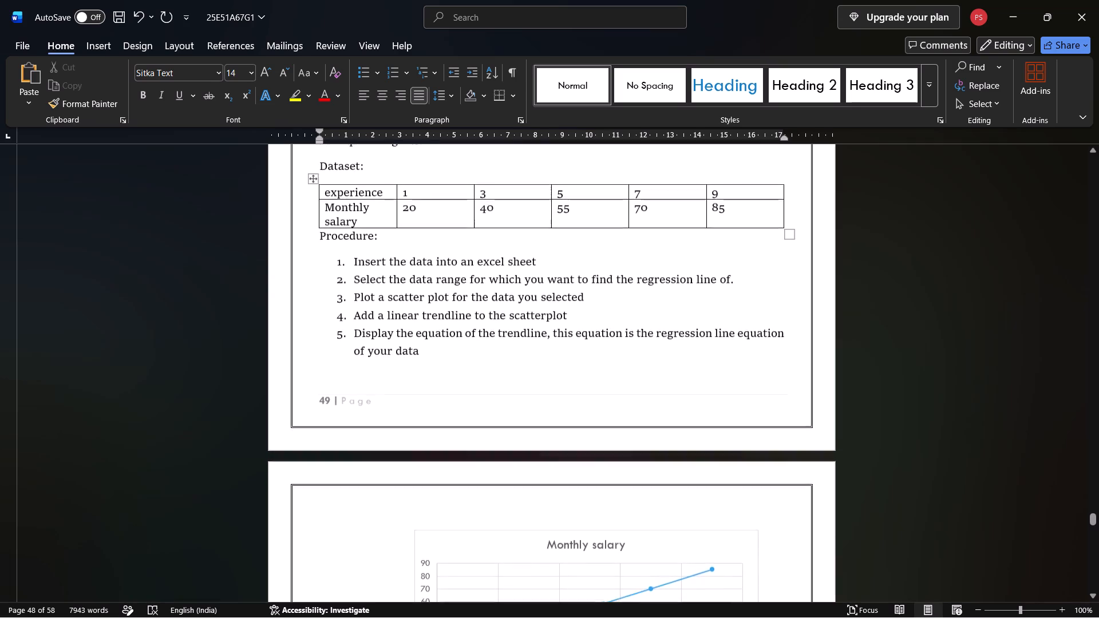
scroll(437, 371, up, 2)
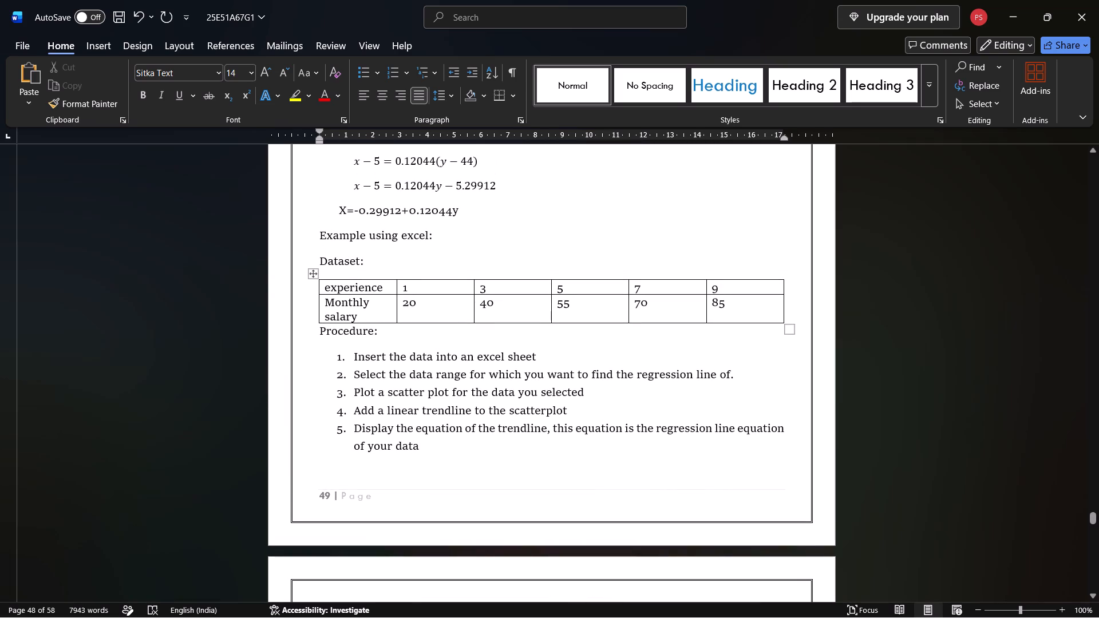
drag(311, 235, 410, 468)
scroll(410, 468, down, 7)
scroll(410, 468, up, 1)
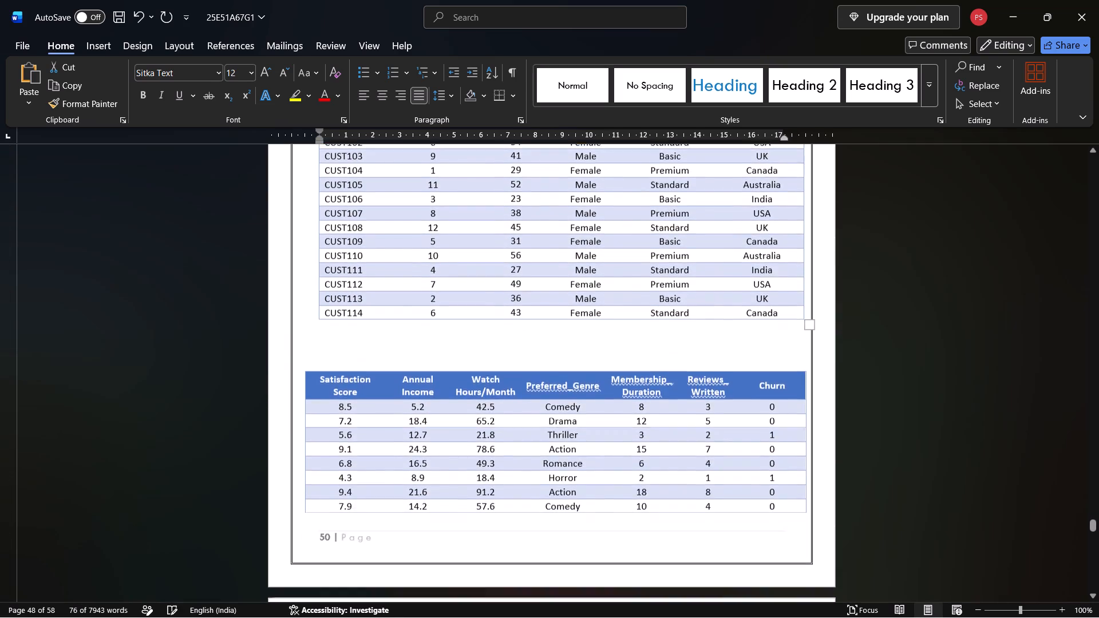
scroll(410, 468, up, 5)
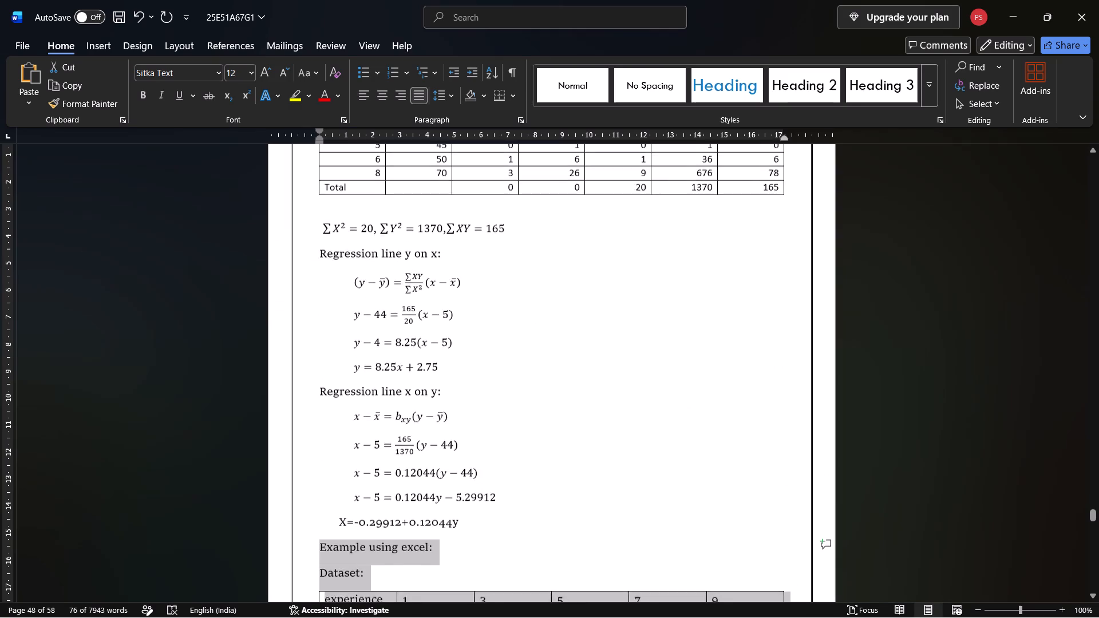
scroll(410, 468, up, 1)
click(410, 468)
Check the pages from the Regression section back through the Spearman and Correlation examples to the percentile pages for surplus content or gaps.
scroll(410, 468, up, 9)
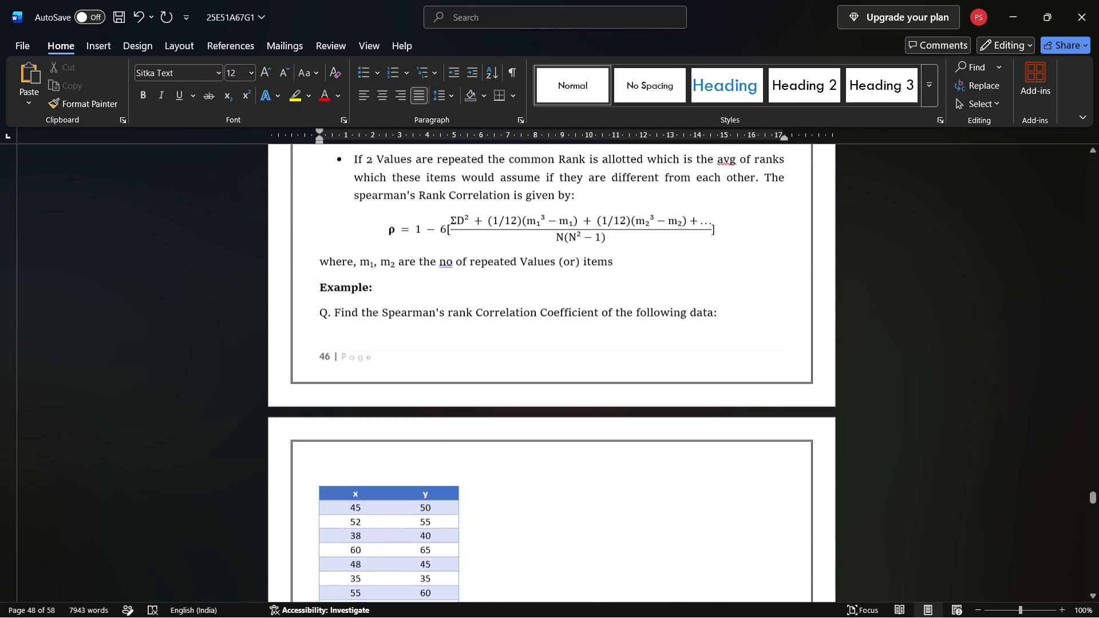
scroll(410, 468, down, 6)
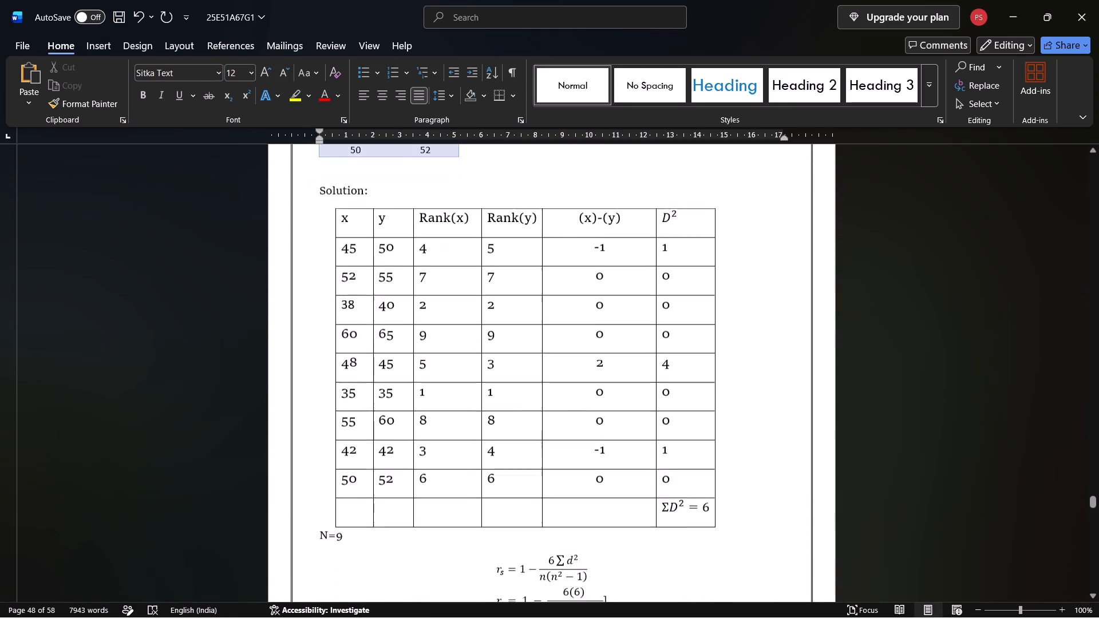
scroll(410, 468, down, 1)
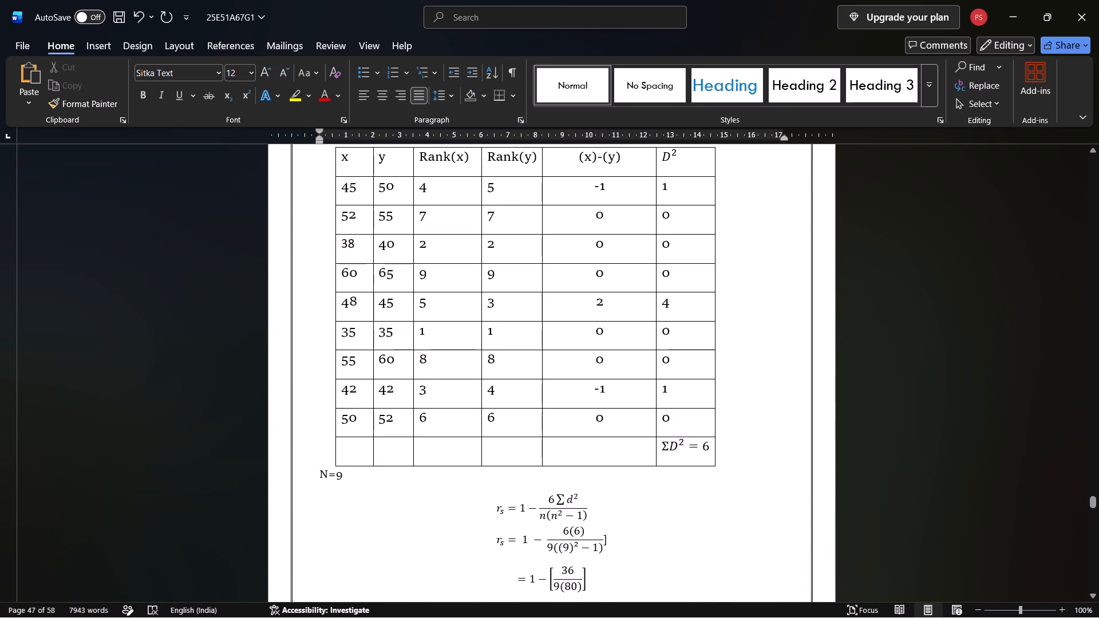
scroll(487, 468, up, 8)
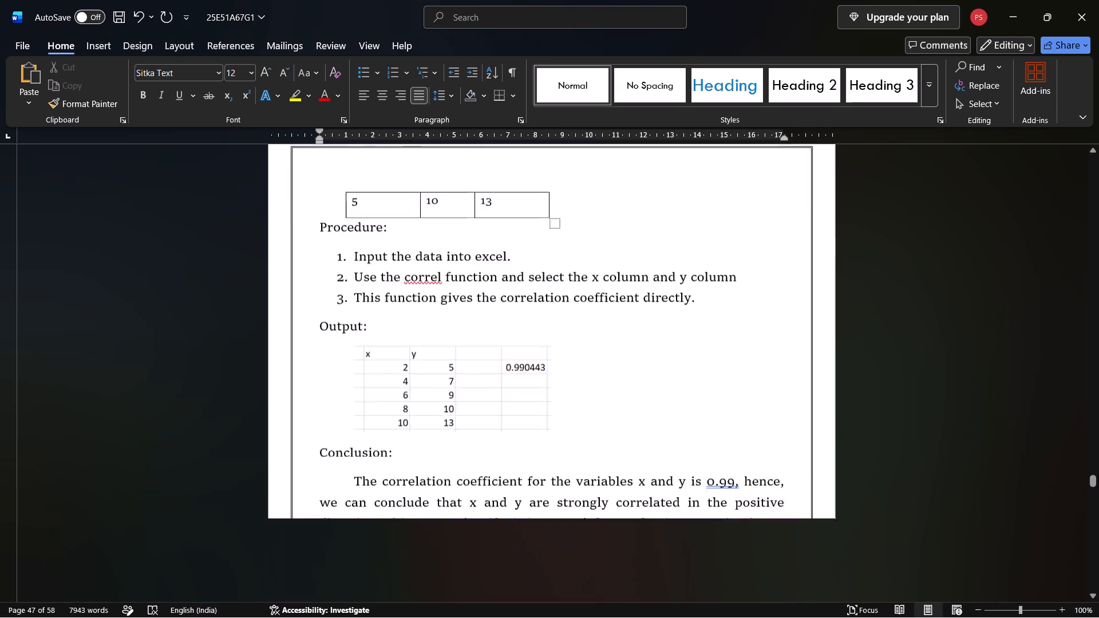
scroll(487, 468, up, 11)
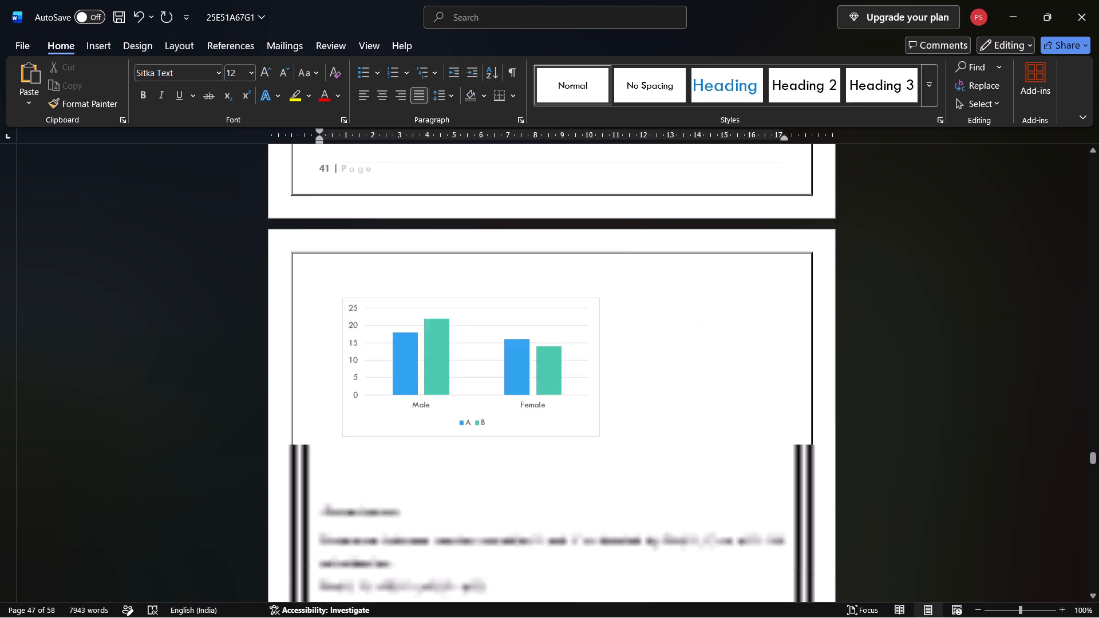
scroll(487, 468, up, 2)
Delete the five blank lines above the "Bivariate Data Analysis" heading.
scroll(487, 468, down, 3)
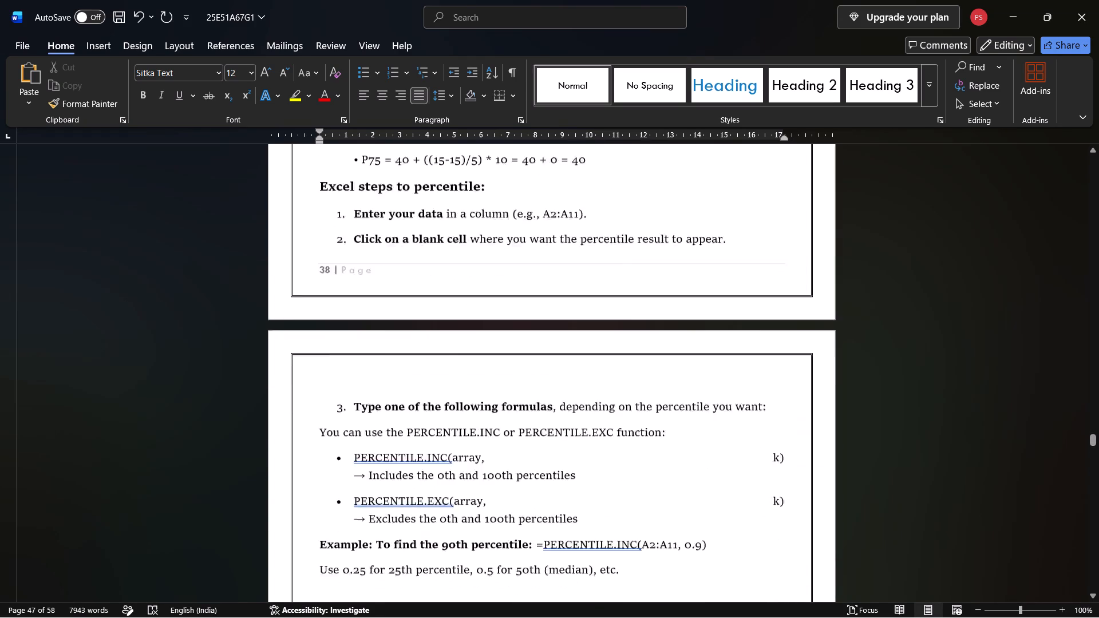
scroll(487, 468, down, 8)
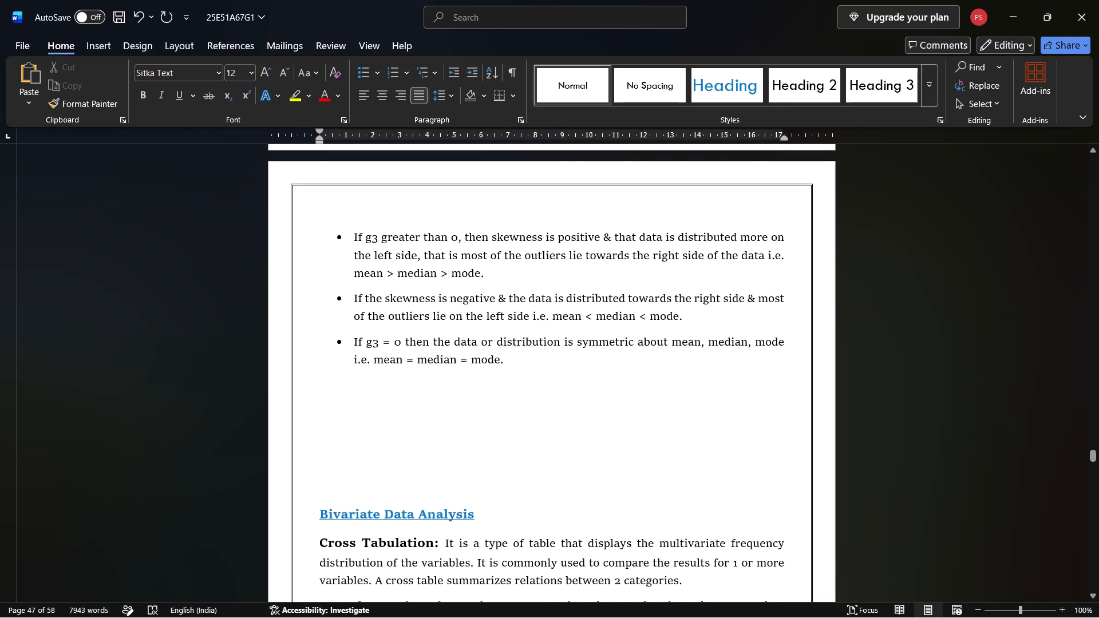
click(313, 514)
key(BackSpace)
key(BackSpace)
key(BackSpace)
key(BackSpace)
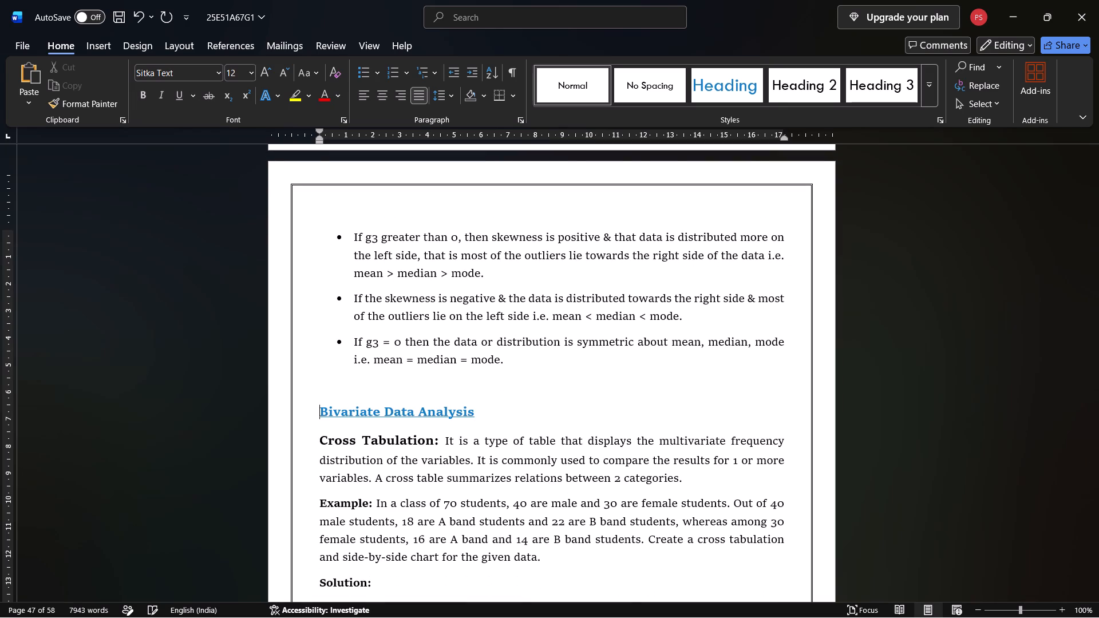
key(BackSpace)
Delete the blank line above the "Skewness:" paragraph, following the percentile Excel steps.
scroll(313, 514, up, 2)
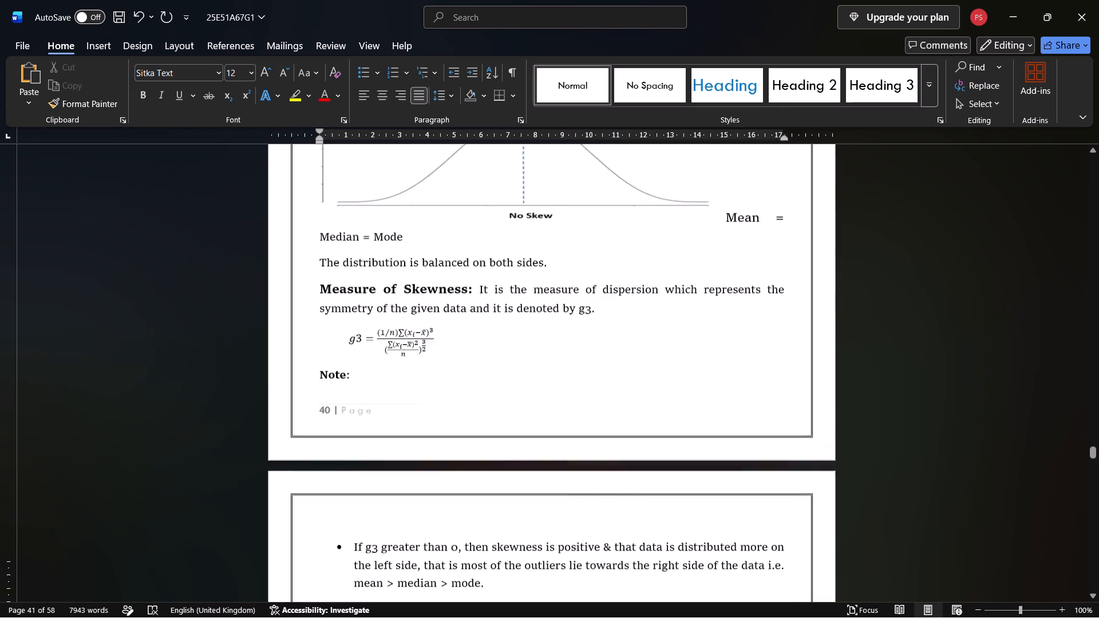
scroll(313, 514, up, 4)
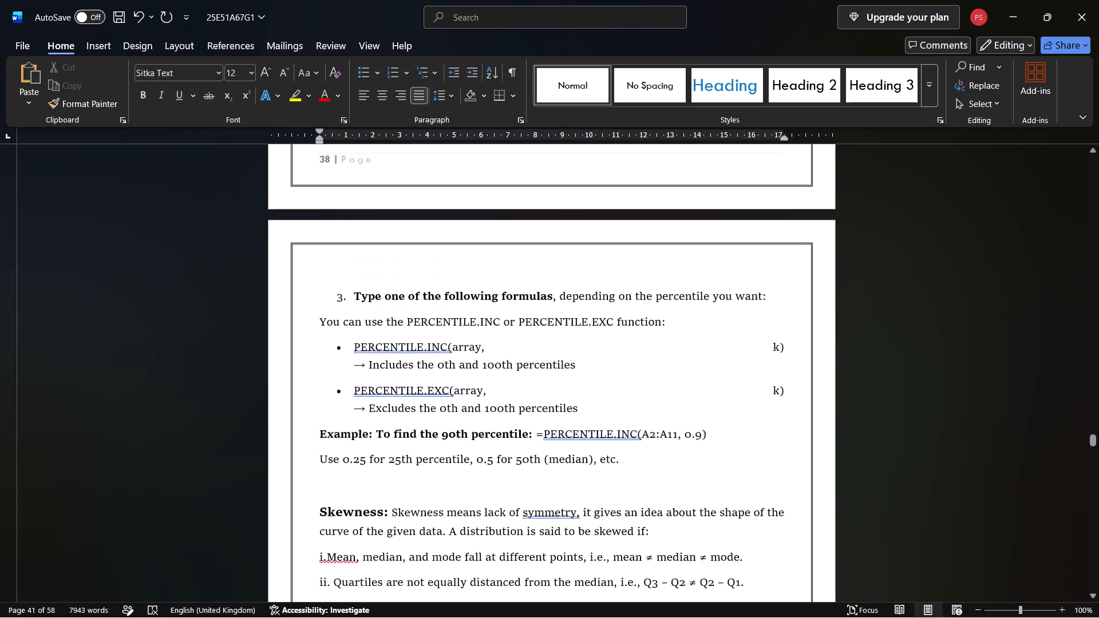
scroll(313, 514, down, 1)
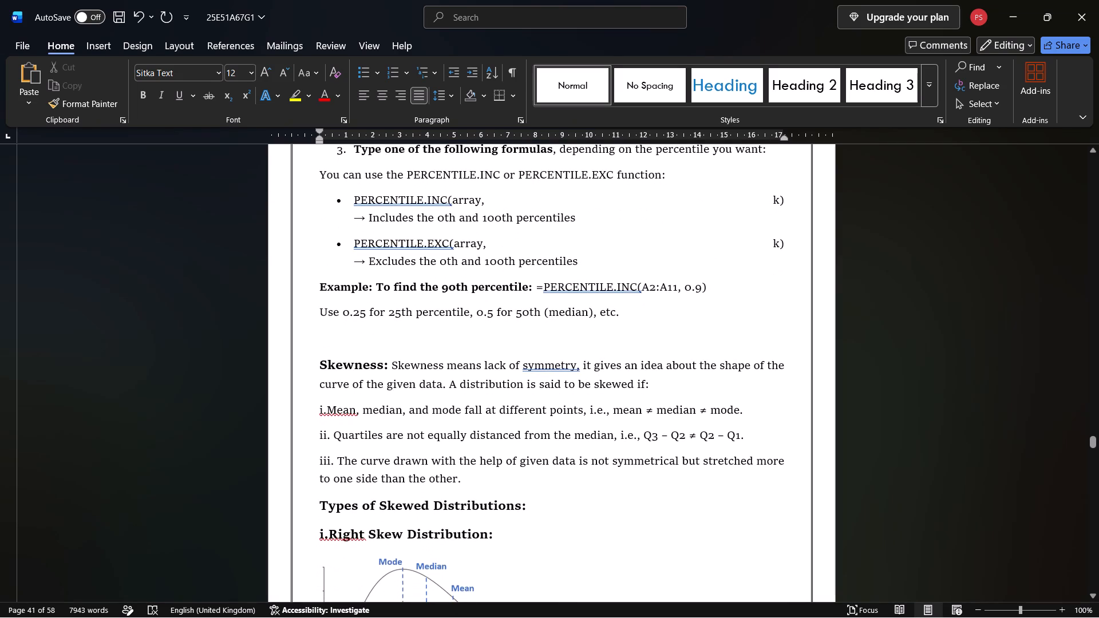
click(311, 365)
key(BackSpace)
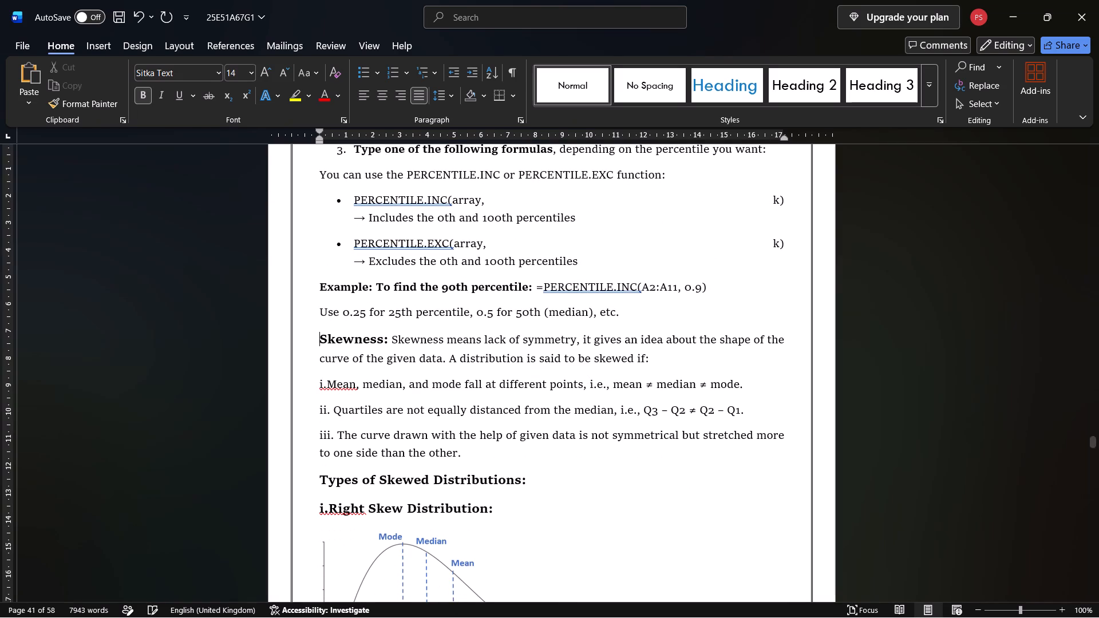
Look through the percentile, standard deviation, variance and interquartile range pages for remaining blank space.
scroll(311, 365, up, 3)
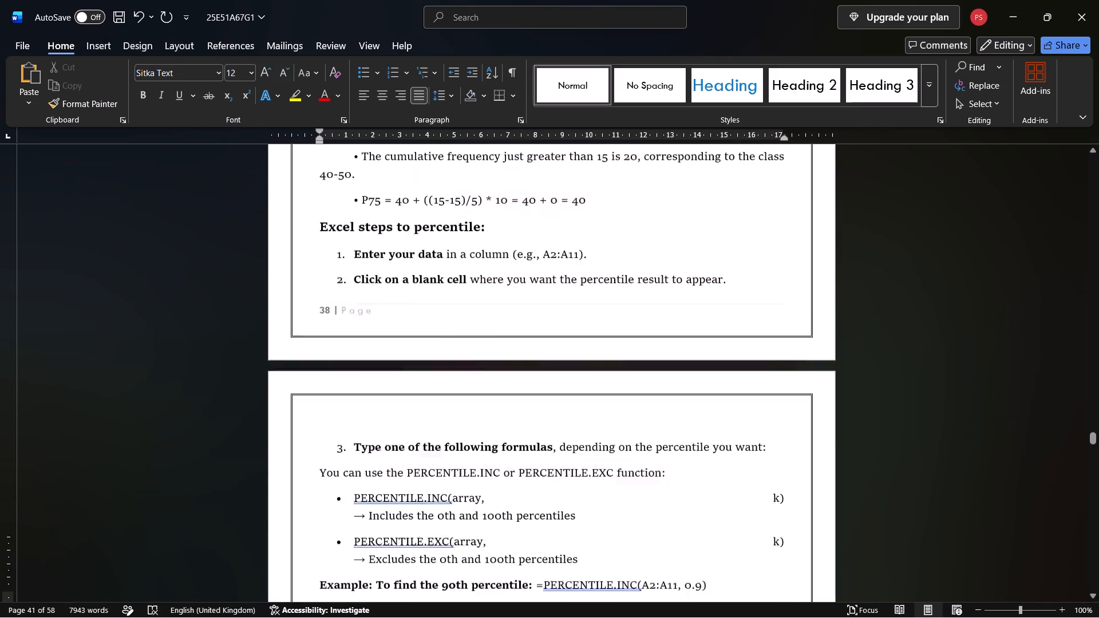
scroll(311, 365, up, 1)
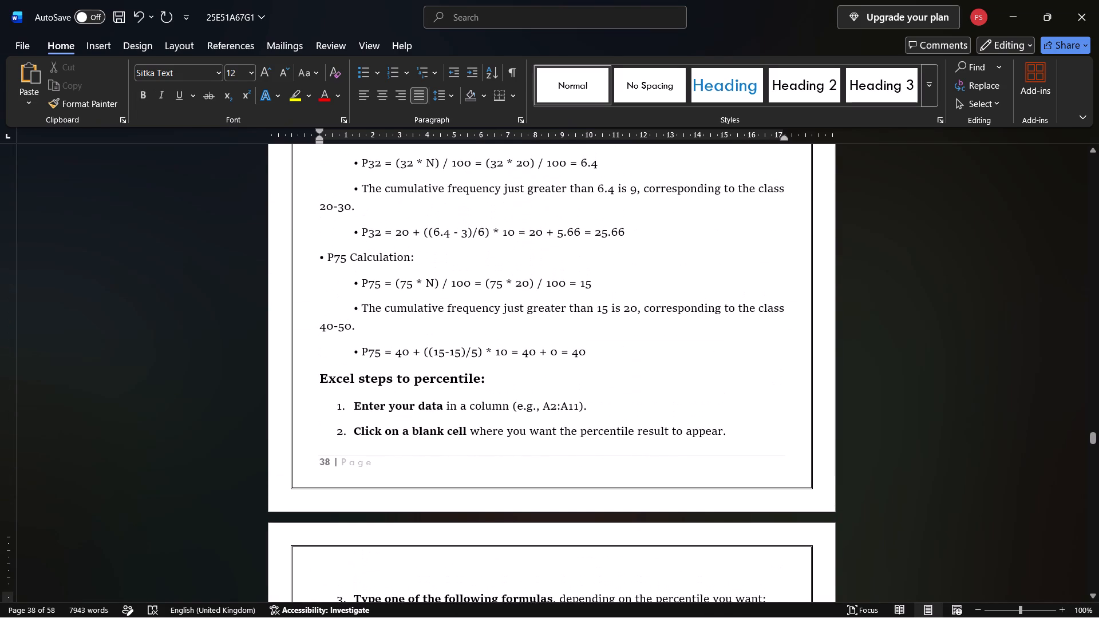
scroll(311, 365, up, 3)
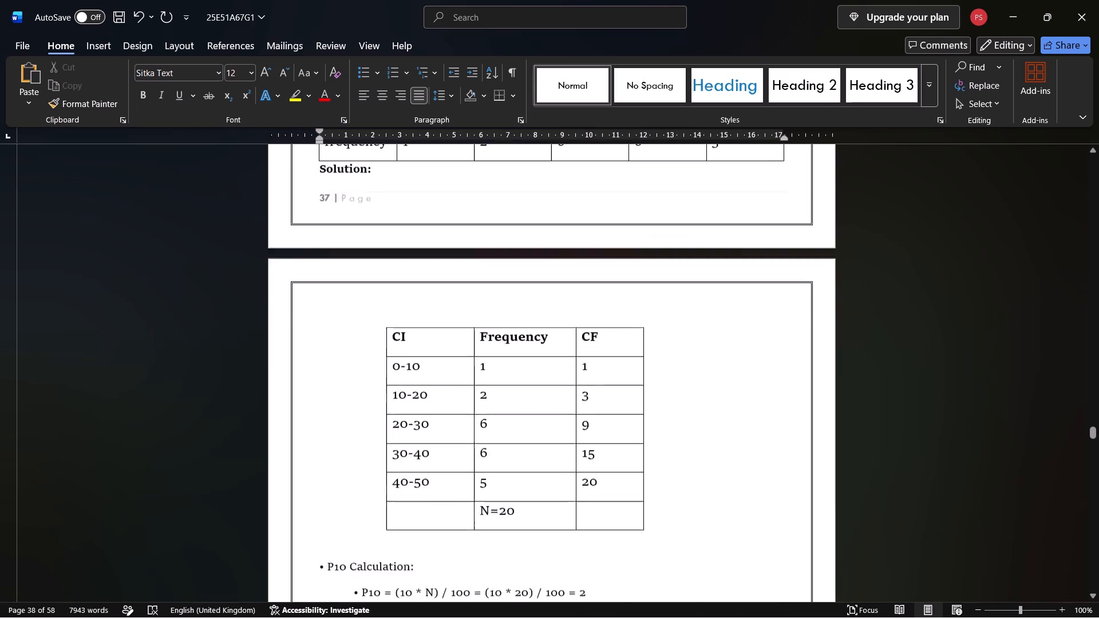
scroll(311, 365, up, 4)
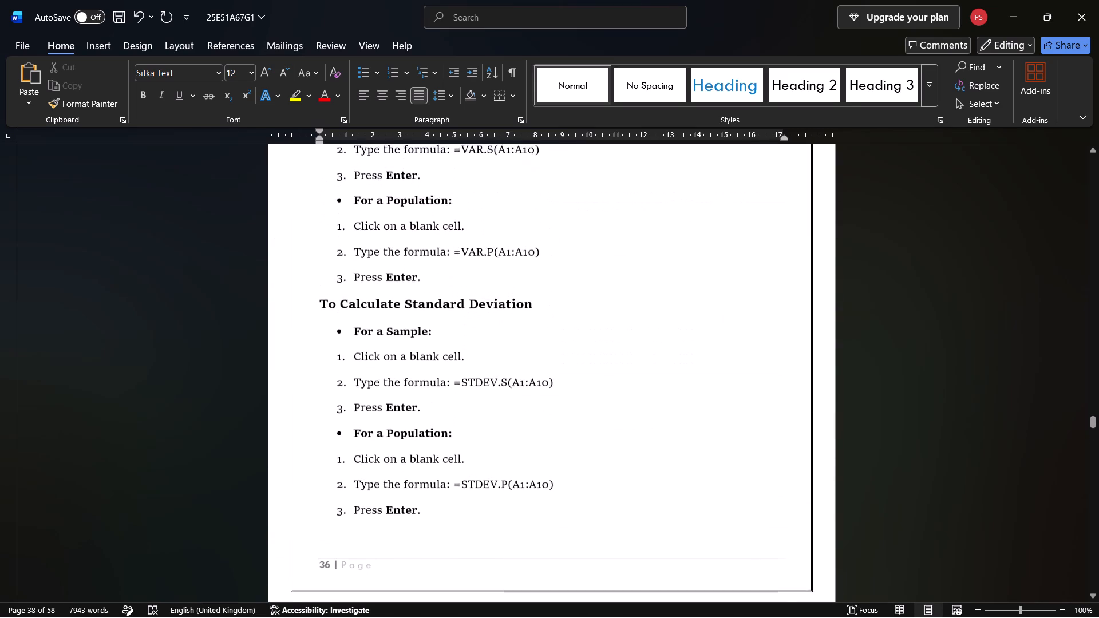
scroll(311, 365, up, 5)
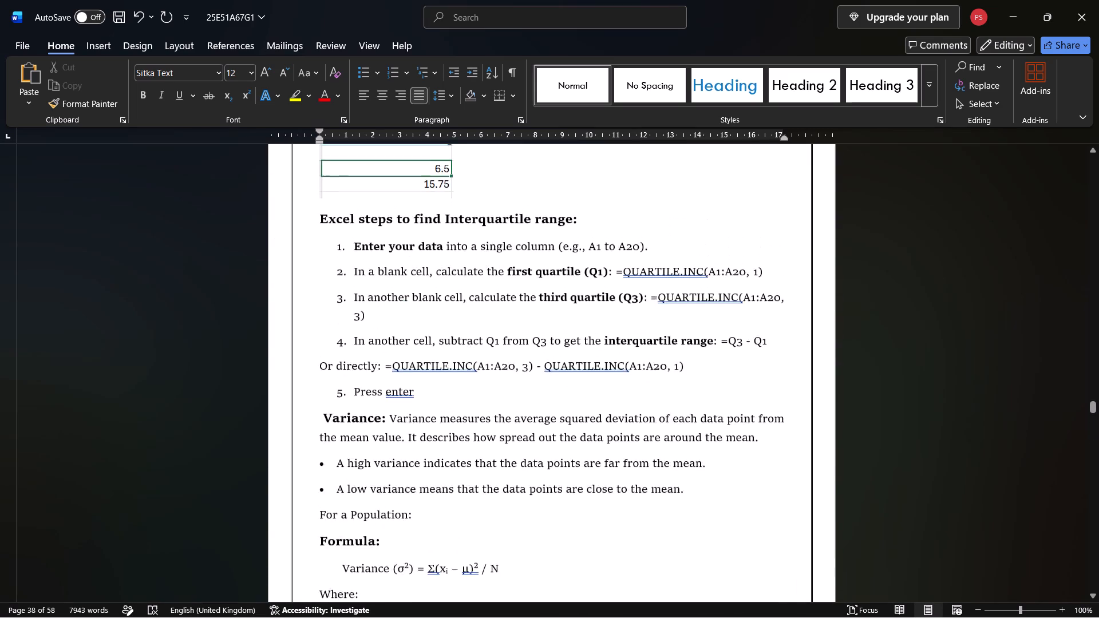
scroll(311, 365, up, 4)
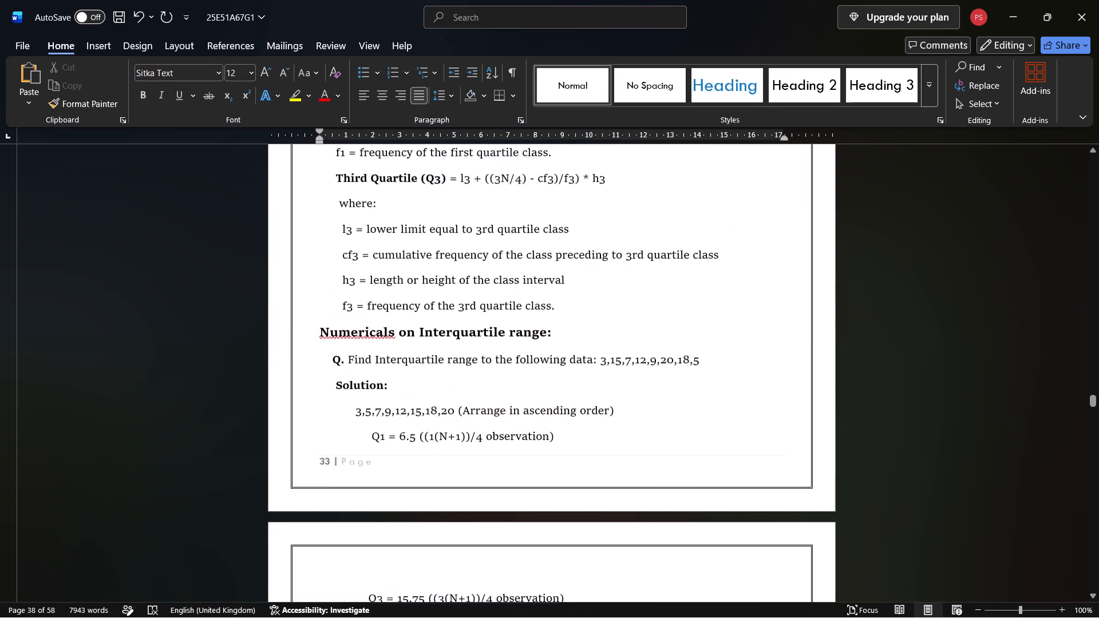
scroll(311, 365, down, 2)
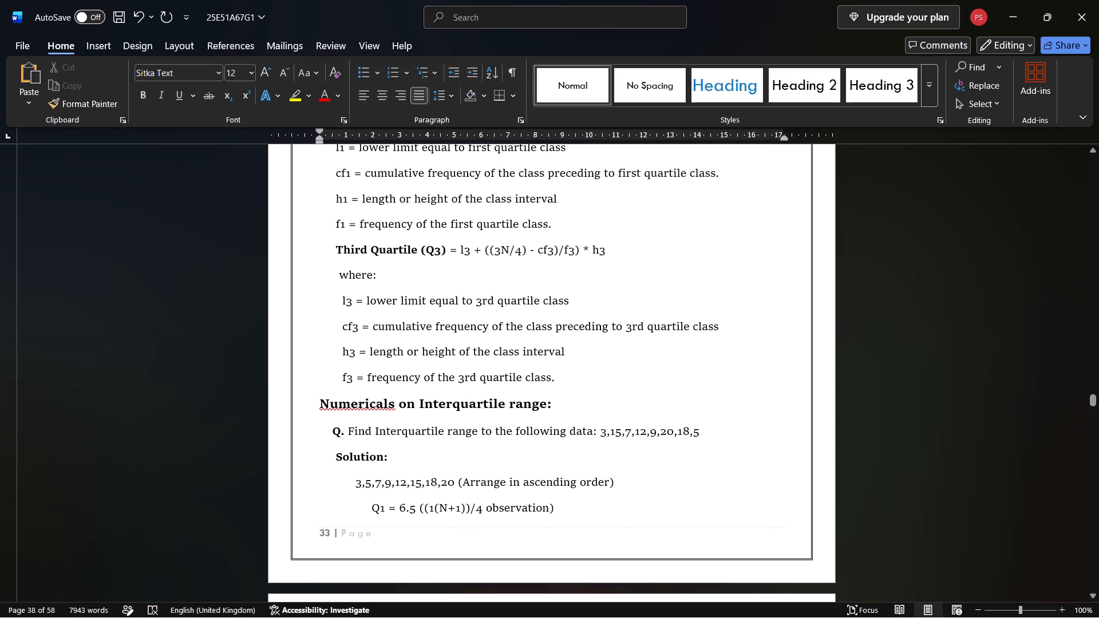
scroll(311, 365, down, 2)
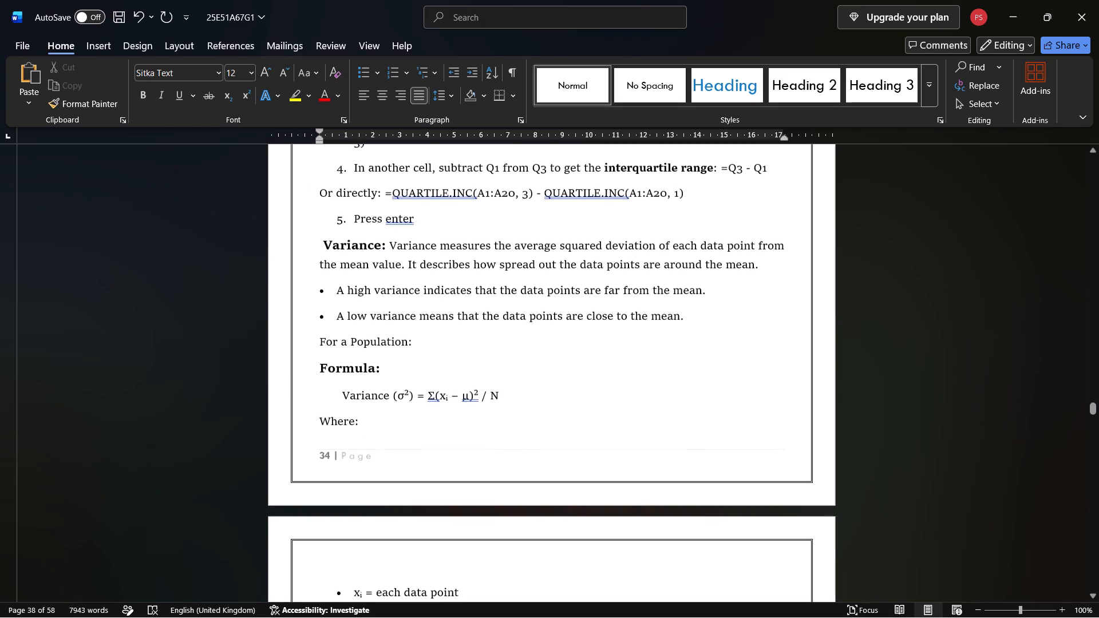
Delete the four blank lines above the "Quartile for Ungrouped Data:" heading.
scroll(311, 365, up, 6)
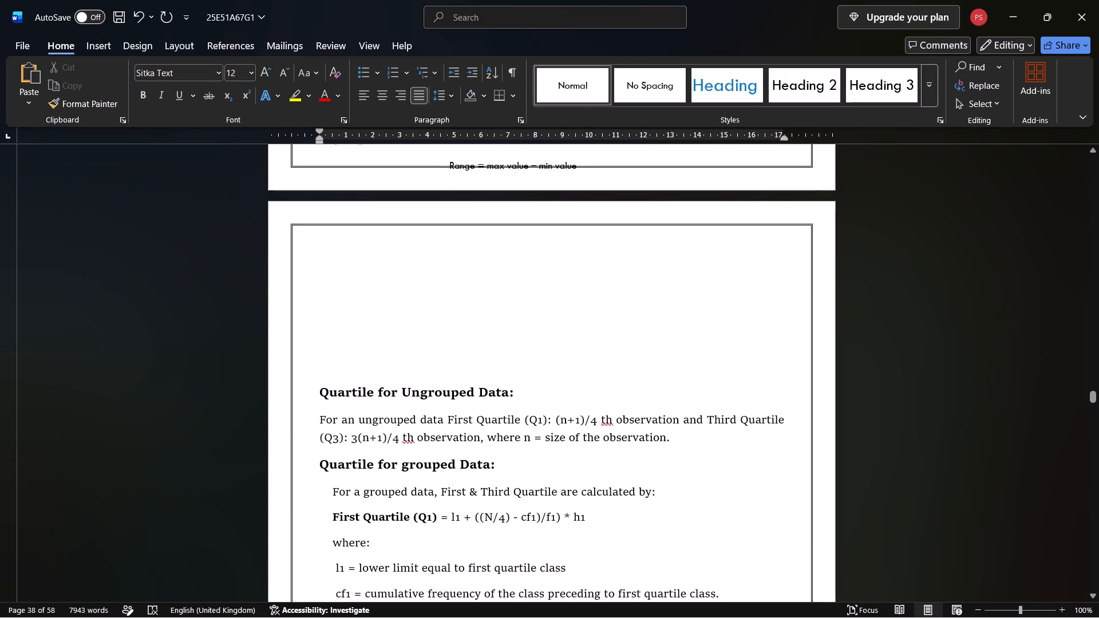
click(318, 395)
key(BackSpace)
key(BackSpace)
key(BackSpace)
key(BackSpace)
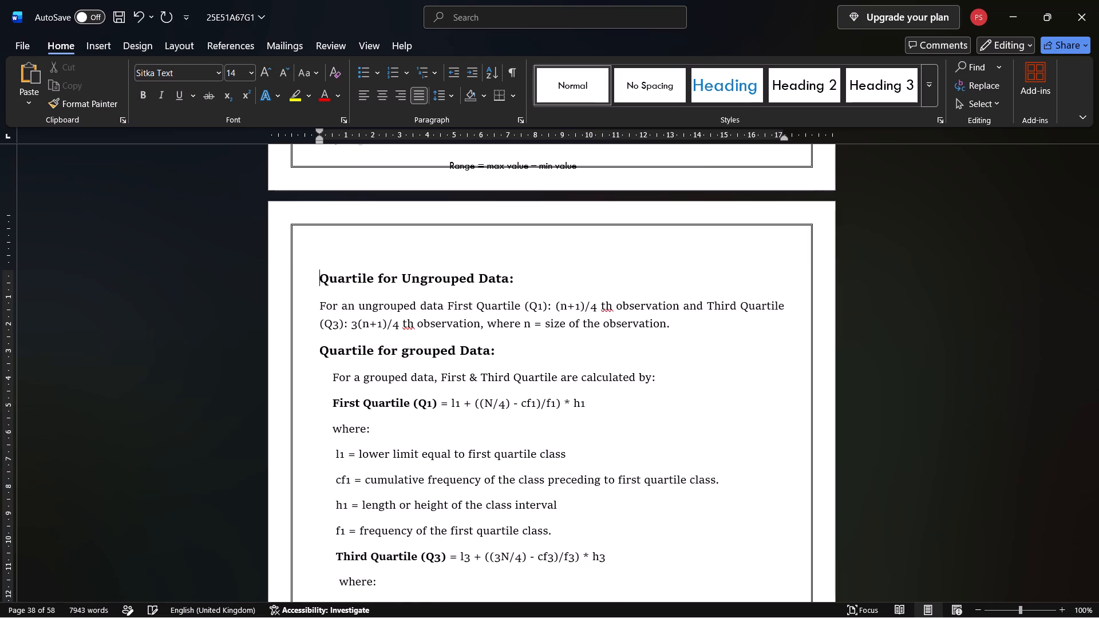
key(BackSpace)
key(Return)
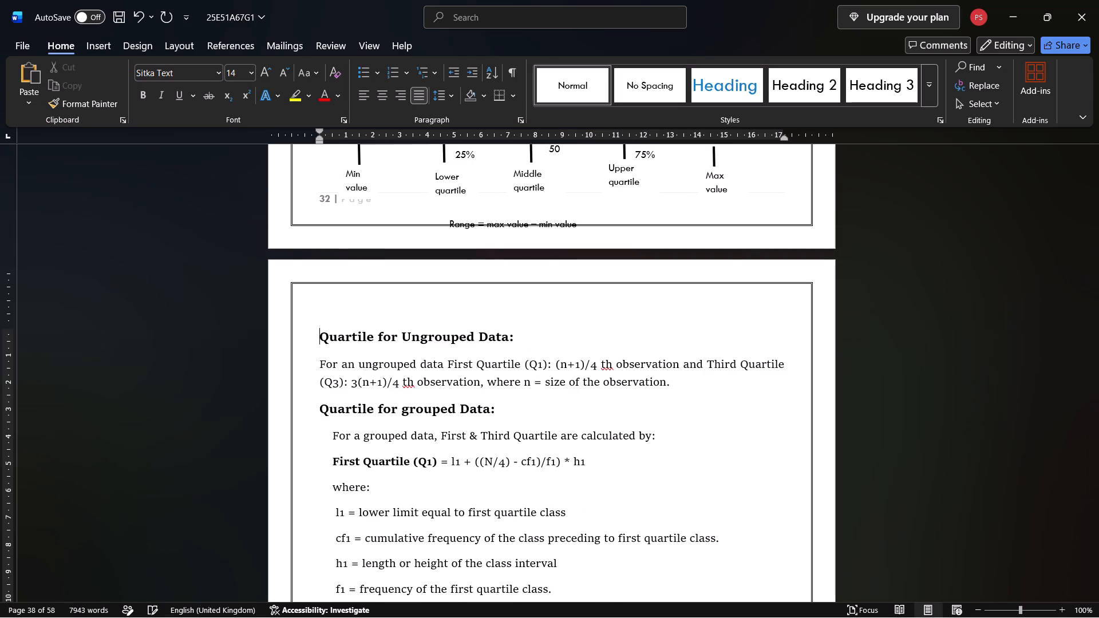
Look back through the quartile, range, dispersion and mode pages to the median problems for blank space or surplus content.
scroll(318, 395, up, 5)
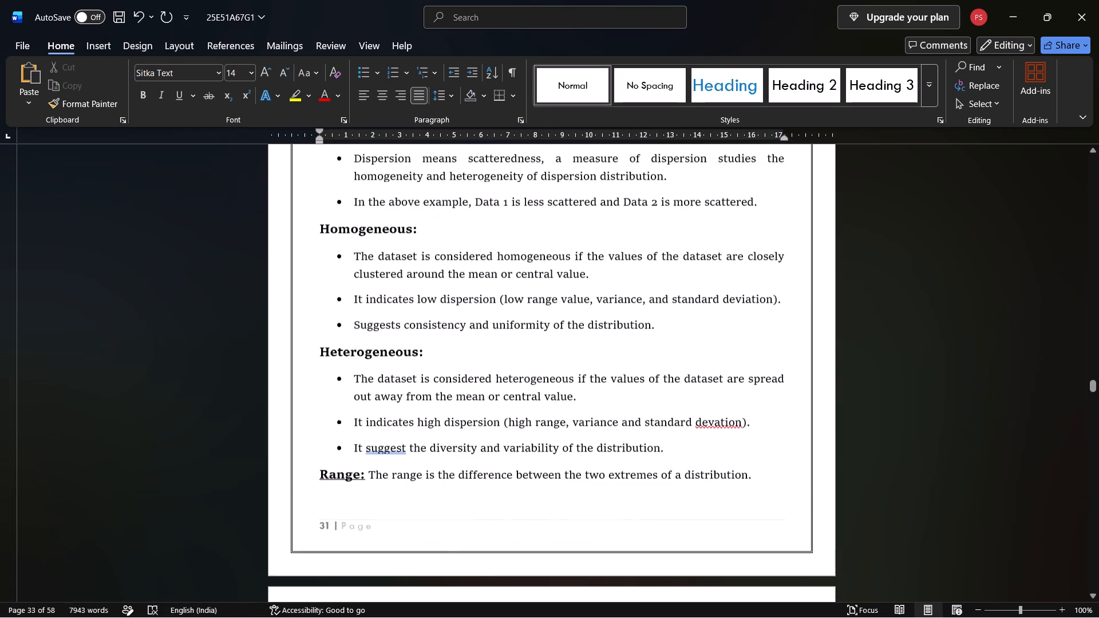
scroll(318, 395, up, 3)
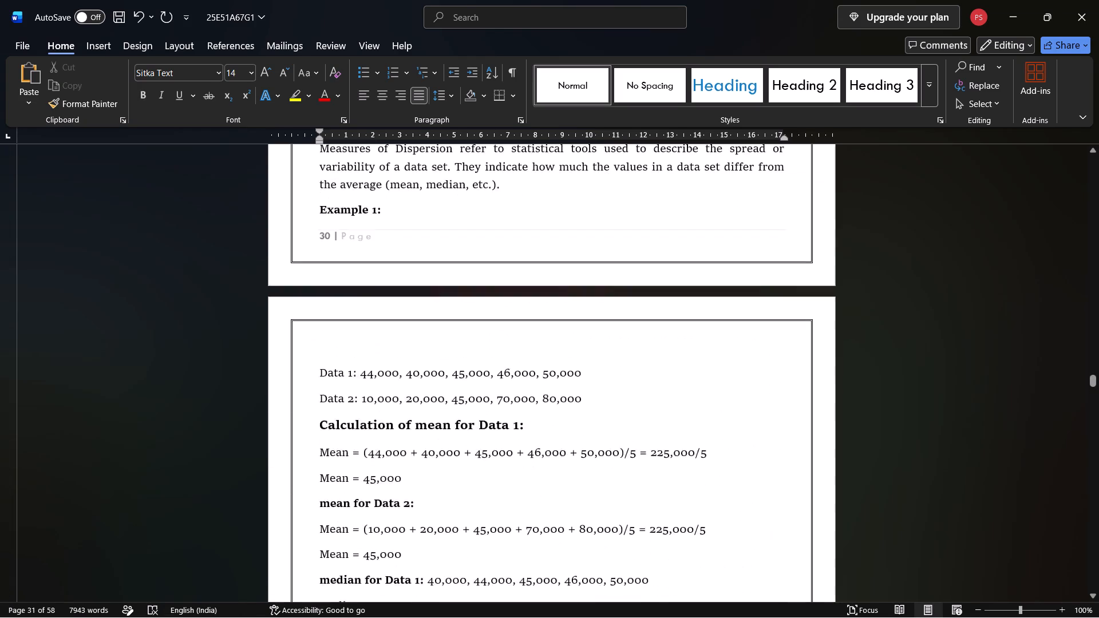
scroll(318, 395, up, 7)
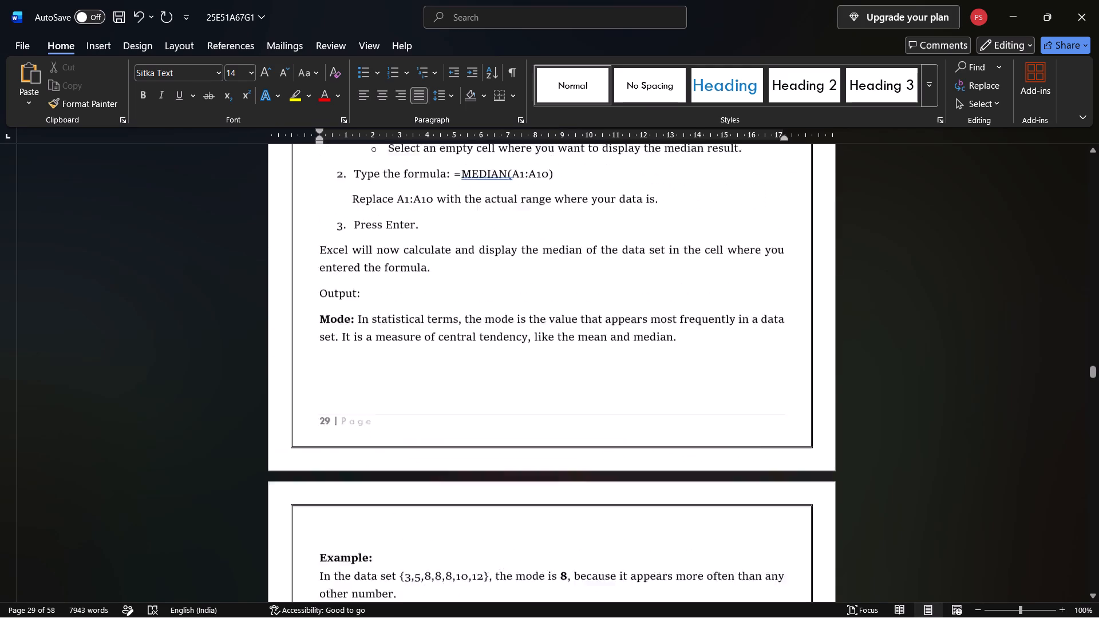
scroll(318, 395, up, 4)
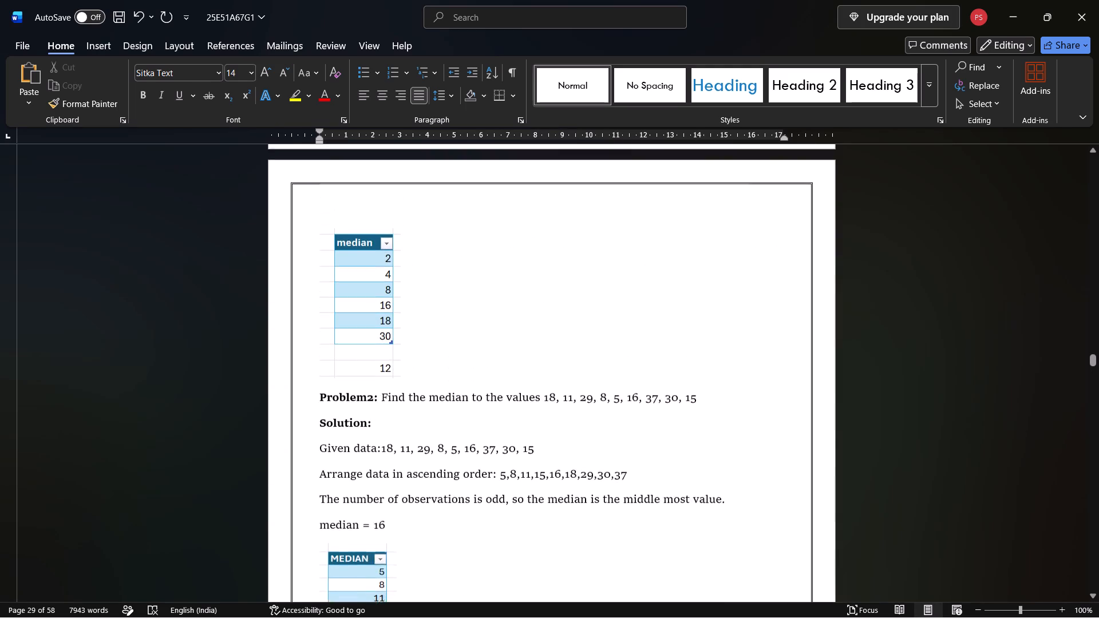
scroll(238, 316, up, 1)
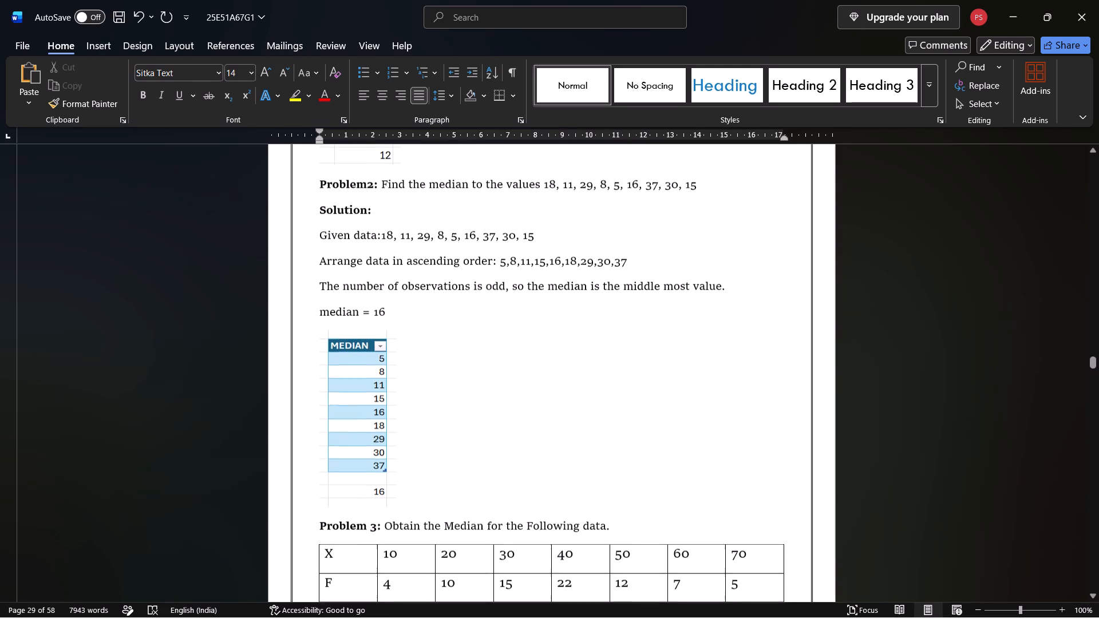
Delete median Problem 3 with its X/F data table, "Solution:" line and the entire X, Y, CF solution table.
scroll(330, 401, down, 1)
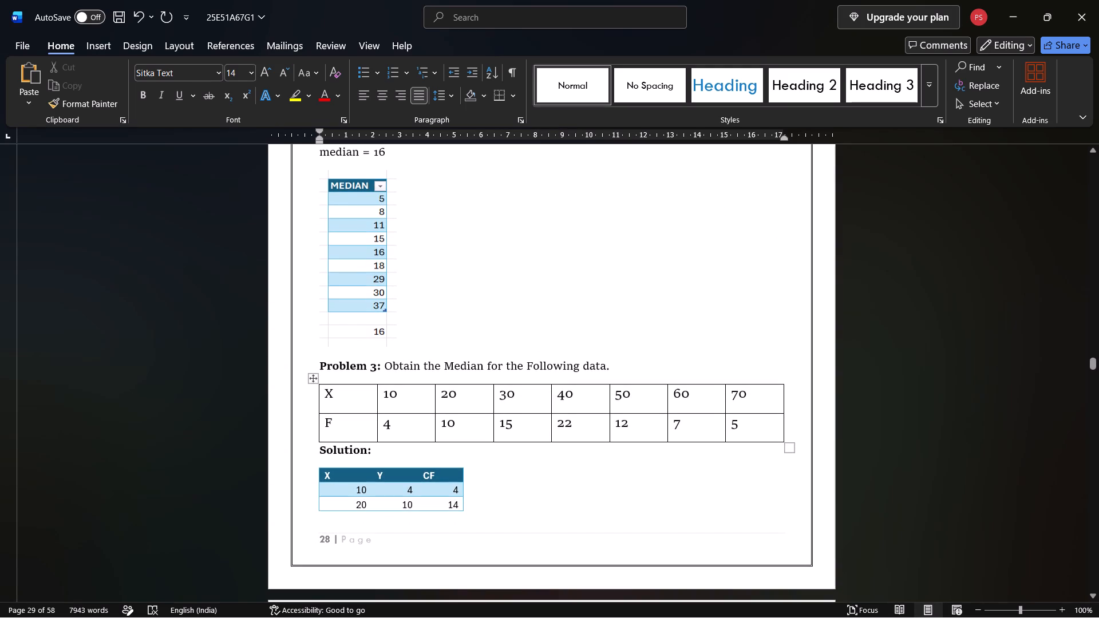
click(312, 363)
drag(312, 363, 396, 509)
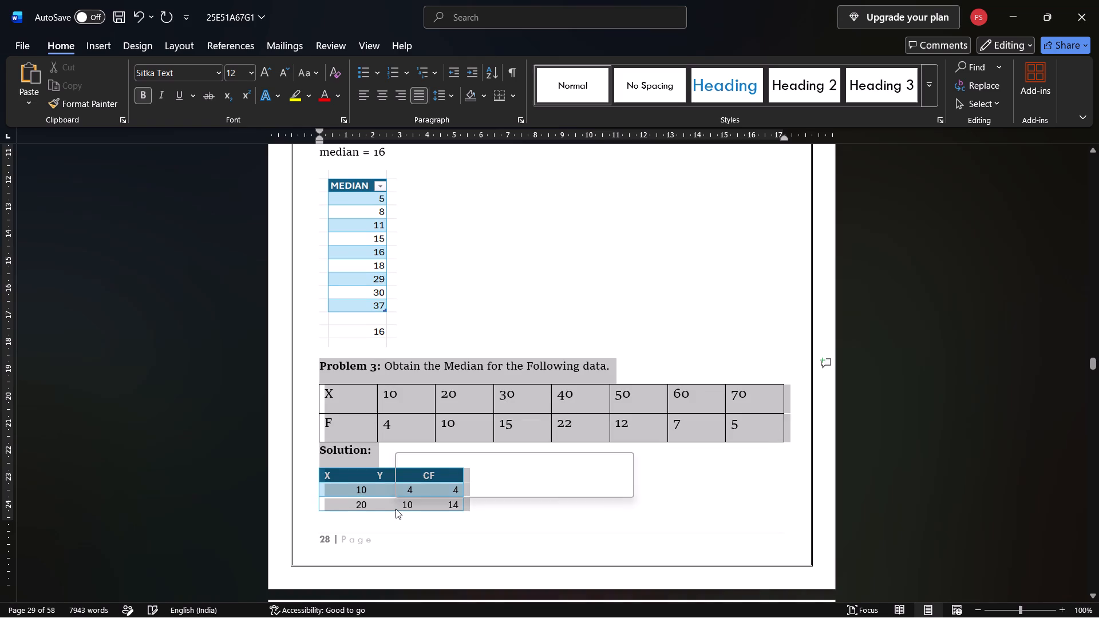
key(BackSpace)
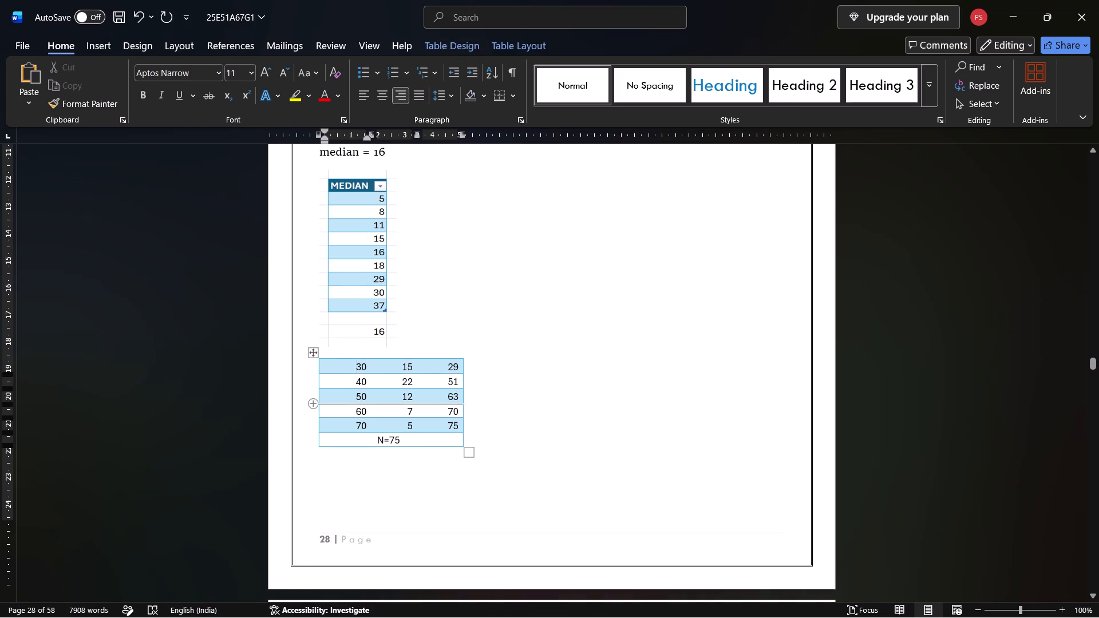
drag(311, 356, 318, 382)
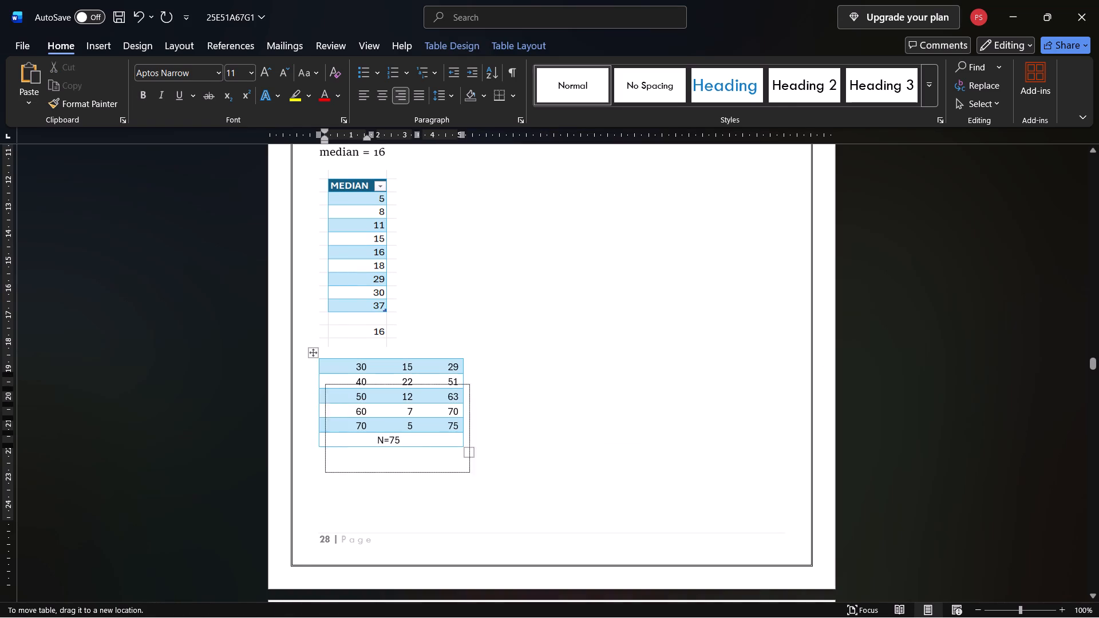
drag(318, 382, 304, 359)
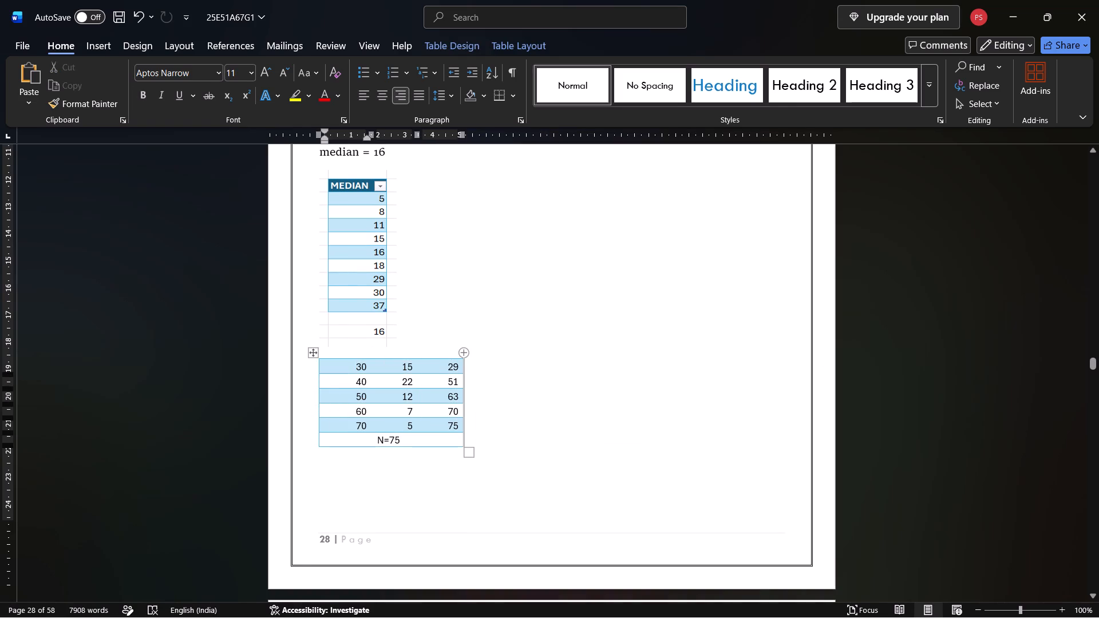
drag(475, 350, 374, 450)
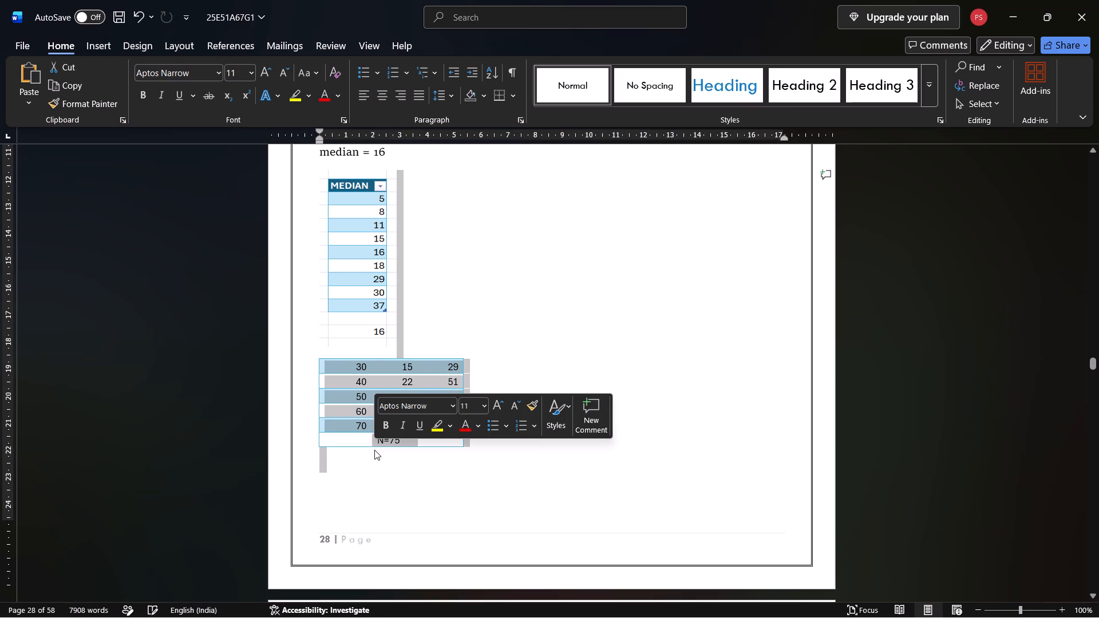
key(Delete)
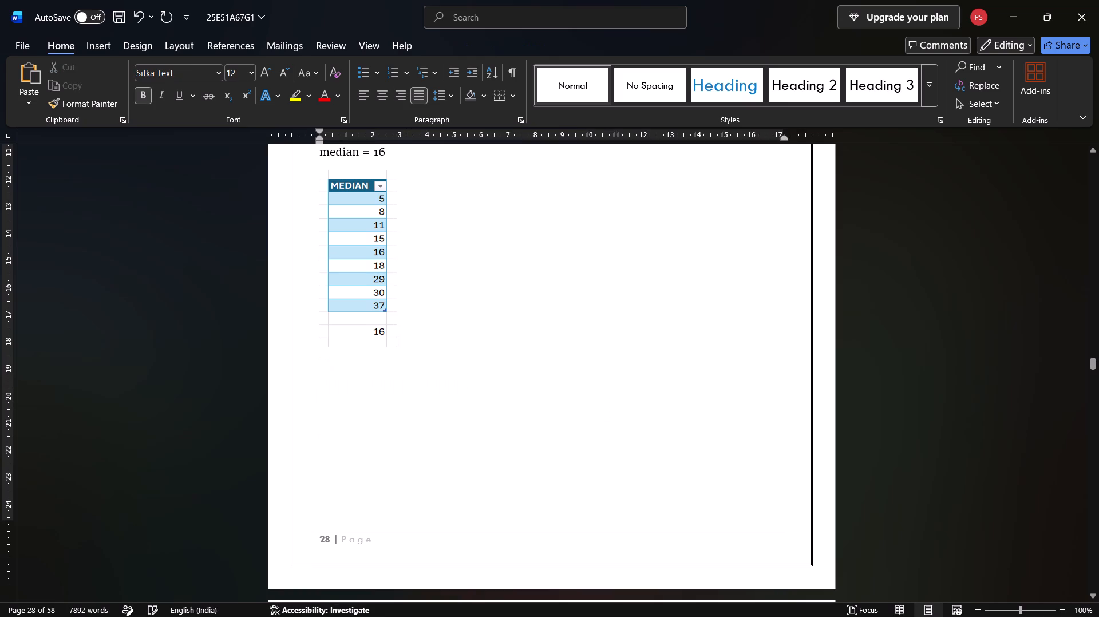
Delete the Variables, Frequency and CF table picture and the "N/2 = 75/2 =37.5" line above "Excel steps to find median:".
scroll(374, 450, down, 3)
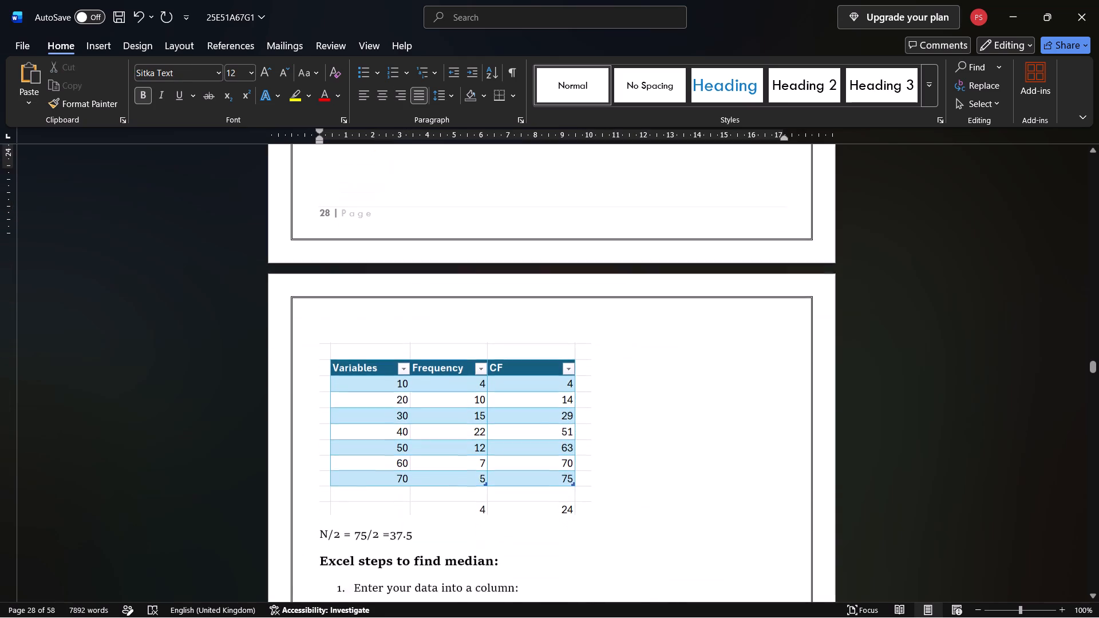
scroll(374, 450, down, 1)
scroll(374, 450, up, 1)
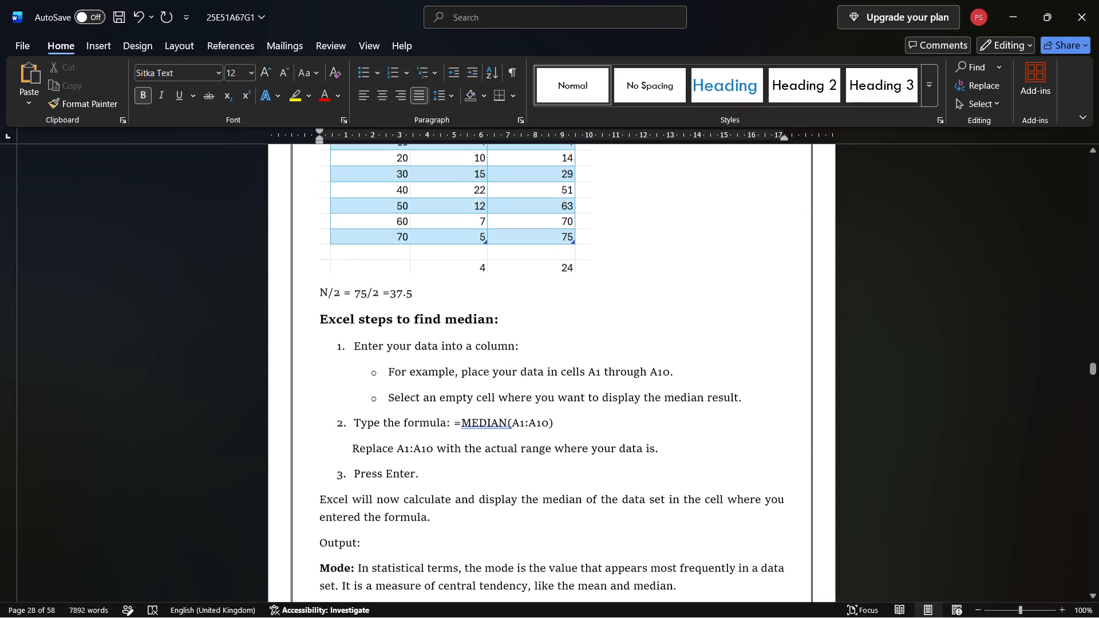
scroll(374, 450, up, 1)
drag(310, 280, 344, 327)
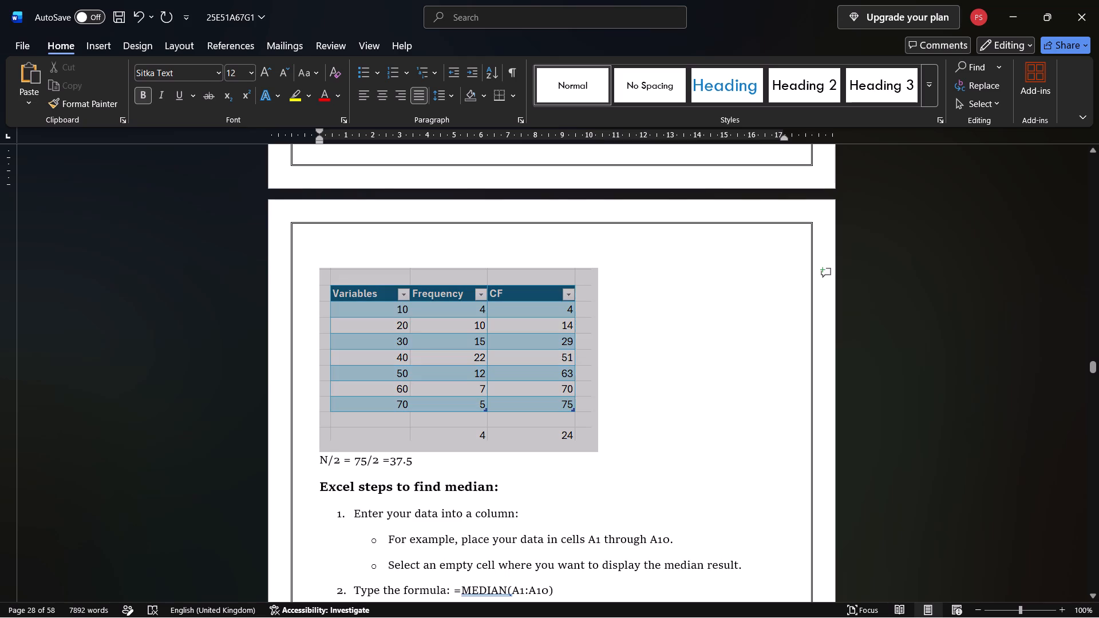
drag(344, 327, 373, 378)
key(Delete)
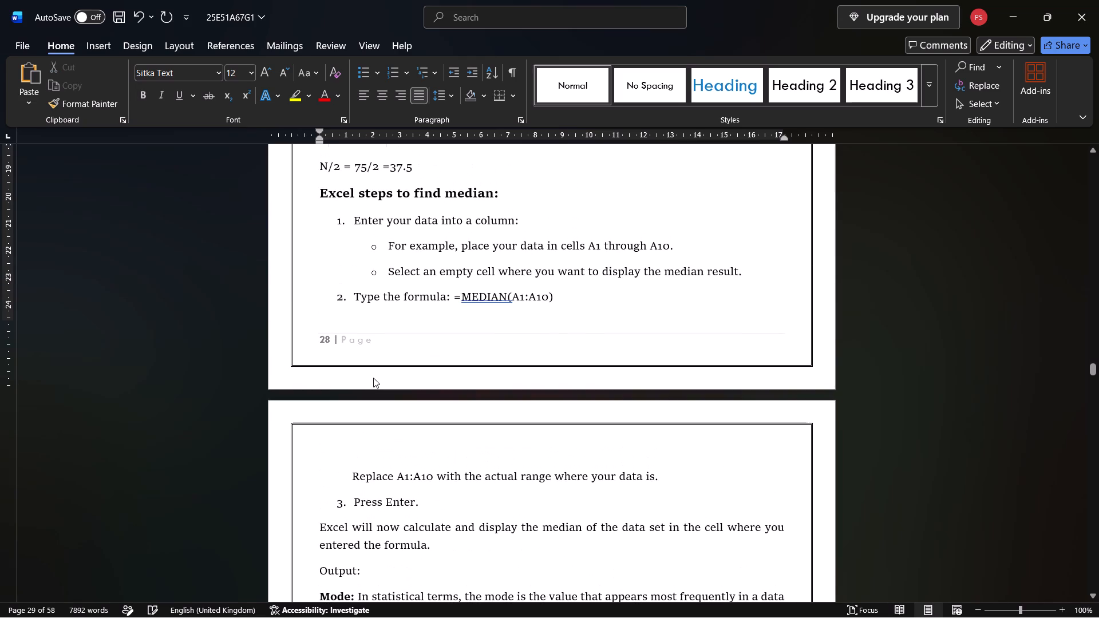
scroll(373, 378, up, 1)
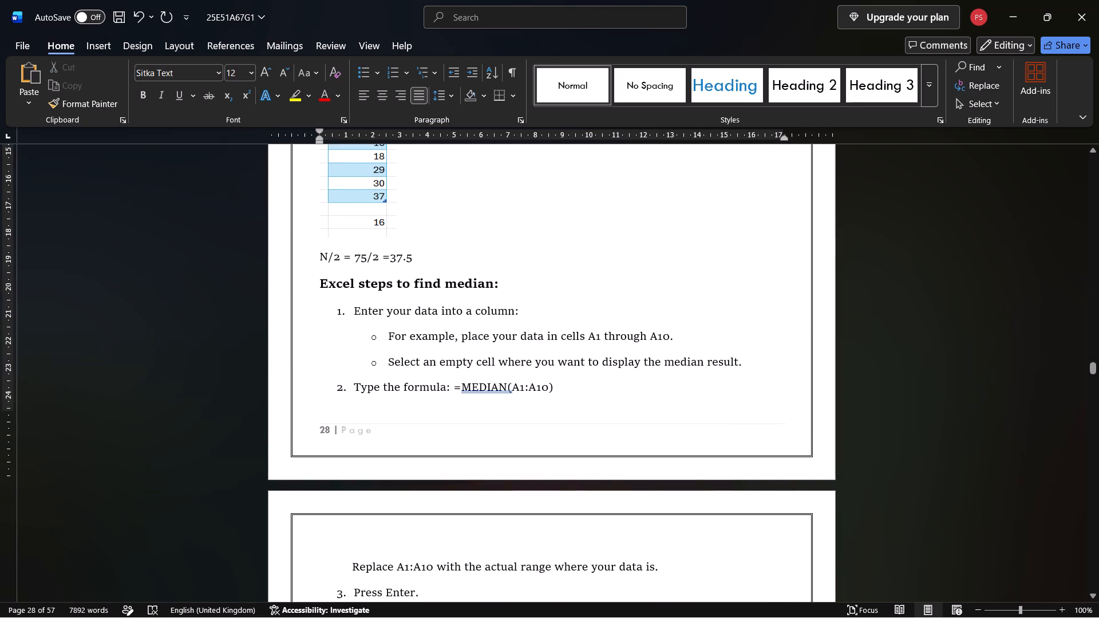
drag(315, 255, 417, 252)
key(Delete)
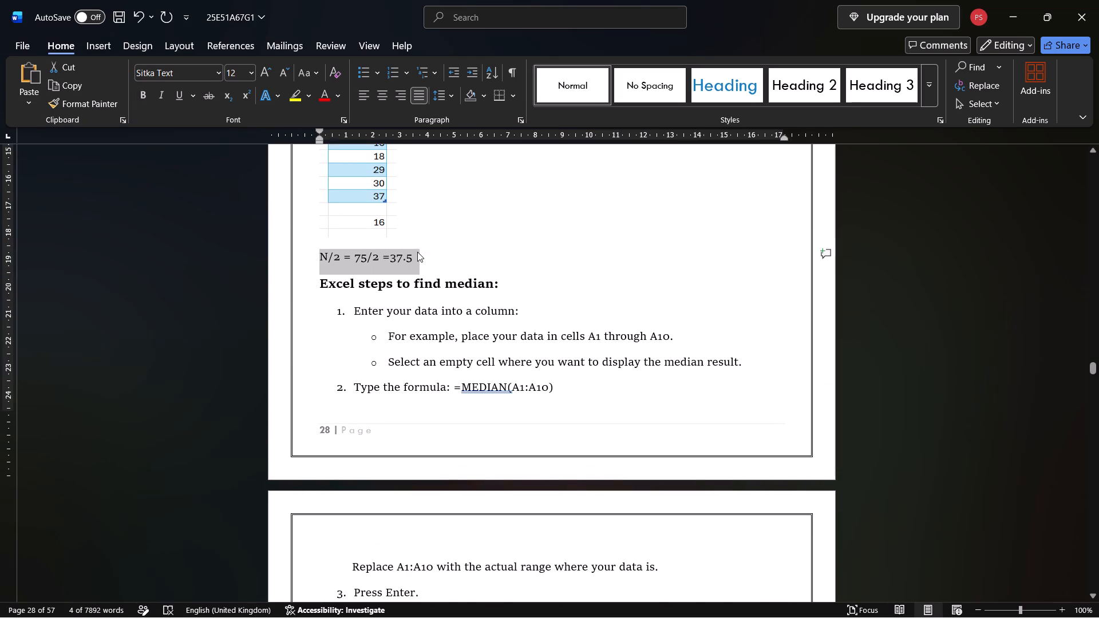
Check the median pages and the arithmetic mean problems before them for gaps or further surplus content.
scroll(417, 252, up, 5)
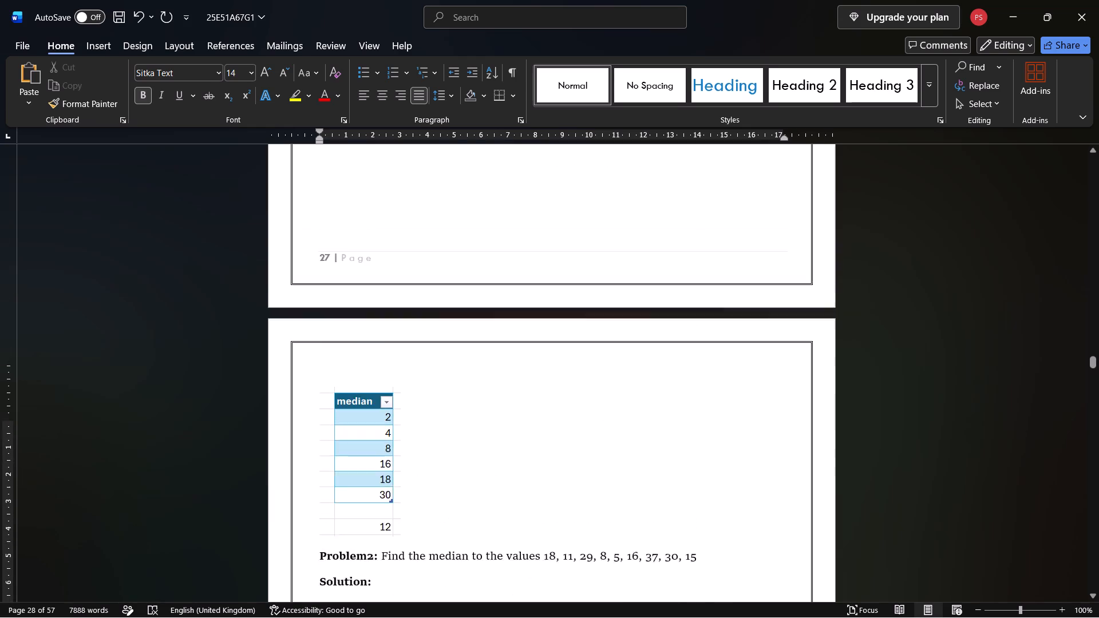
scroll(417, 252, up, 1)
scroll(417, 252, down, 1)
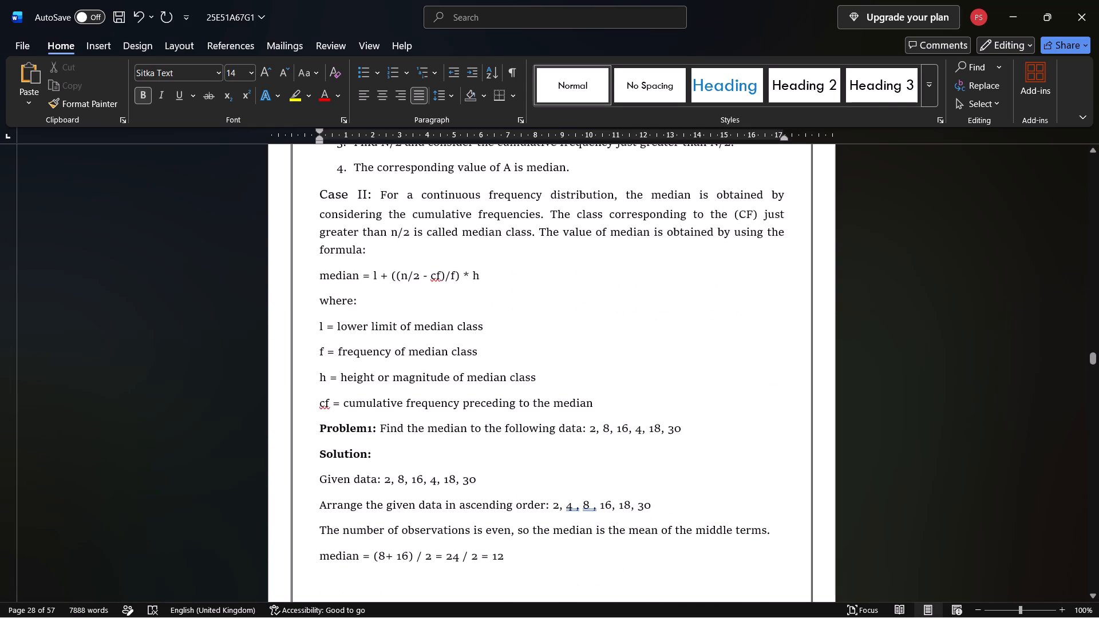
scroll(417, 252, down, 2)
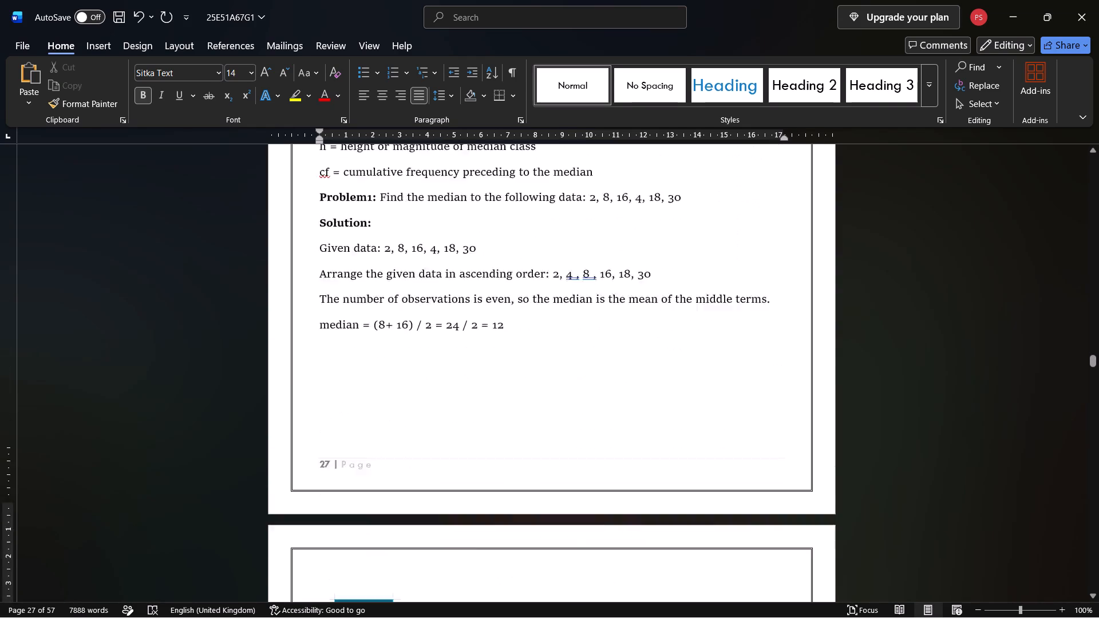
scroll(417, 252, down, 6)
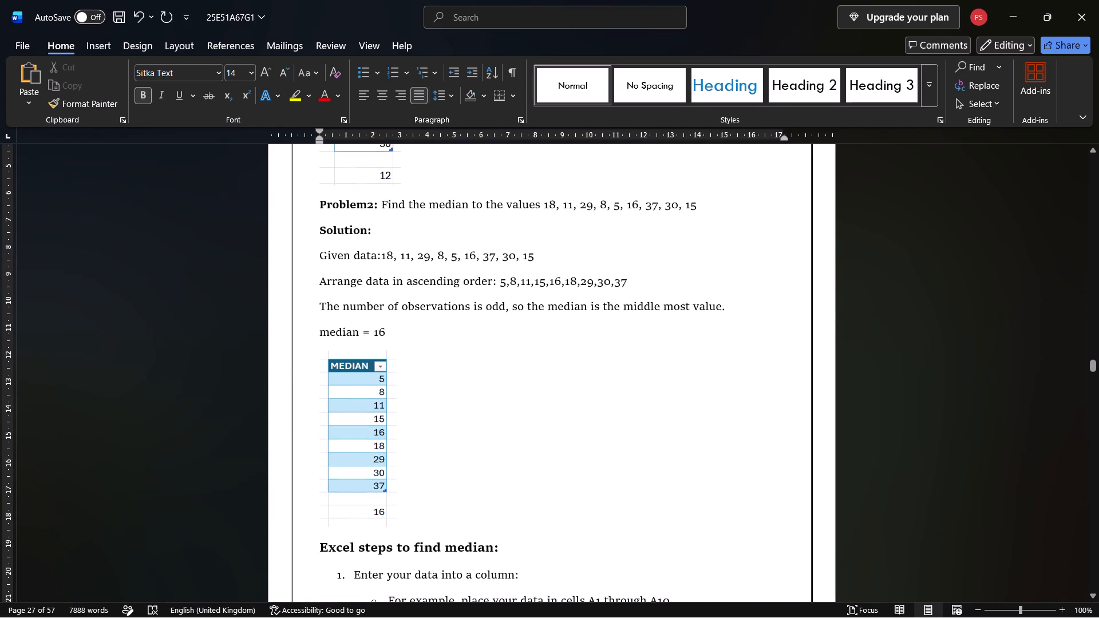
scroll(417, 252, down, 1)
scroll(417, 252, up, 4)
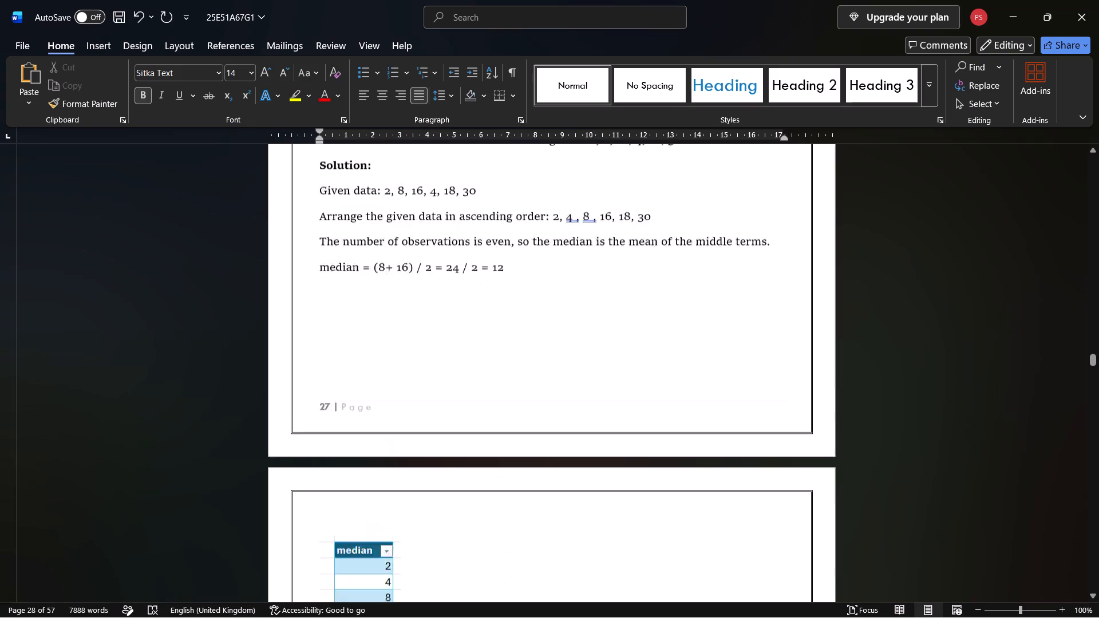
scroll(417, 252, up, 2)
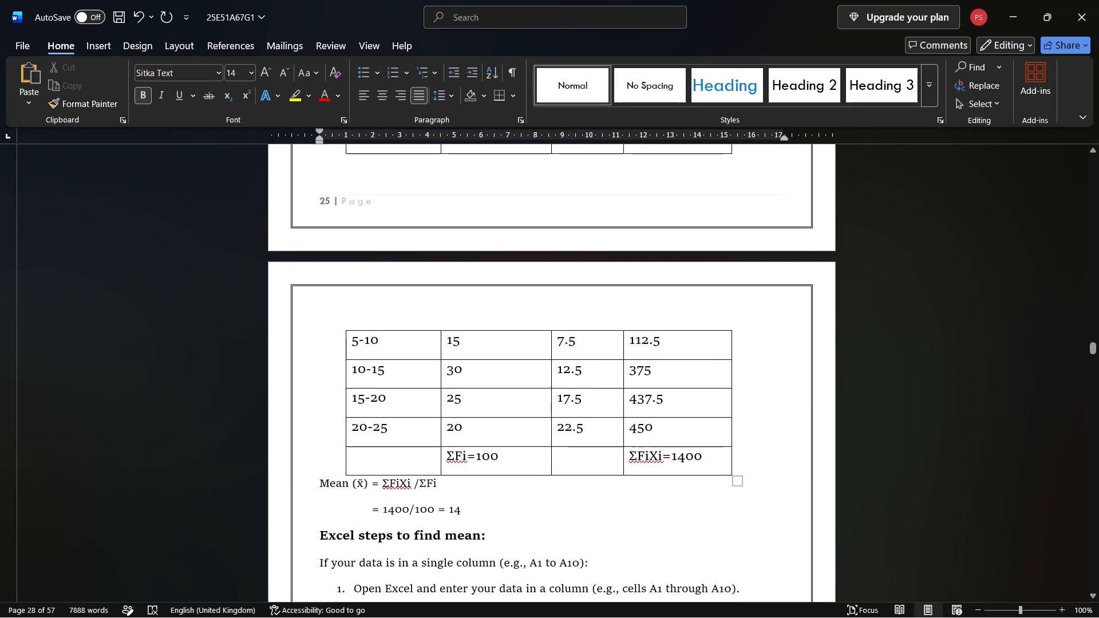
scroll(417, 252, up, 3)
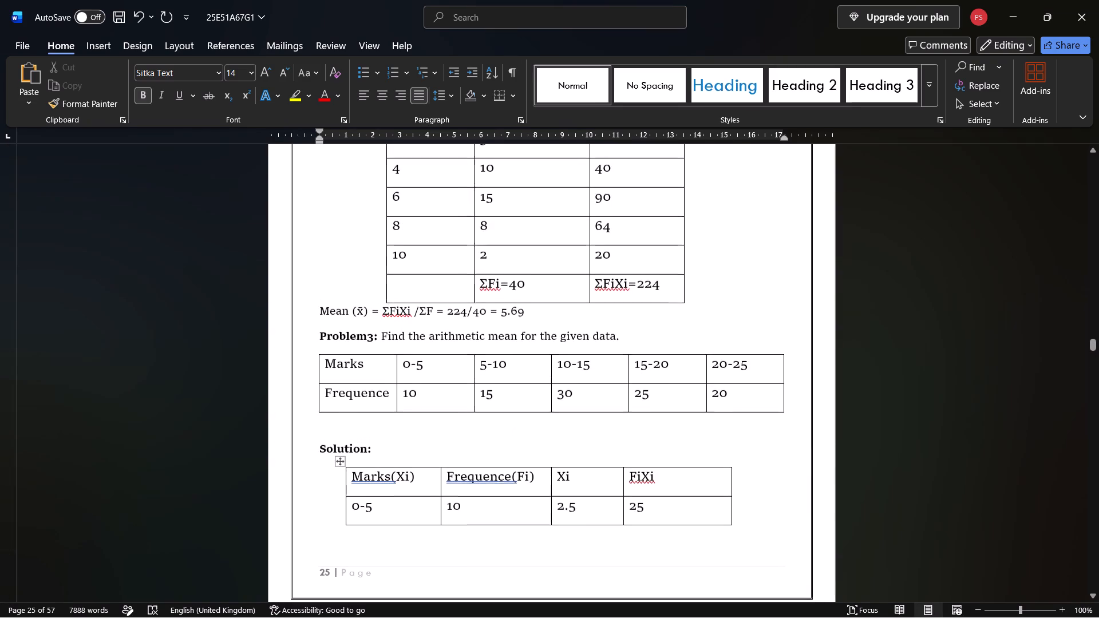
scroll(417, 252, up, 1)
Delete arithmetic mean Problem3 with its marks table, solution table and mean calculation, up to the "Excel steps to find mean:" heading.
scroll(417, 252, down, 1)
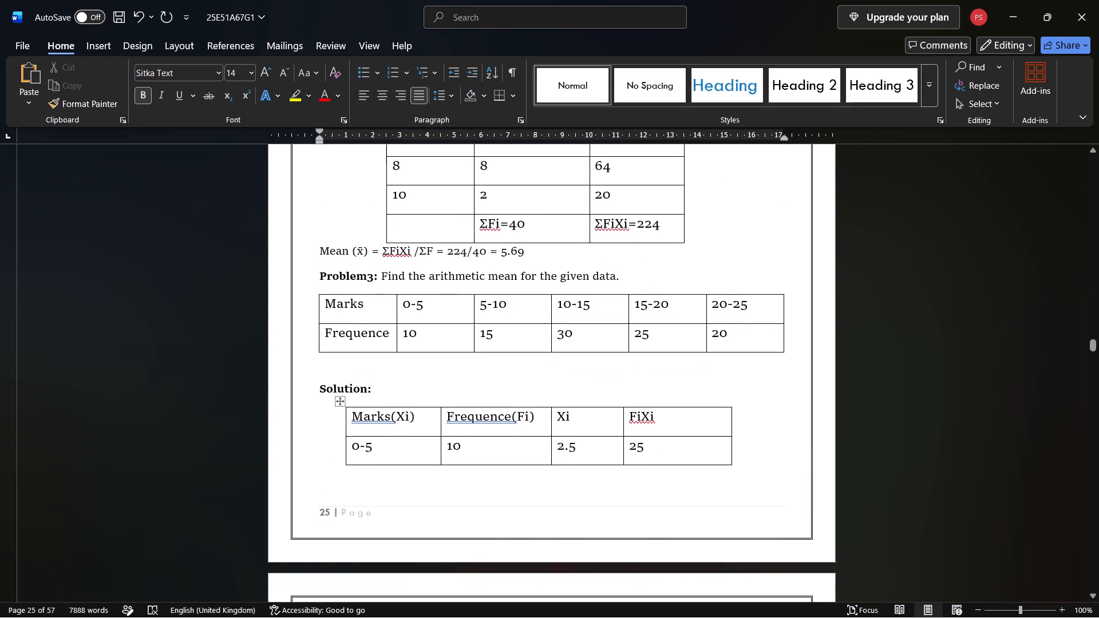
drag(314, 272, 545, 560)
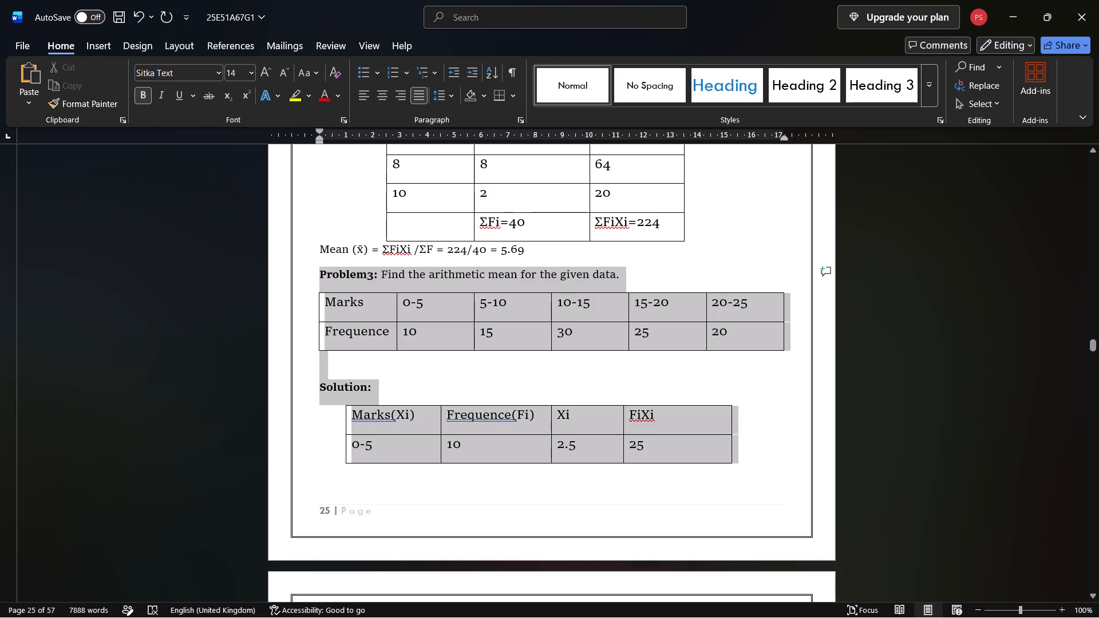
drag(545, 560, 555, 617)
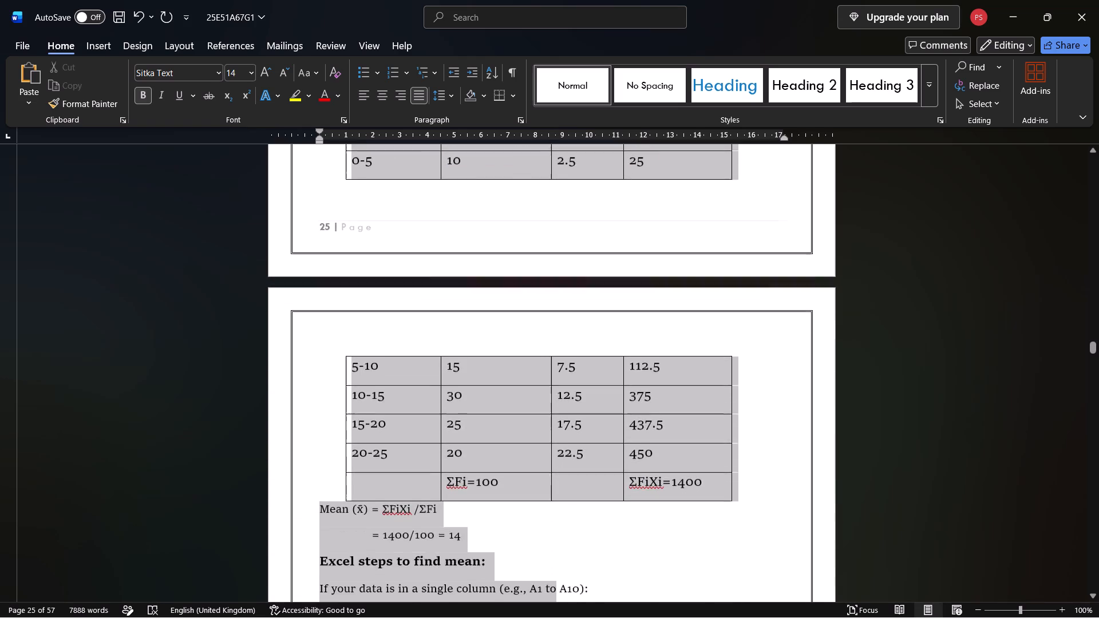
drag(555, 617, 482, 422)
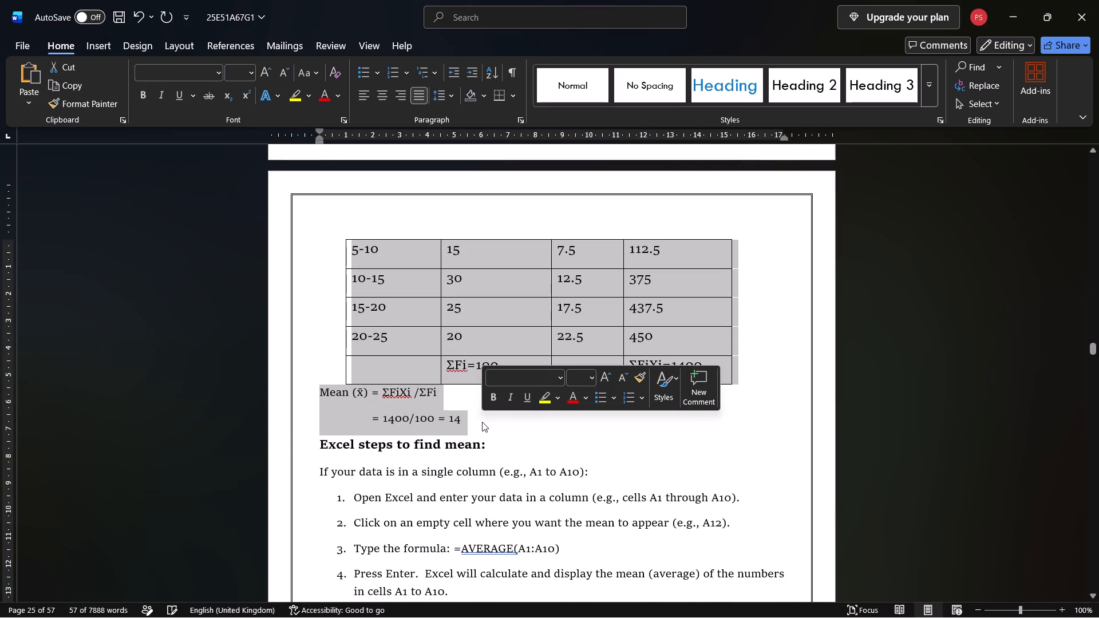
key(BackSpace)
Examine the pages from the arithmetic mean problems through range, variance and percentiles to skewness for gaps or surplus content.
scroll(482, 422, up, 3)
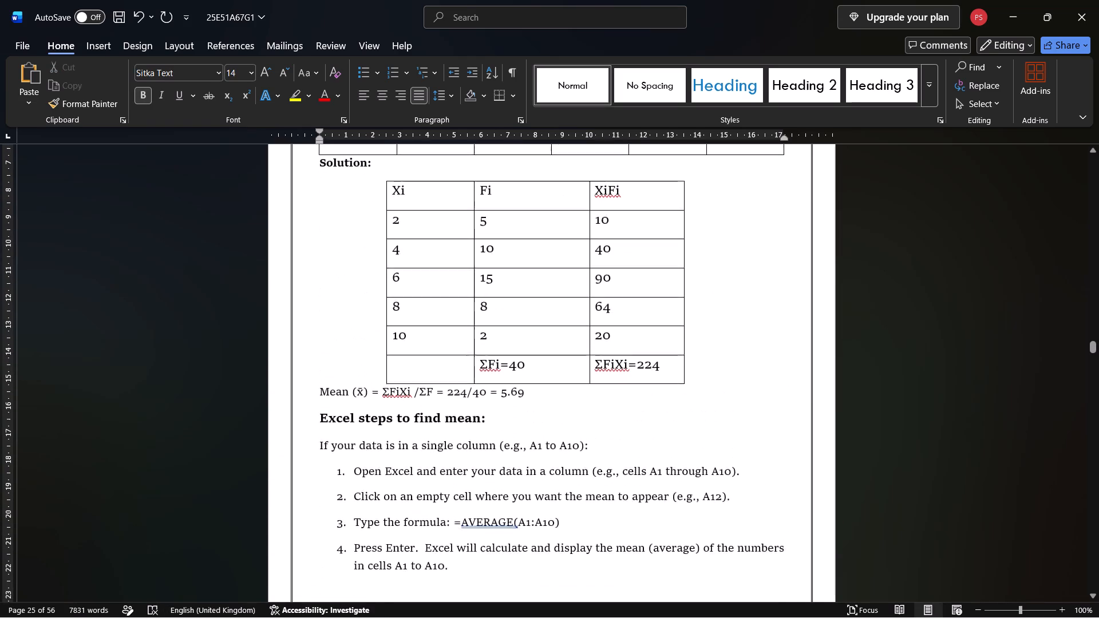
scroll(482, 422, up, 2)
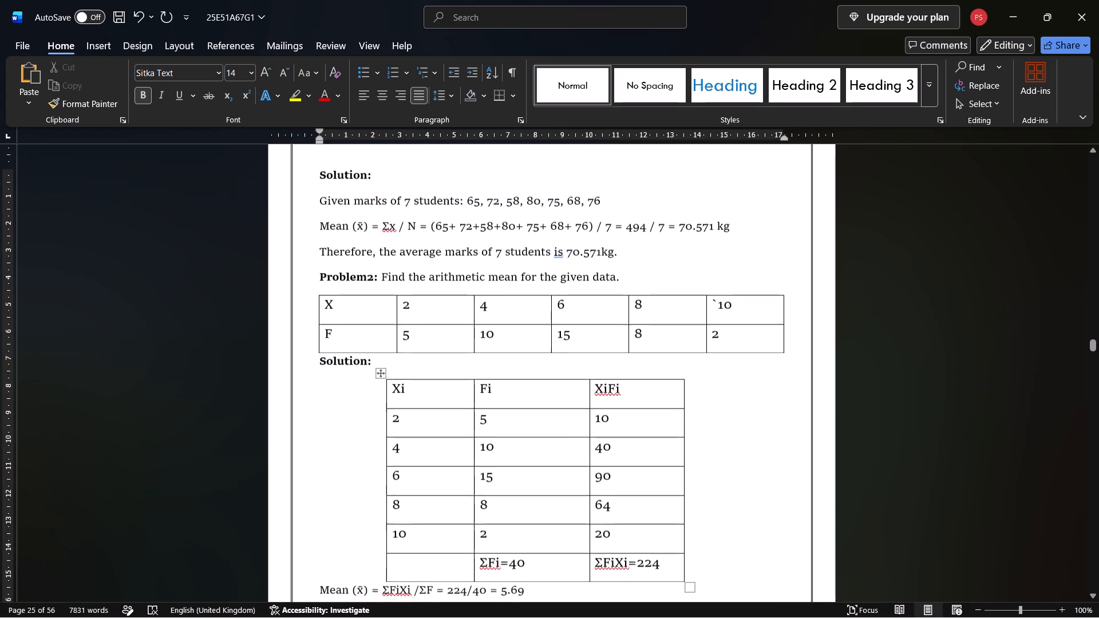
scroll(482, 422, up, 3)
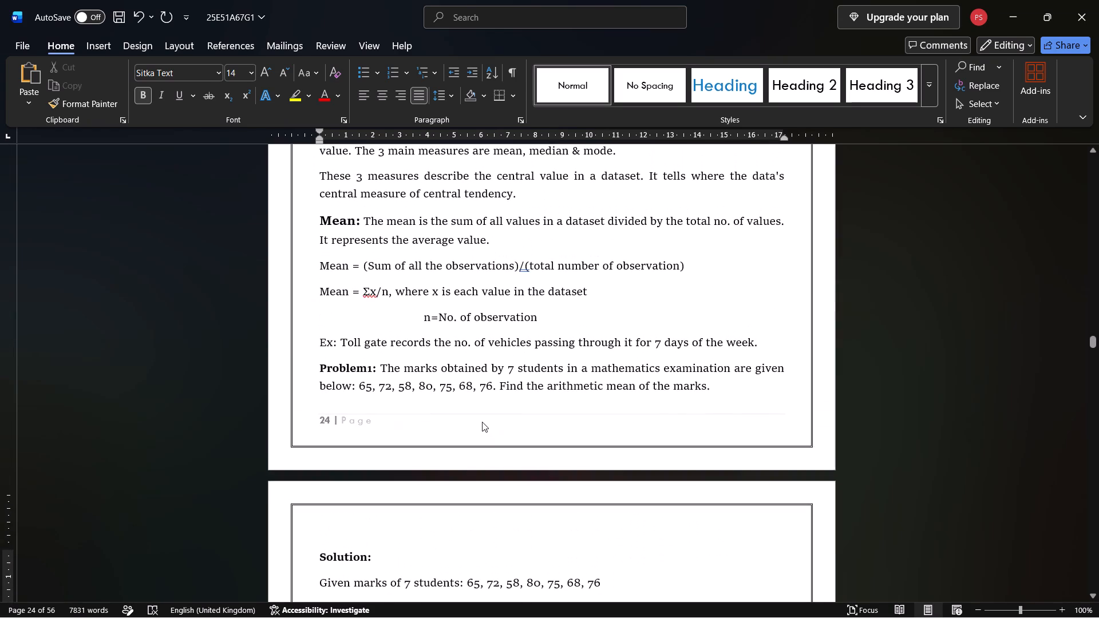
scroll(482, 422, down, 3)
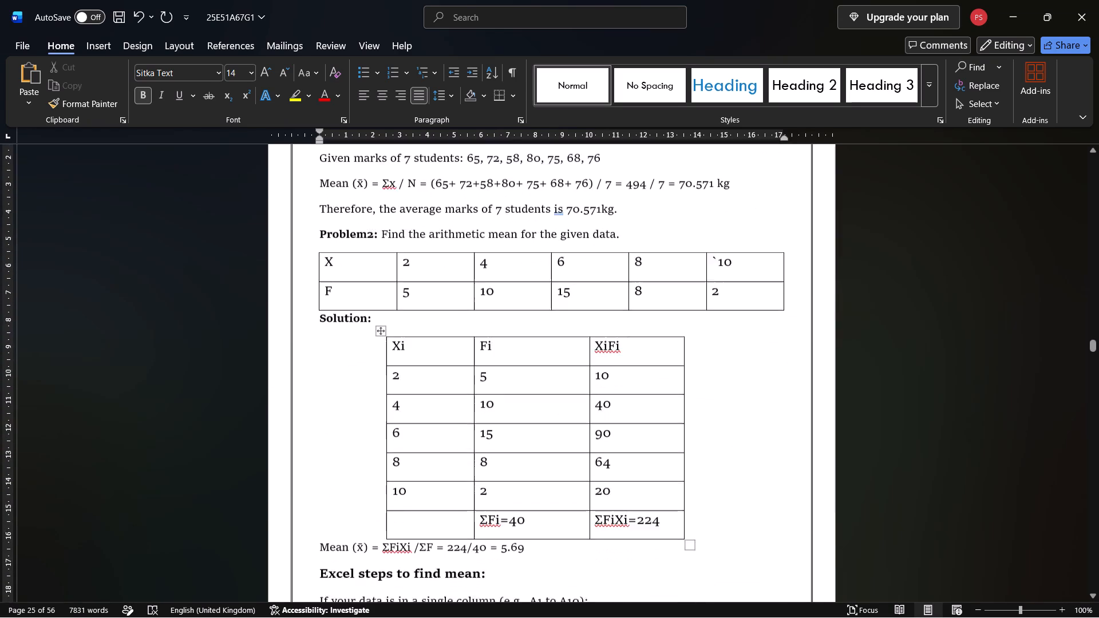
scroll(482, 422, down, 5)
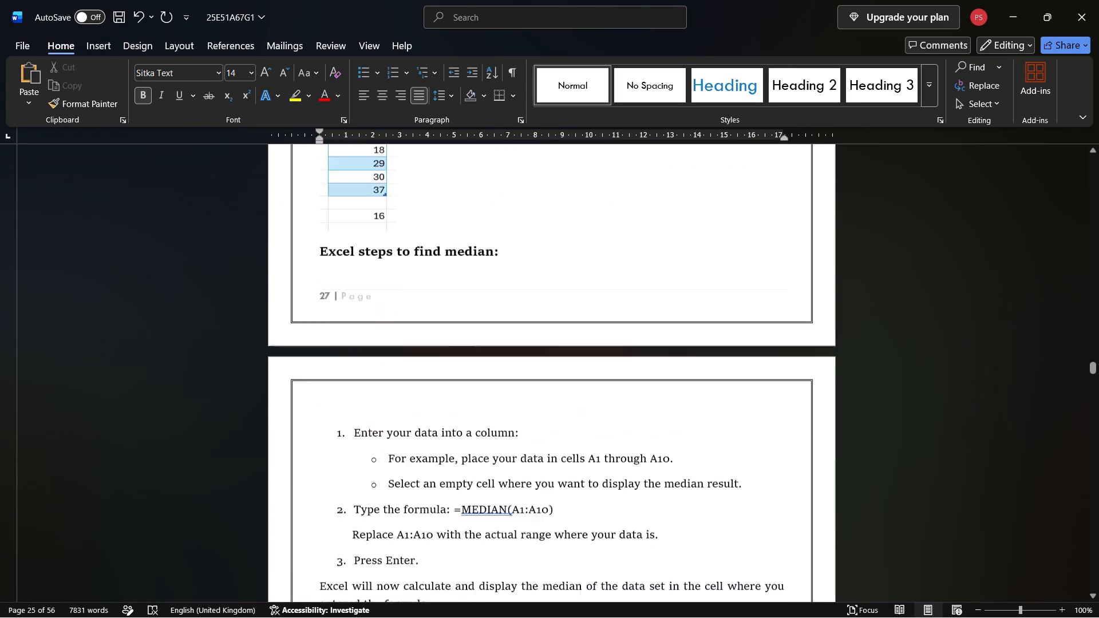
scroll(482, 422, down, 3)
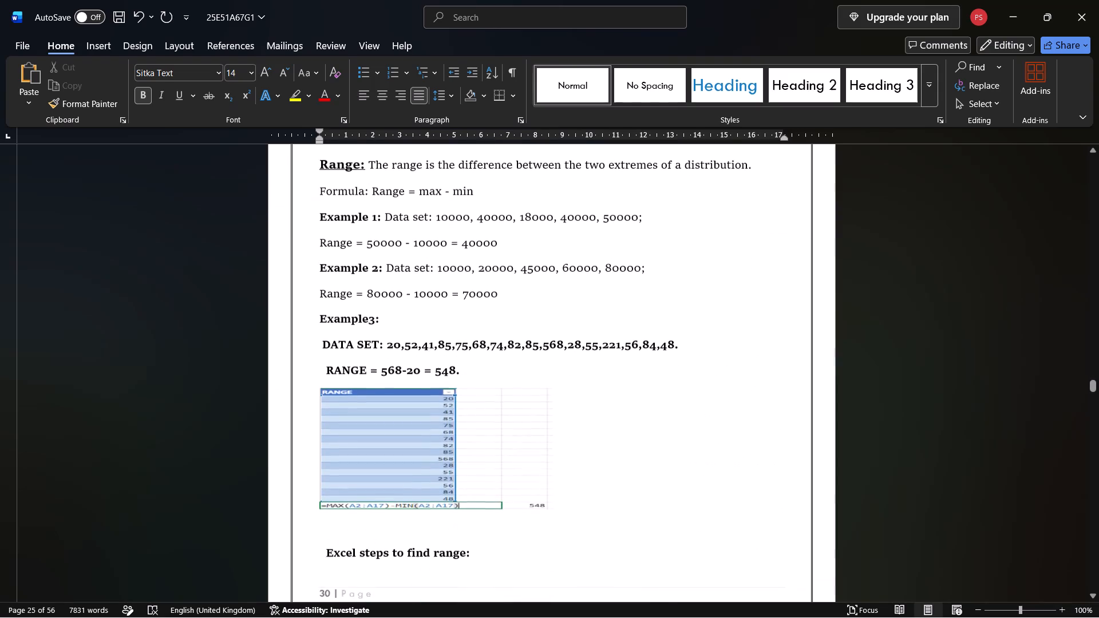
scroll(482, 422, down, 8)
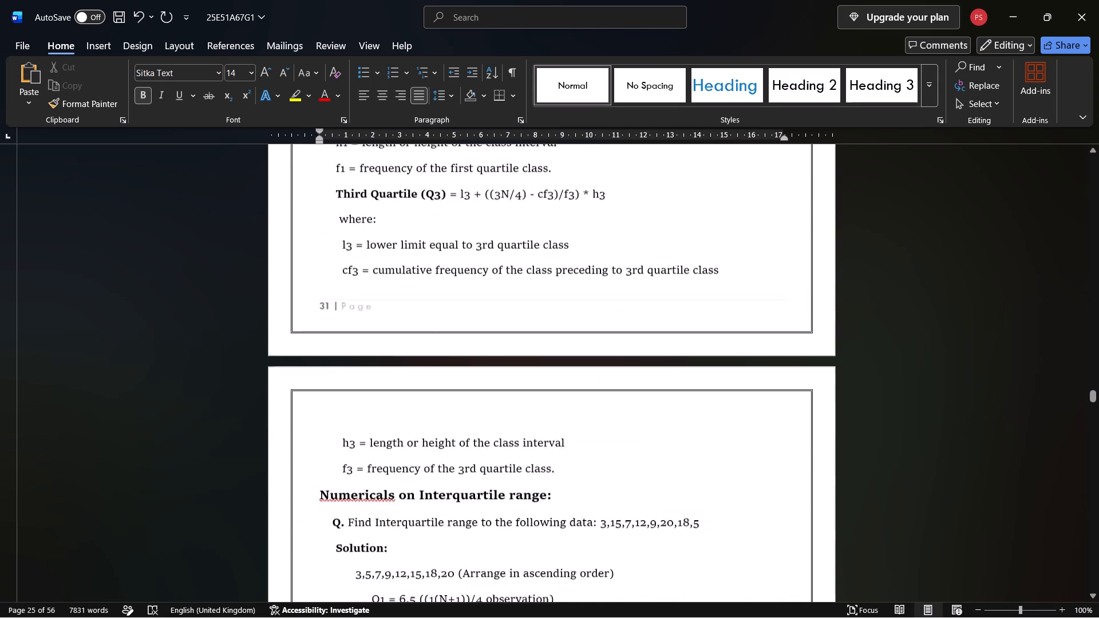
scroll(482, 422, down, 5)
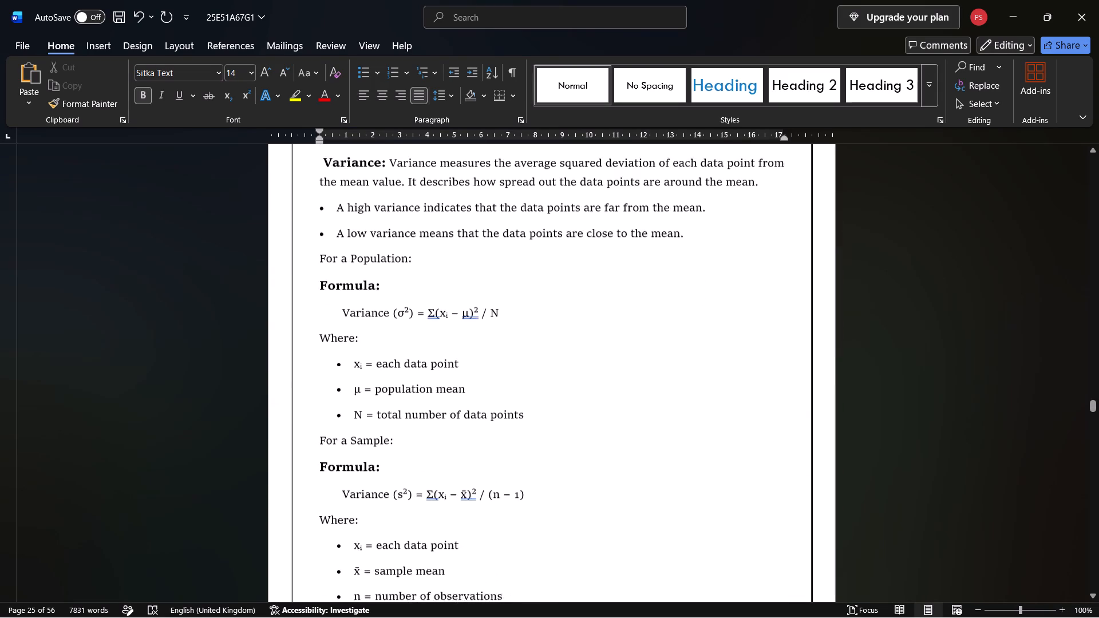
scroll(482, 422, down, 10)
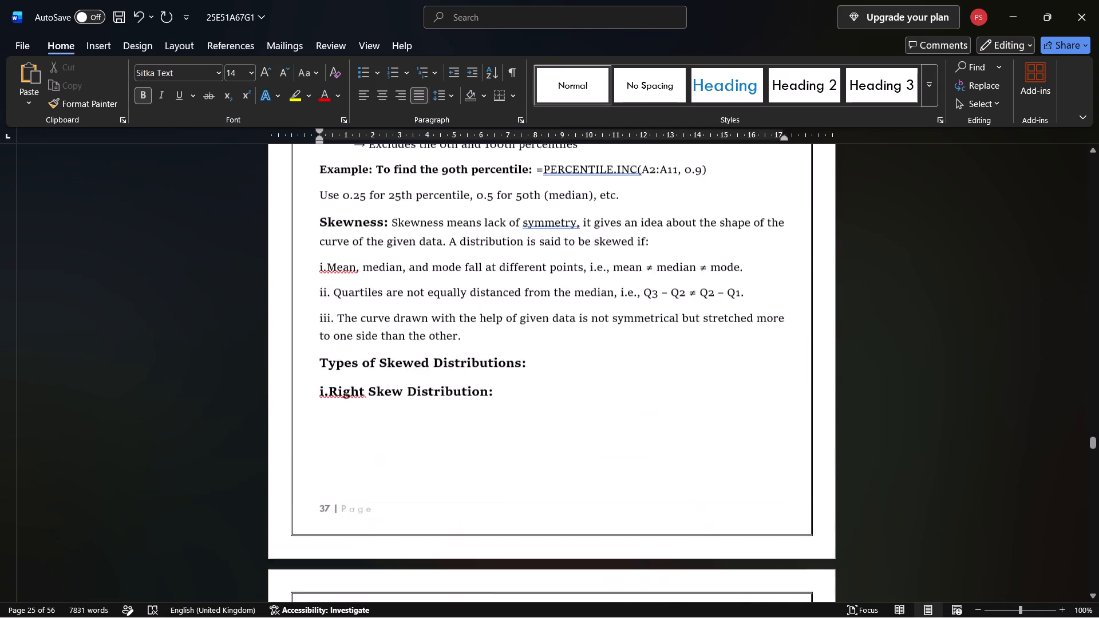
Remove the blank lines between "The tail is longer on the right side." and the "ii.Left Skew Distribution:" heading.
scroll(482, 422, down, 2)
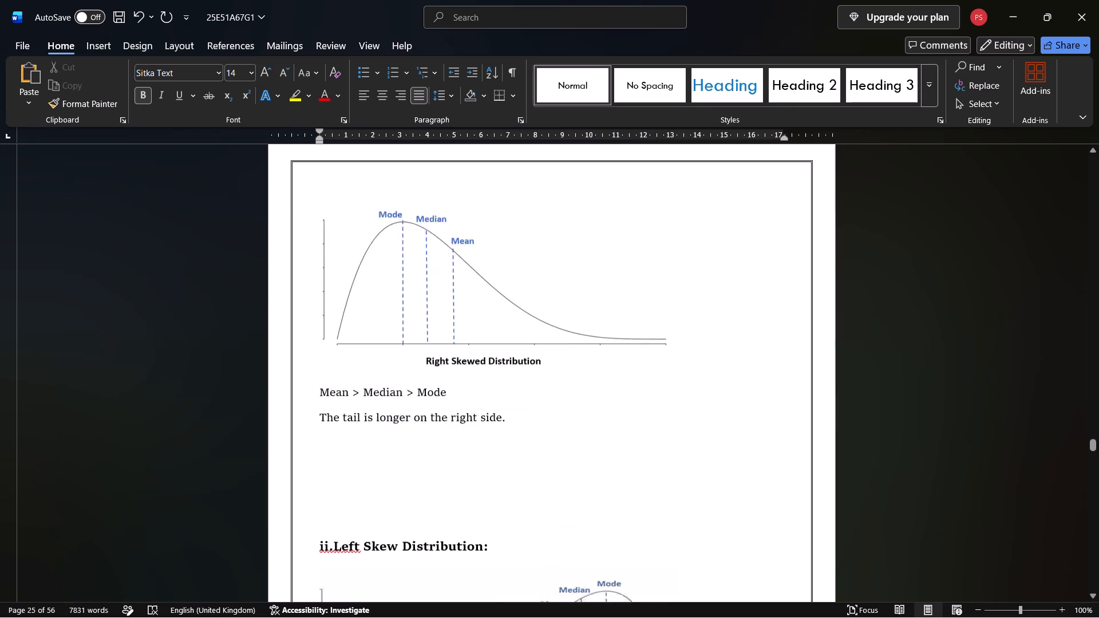
scroll(482, 422, down, 1)
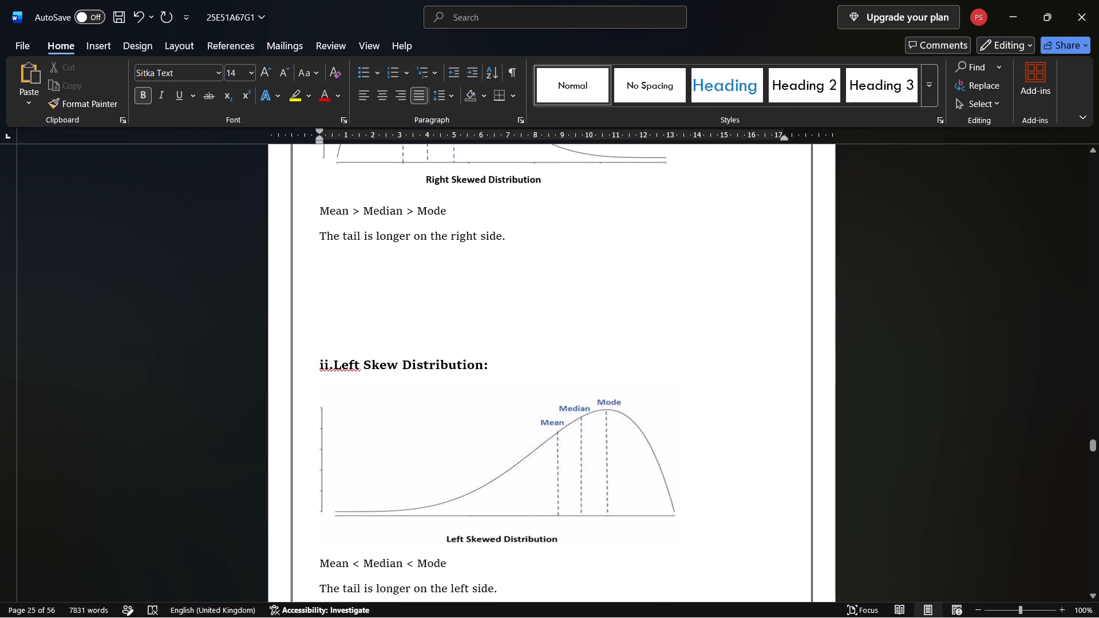
click(314, 364)
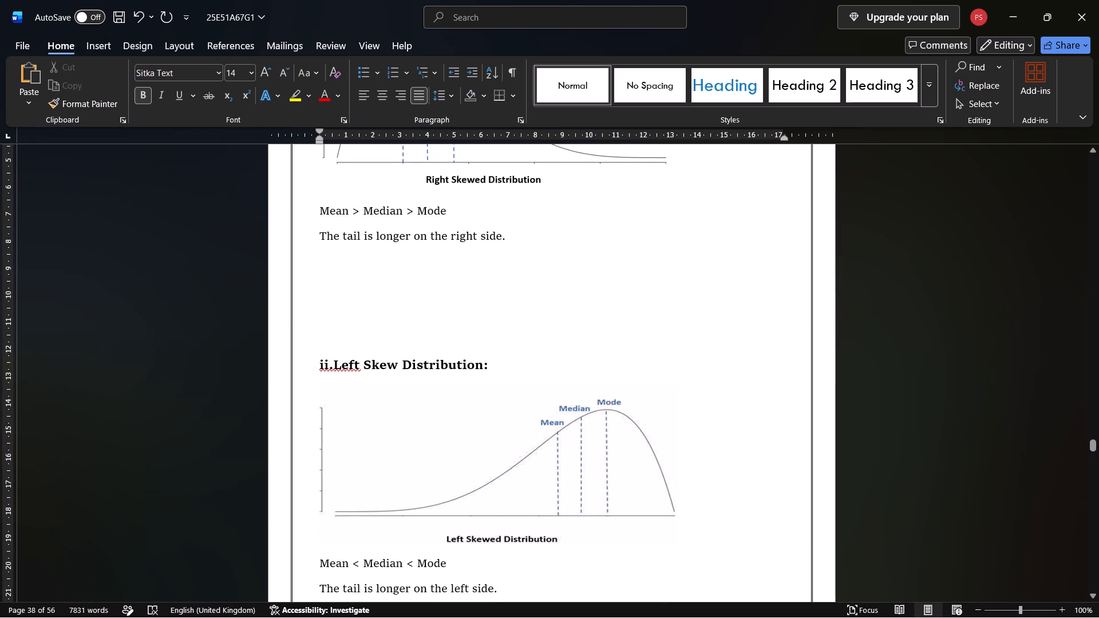
key(BackSpace)
key(BackSpace)
key(BackSpace)
key(BackSpace)
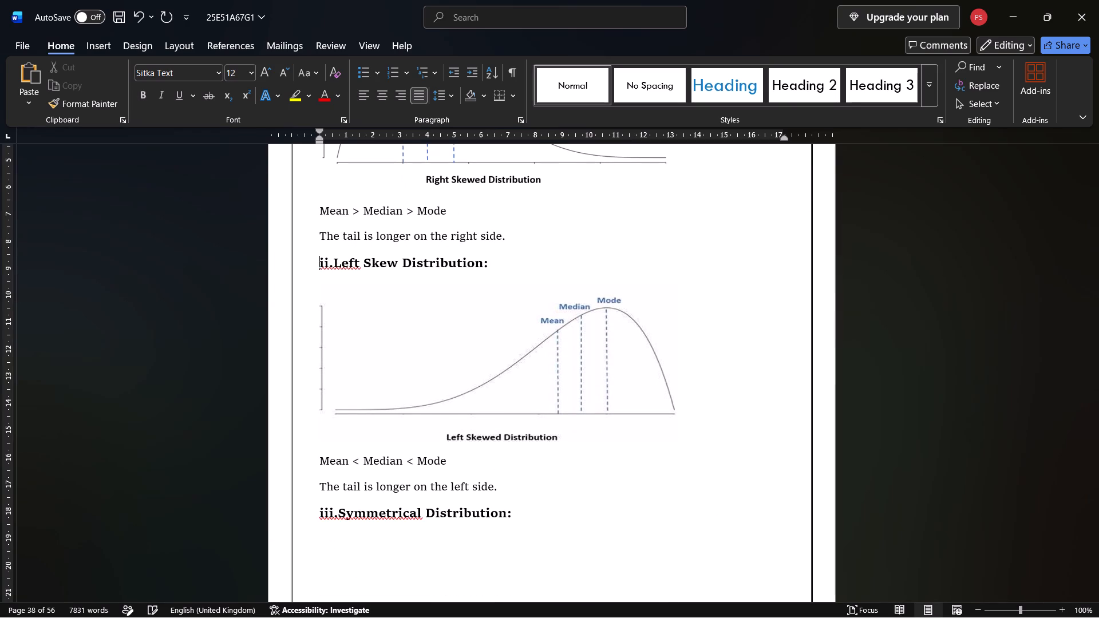
Reduce the No Skew chart's height so it fits under "iii.Symmetrical Distribution:" on page 38, keeping it as tall as the space allows.
scroll(314, 364, down, 9)
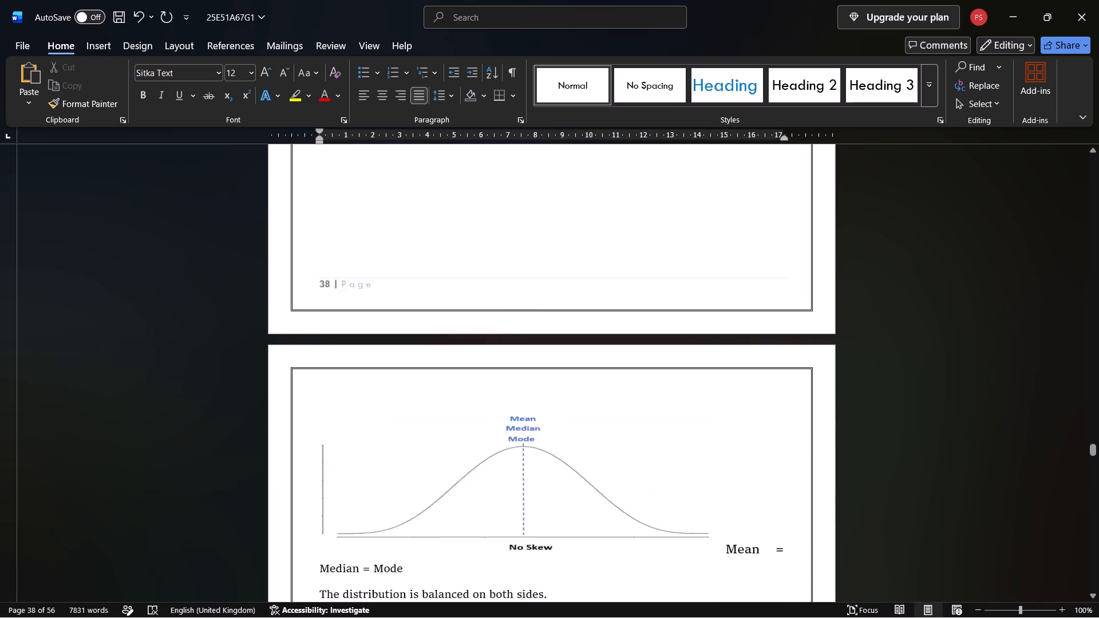
scroll(314, 364, up, 2)
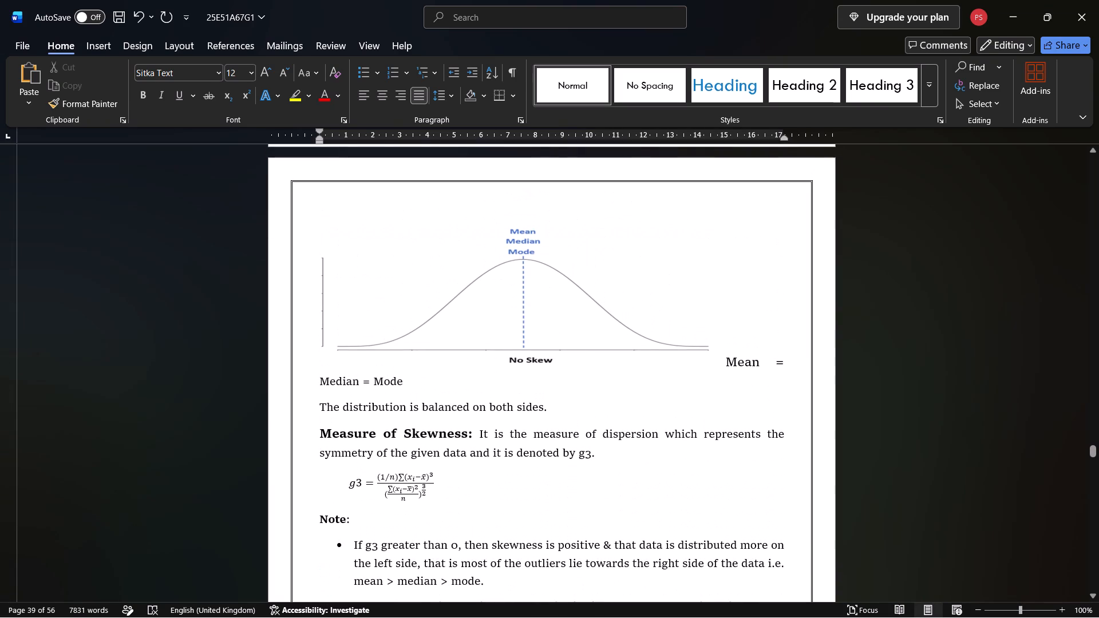
click(470, 281)
drag(521, 369, 515, 315)
scroll(515, 315, up, 1)
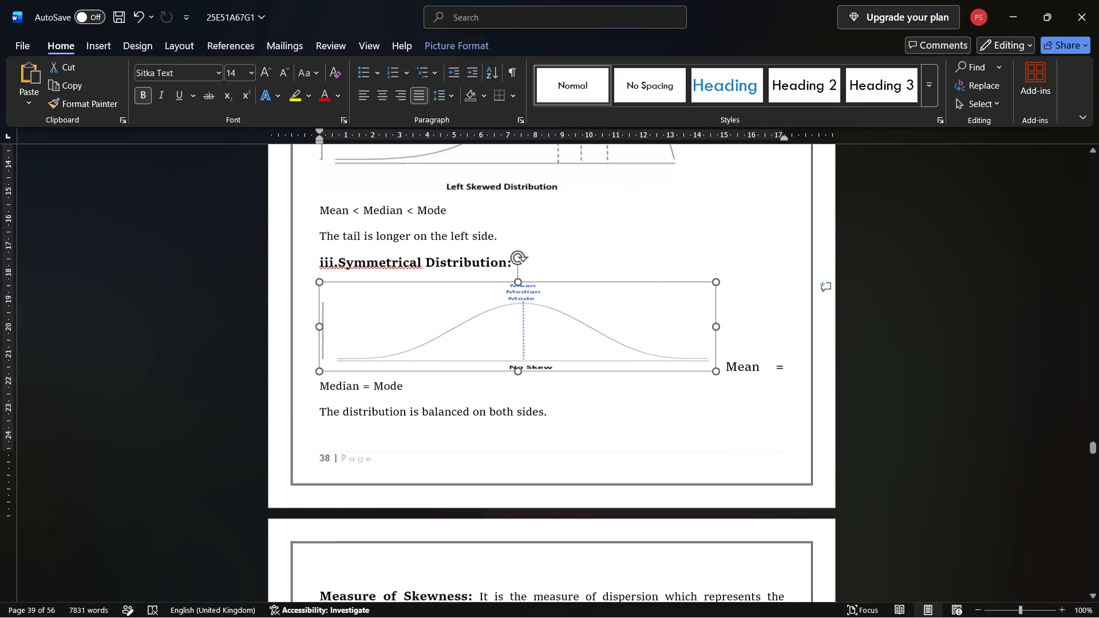
scroll(515, 315, up, 1)
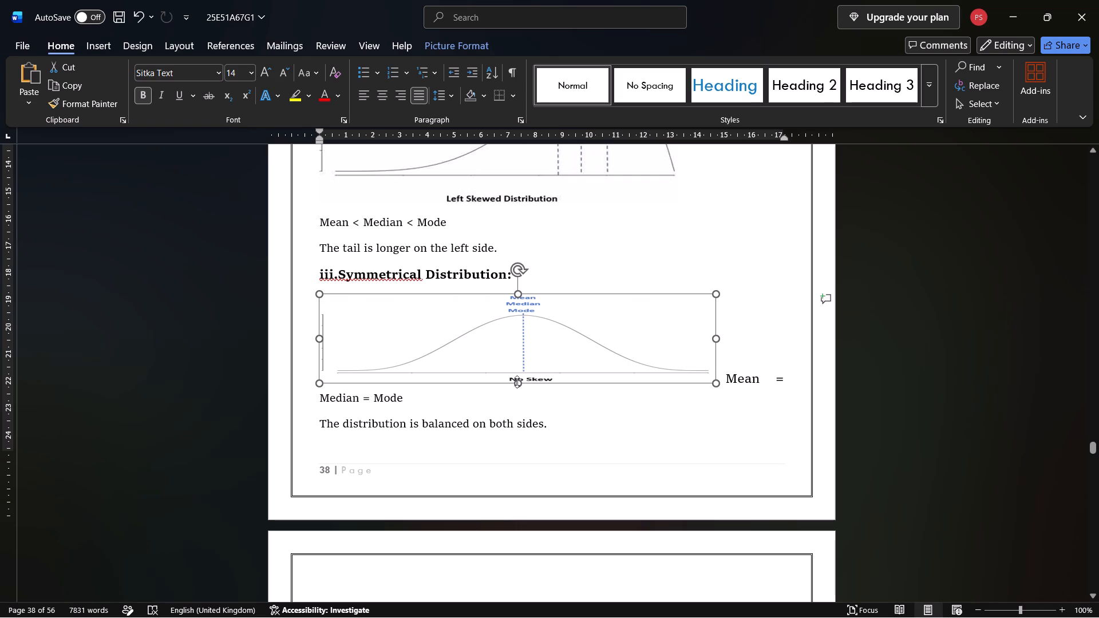
drag(517, 382, 519, 399)
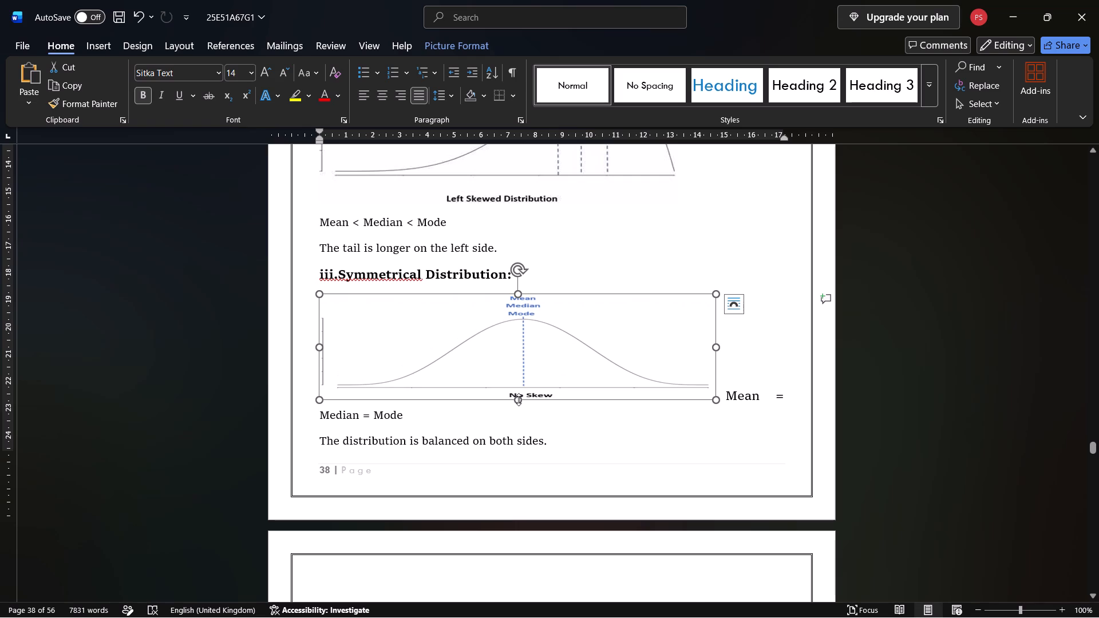
Slightly reduce the height of the Right Skewed Distribution chart at the start of page 38.
scroll(519, 399, up, 3)
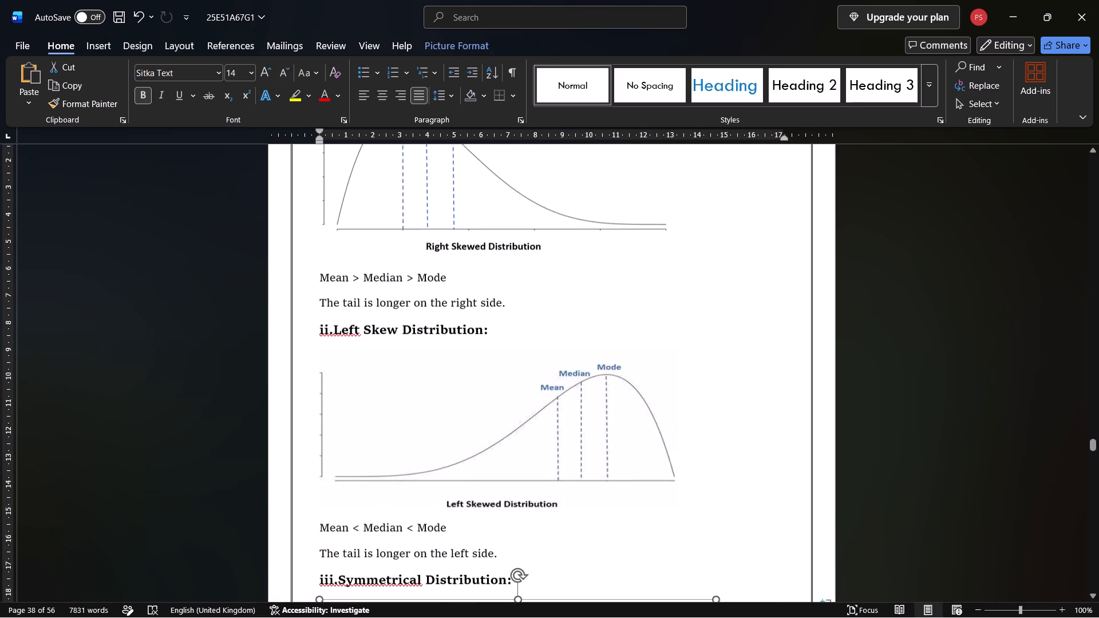
scroll(519, 399, up, 2)
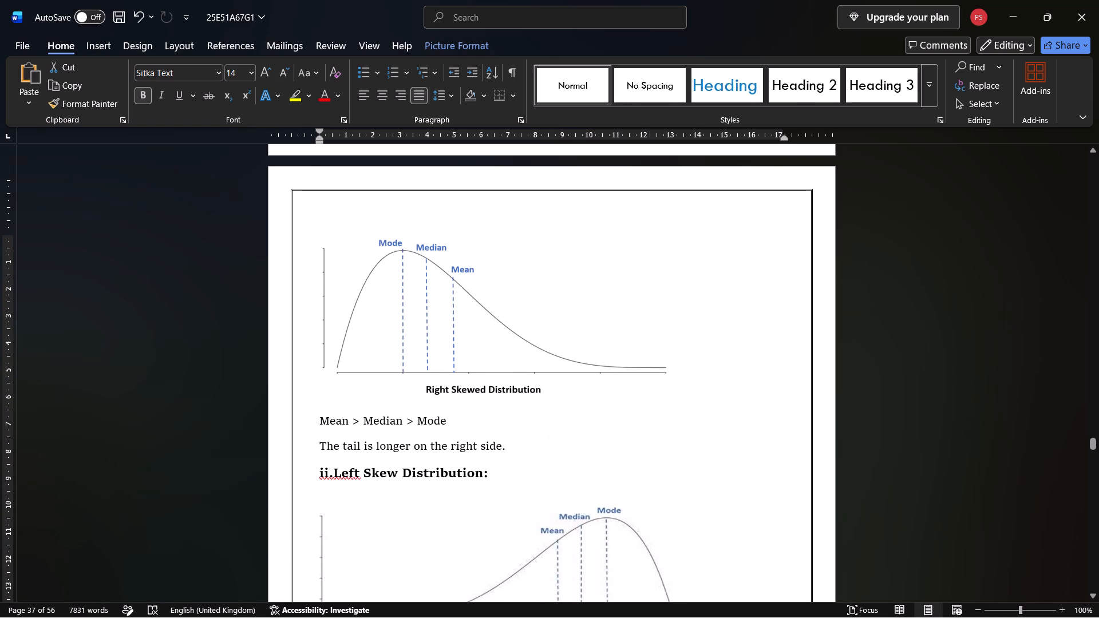
click(476, 366)
drag(493, 397, 490, 381)
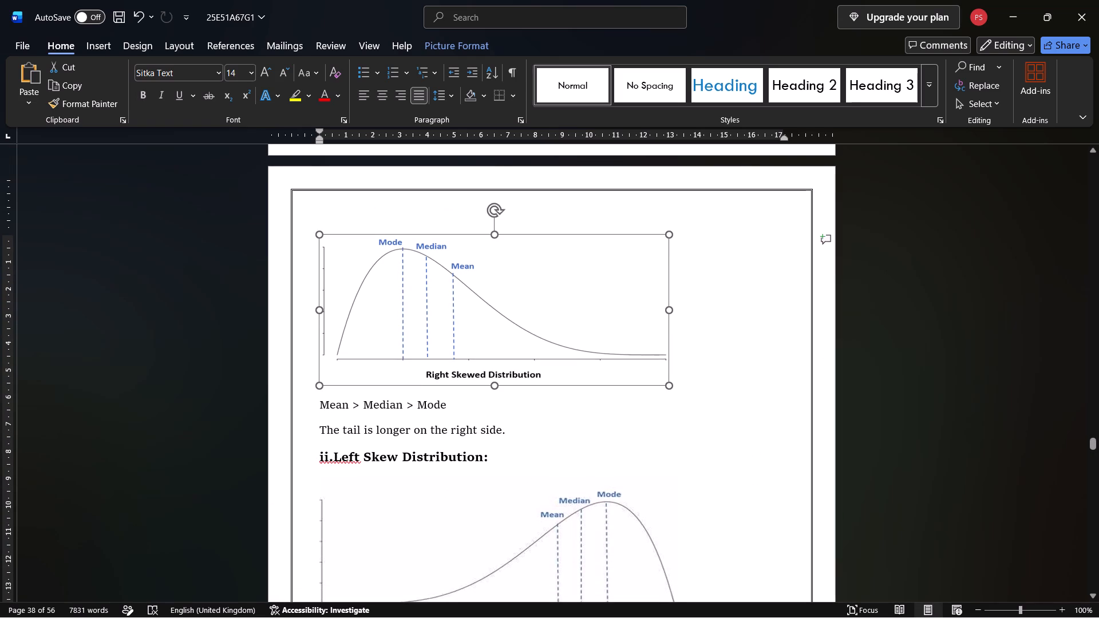
drag(490, 381, 488, 373)
Slightly reduce the height of the Left Skewed Distribution chart.
scroll(488, 373, down, 2)
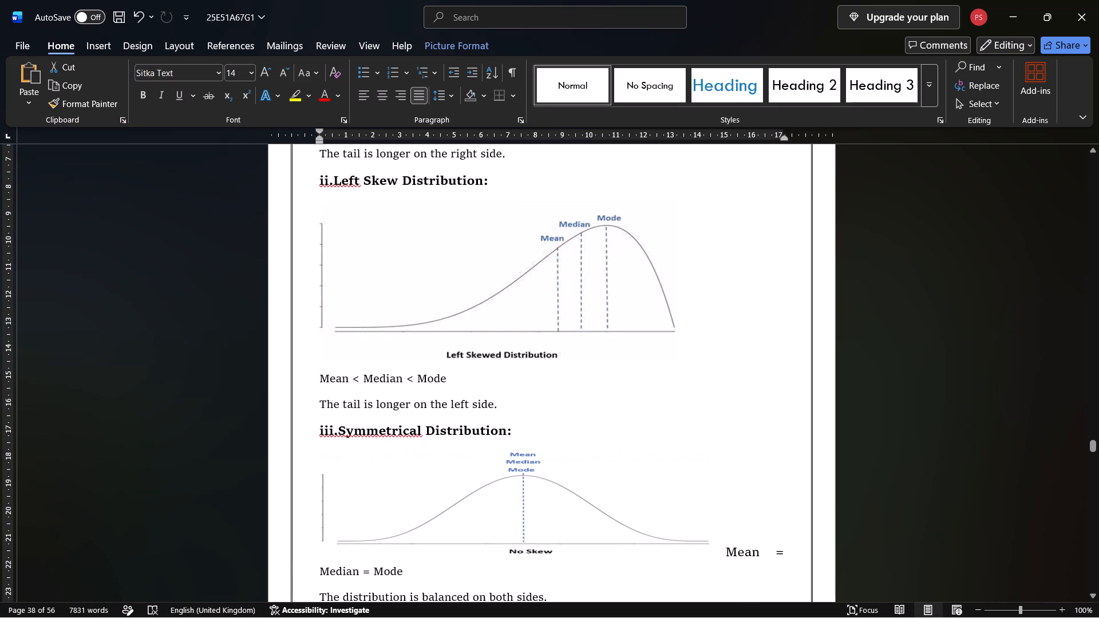
click(504, 323)
drag(497, 360, 493, 340)
Reduce the height of the Male/Female side-by-side bar chart above the "Covariance:" heading.
scroll(493, 340, down, 3)
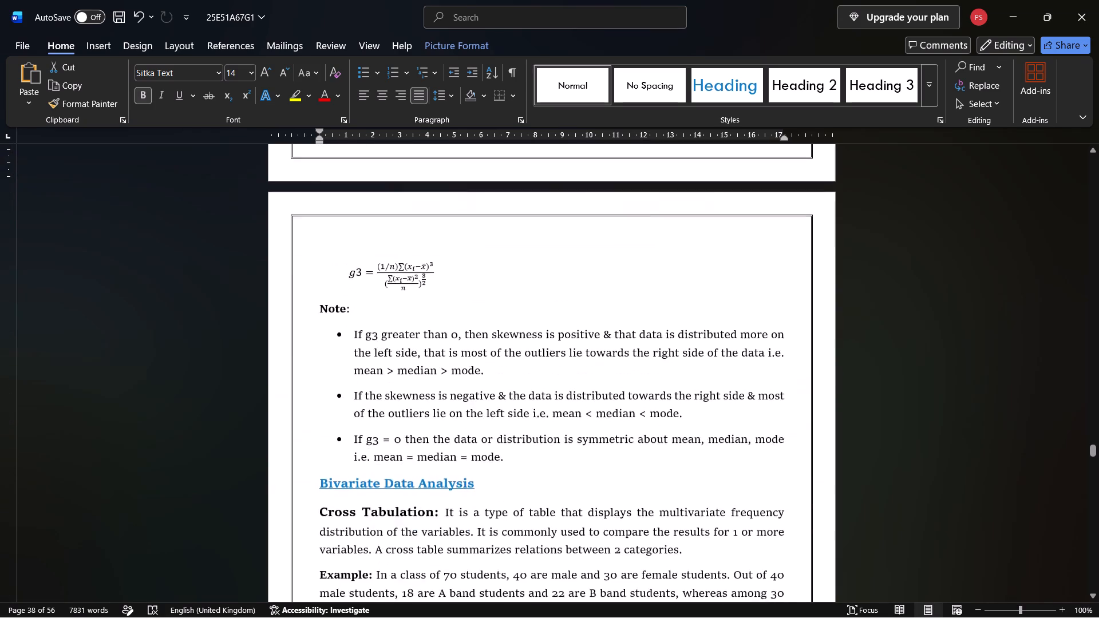
scroll(493, 340, down, 3)
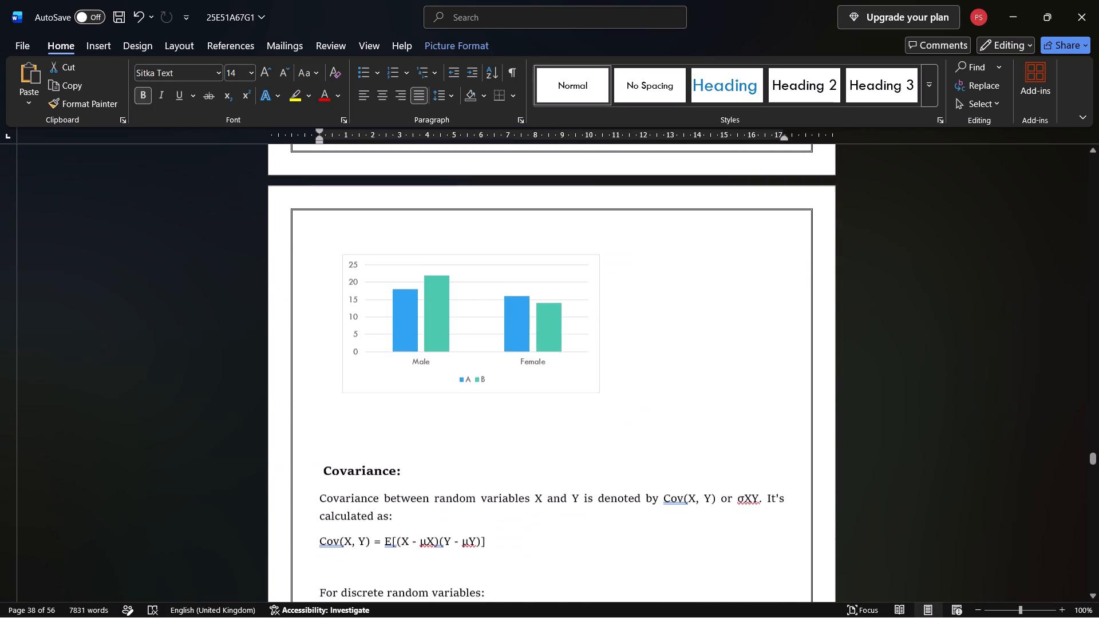
click(493, 340)
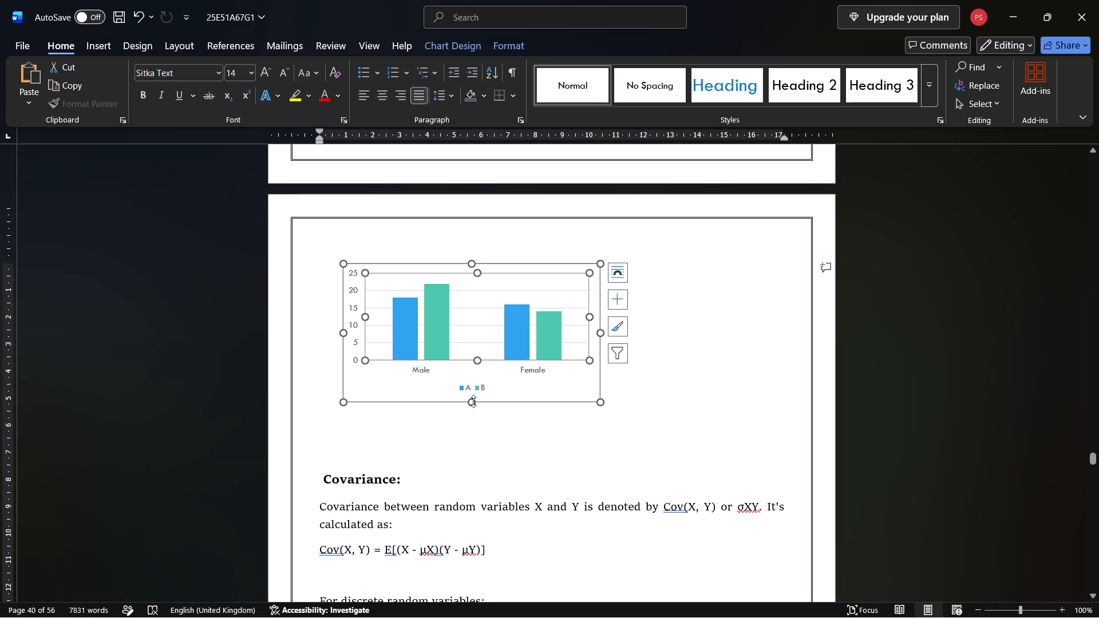
drag(473, 401, 466, 363)
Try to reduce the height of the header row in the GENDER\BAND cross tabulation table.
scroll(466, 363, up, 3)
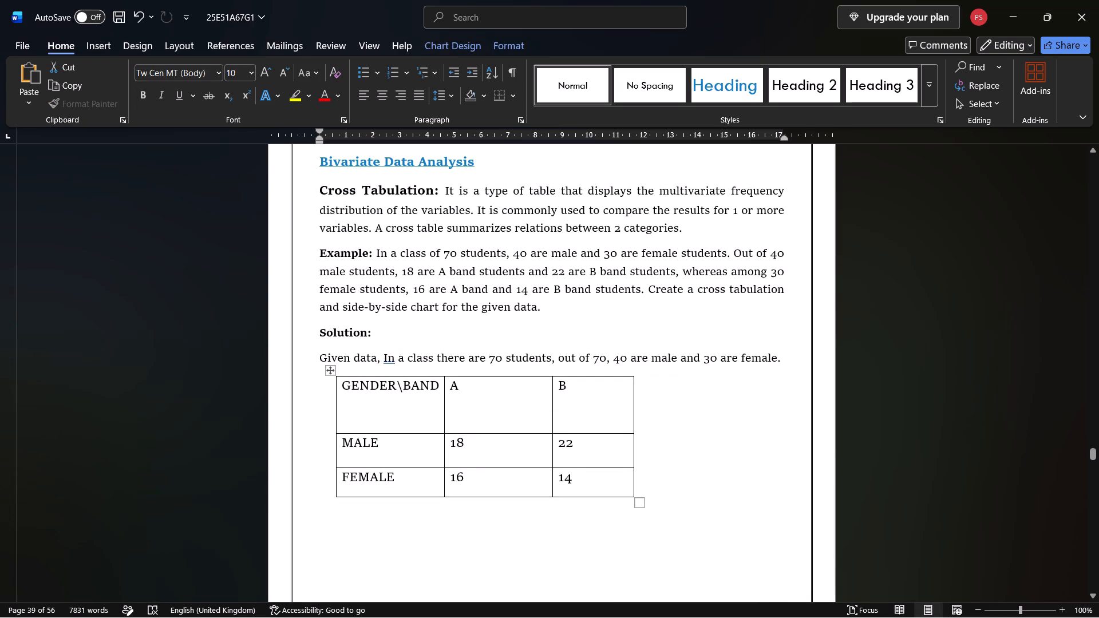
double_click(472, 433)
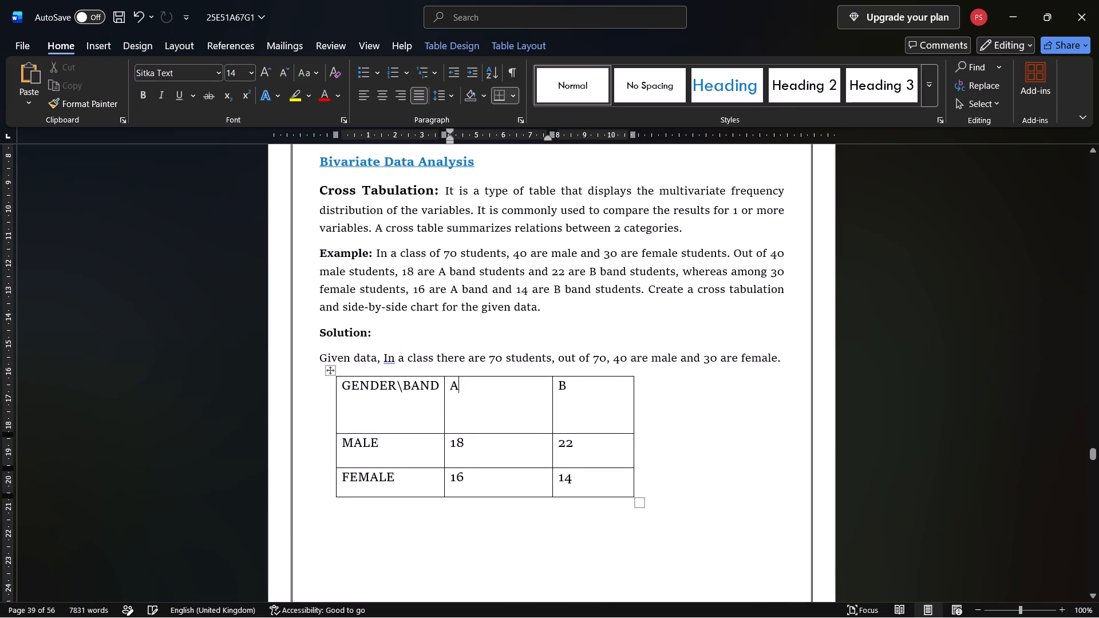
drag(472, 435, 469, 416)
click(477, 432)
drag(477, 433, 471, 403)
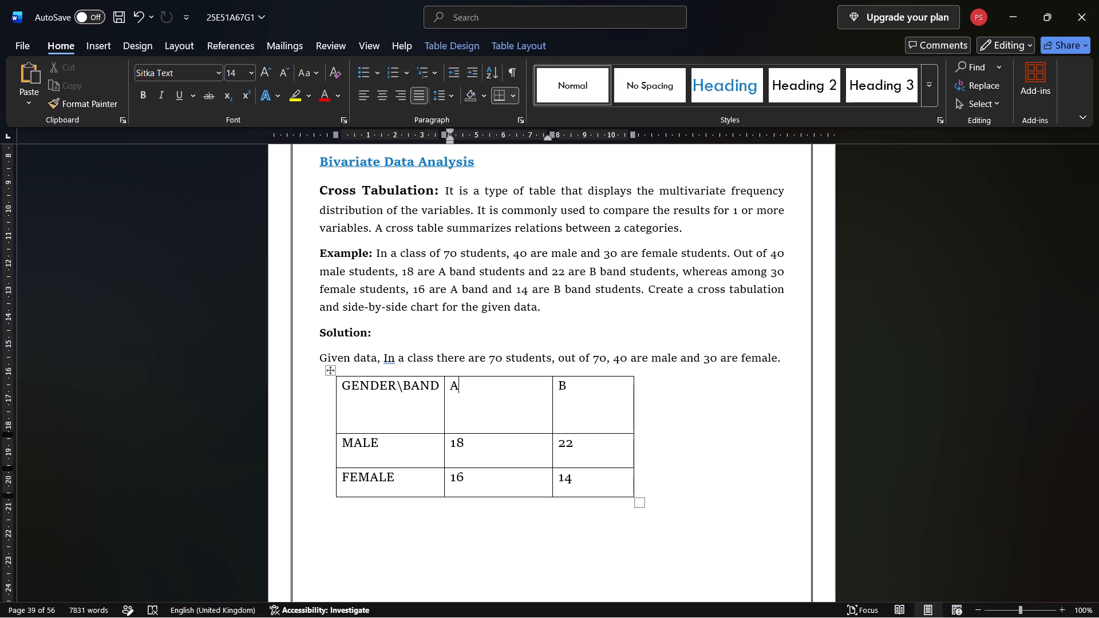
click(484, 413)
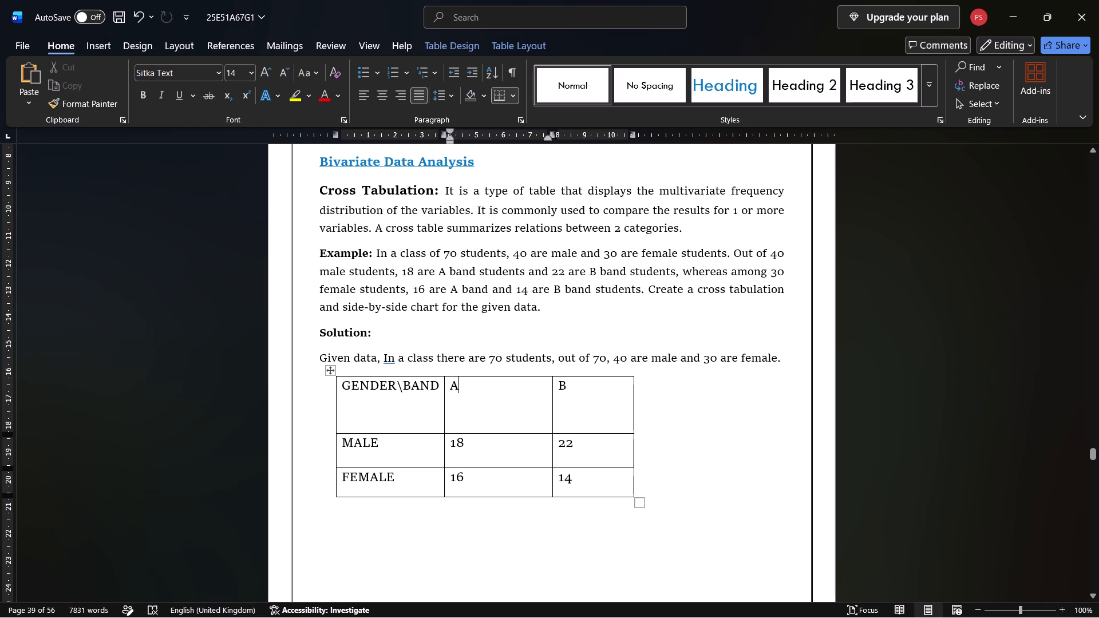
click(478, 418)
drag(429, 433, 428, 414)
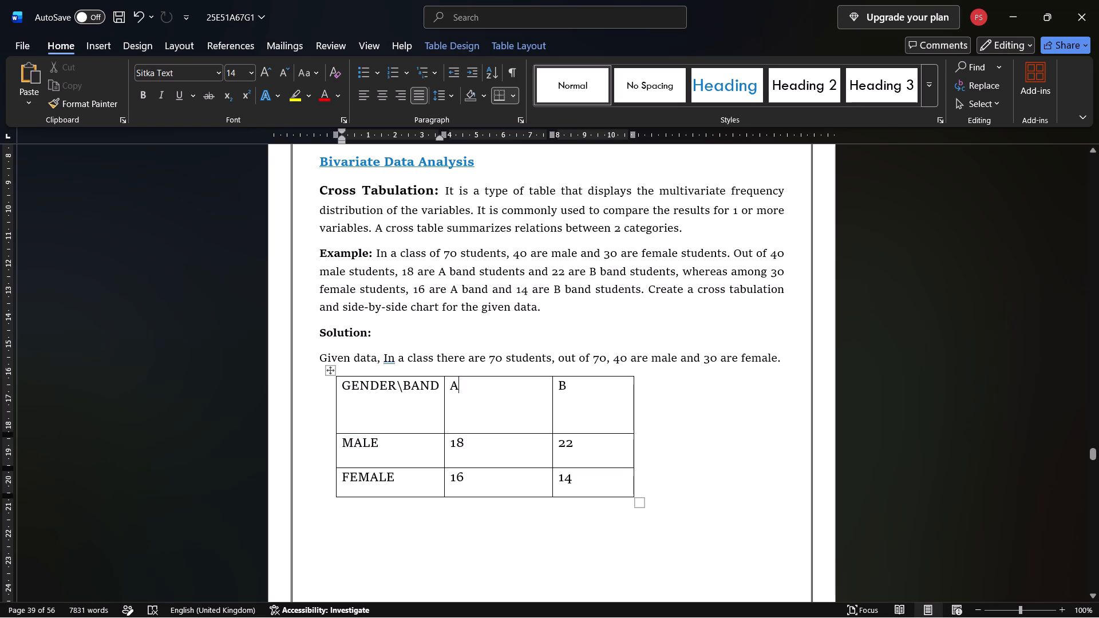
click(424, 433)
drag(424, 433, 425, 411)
Set the font size of the GENDER\BAND header text in the cross tabulation table to 12.
drag(438, 383, 348, 383)
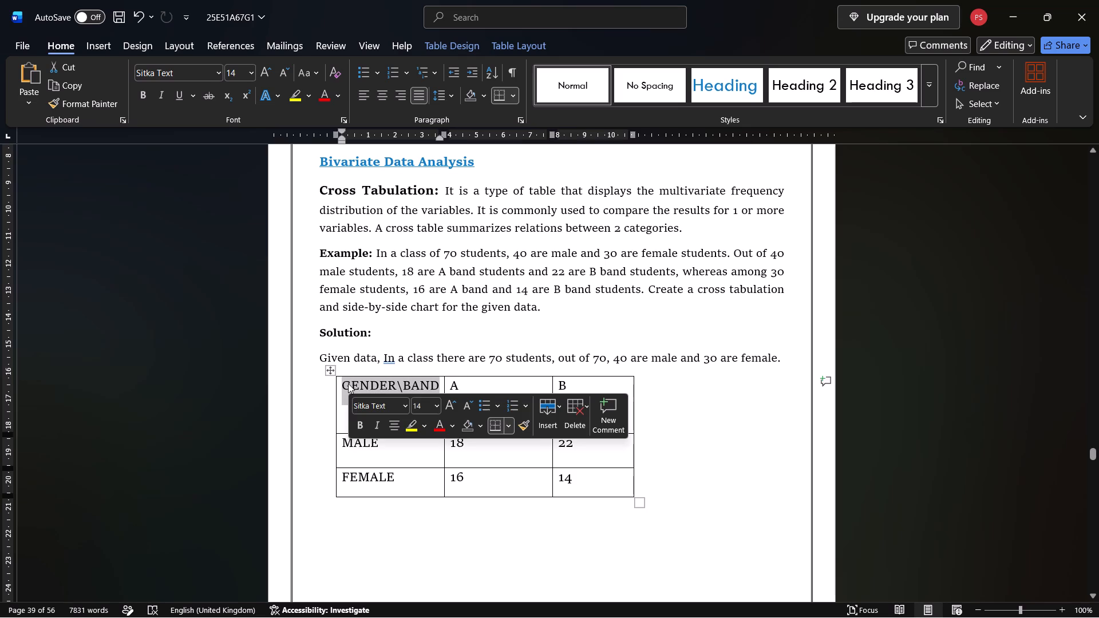
click(438, 406)
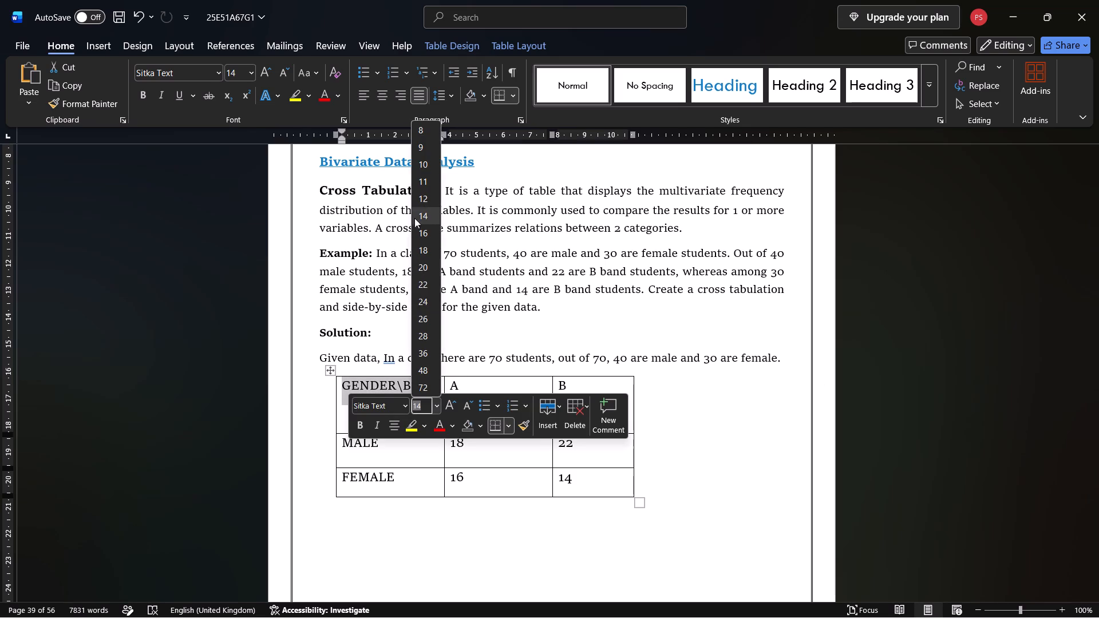
click(422, 200)
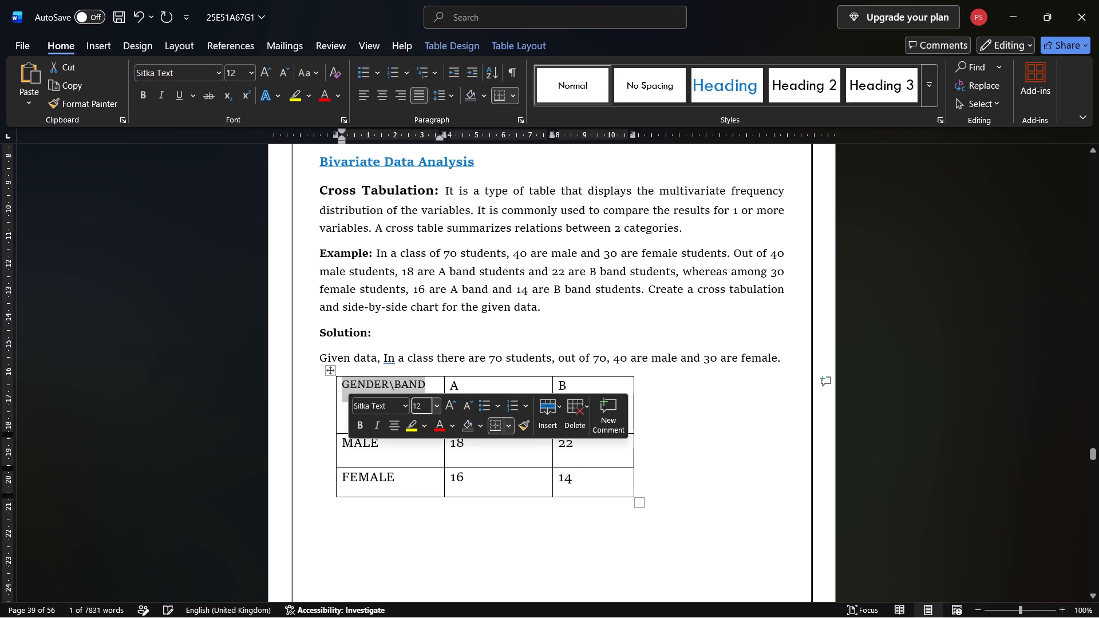
click(691, 405)
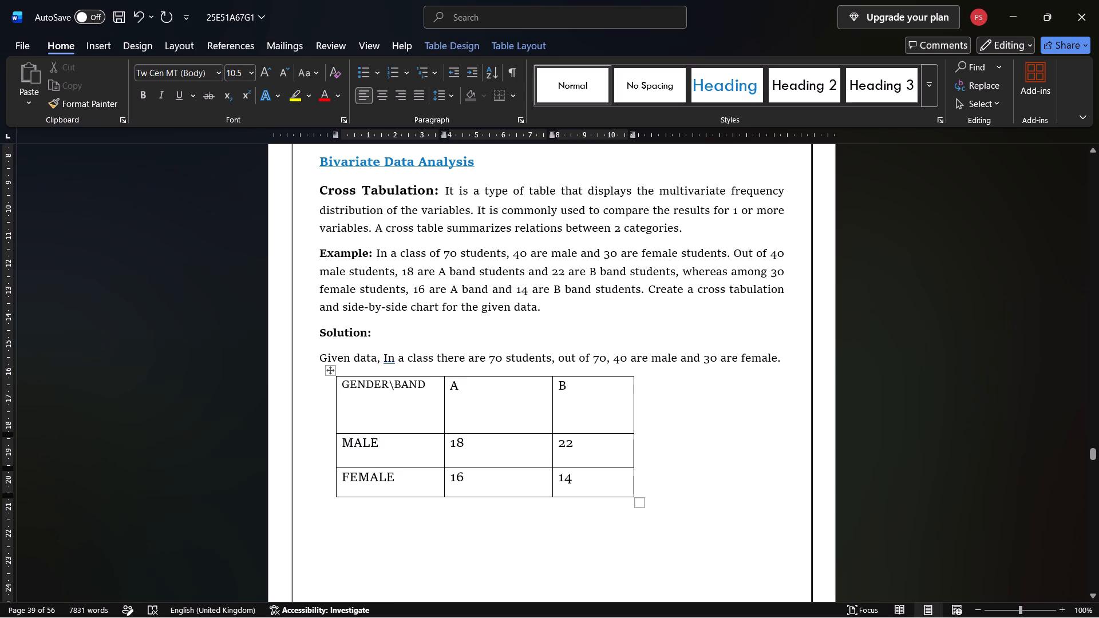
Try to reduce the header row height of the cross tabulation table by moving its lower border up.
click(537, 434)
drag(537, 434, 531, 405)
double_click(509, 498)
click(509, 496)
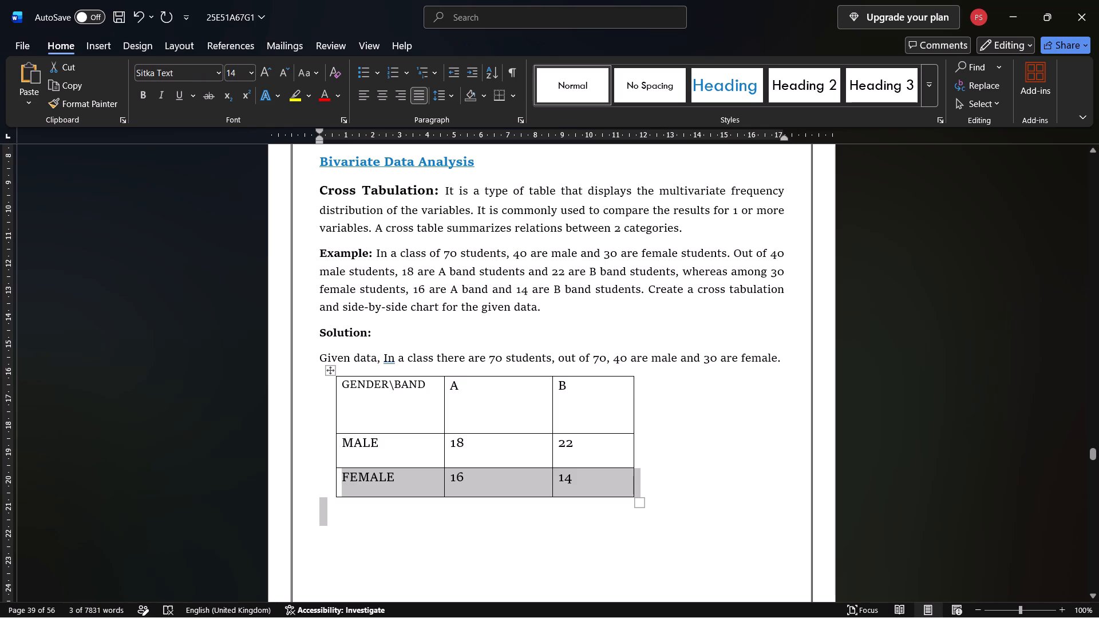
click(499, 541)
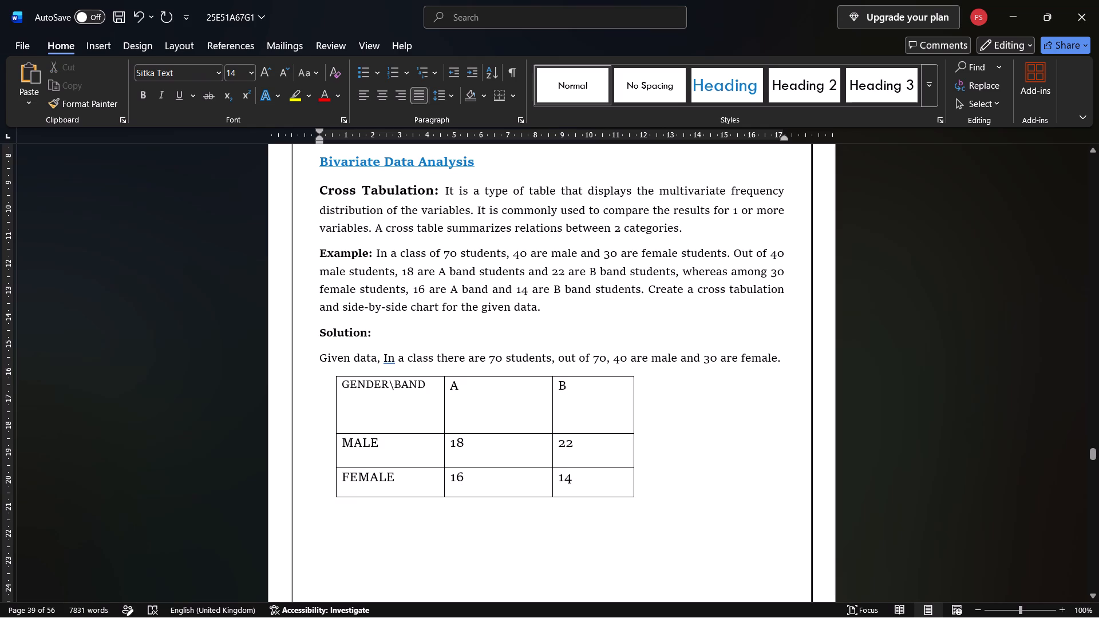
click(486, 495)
Slightly widen the GENDER\BAND column by shifting its border with the A column.
scroll(488, 400, down, 1)
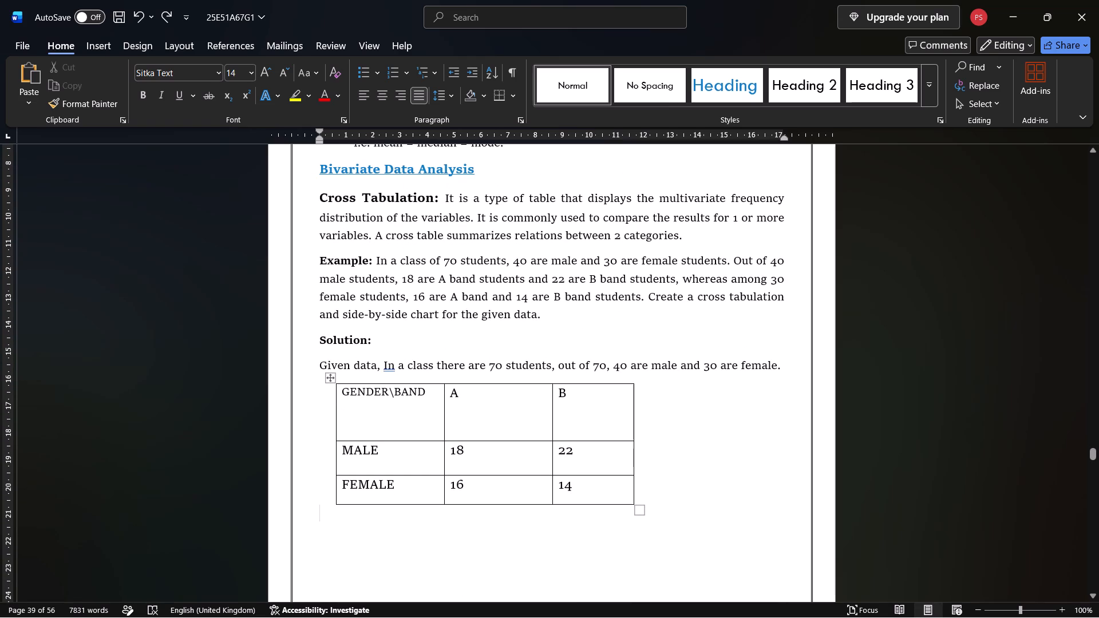
drag(444, 440, 446, 440)
drag(446, 440, 463, 440)
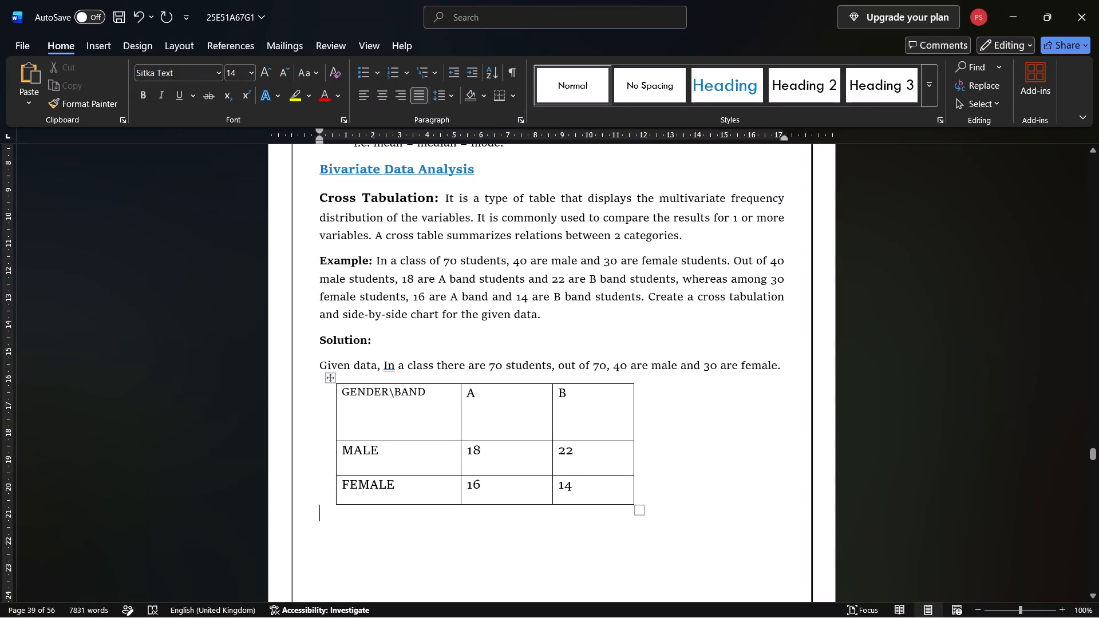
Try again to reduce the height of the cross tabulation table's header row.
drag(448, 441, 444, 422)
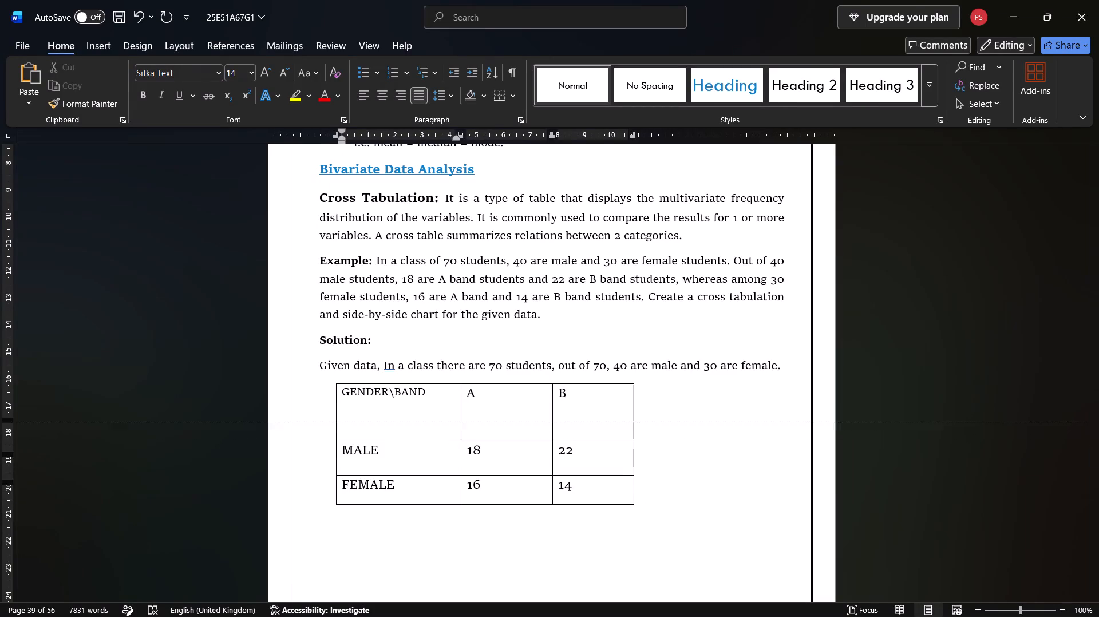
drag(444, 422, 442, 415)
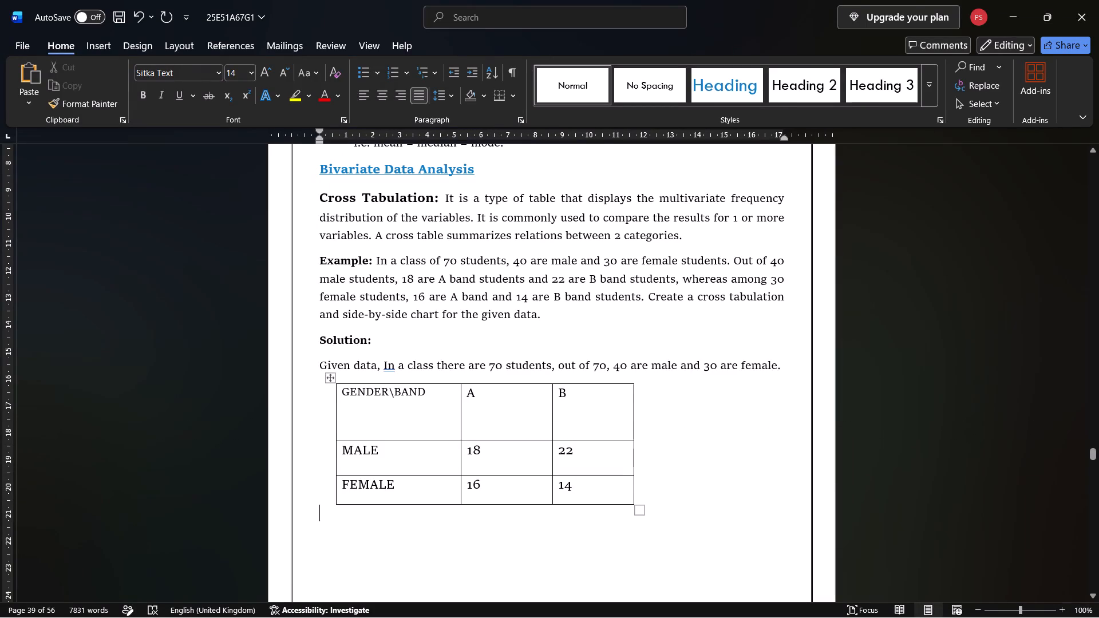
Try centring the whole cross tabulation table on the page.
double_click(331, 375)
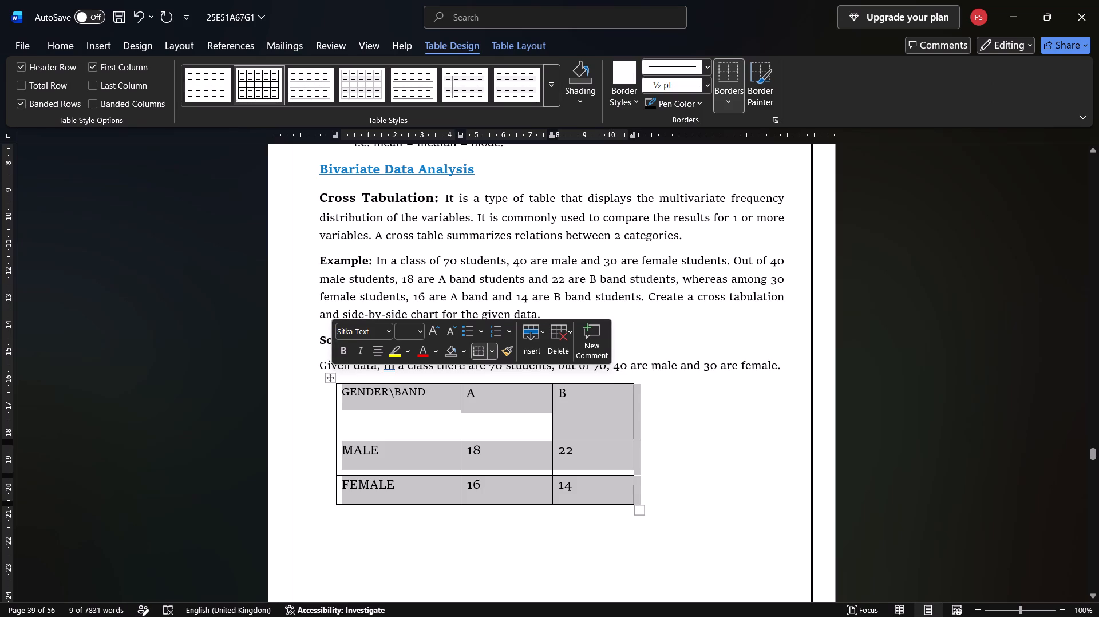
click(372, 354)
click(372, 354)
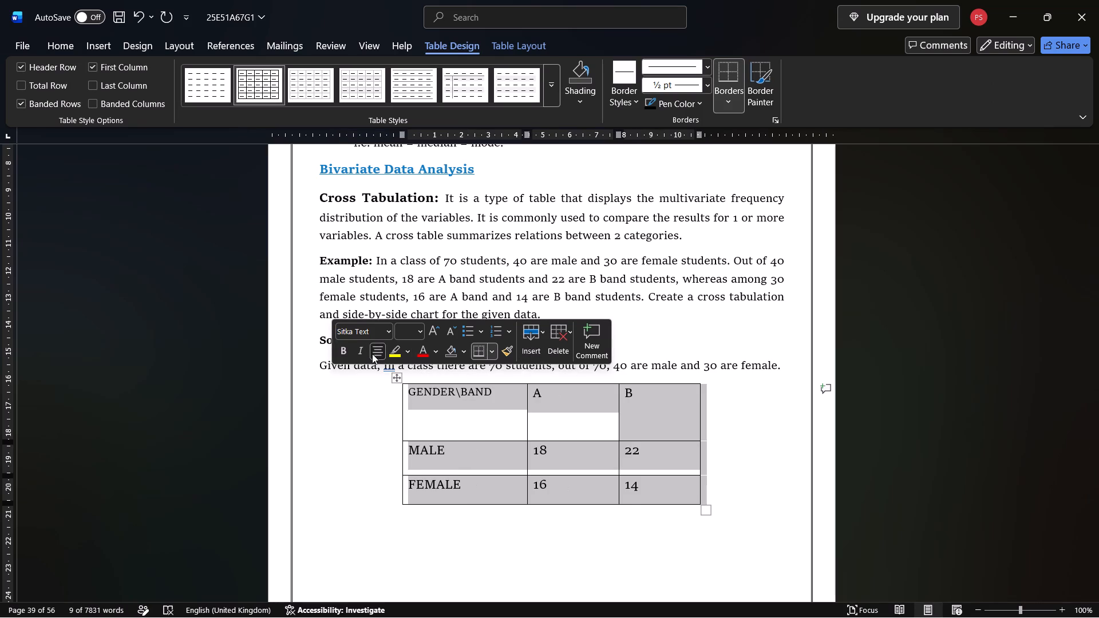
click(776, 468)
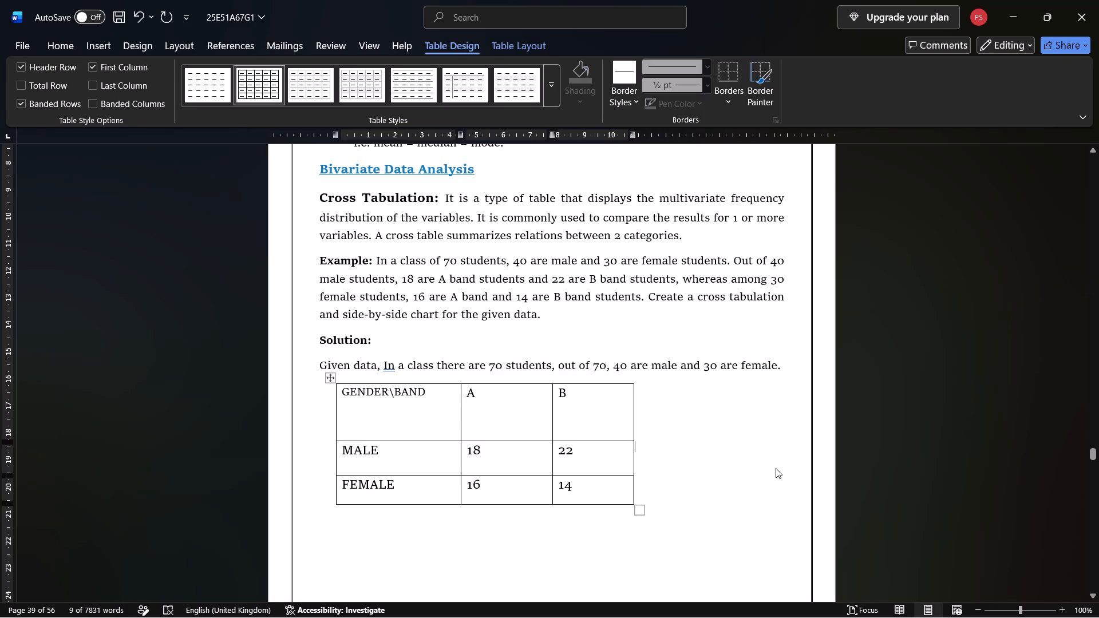
Make the cross tabulation table narrower overall by shrinking it slightly and reducing its B and GENDER\BAND column widths.
click(633, 506)
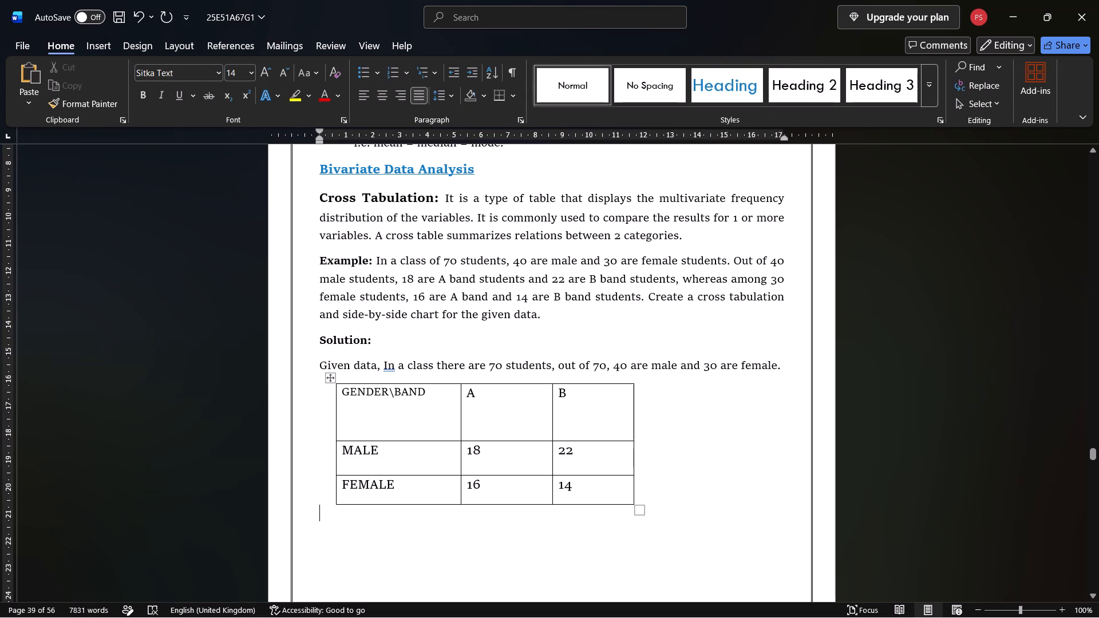
click(634, 504)
drag(635, 508, 620, 498)
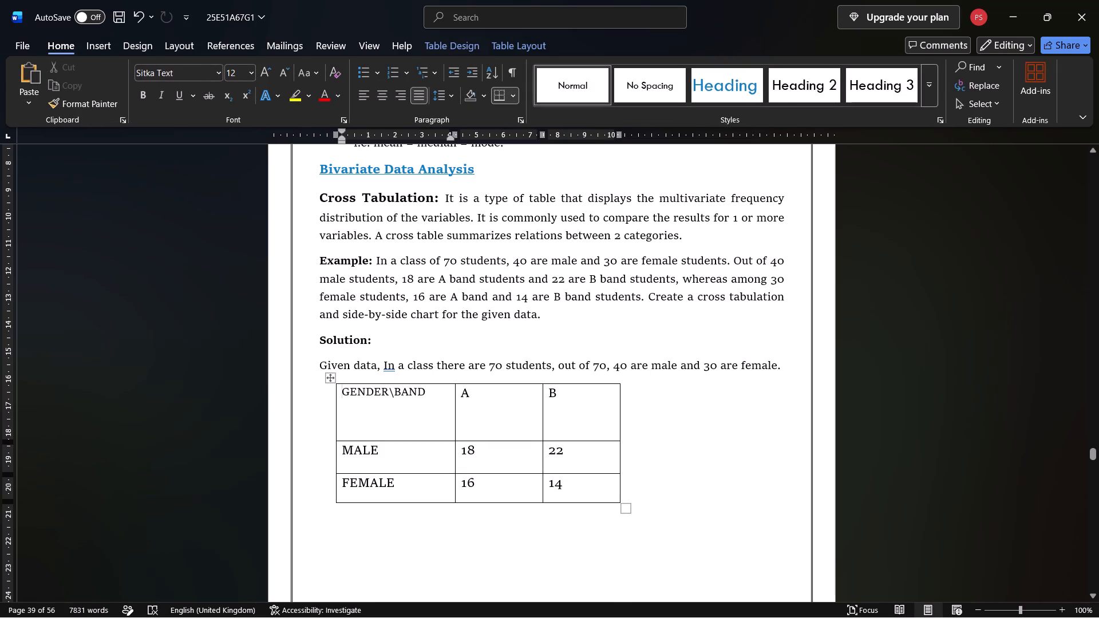
click(620, 498)
drag(620, 498, 595, 496)
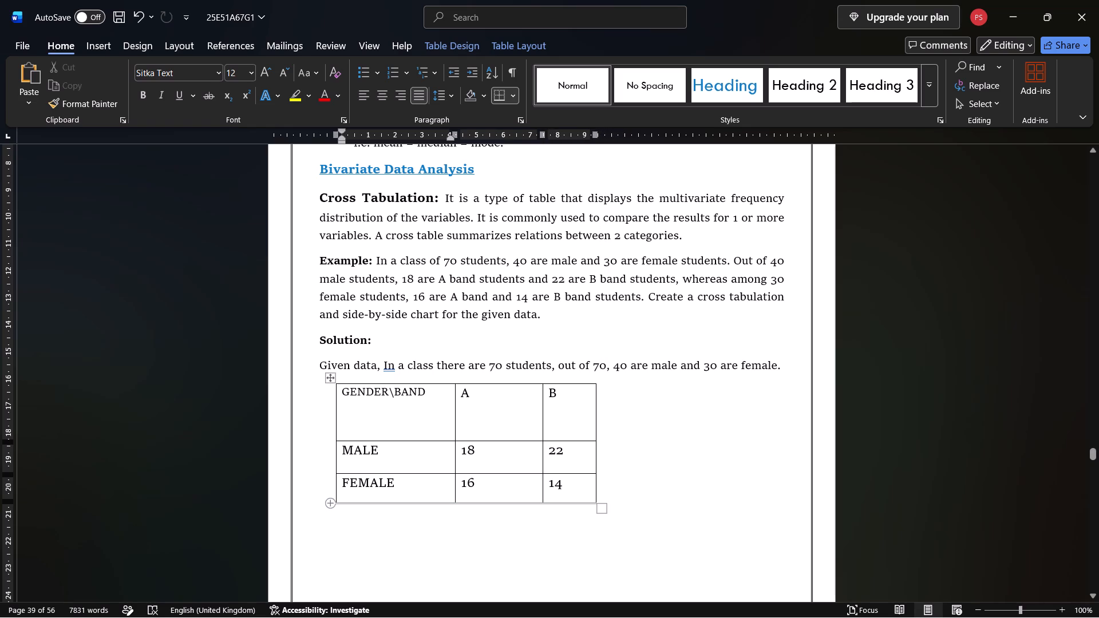
drag(335, 494, 359, 496)
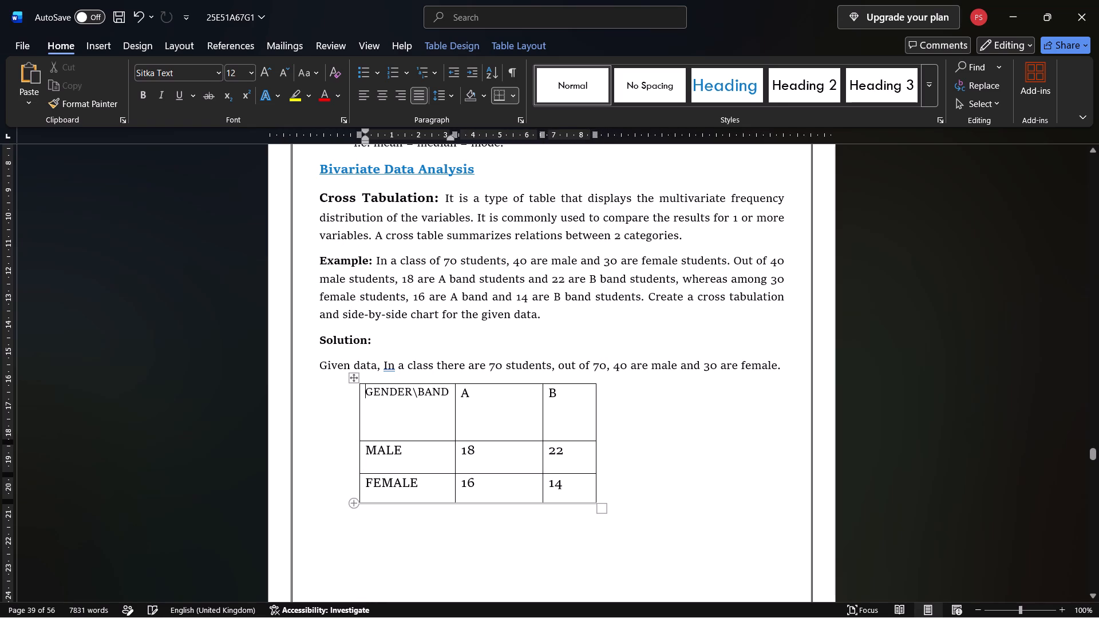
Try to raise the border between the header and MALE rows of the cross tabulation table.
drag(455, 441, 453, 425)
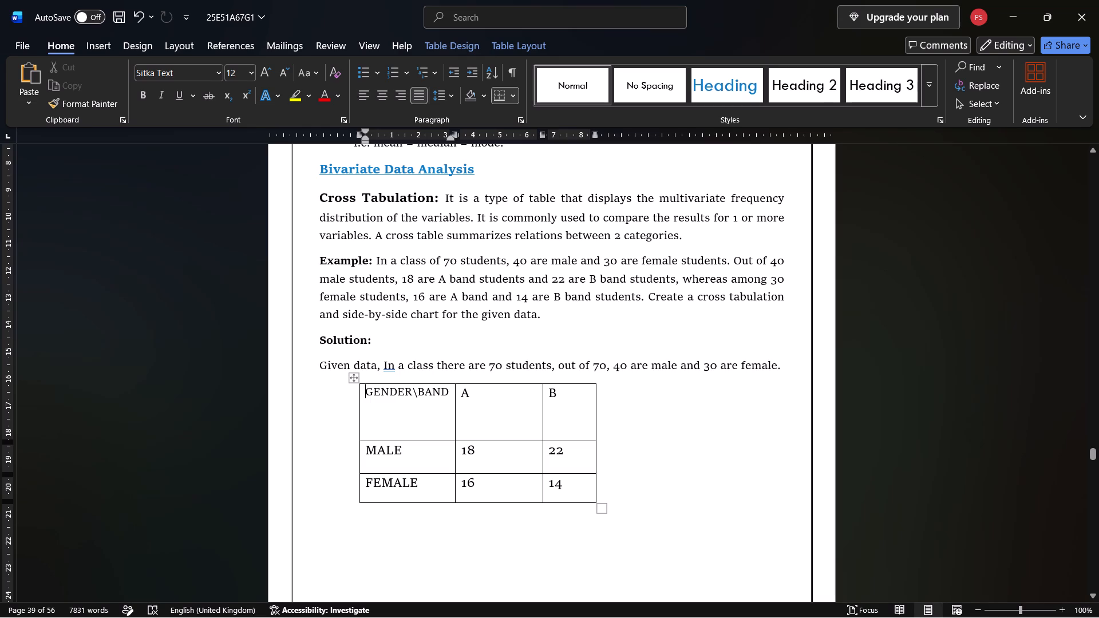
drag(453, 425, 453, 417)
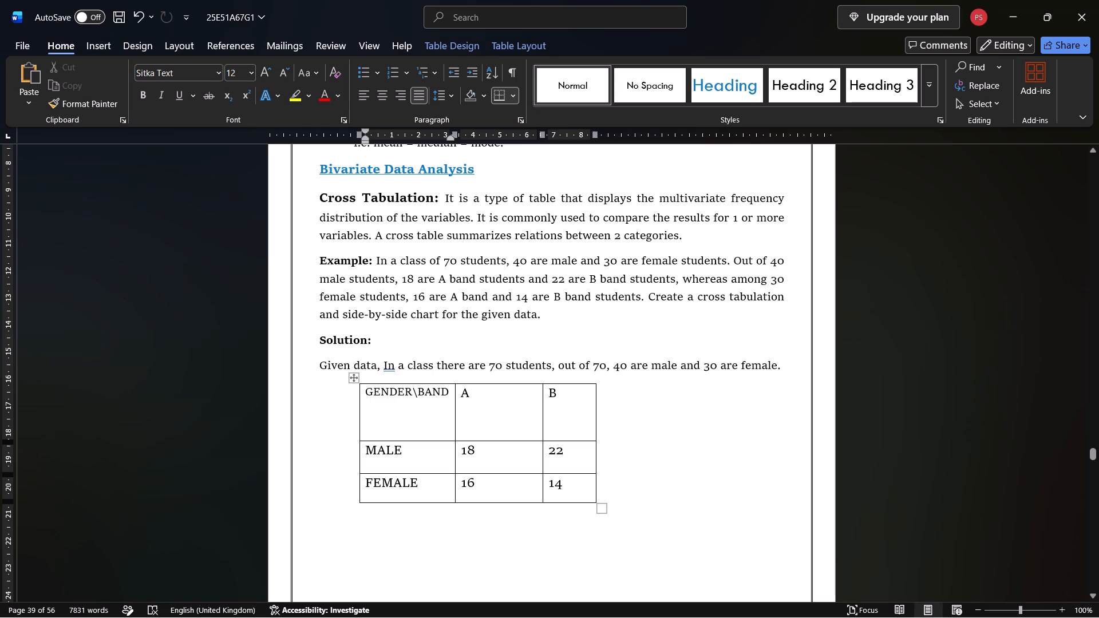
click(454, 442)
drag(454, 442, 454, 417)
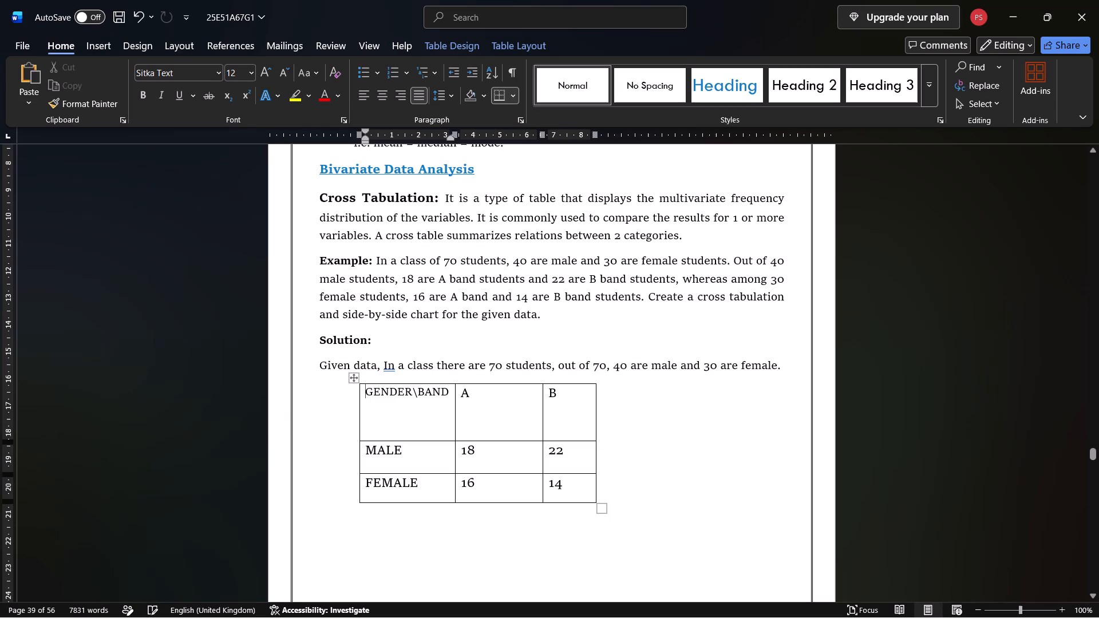
Increase the height of the Male/Female side-by-side bar chart above the "Covariance:" heading.
scroll(477, 475, down, 3)
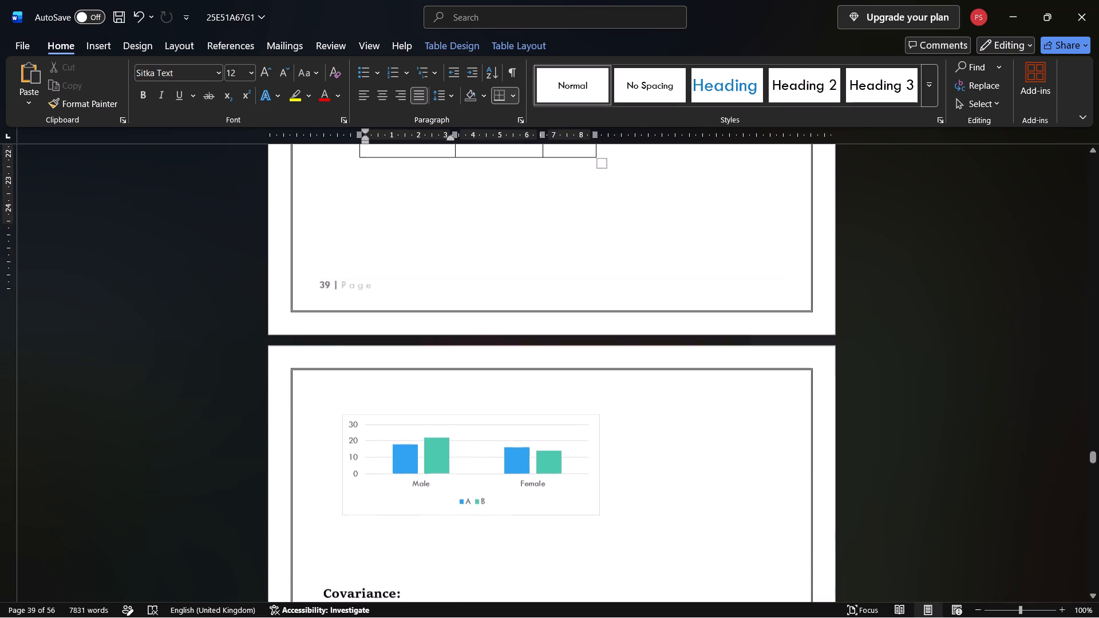
scroll(477, 475, down, 1)
click(480, 453)
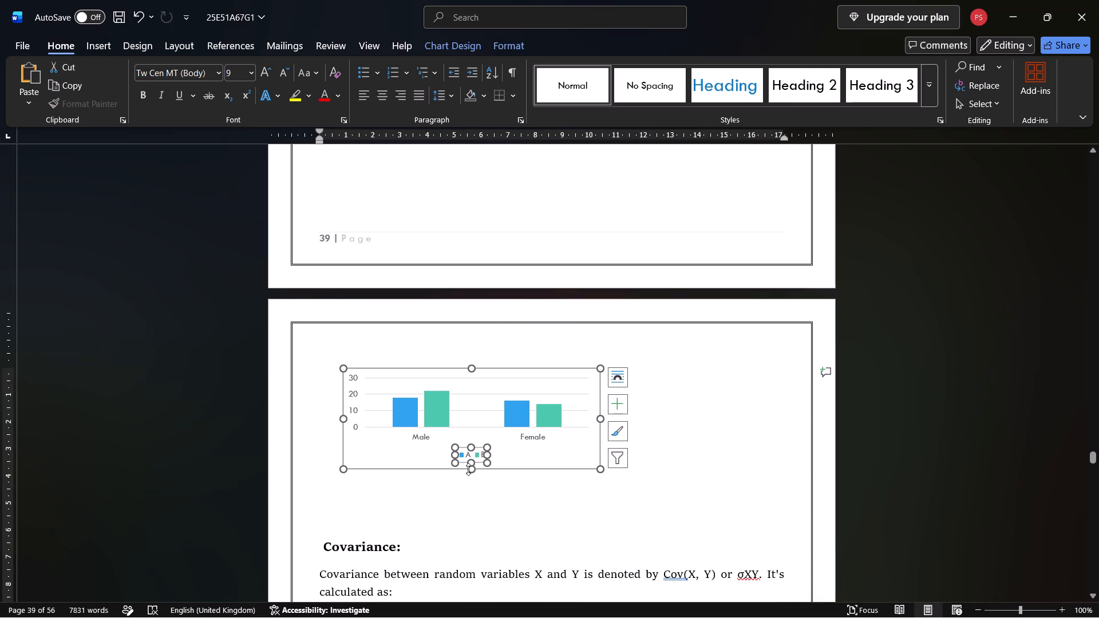
drag(468, 470, 473, 496)
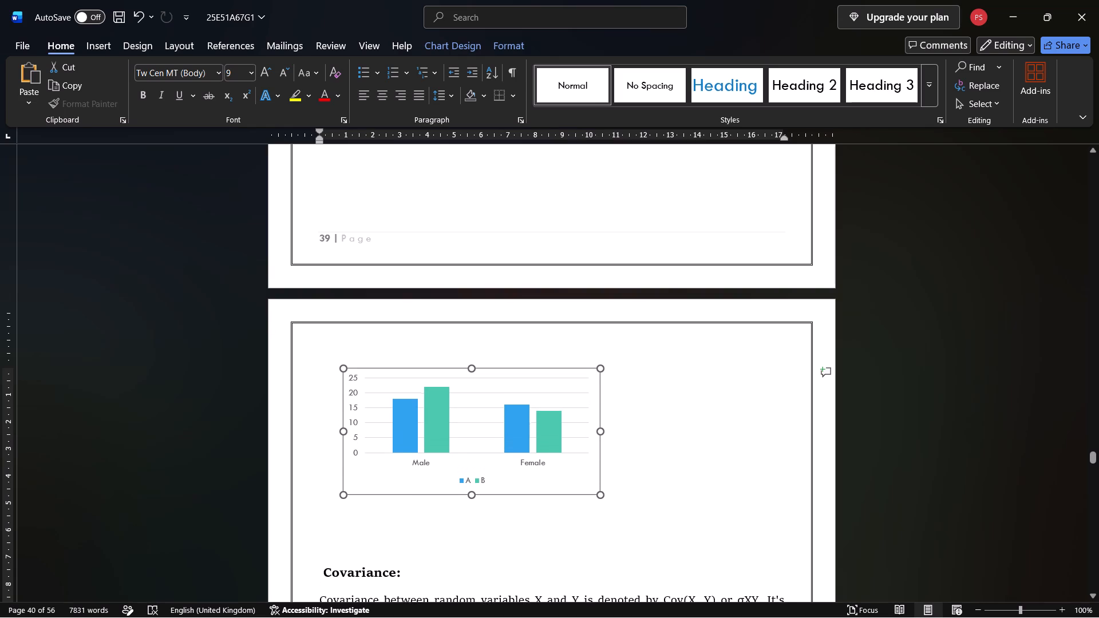
drag(473, 496, 475, 503)
Review the layout of pages 38 and 39, from the skewness distribution charts through the cross tabulation table.
scroll(475, 503, up, 3)
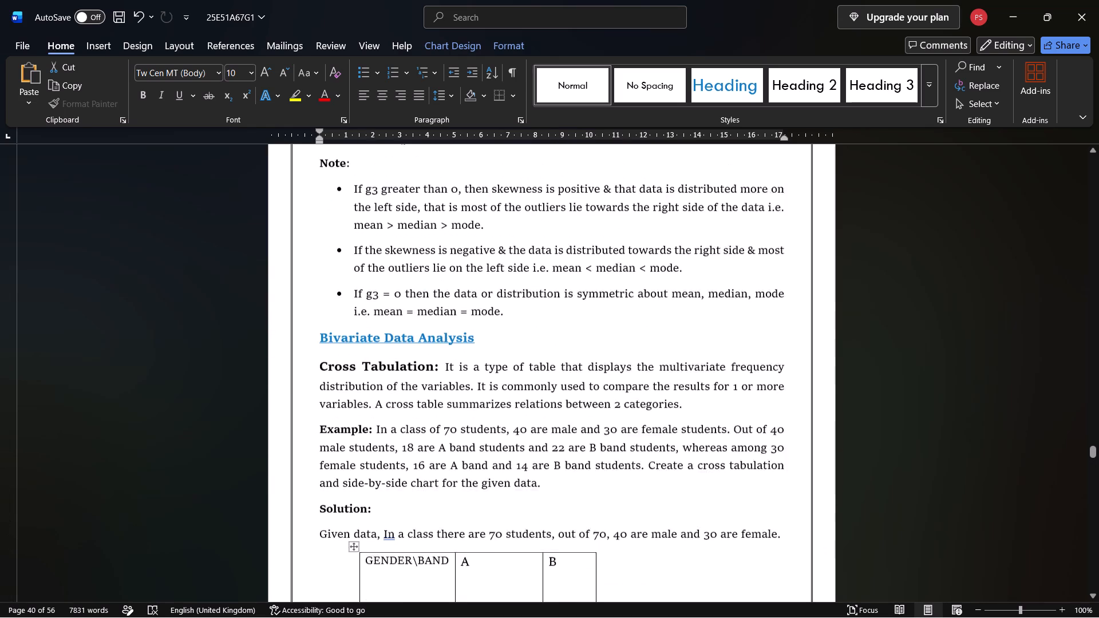
scroll(475, 503, up, 2)
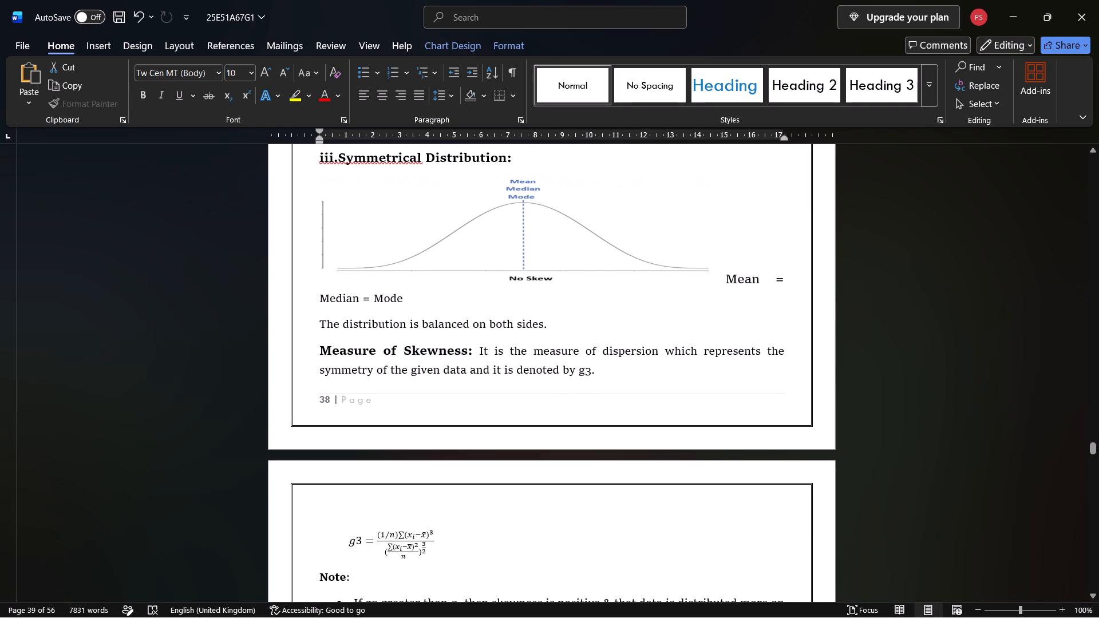
scroll(475, 503, up, 1)
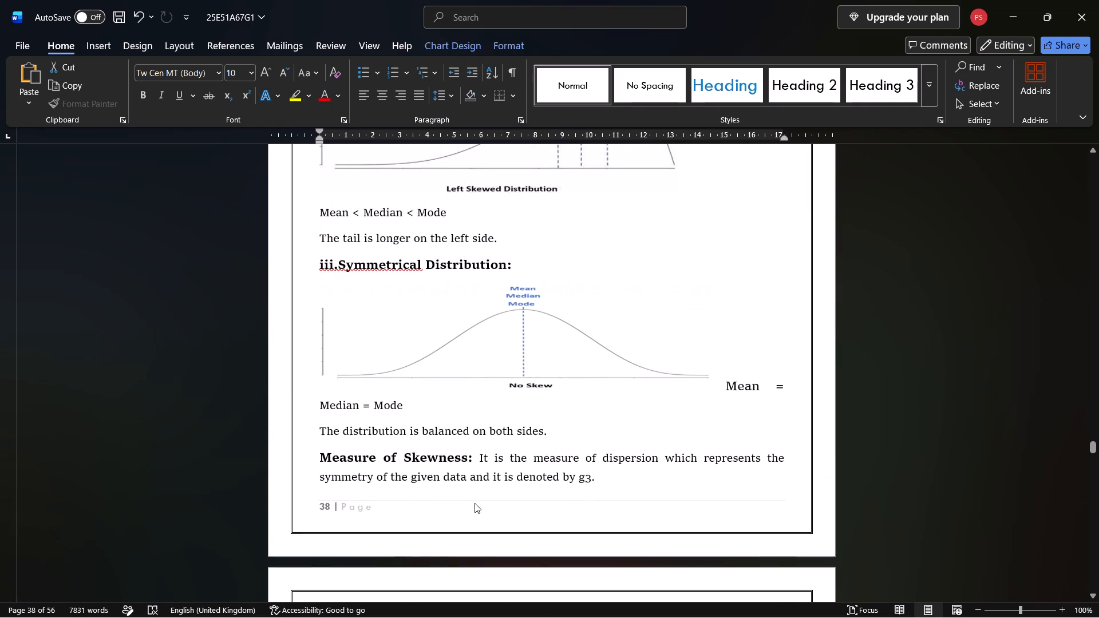
scroll(475, 503, down, 2)
scroll(475, 503, up, 1)
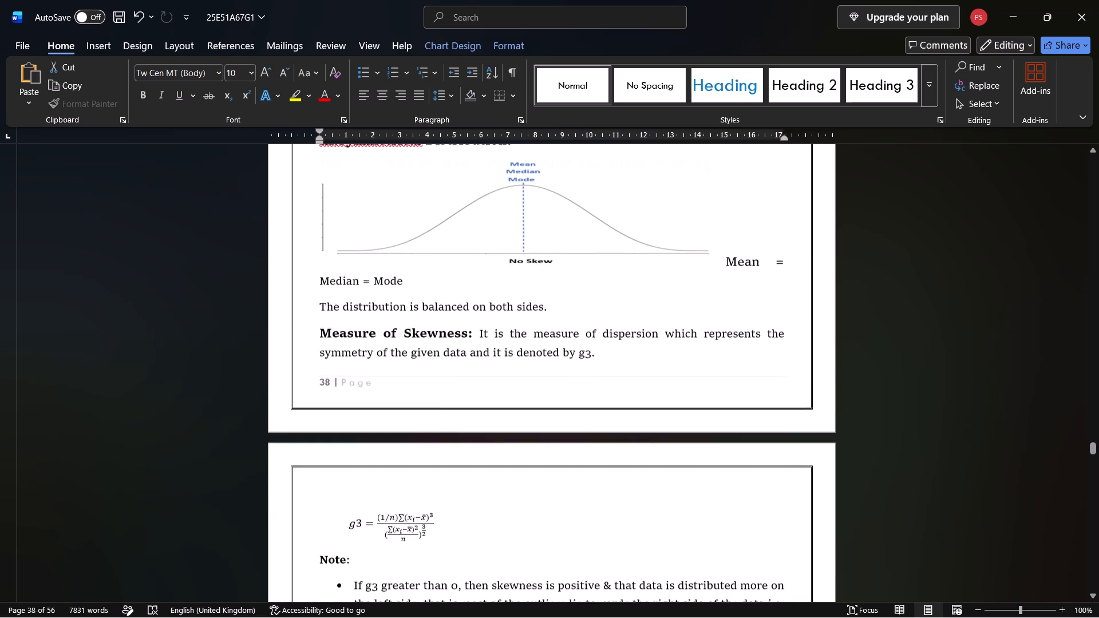
scroll(475, 503, down, 3)
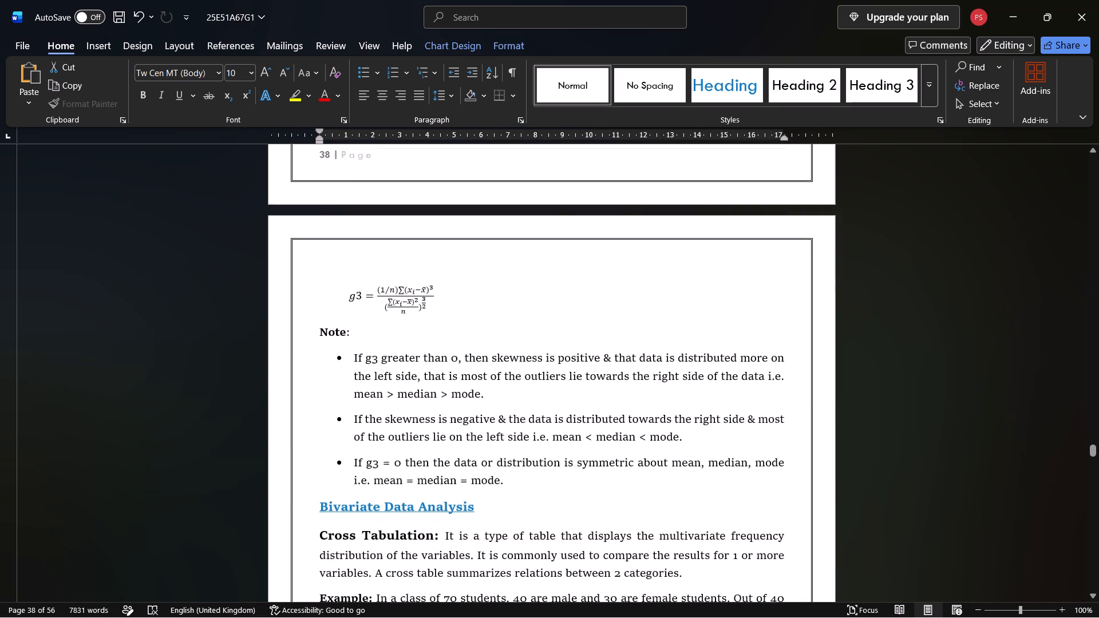
click(505, 474)
scroll(505, 474, down, 1)
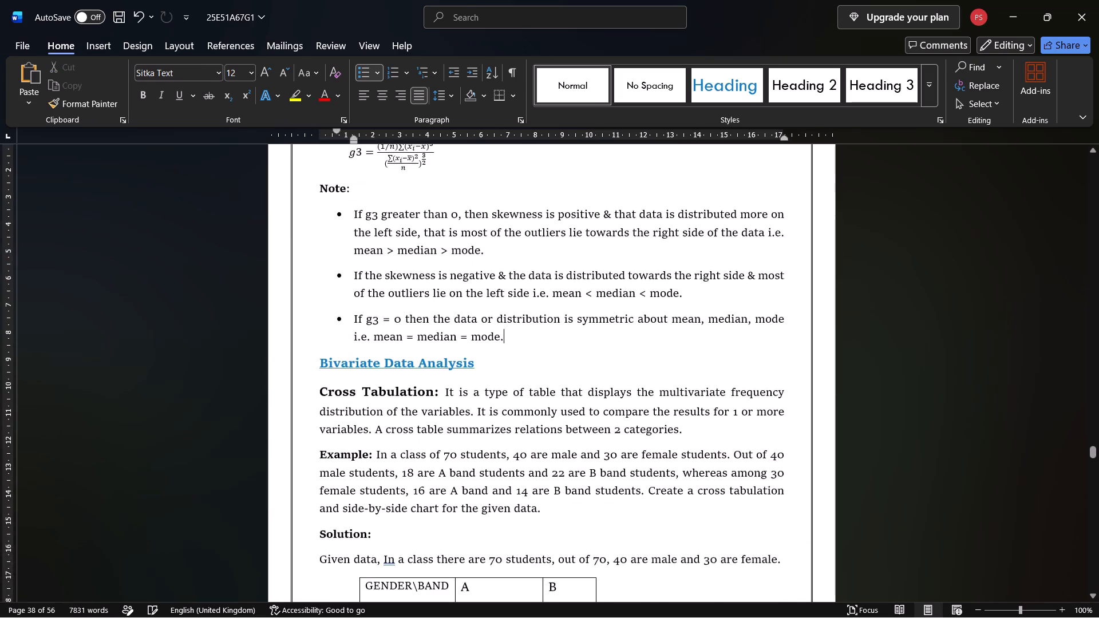
scroll(505, 474, down, 5)
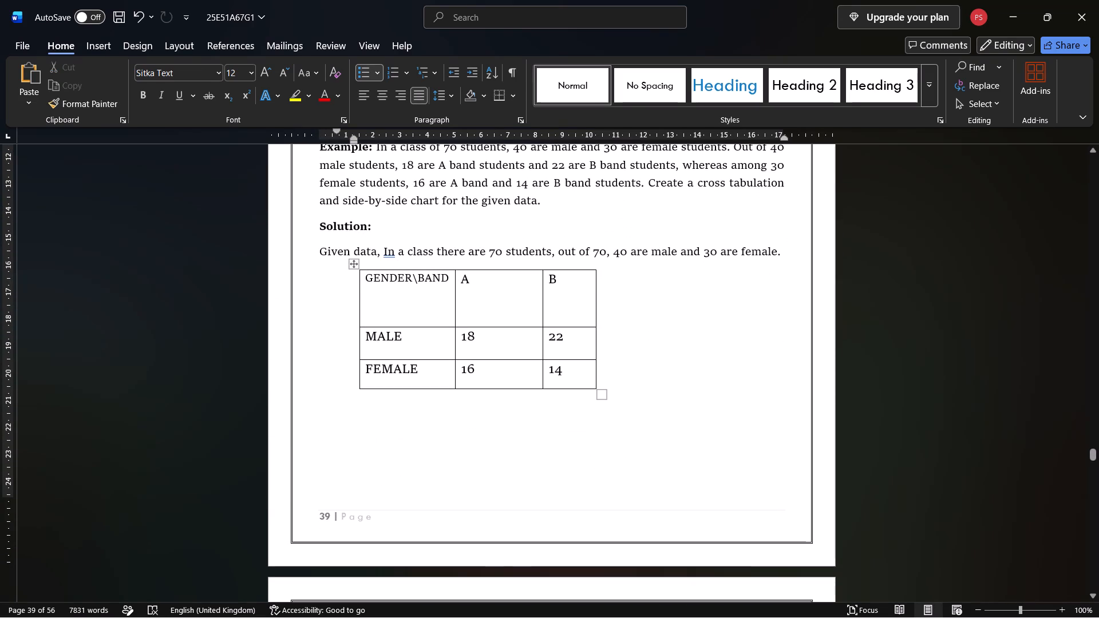
scroll(505, 474, up, 1)
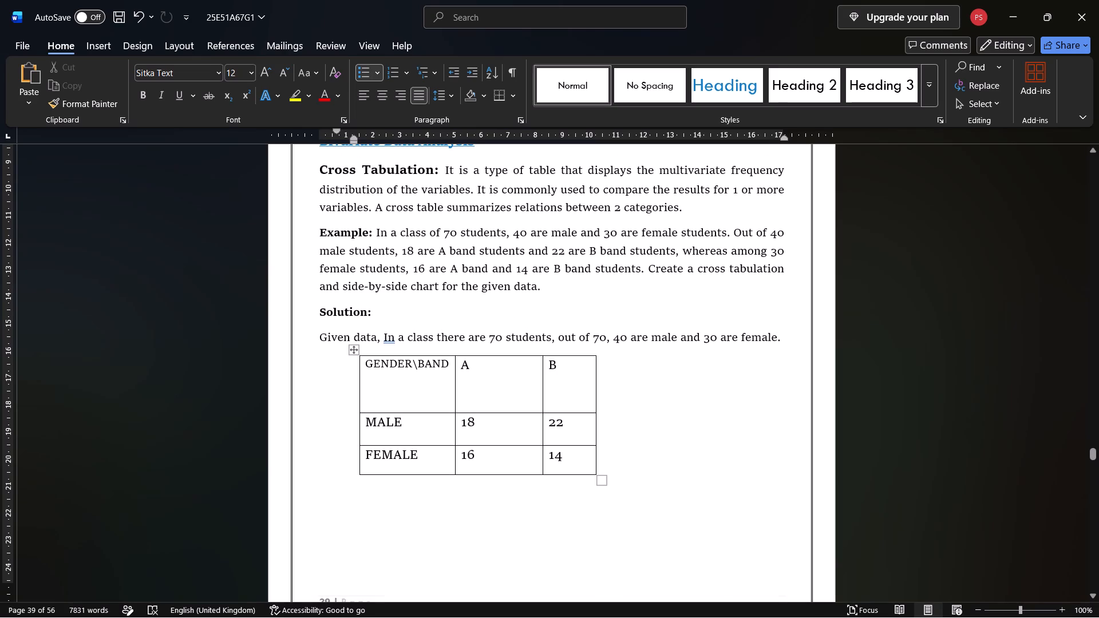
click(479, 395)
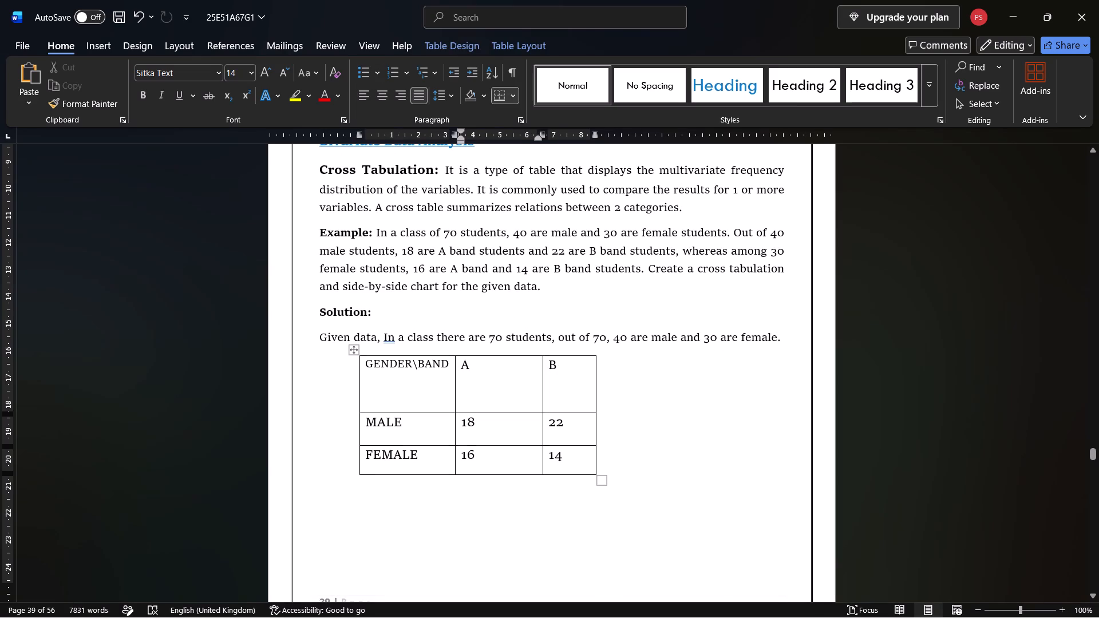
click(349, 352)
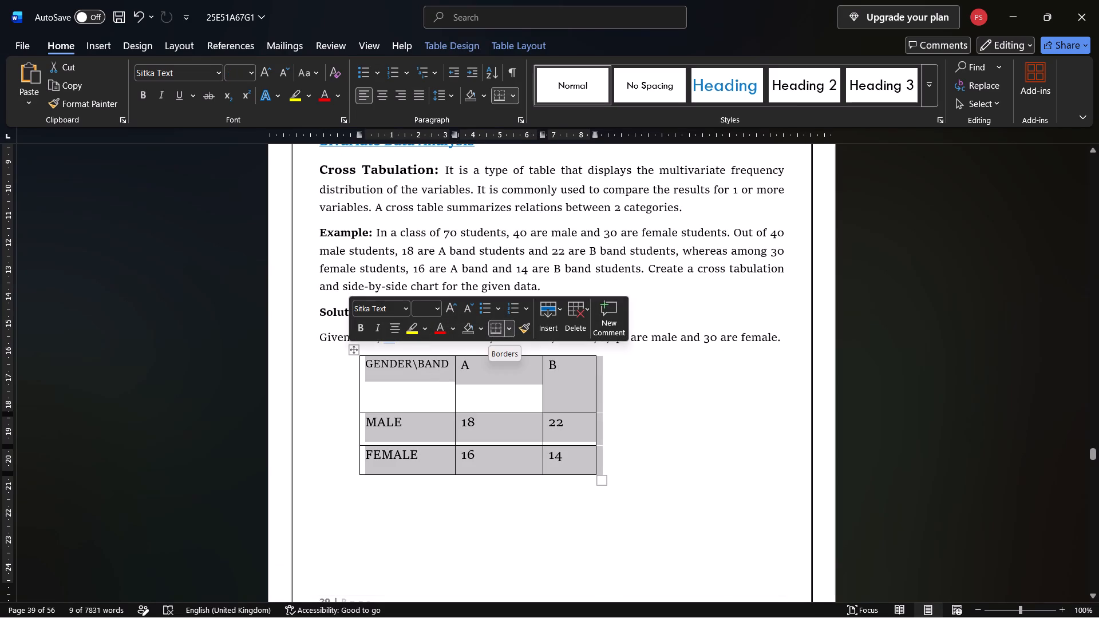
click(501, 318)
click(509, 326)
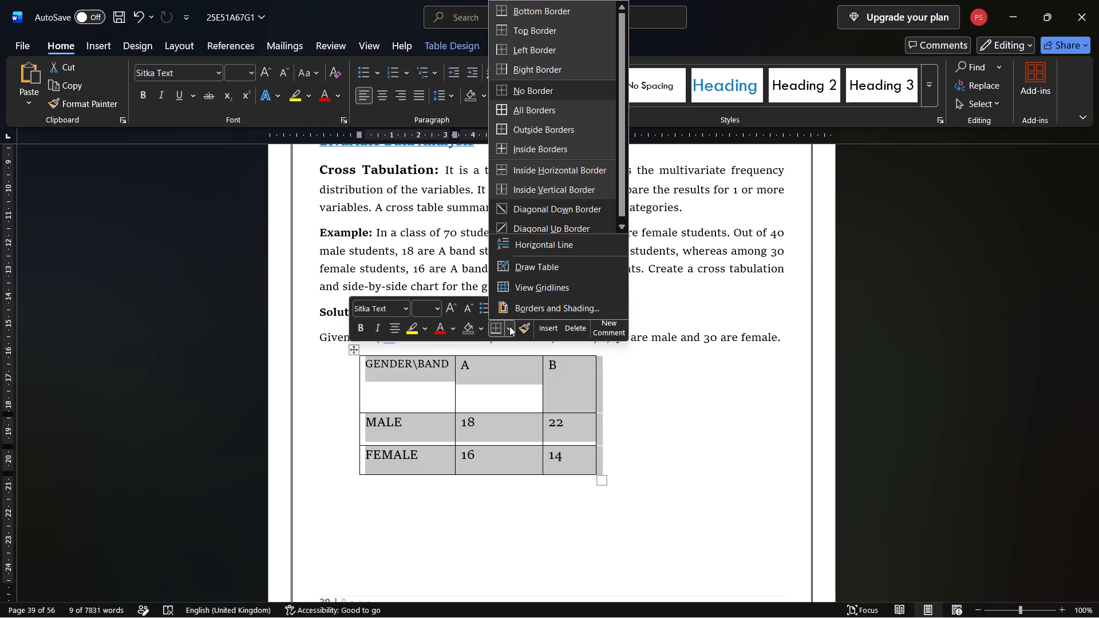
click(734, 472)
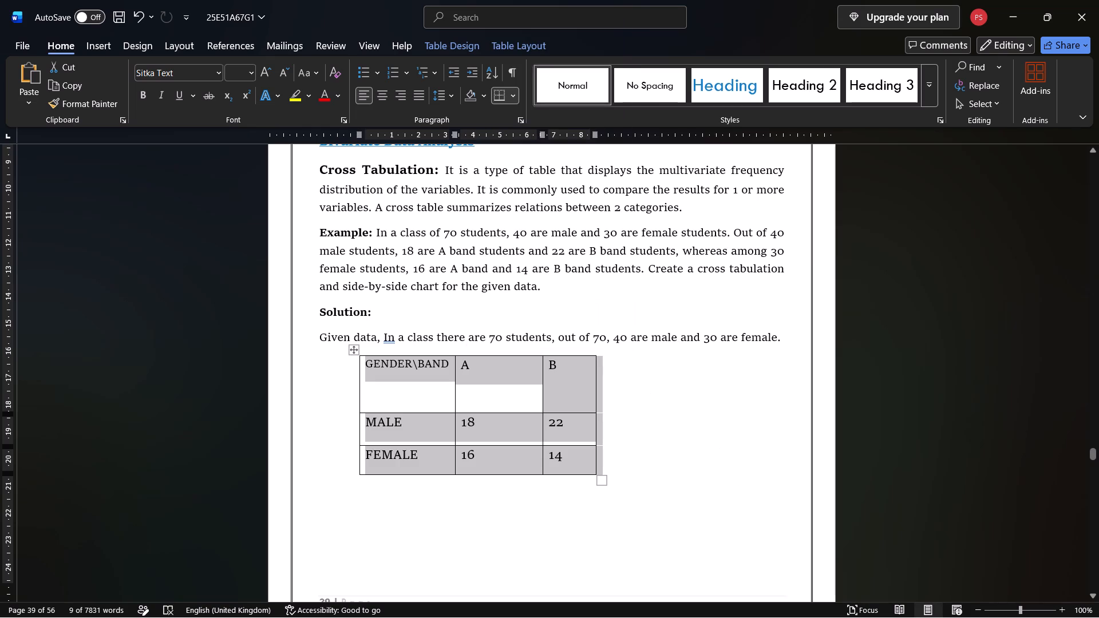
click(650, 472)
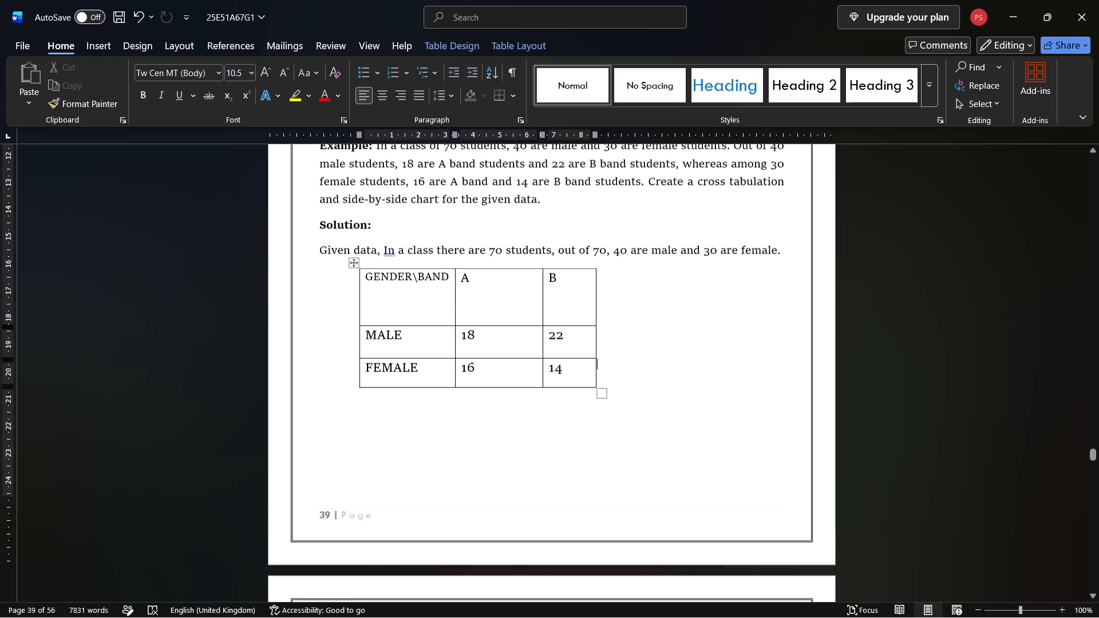
Remove the leading spaces before the g3 skewness formula, keeping it on its own line under the Measure of Skewness paragraph.
scroll(473, 357, up, 1)
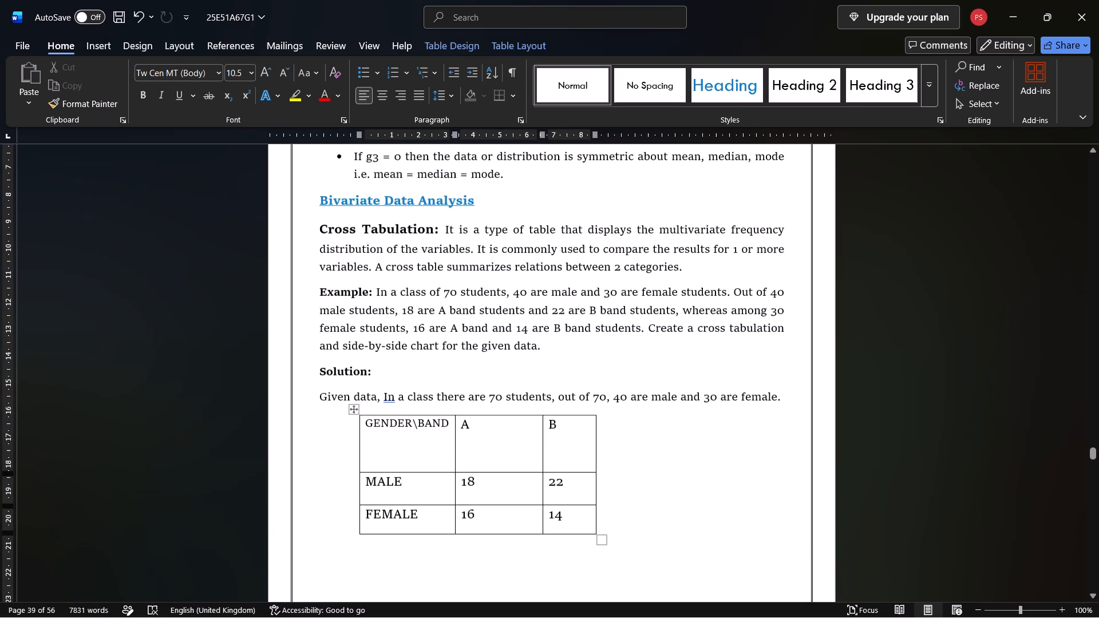
scroll(363, 365, up, 1)
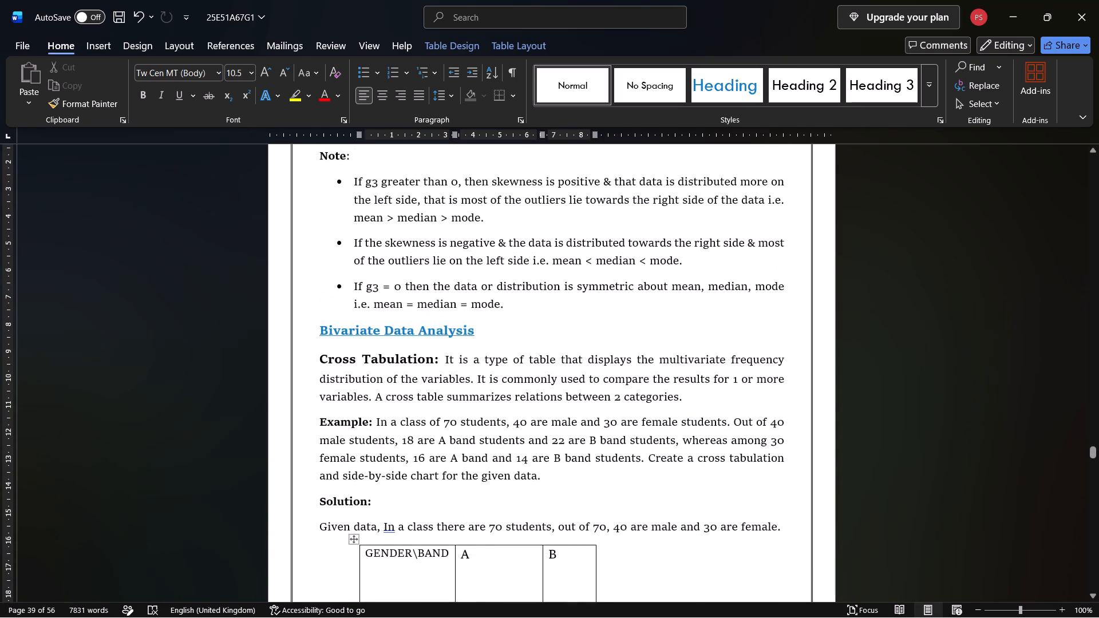
scroll(363, 365, up, 2)
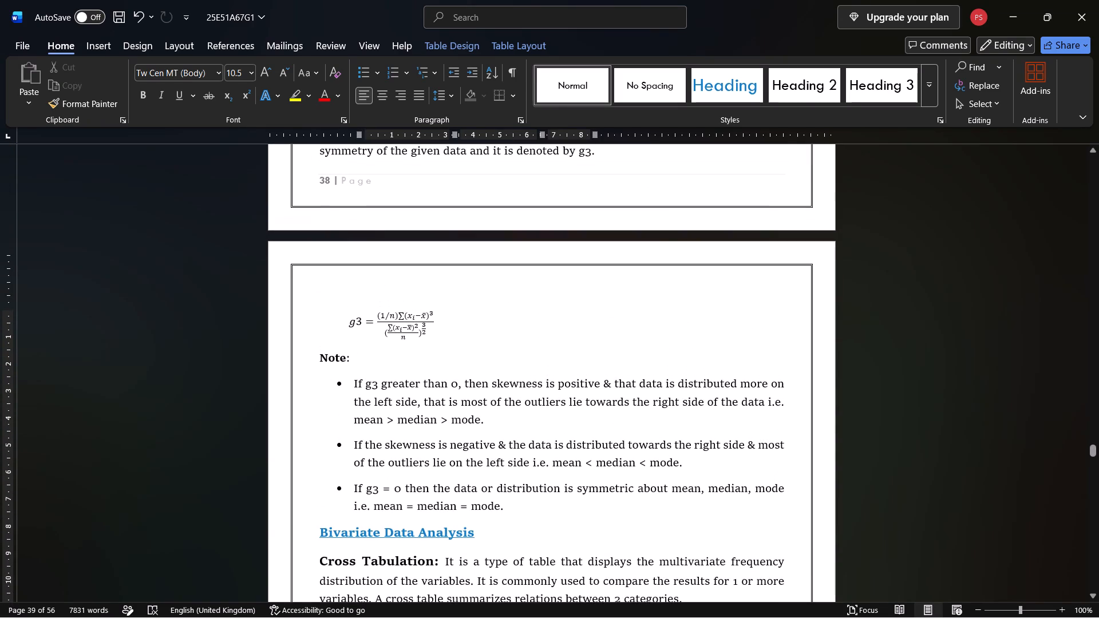
click(346, 325)
key(BackSpace)
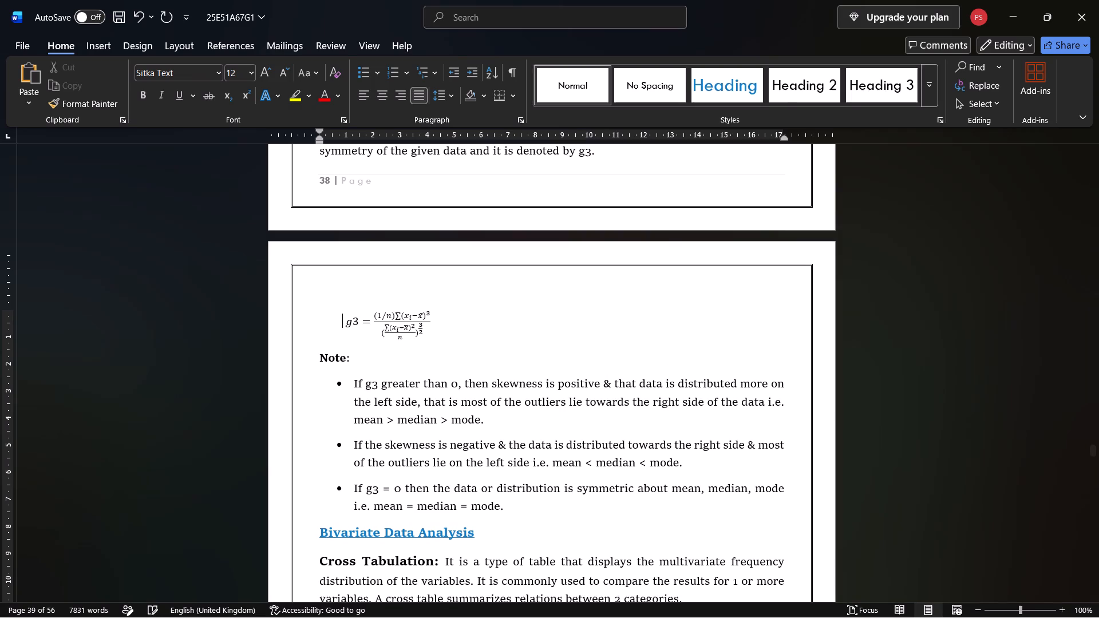
key(BackSpace)
key(BackSpace)
key(BackSpace)
key(BackSpace)
key(BackSpace)
key(BackSpace)
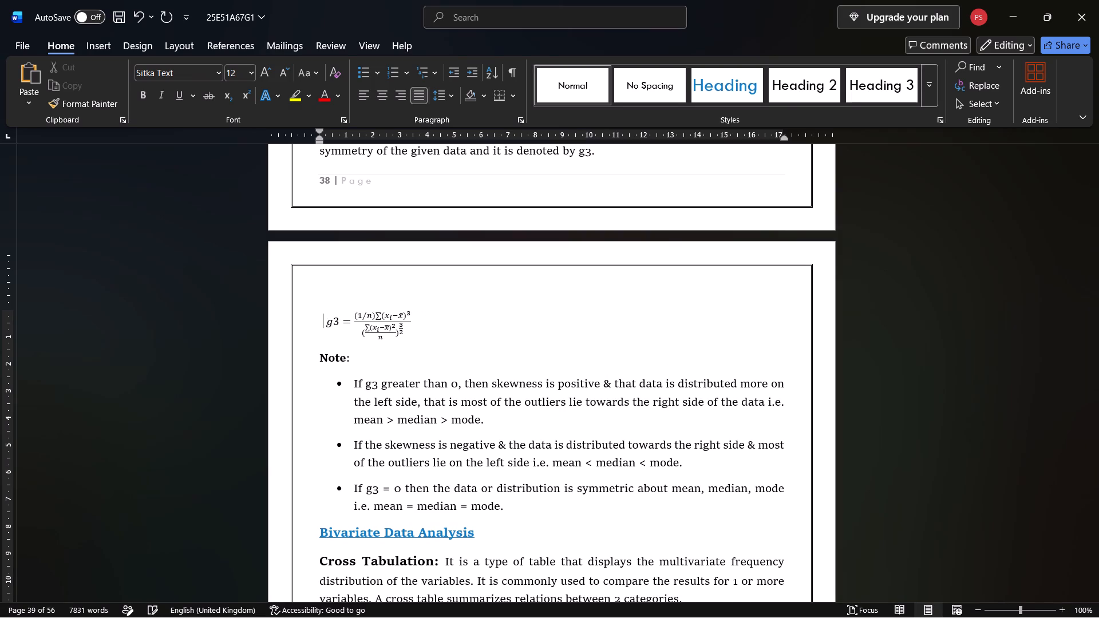
key(BackSpace)
key(BackSpace)
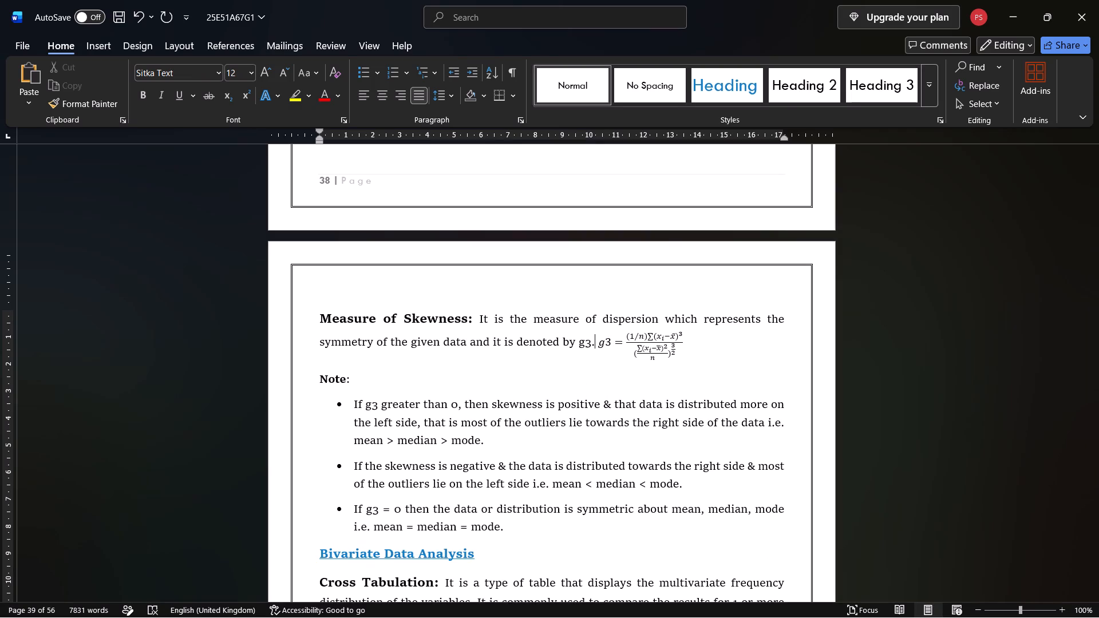
key(Return)
Reduce the height of the INTER Quartile Range table picture above the "Excel steps to find Interquartile range:" heading.
scroll(346, 325, up, 3)
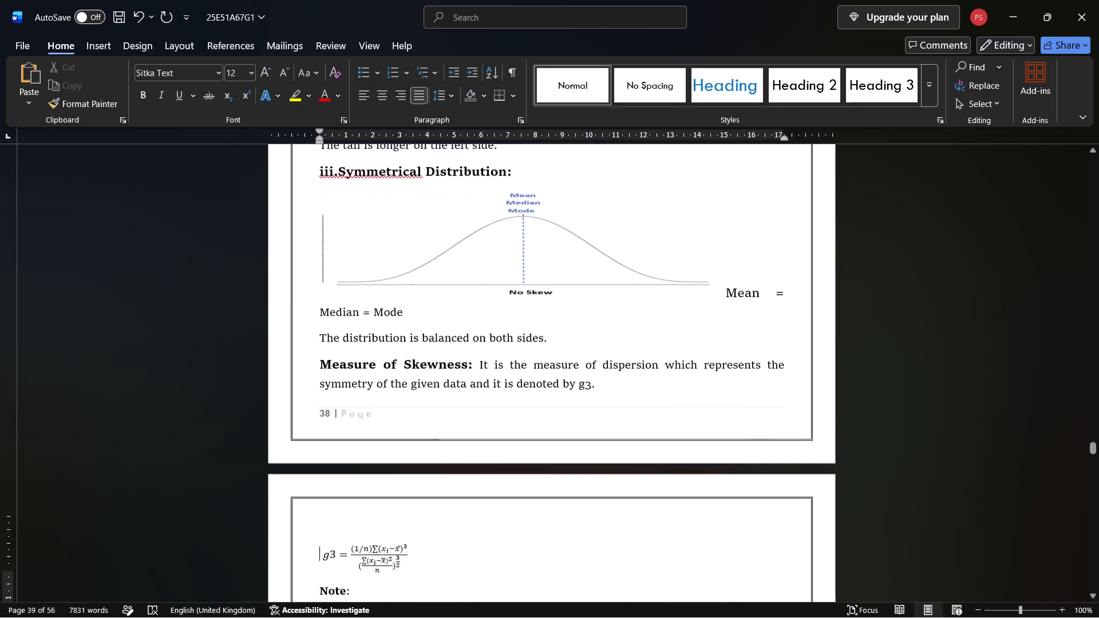
scroll(346, 325, up, 5)
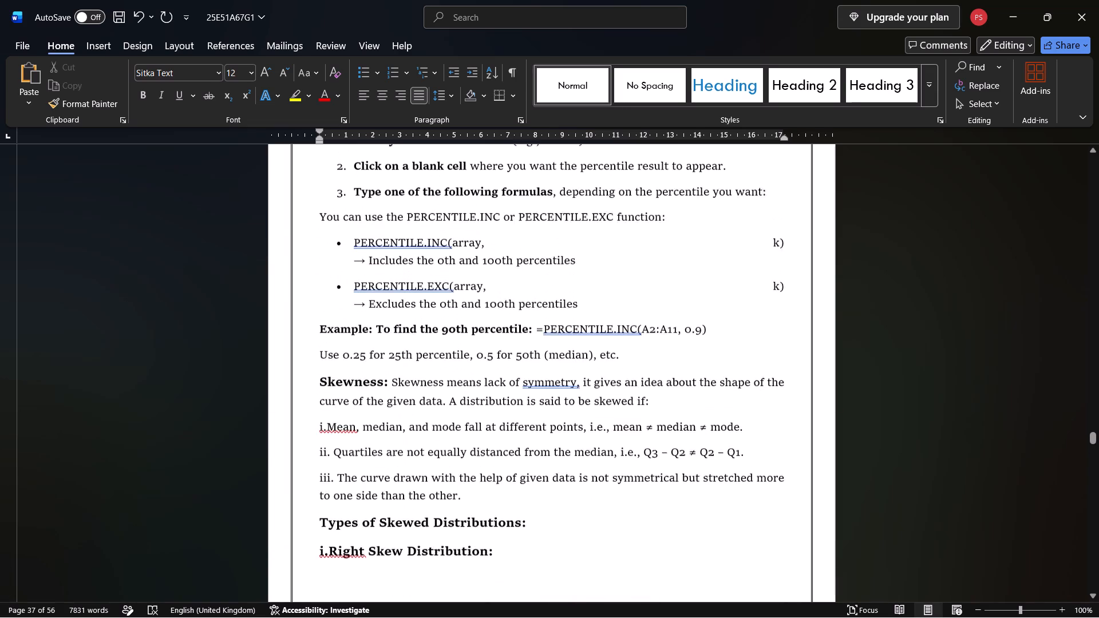
scroll(346, 325, up, 3)
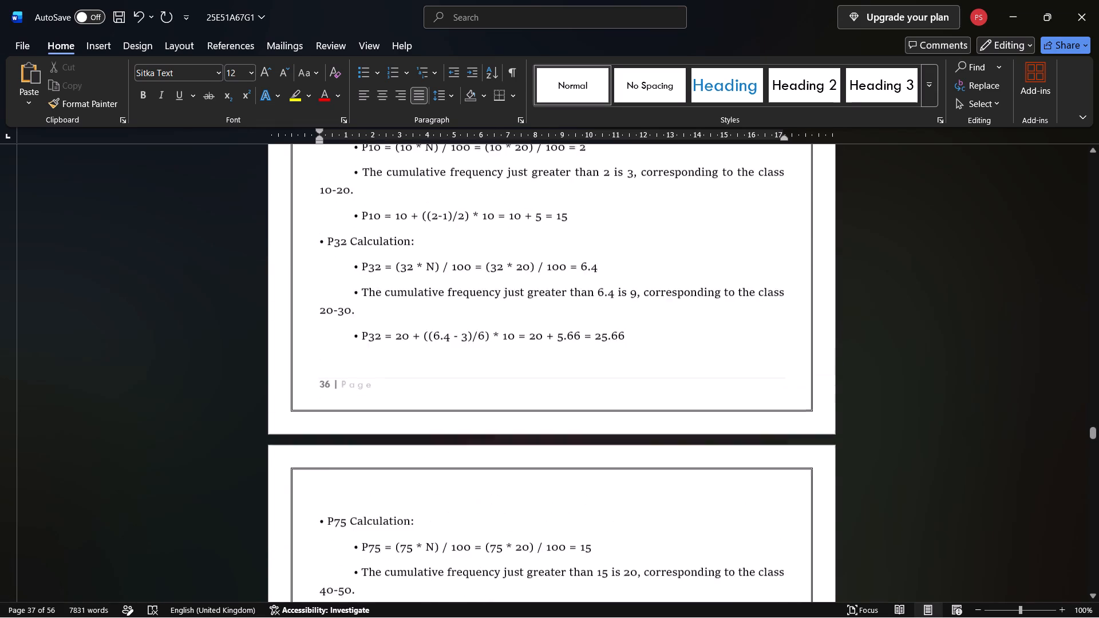
scroll(346, 325, up, 4)
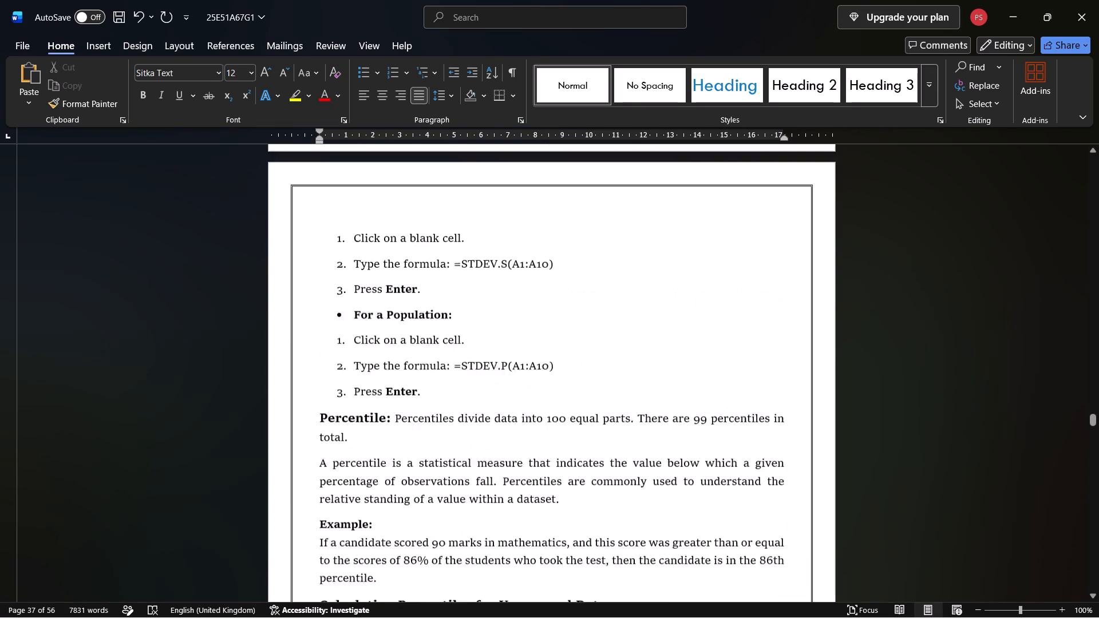
scroll(346, 325, up, 4)
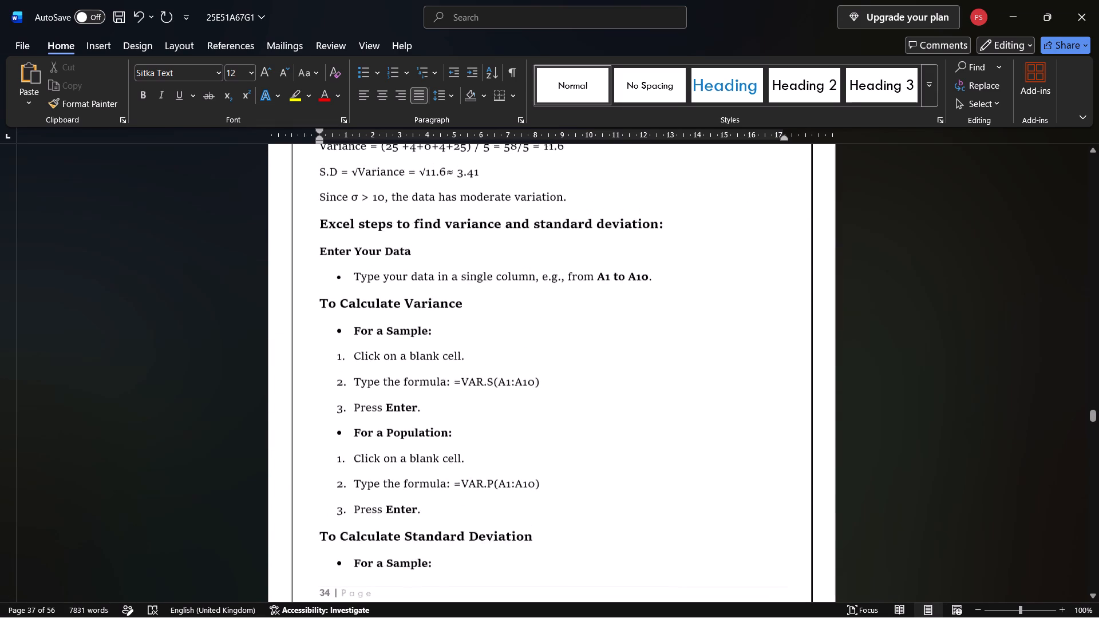
scroll(346, 325, up, 3)
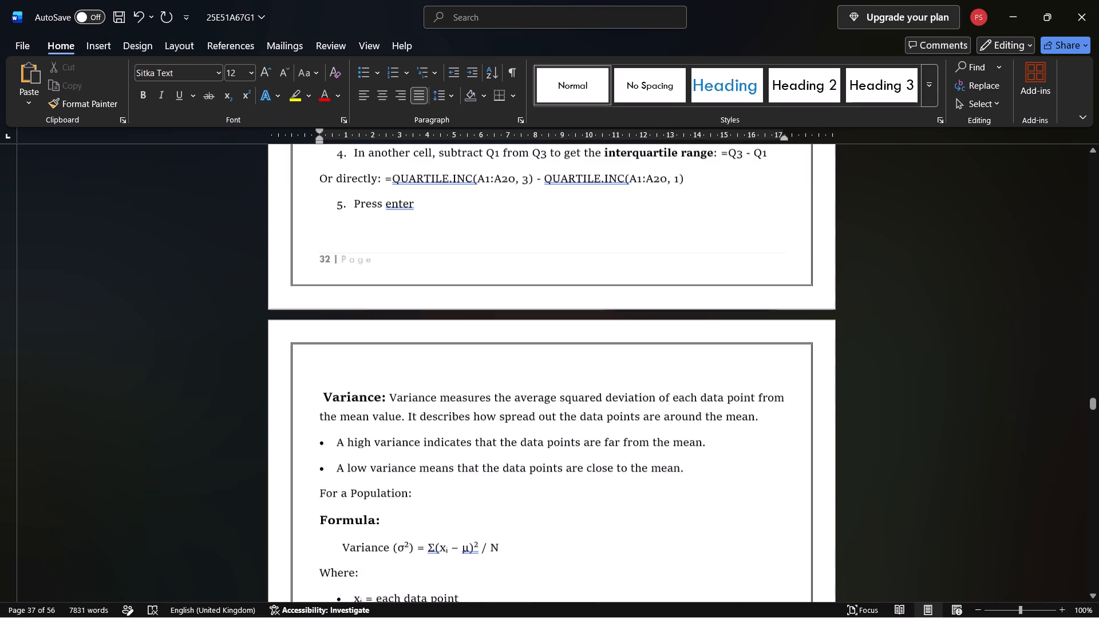
scroll(346, 325, up, 2)
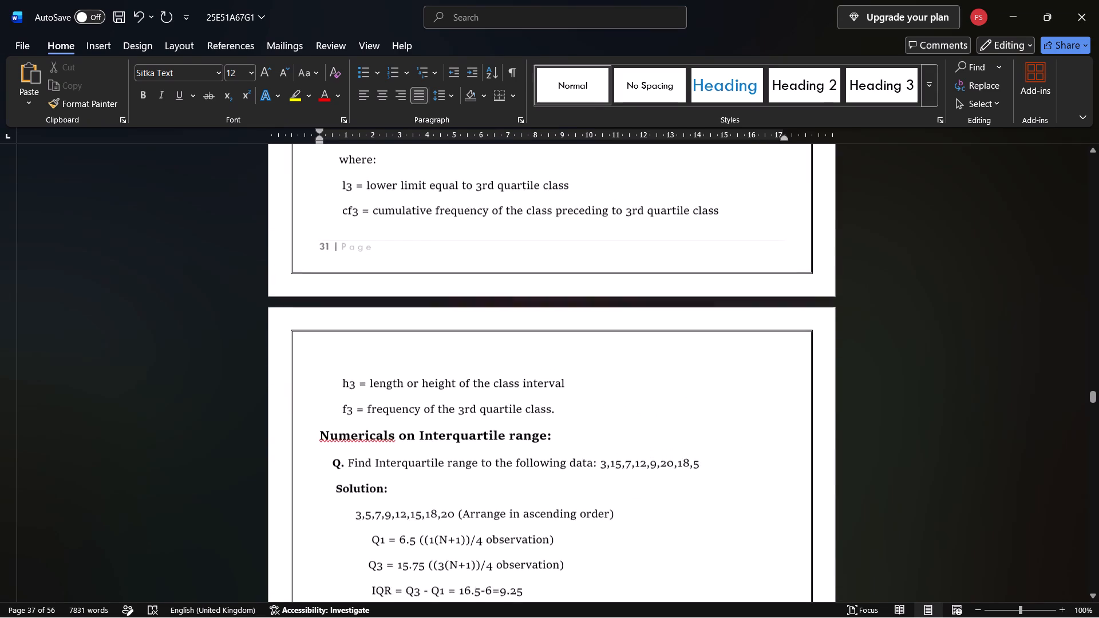
click(365, 435)
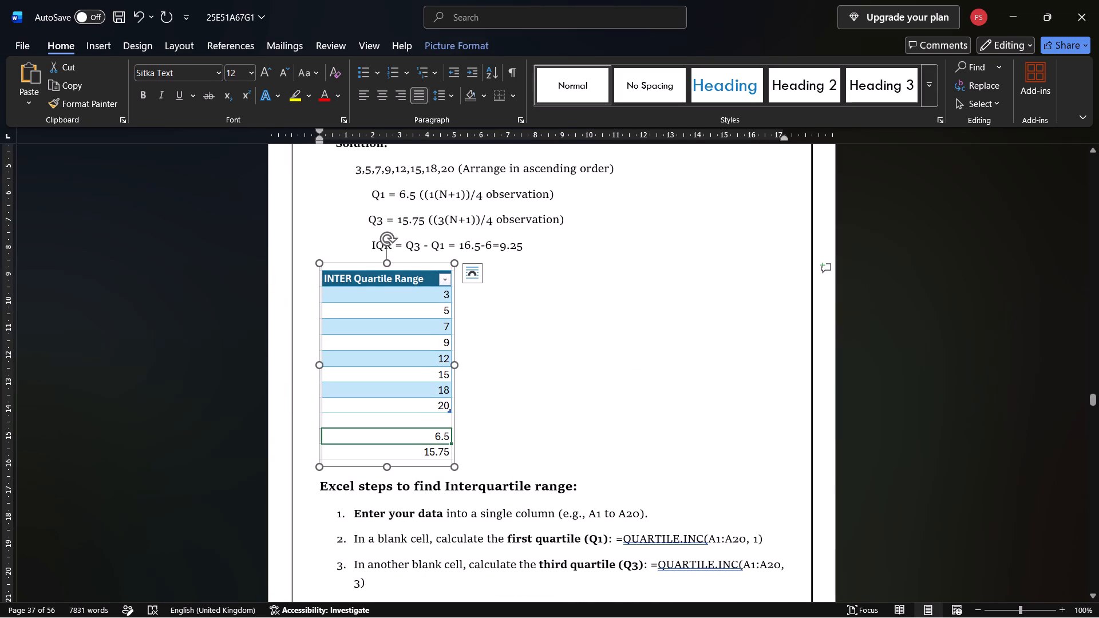
drag(387, 470, 391, 427)
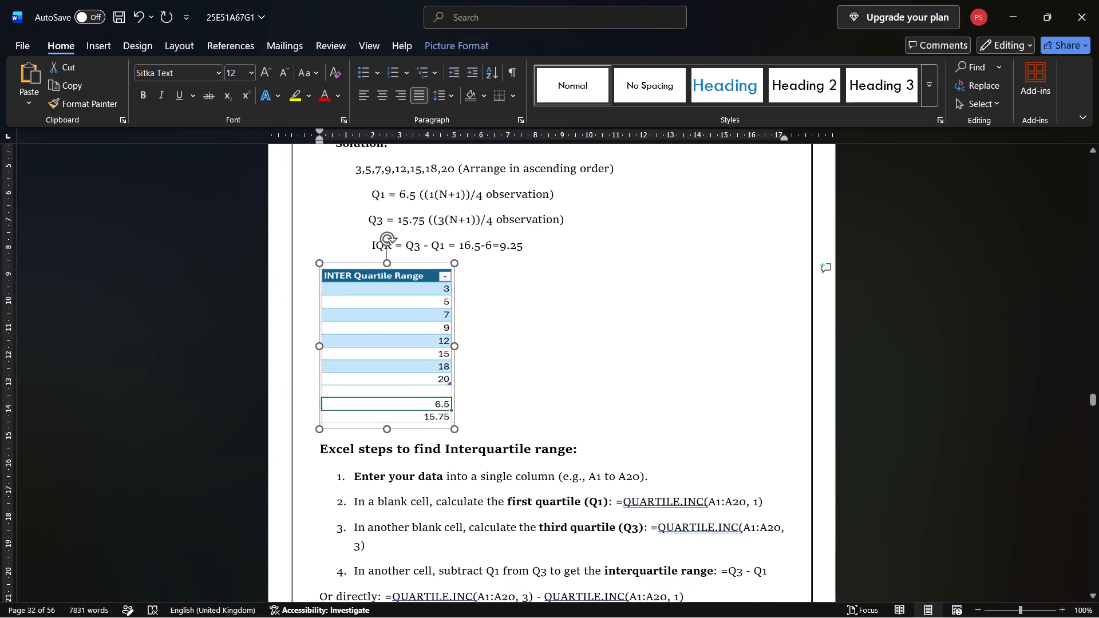
drag(391, 427, 391, 426)
Review the page layout from the Variance section to the skewed distribution headings, and back up to the opening pages.
scroll(391, 426, down, 5)
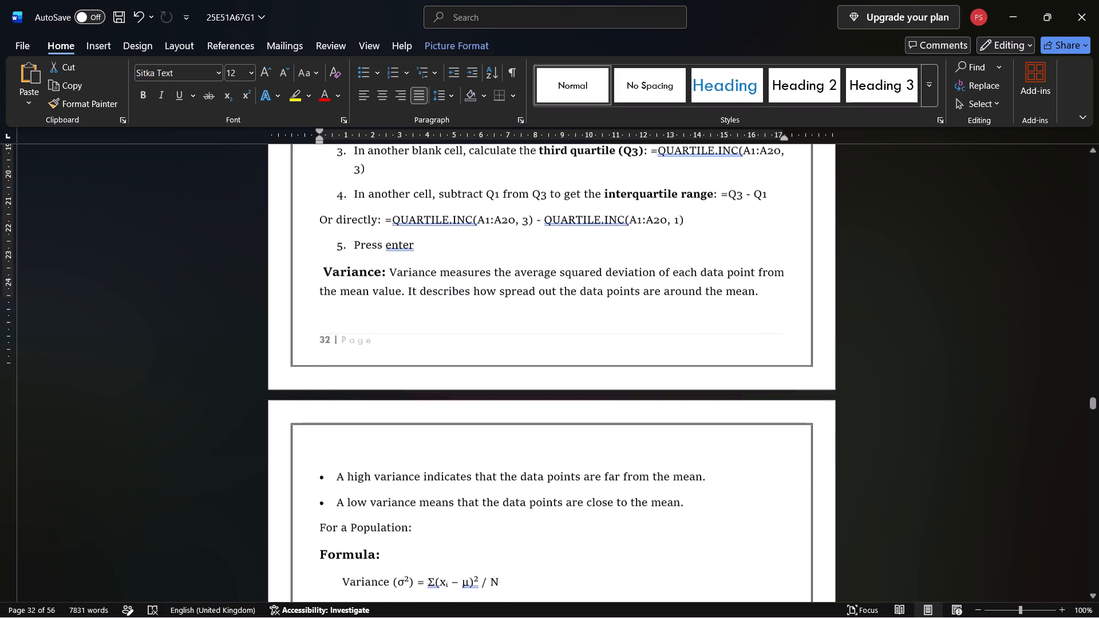
scroll(391, 426, down, 7)
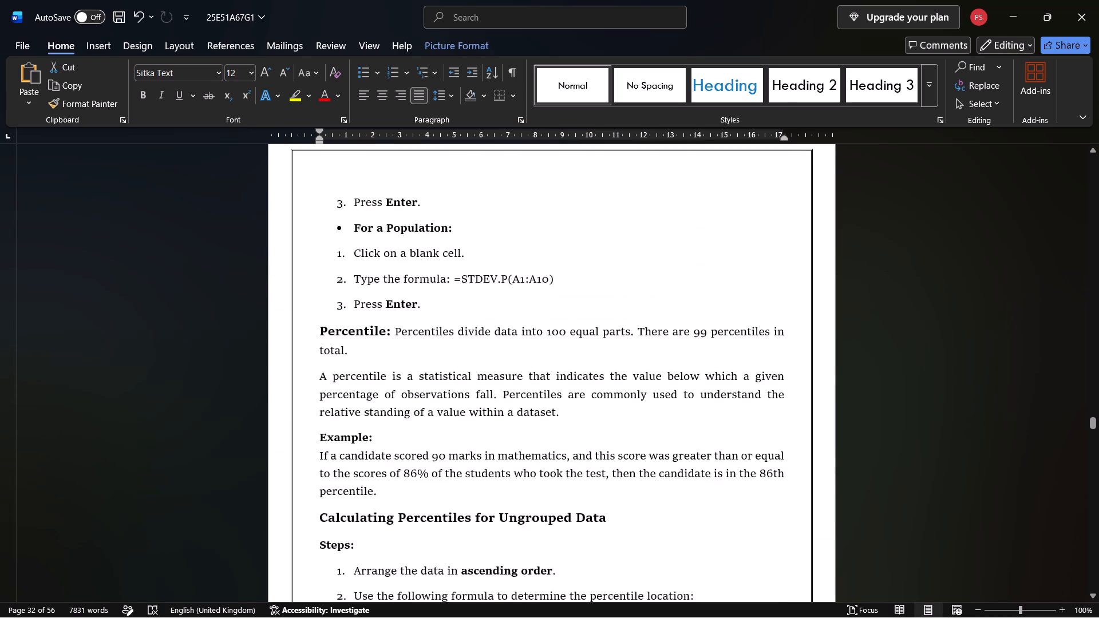
scroll(391, 426, down, 4)
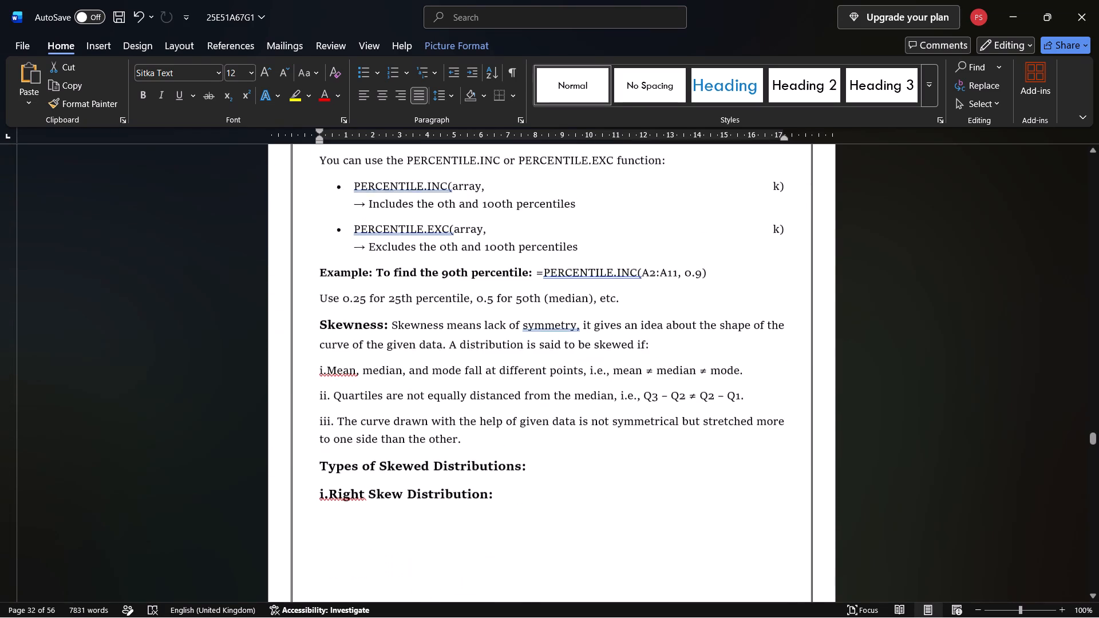
scroll(391, 426, up, 1)
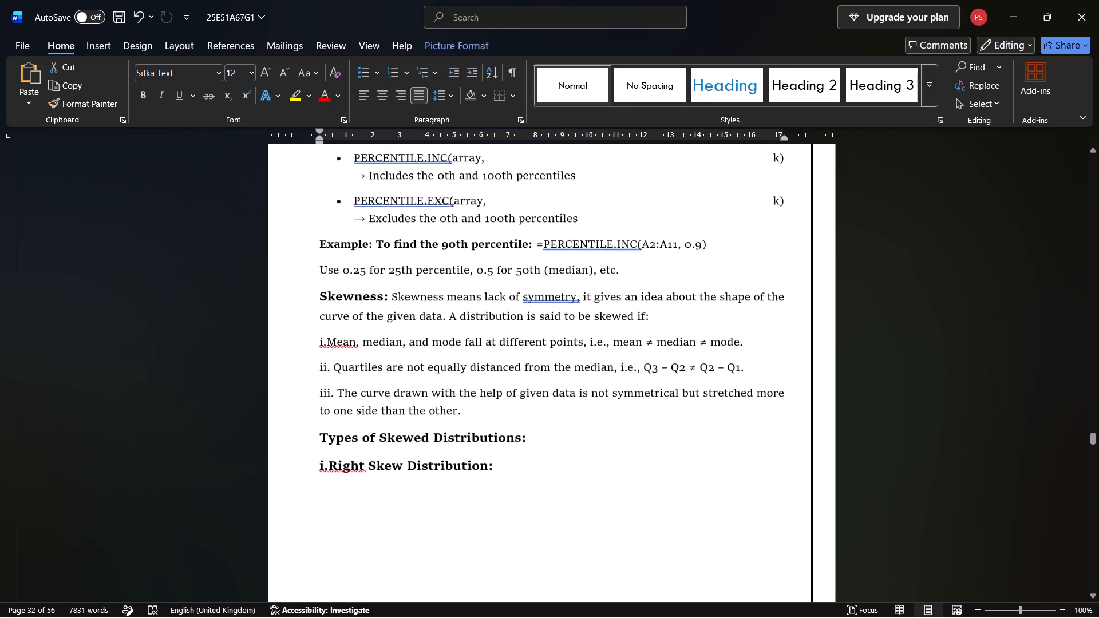
scroll(391, 426, up, 18)
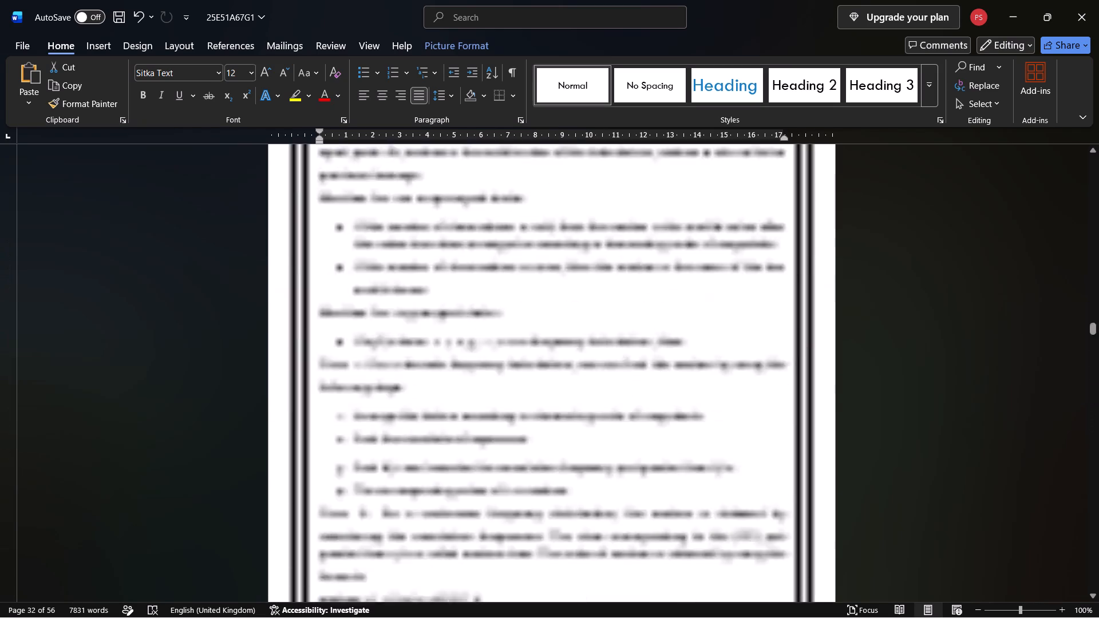
scroll(391, 426, up, 5)
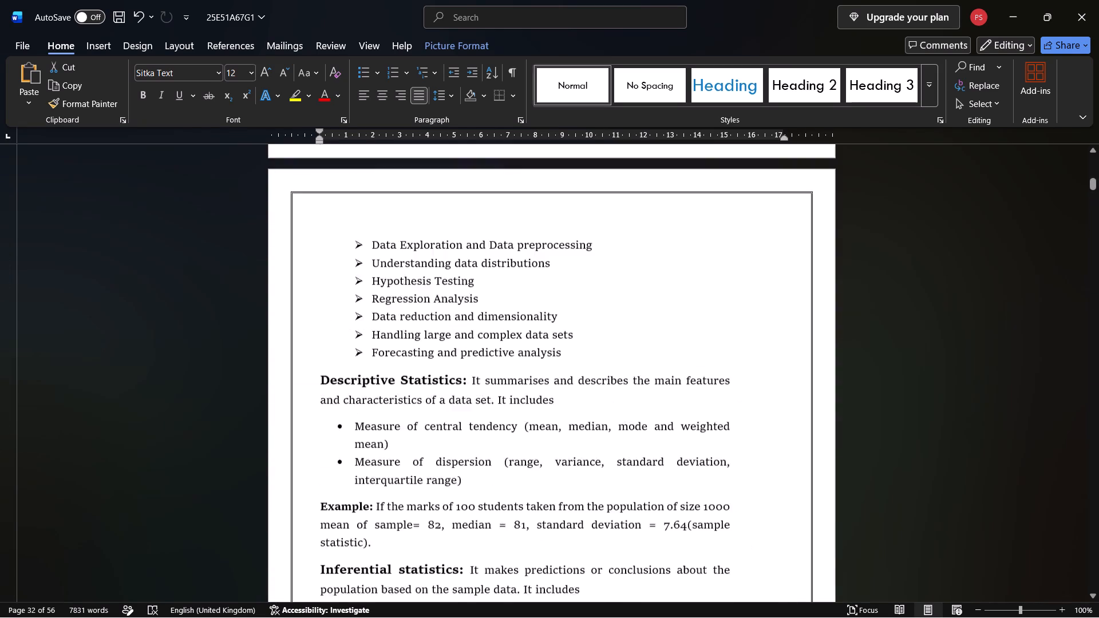
scroll(391, 426, up, 2)
scroll(391, 426, down, 3)
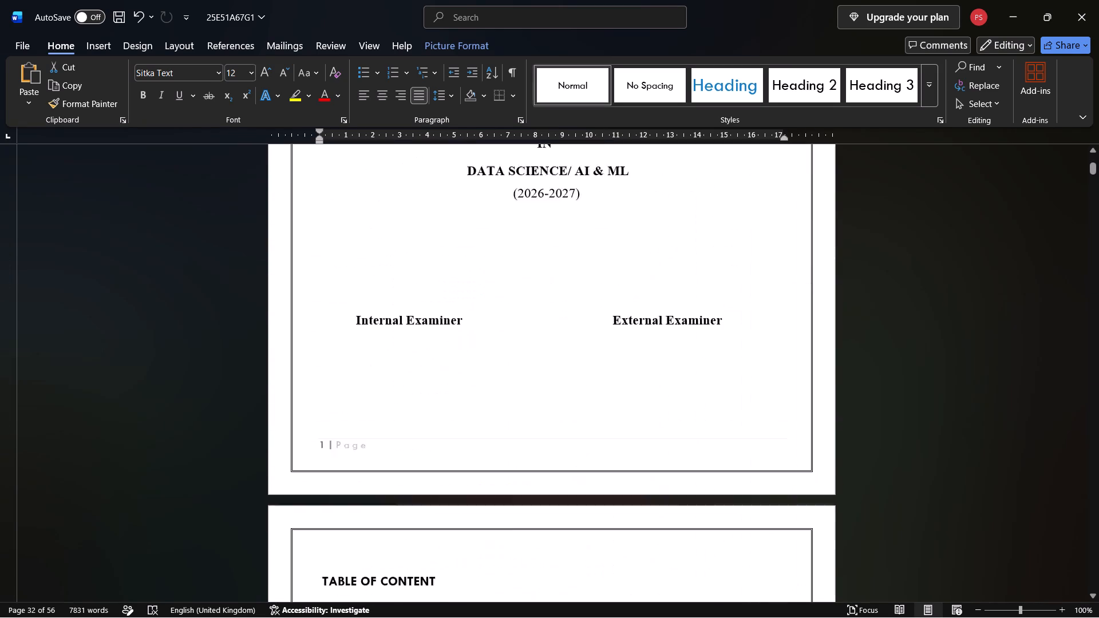
scroll(391, 426, down, 3)
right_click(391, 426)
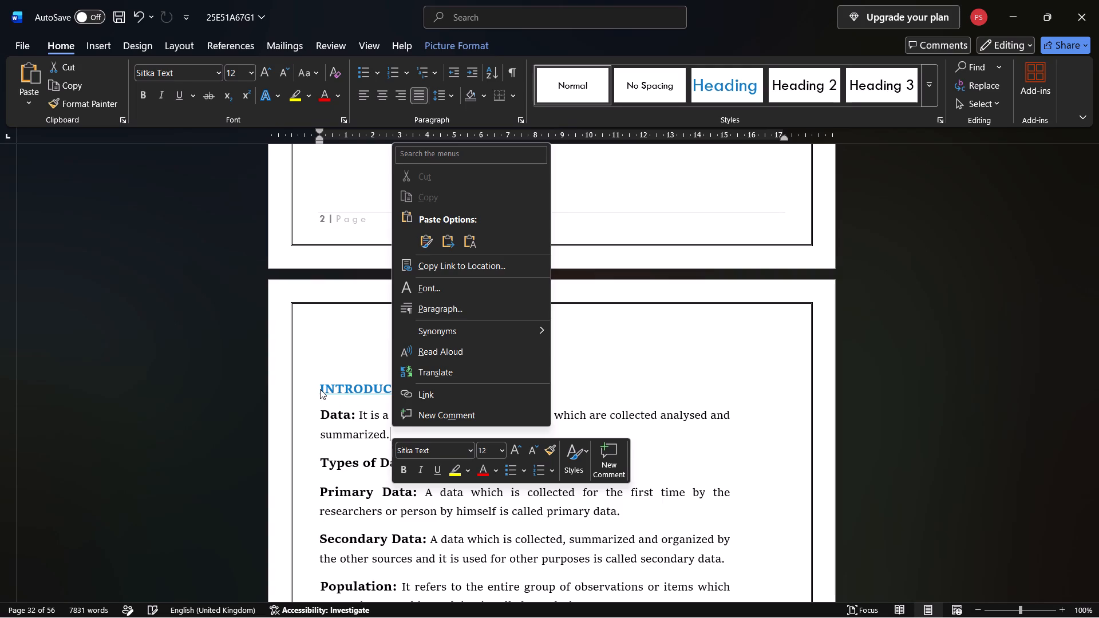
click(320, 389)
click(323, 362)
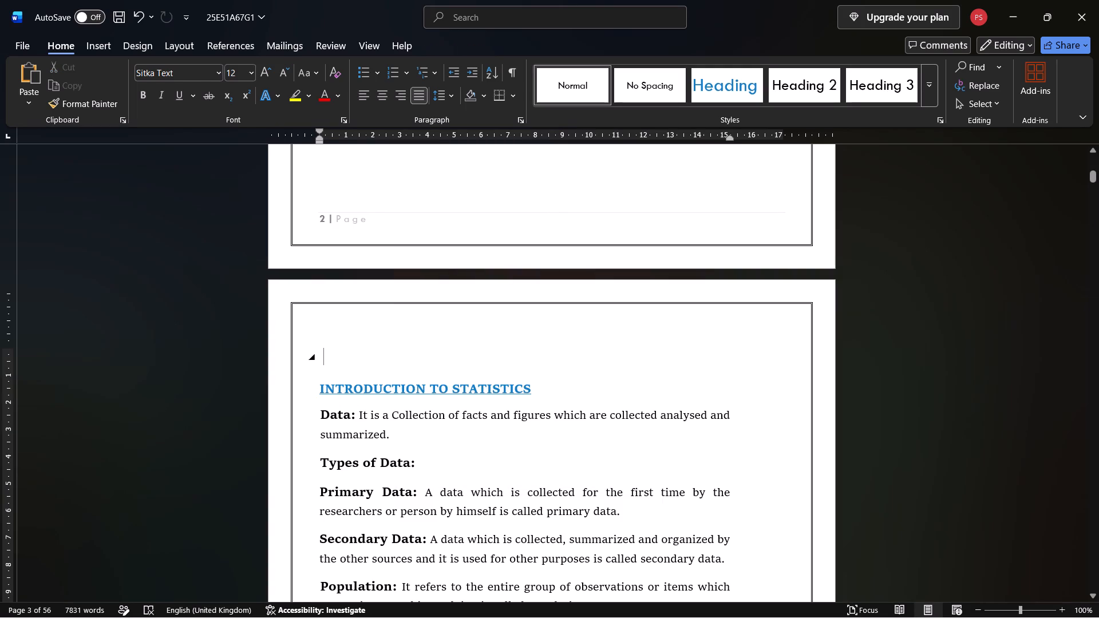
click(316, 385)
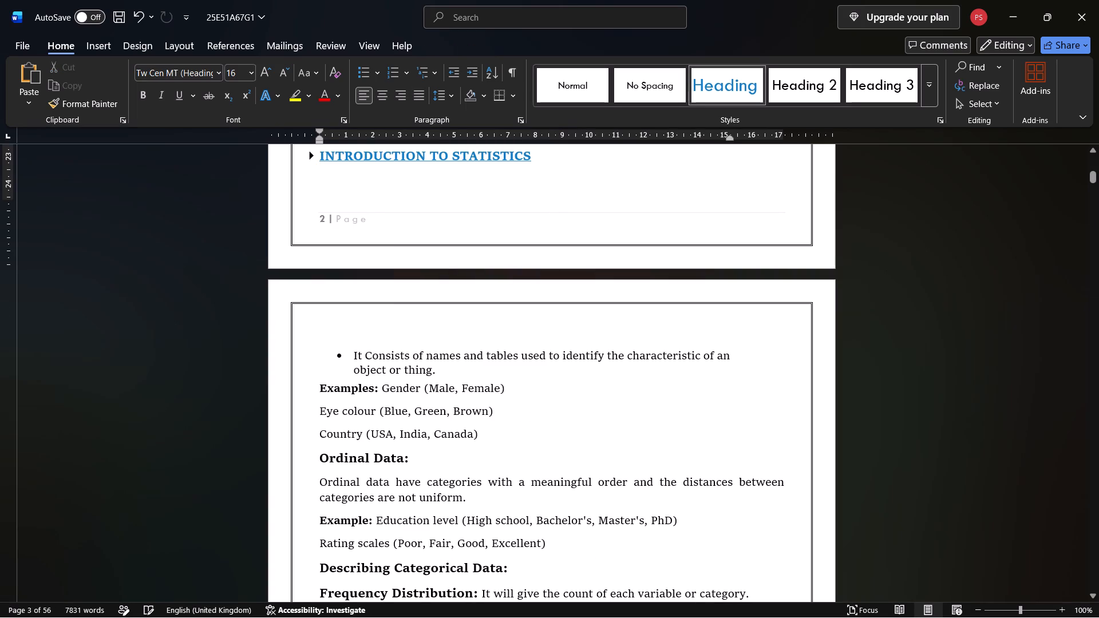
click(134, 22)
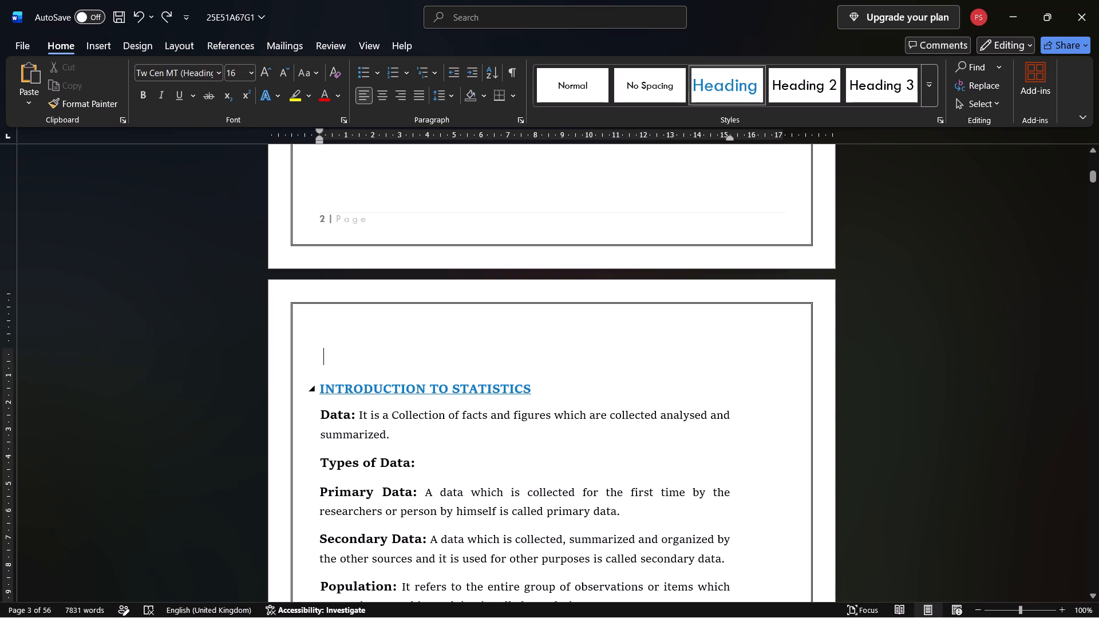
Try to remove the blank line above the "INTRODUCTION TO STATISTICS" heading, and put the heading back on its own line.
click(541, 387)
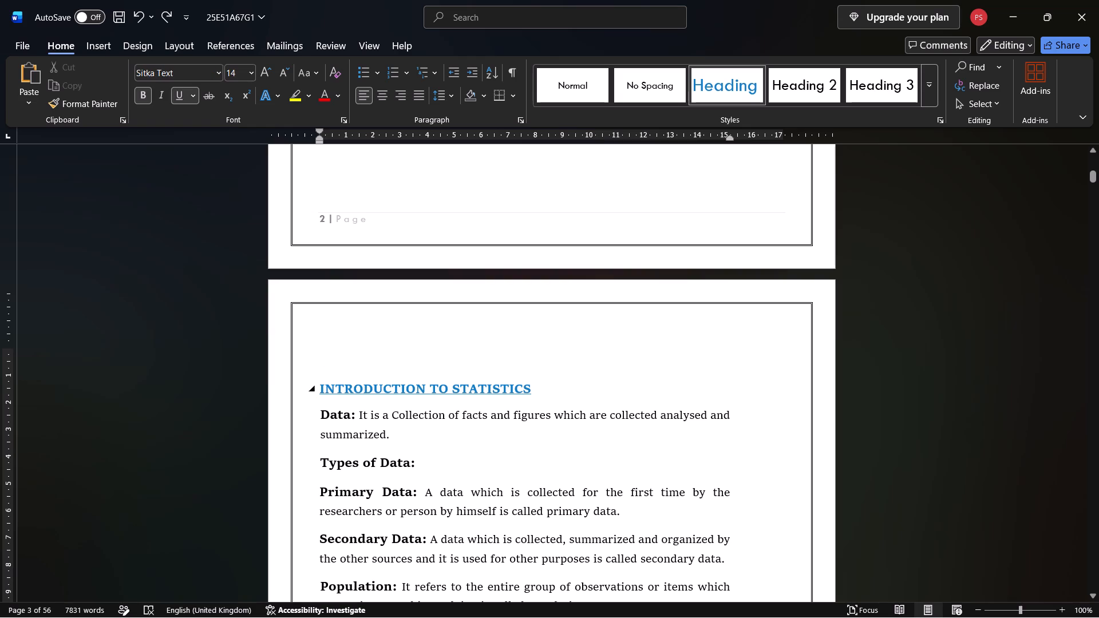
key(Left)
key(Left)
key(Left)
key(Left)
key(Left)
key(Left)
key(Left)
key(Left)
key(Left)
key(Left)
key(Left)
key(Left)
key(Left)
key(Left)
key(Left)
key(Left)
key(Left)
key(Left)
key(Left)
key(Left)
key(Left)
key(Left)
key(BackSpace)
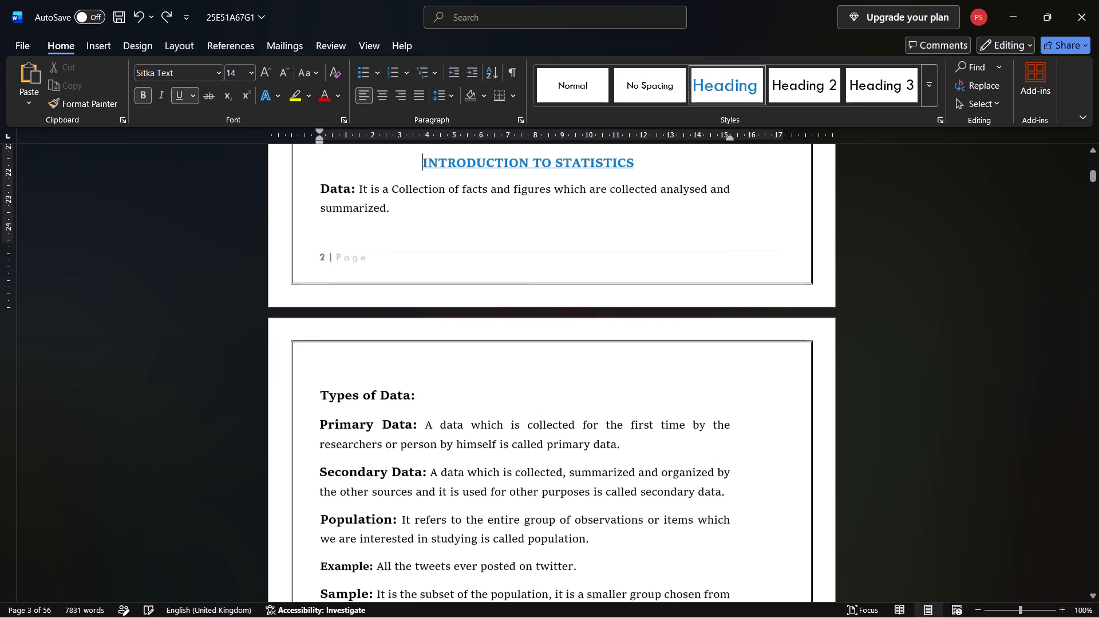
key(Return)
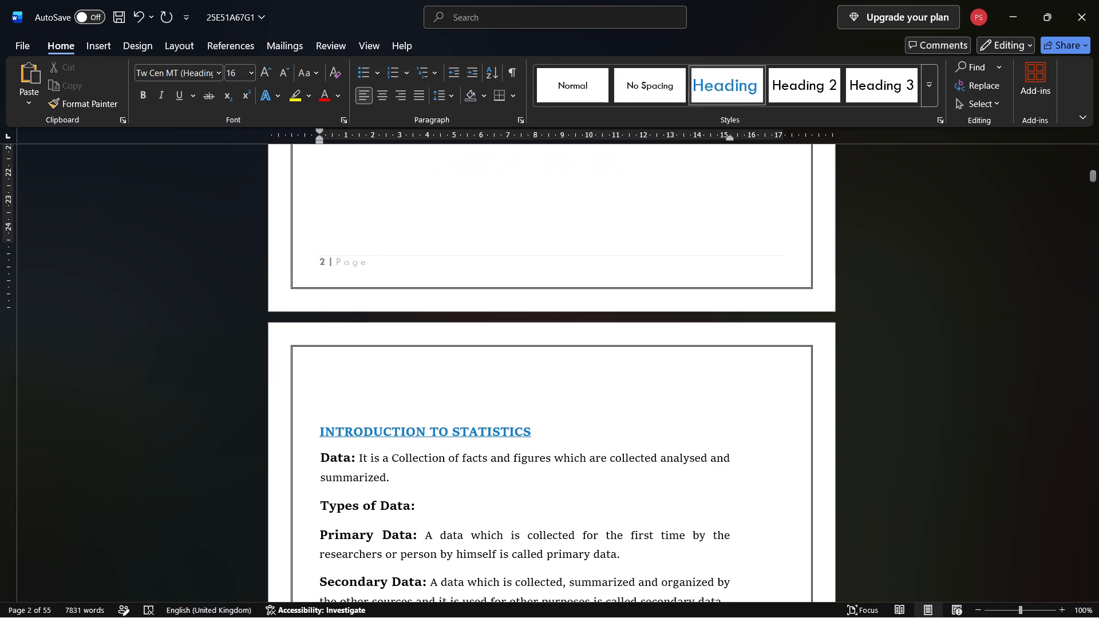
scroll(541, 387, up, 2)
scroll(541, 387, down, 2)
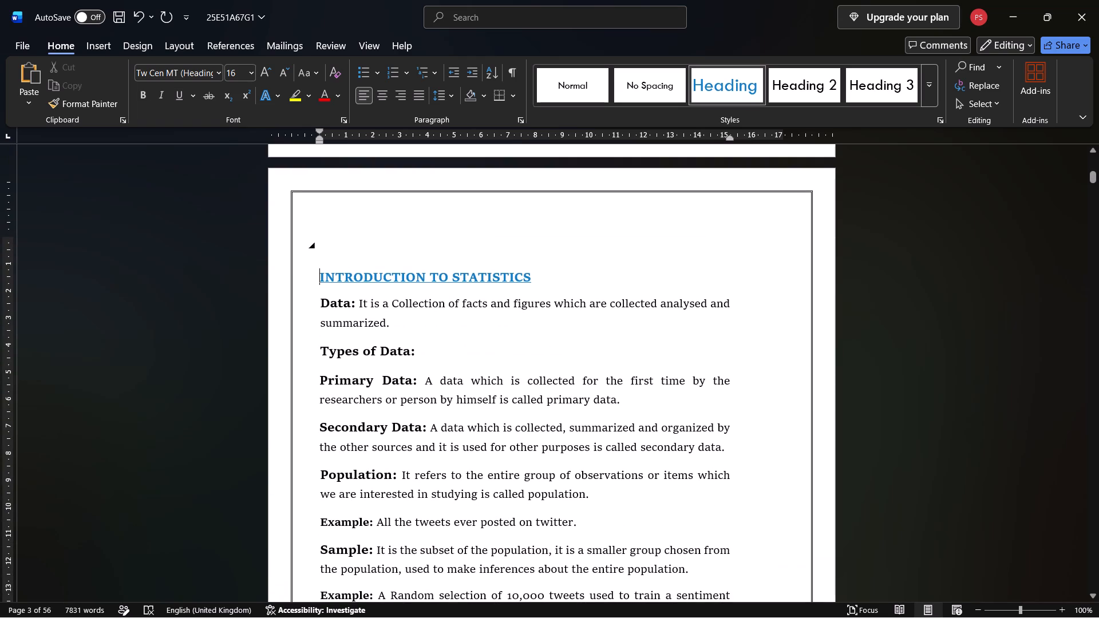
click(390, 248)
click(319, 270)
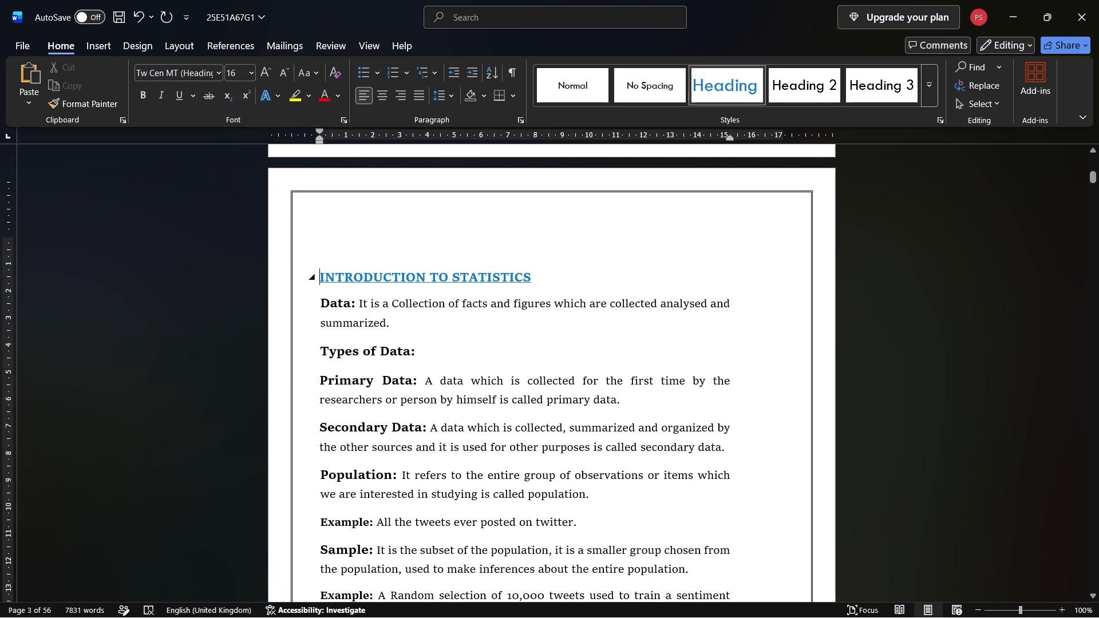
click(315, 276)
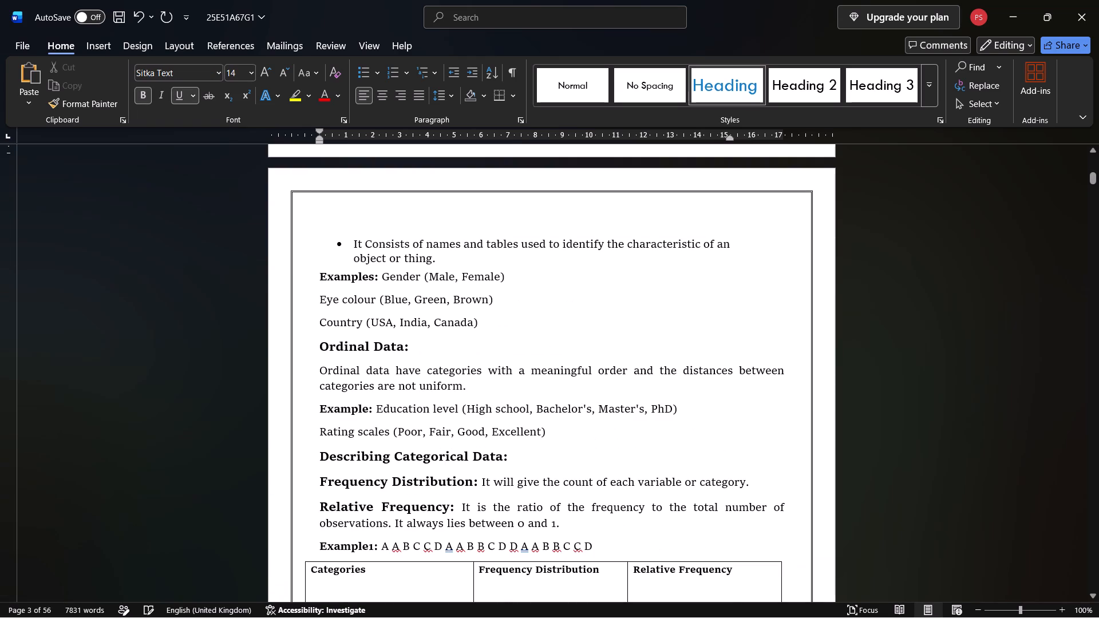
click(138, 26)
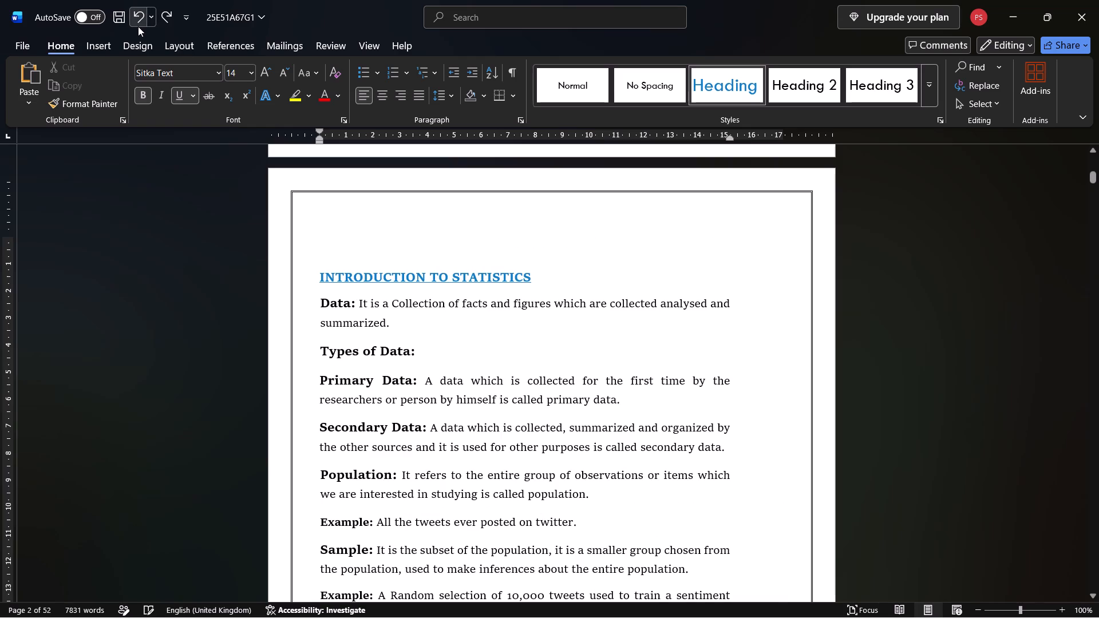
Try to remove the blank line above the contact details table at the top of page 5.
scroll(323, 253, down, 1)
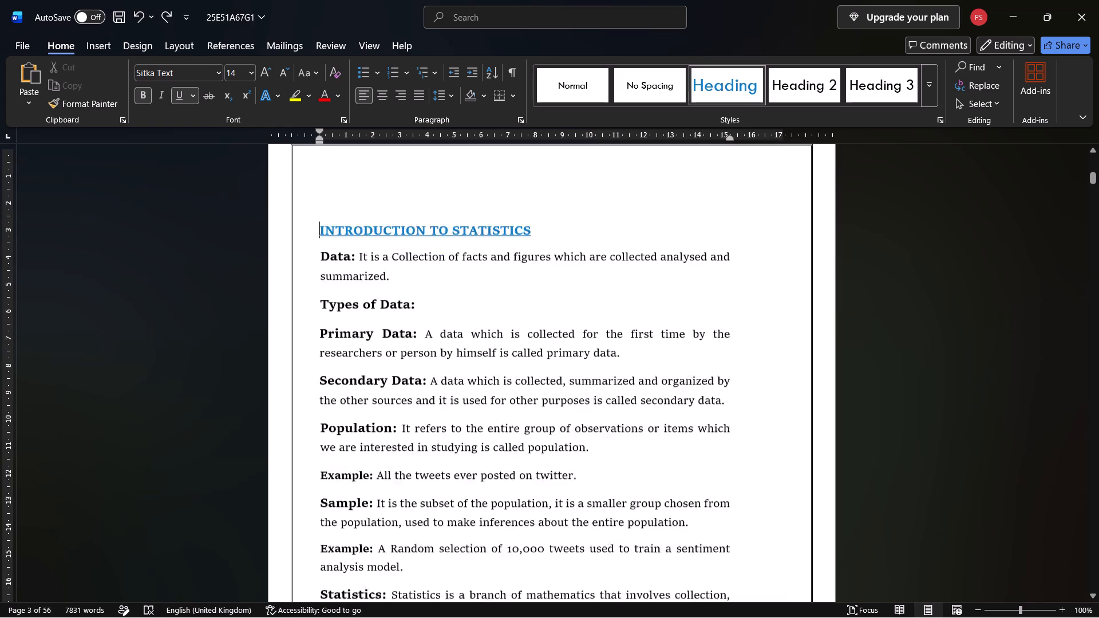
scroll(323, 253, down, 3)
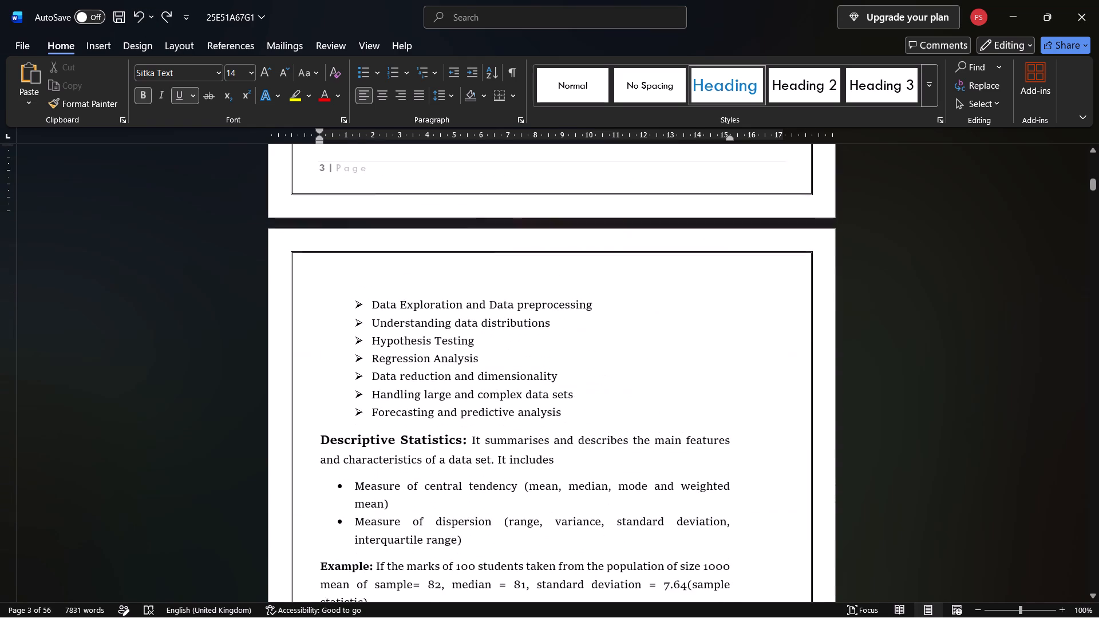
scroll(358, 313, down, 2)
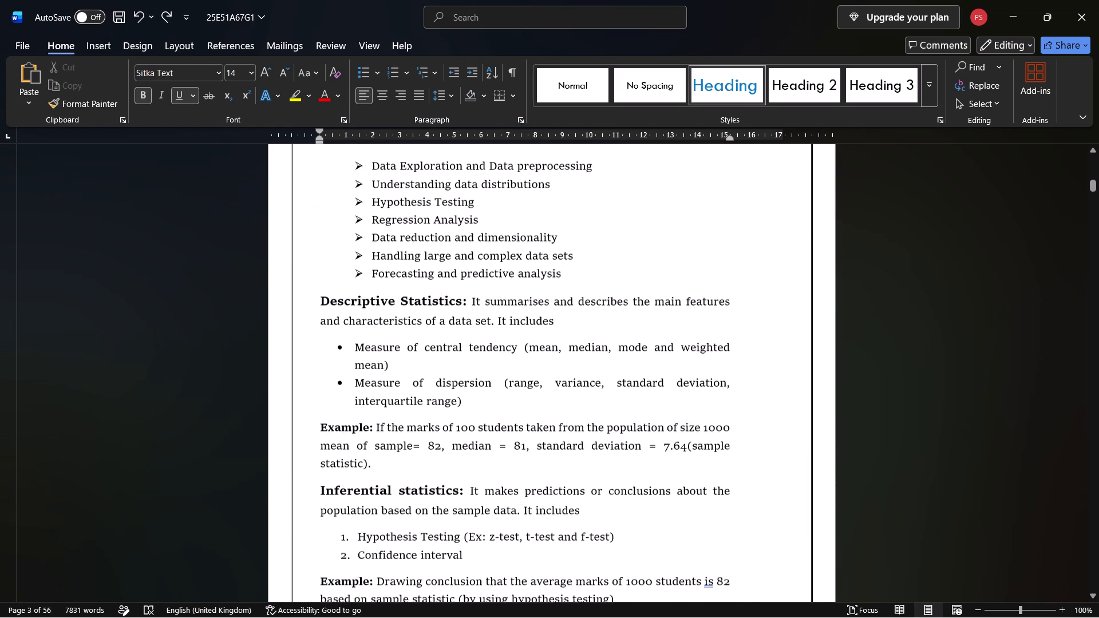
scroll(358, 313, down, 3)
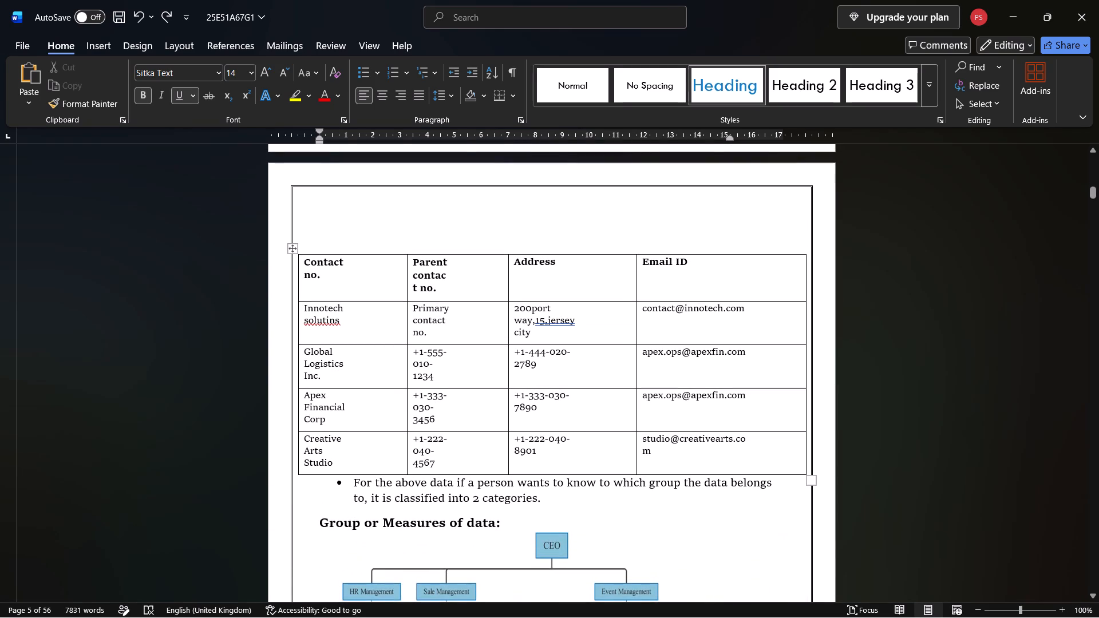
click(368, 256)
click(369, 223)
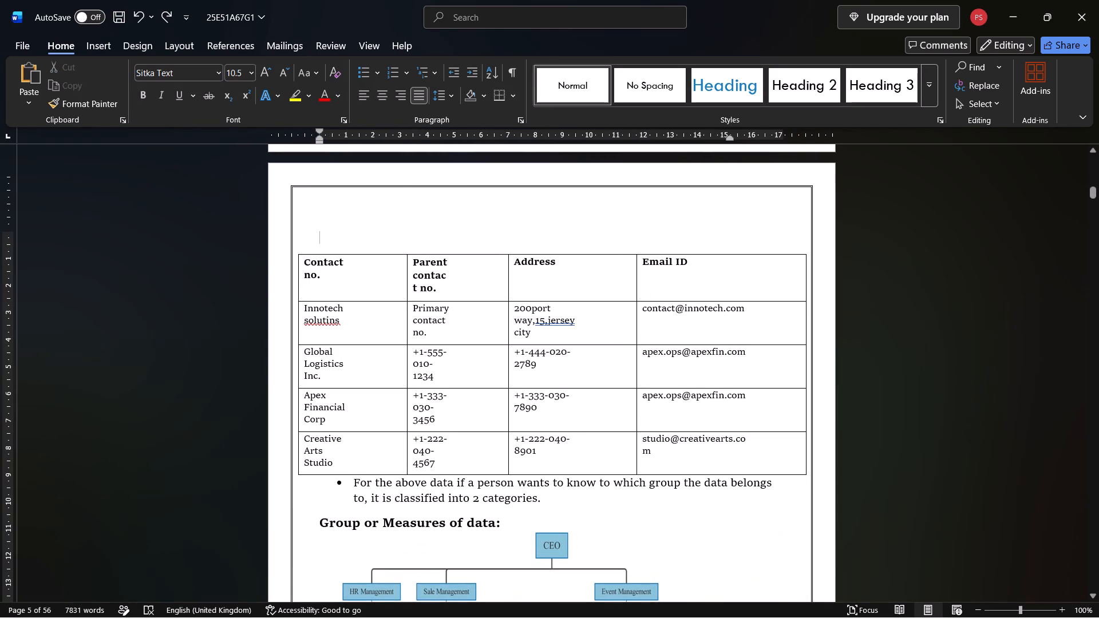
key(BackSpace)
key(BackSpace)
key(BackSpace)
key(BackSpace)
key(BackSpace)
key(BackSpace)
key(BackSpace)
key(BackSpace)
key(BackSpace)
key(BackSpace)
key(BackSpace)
Remove the blank line above the "Measures of Categorical Data:" heading on page 6.
scroll(369, 223, down, 5)
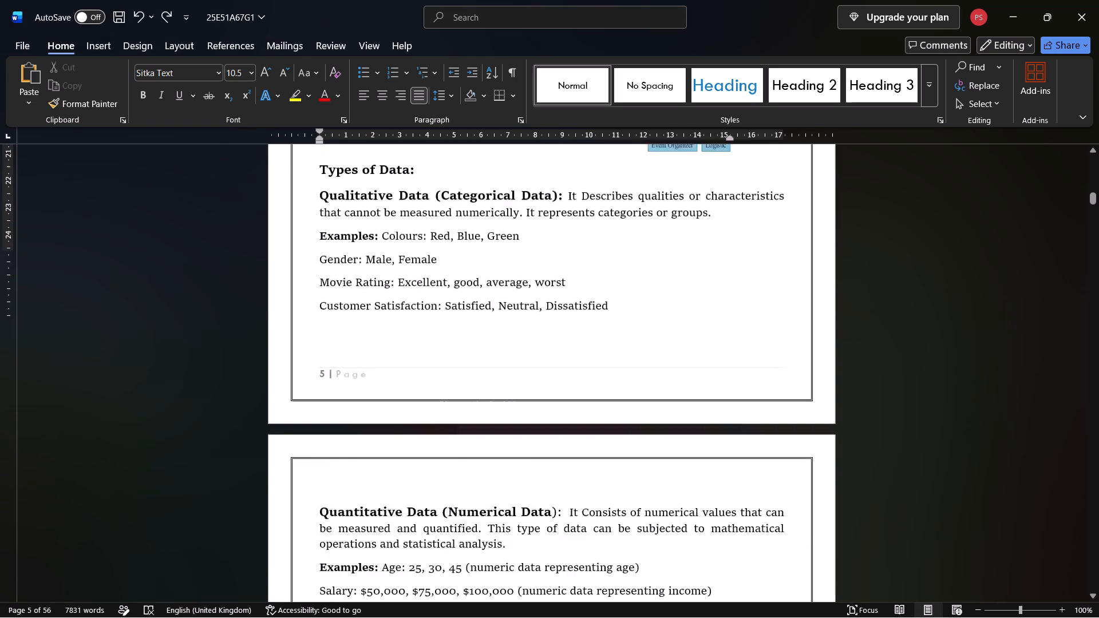
scroll(369, 223, down, 2)
scroll(384, 347, down, 1)
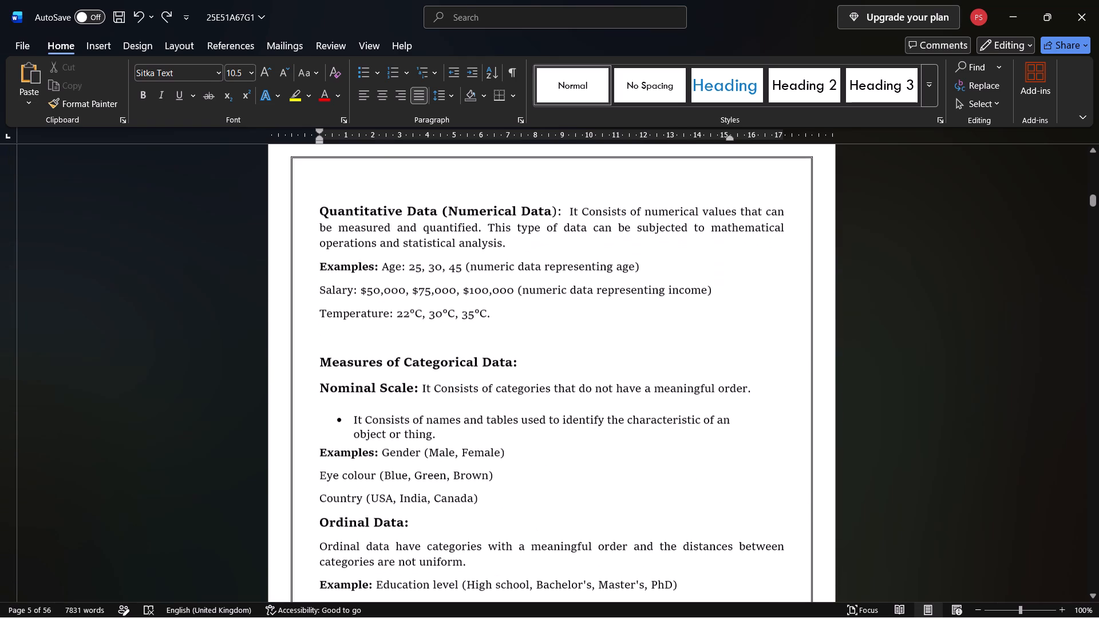
click(317, 356)
key(BackSpace)
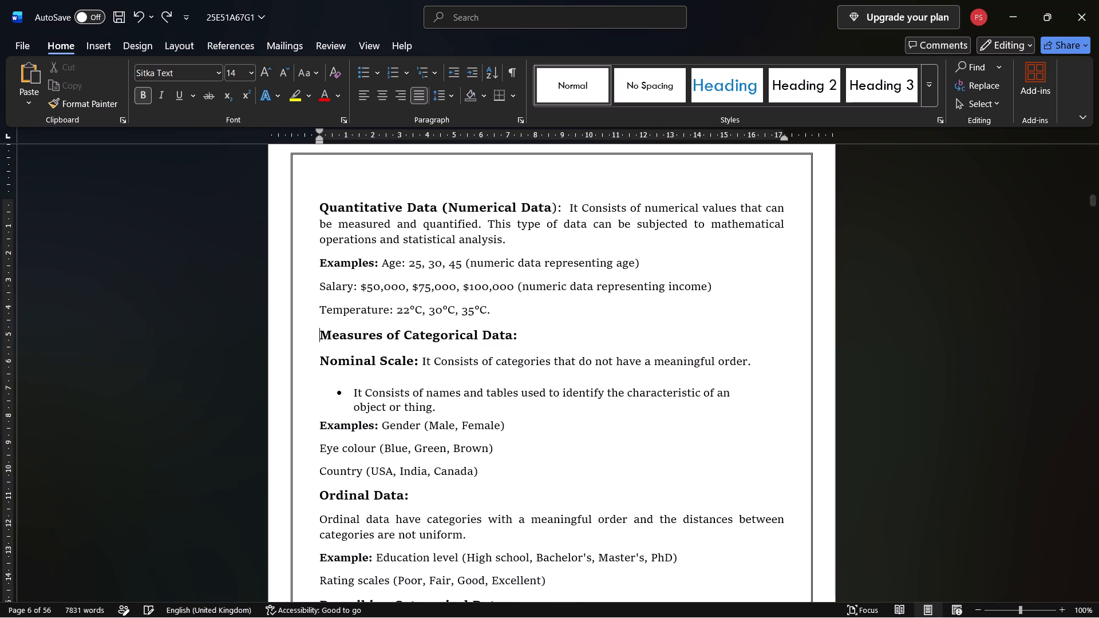
Review the layout from the relative frequency tables through the Data visualization section to the first bar chart on page 10.
scroll(317, 356, down, 3)
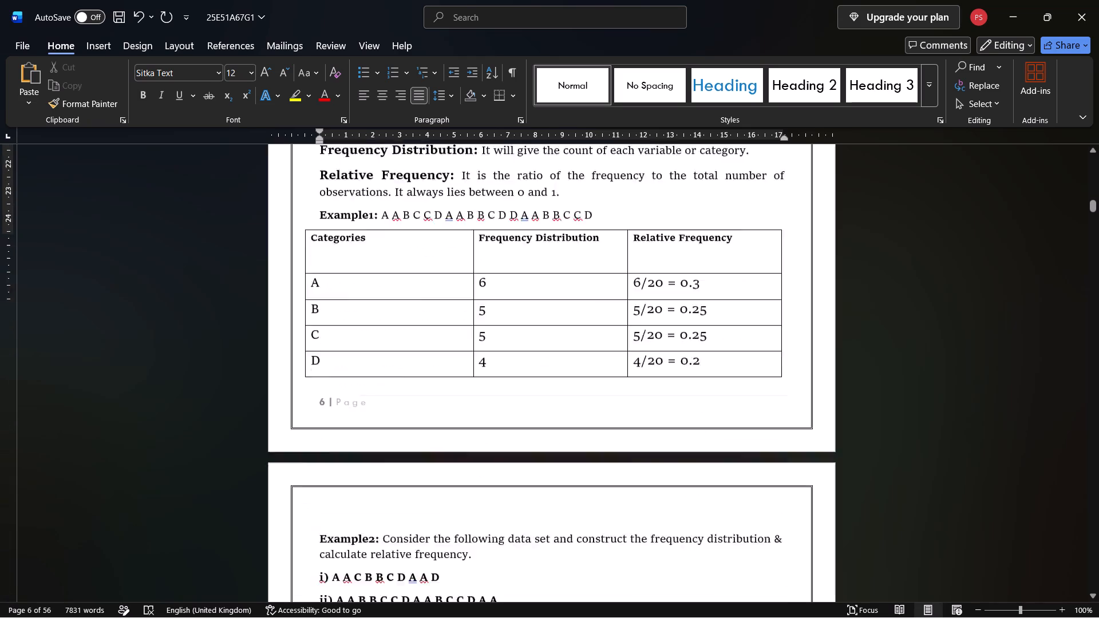
scroll(317, 356, down, 1)
scroll(344, 465, down, 1)
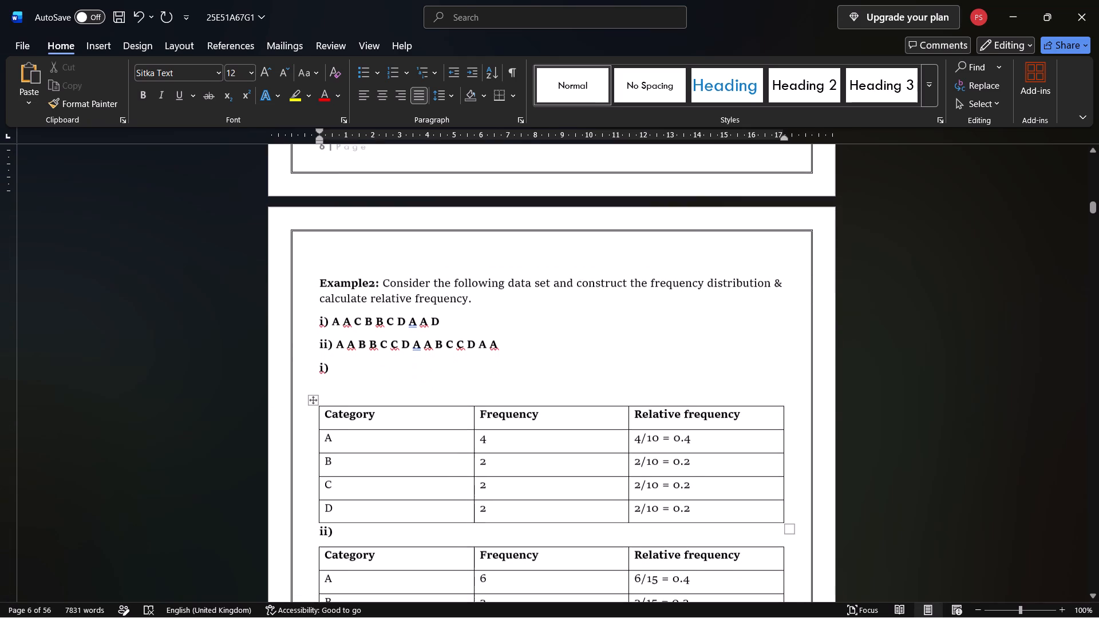
click(313, 410)
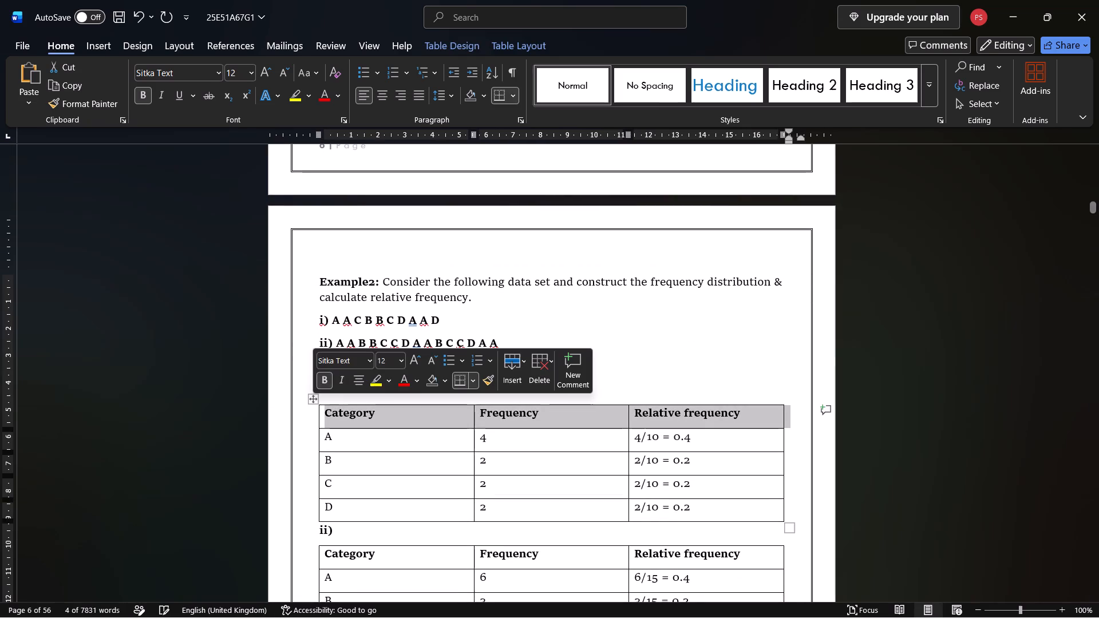
click(307, 330)
click(357, 387)
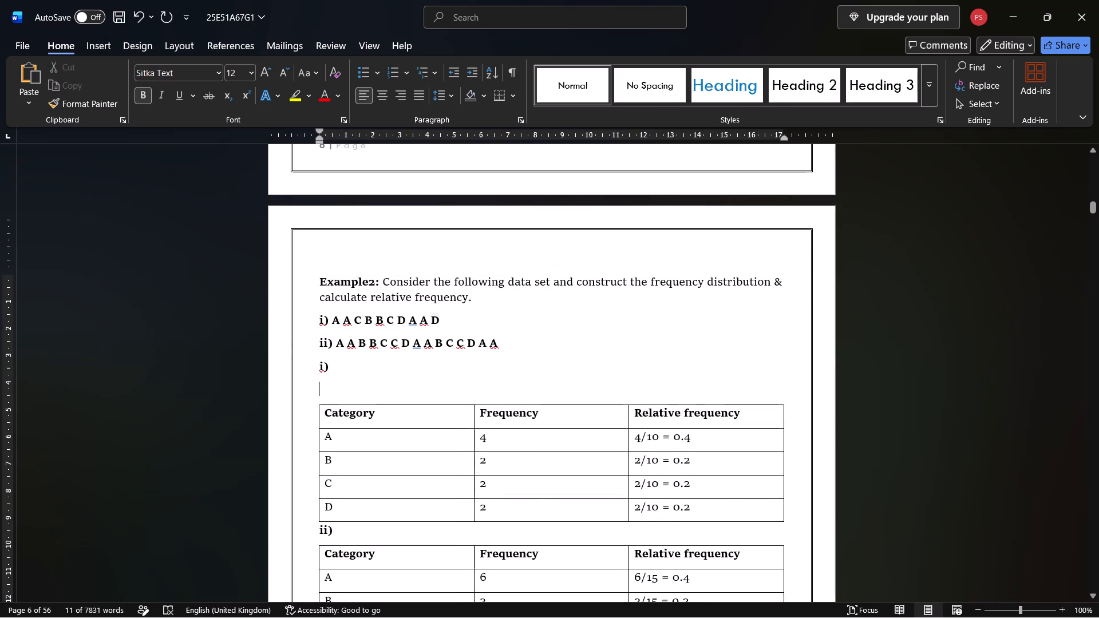
scroll(357, 387, down, 3)
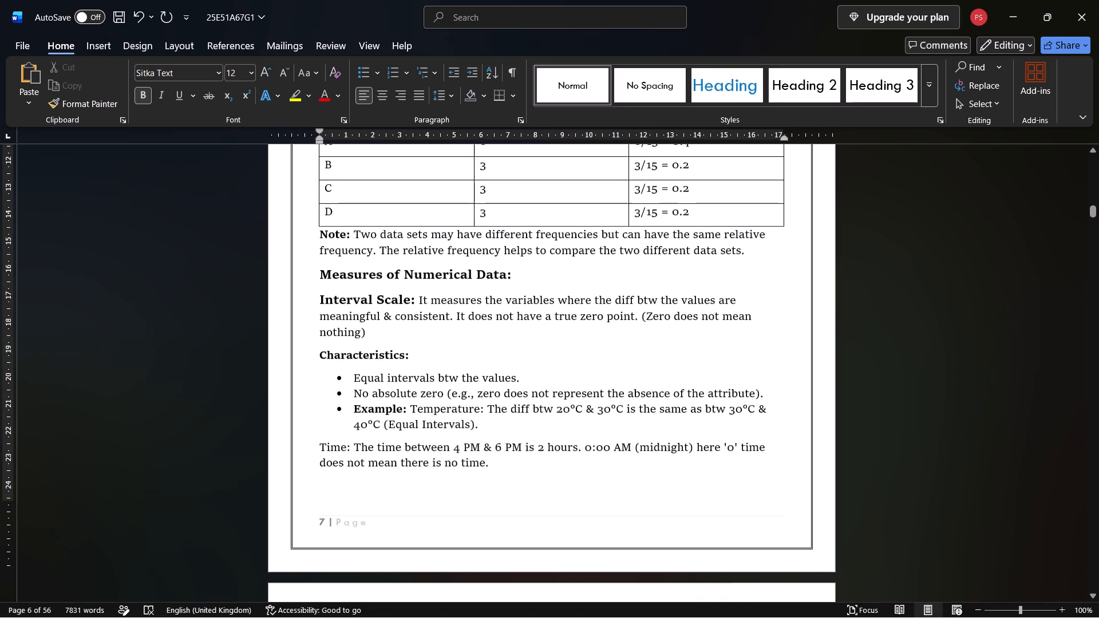
scroll(357, 387, down, 3)
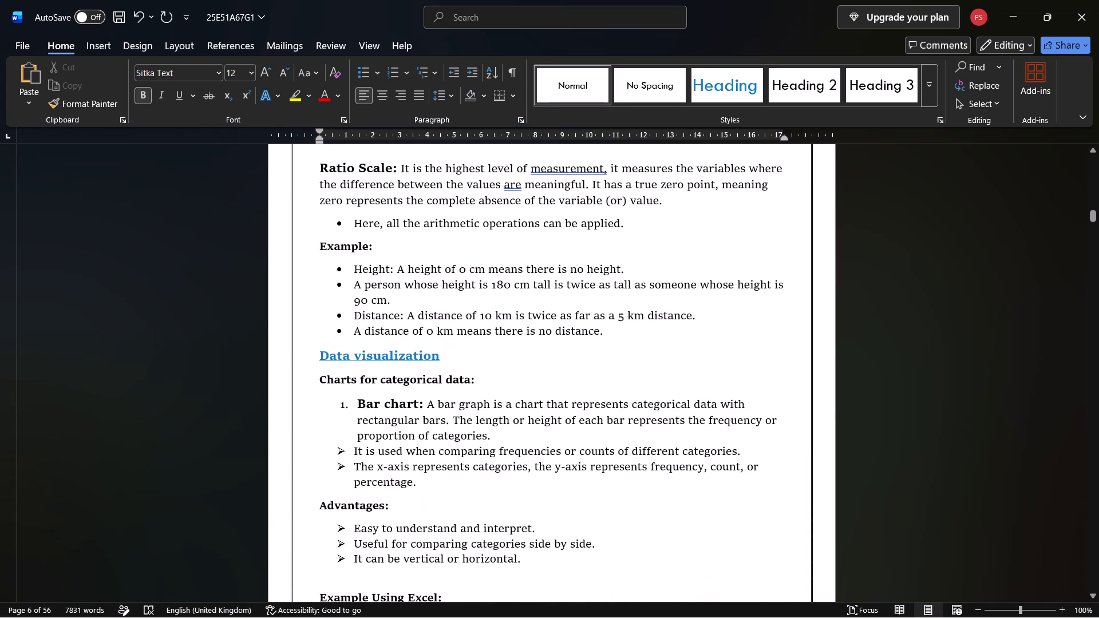
scroll(349, 343, down, 3)
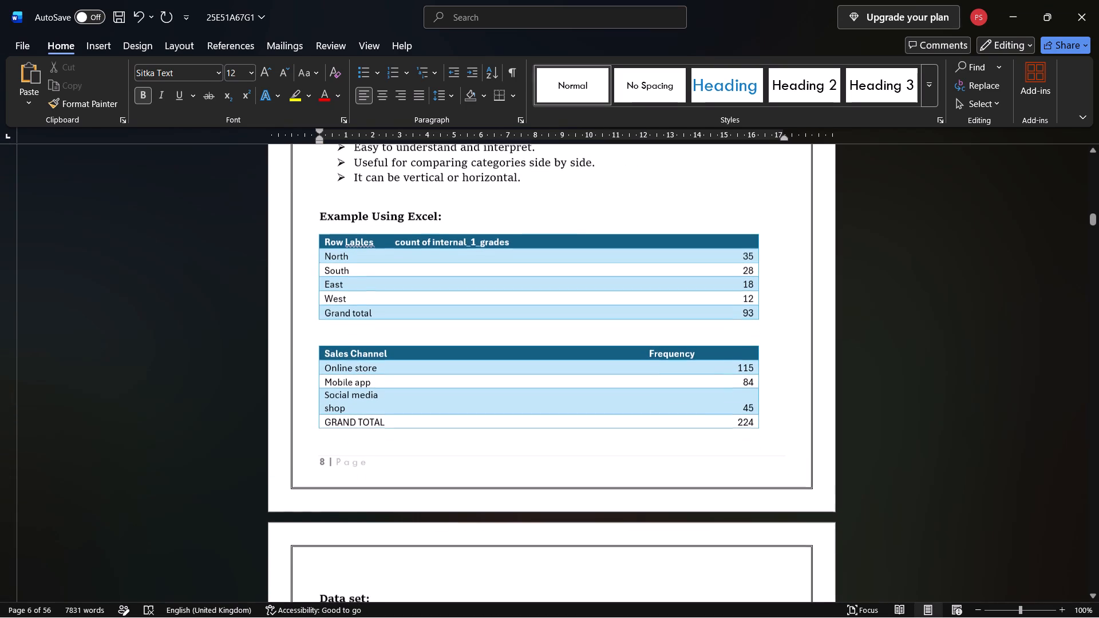
scroll(349, 343, down, 4)
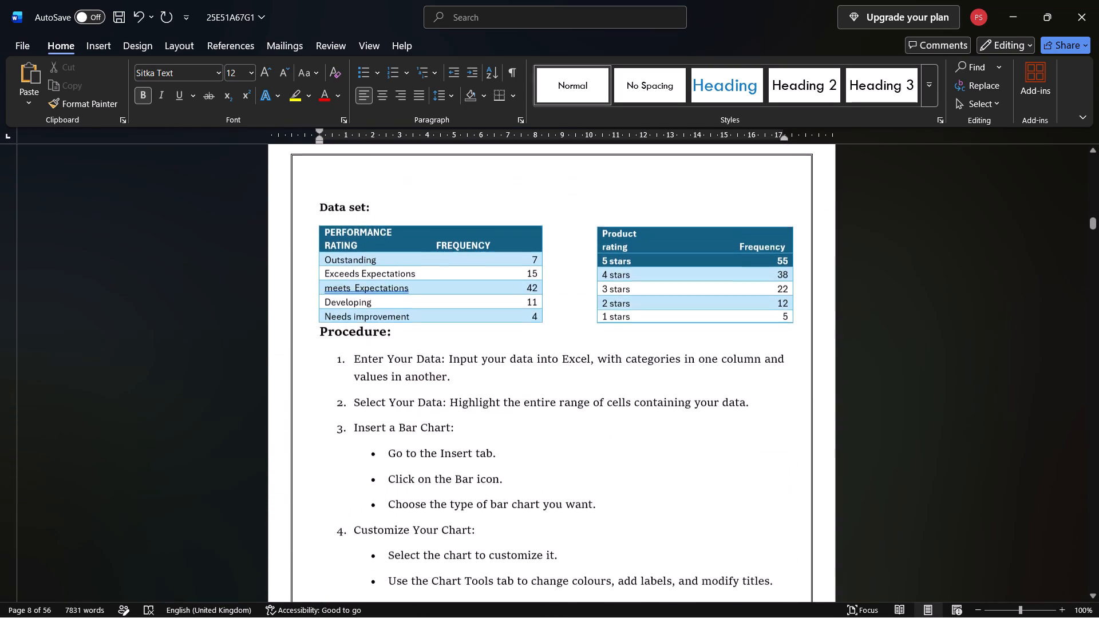
scroll(349, 343, down, 3)
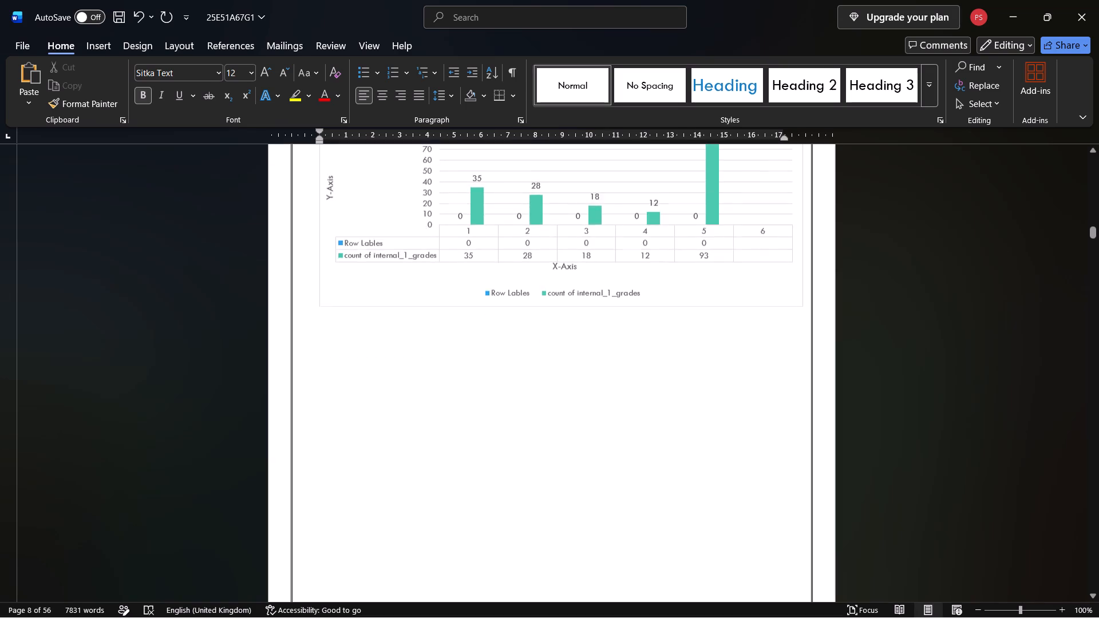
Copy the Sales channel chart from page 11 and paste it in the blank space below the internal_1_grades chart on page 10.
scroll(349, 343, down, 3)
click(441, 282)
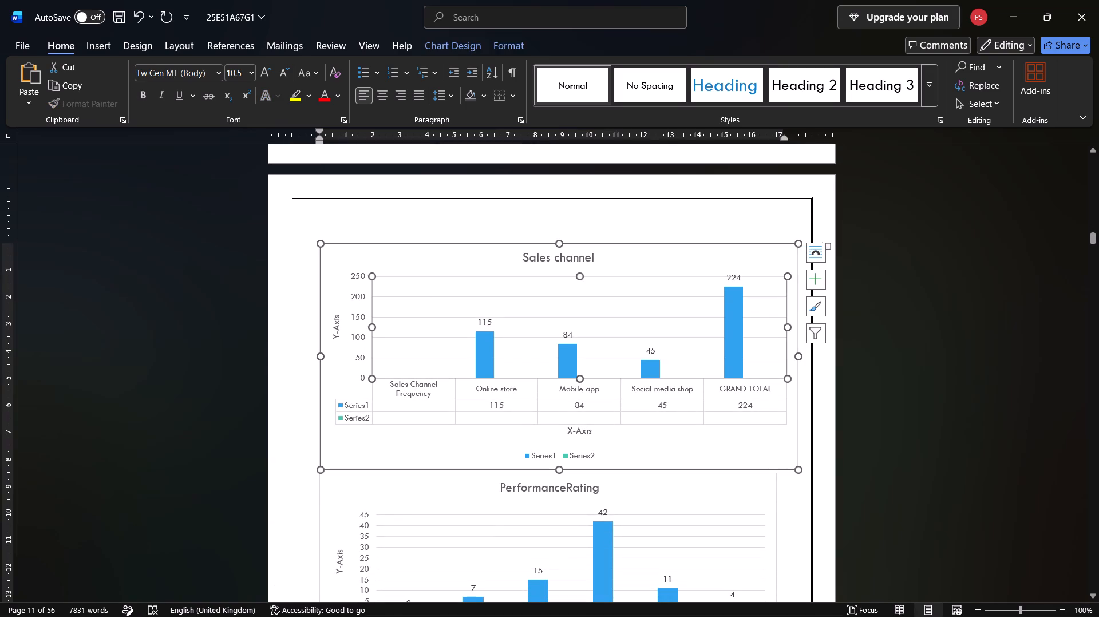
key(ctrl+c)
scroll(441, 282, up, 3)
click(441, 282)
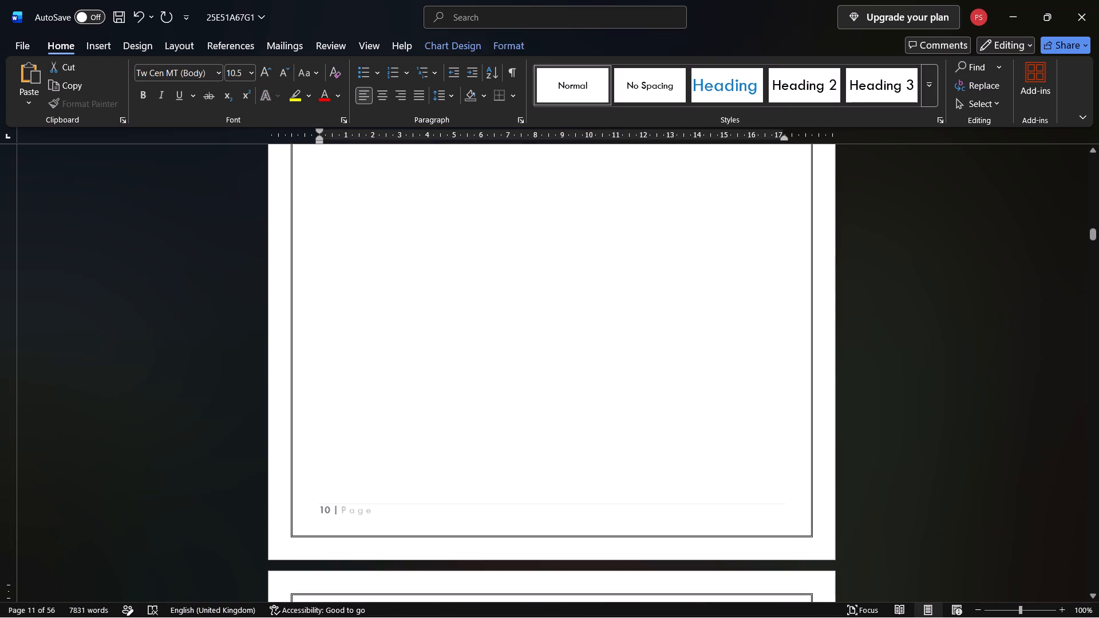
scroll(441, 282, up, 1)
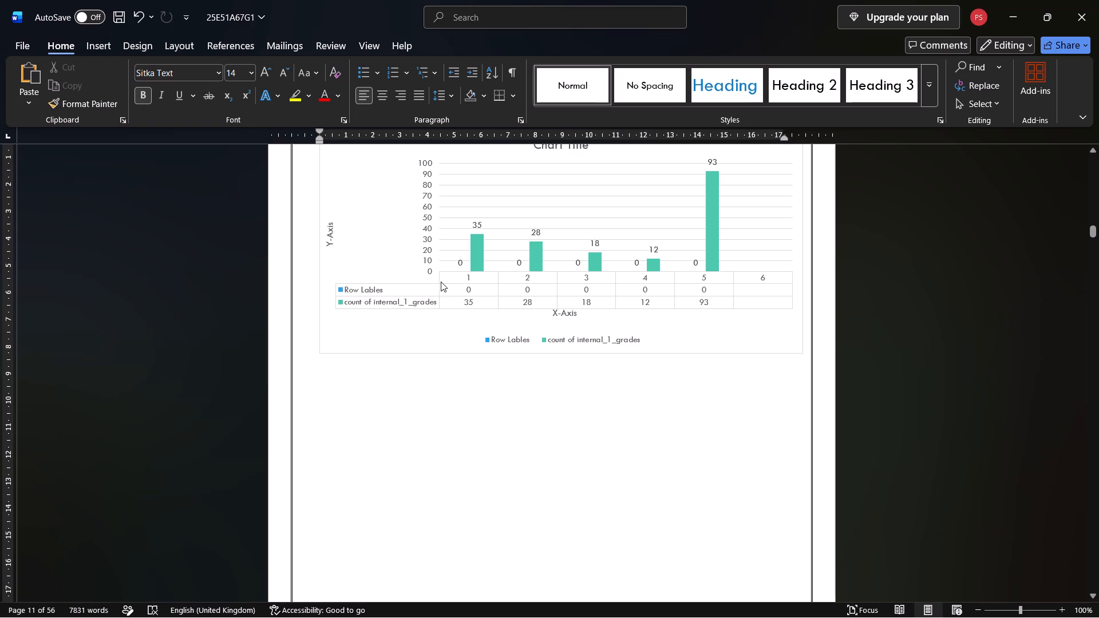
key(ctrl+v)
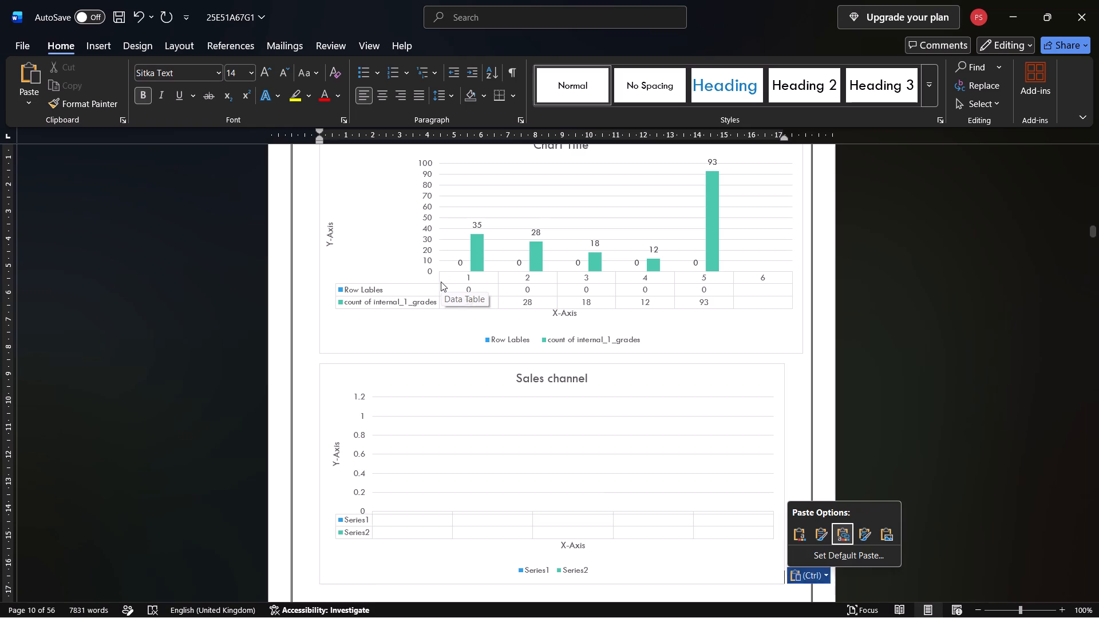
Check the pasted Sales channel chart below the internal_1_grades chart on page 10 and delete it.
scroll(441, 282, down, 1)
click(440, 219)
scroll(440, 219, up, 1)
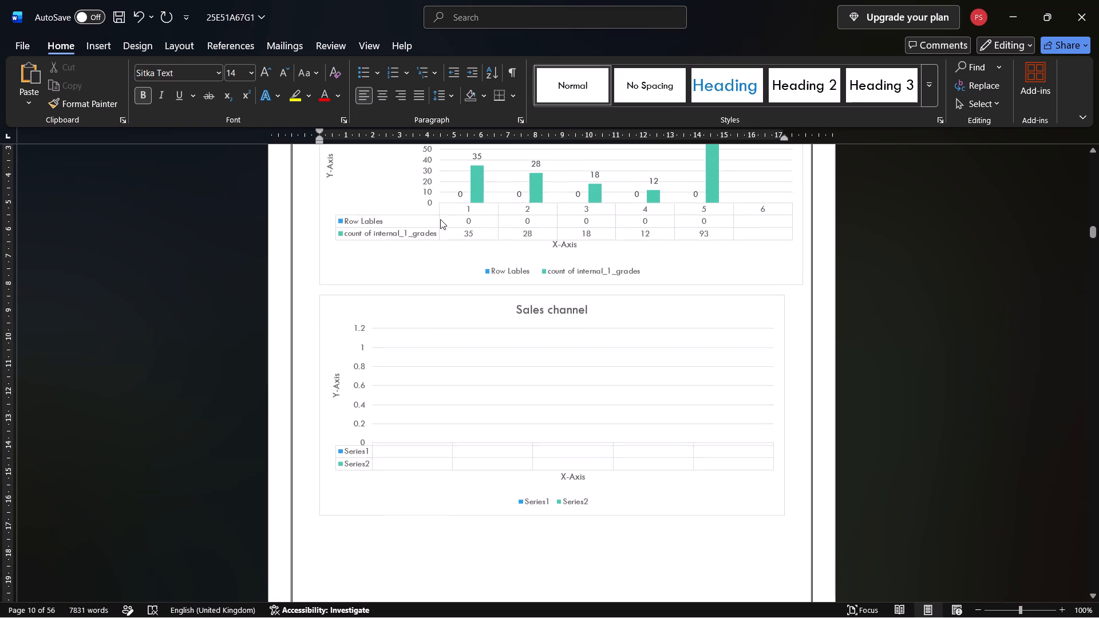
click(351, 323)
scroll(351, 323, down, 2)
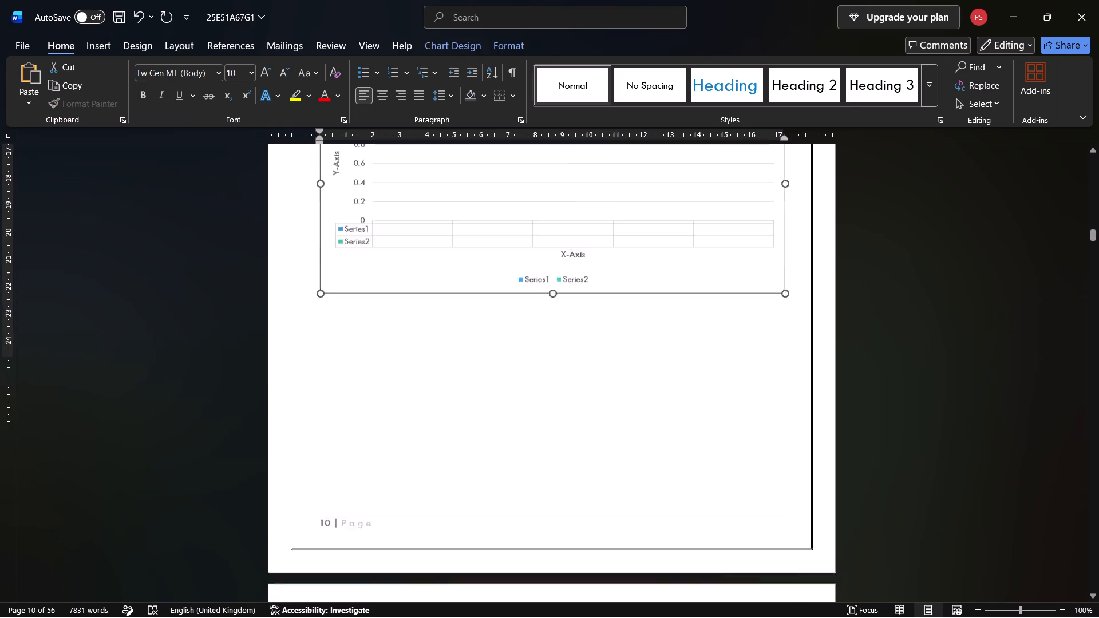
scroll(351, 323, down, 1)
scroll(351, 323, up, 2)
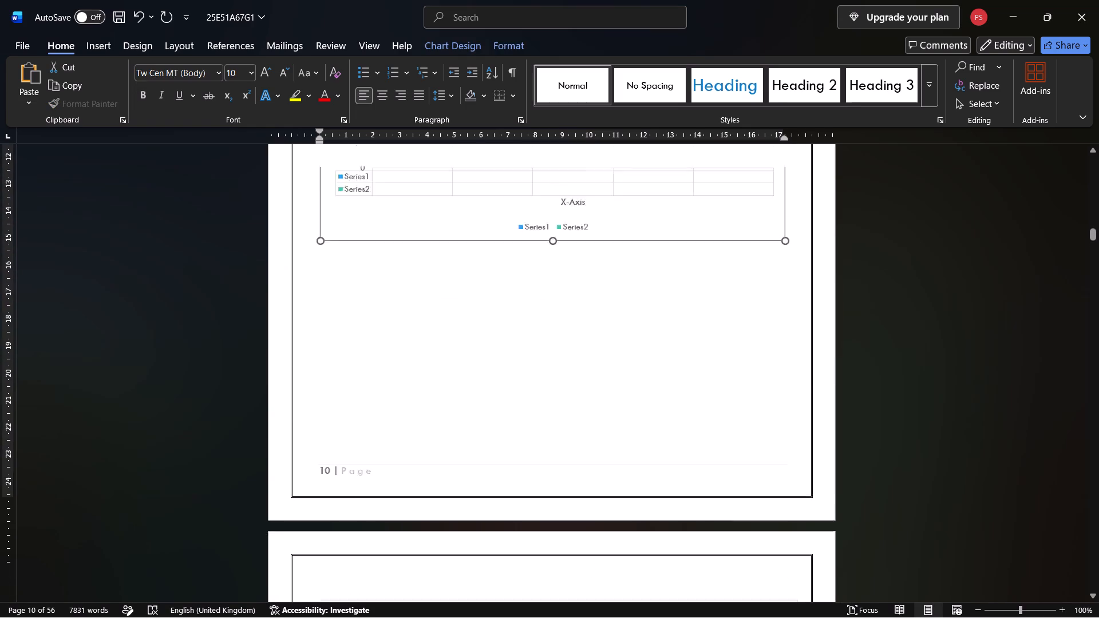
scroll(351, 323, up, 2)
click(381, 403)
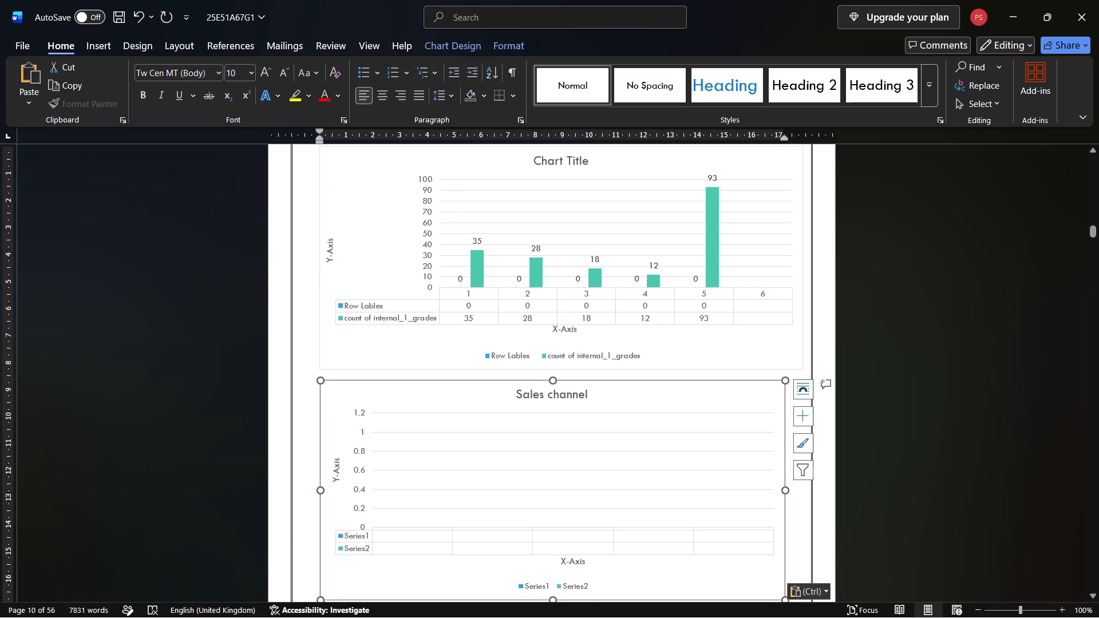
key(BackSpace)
Copy the entire Sales channel chart on page 11 and paste it below the internal_1_grades chart on page 10.
scroll(381, 403, down, 4)
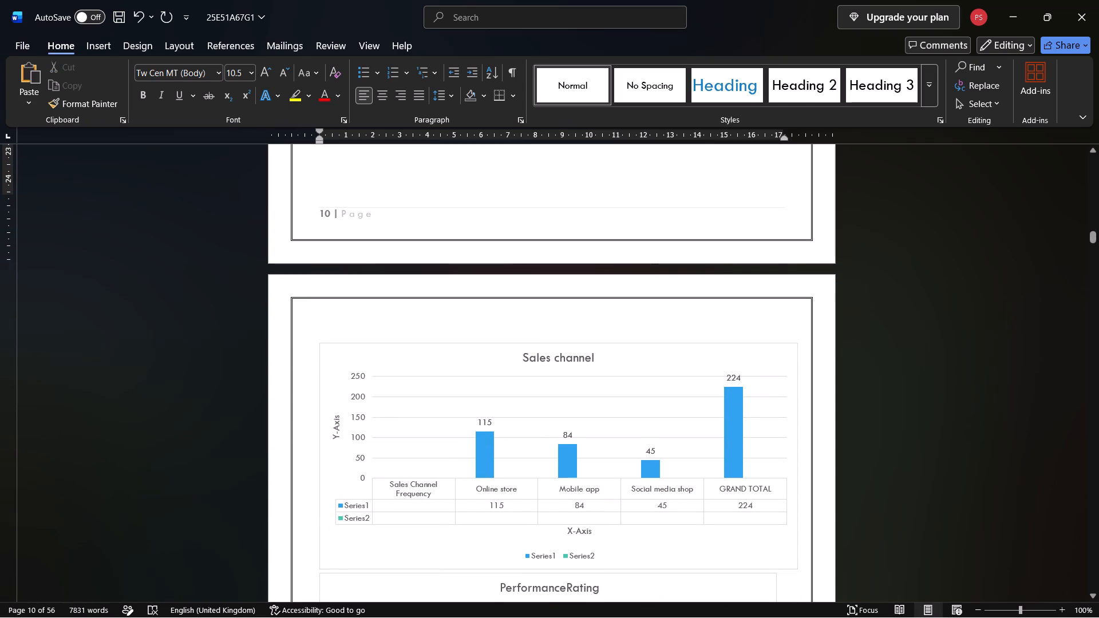
click(334, 362)
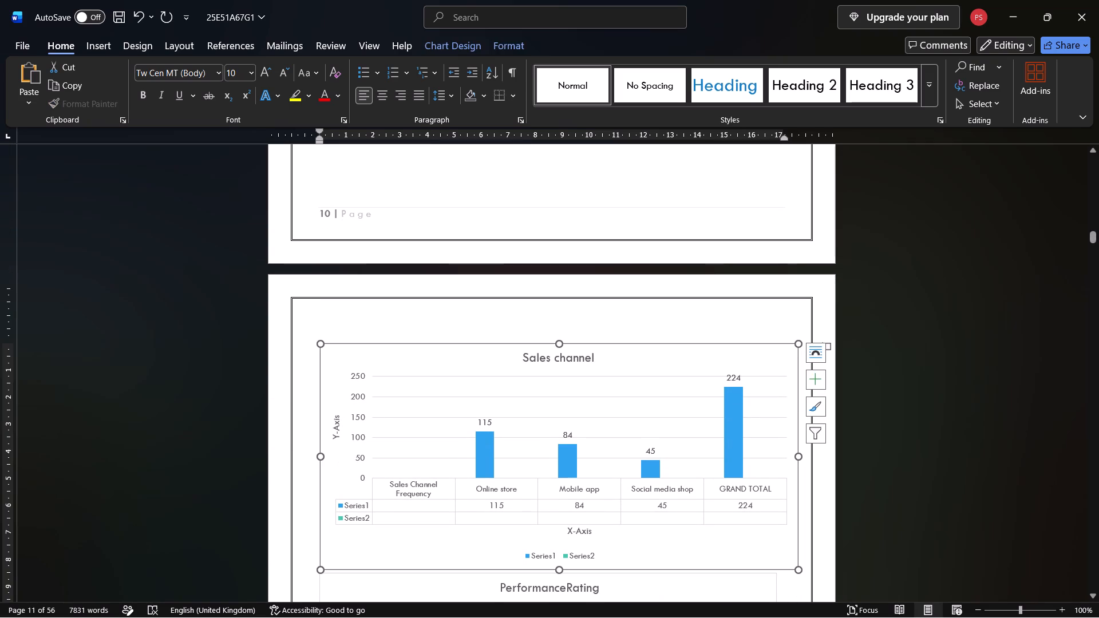
key(ctrl+c)
scroll(334, 362, up, 2)
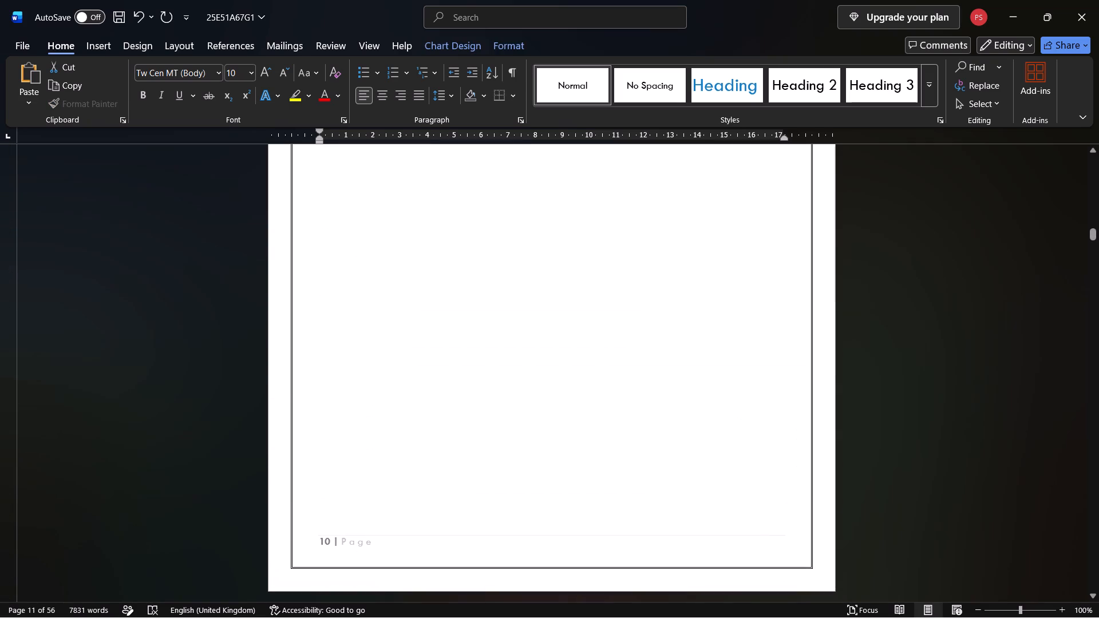
click(370, 241)
scroll(370, 241, up, 1)
key(ctrl+v)
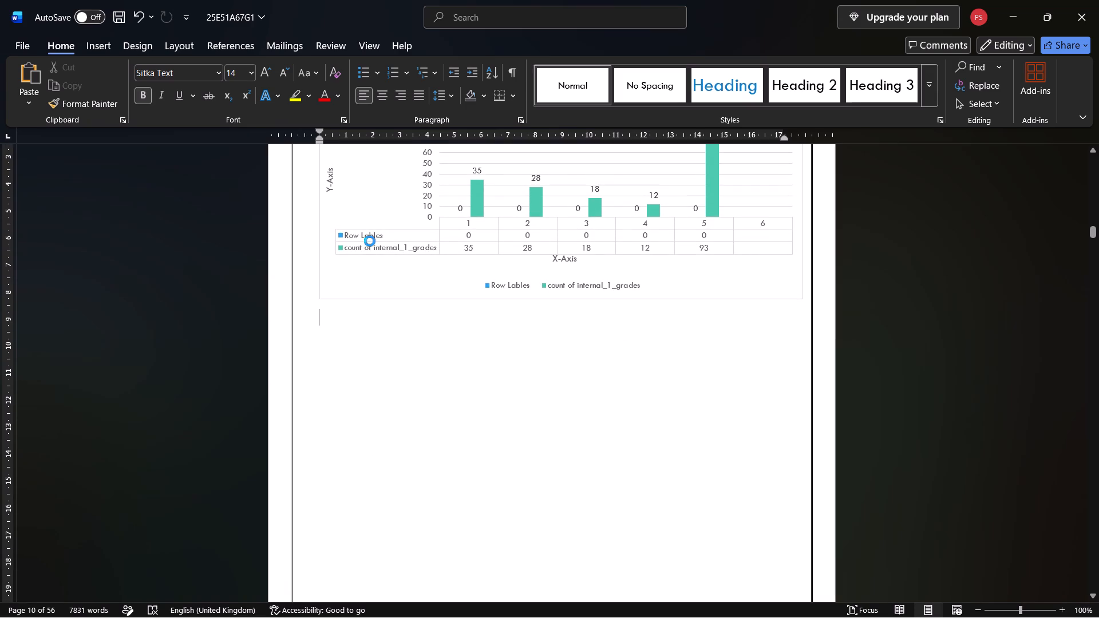
Delete the pasted copy of the Sales channel chart below the internal_1_grades chart on page 10.
click(350, 338)
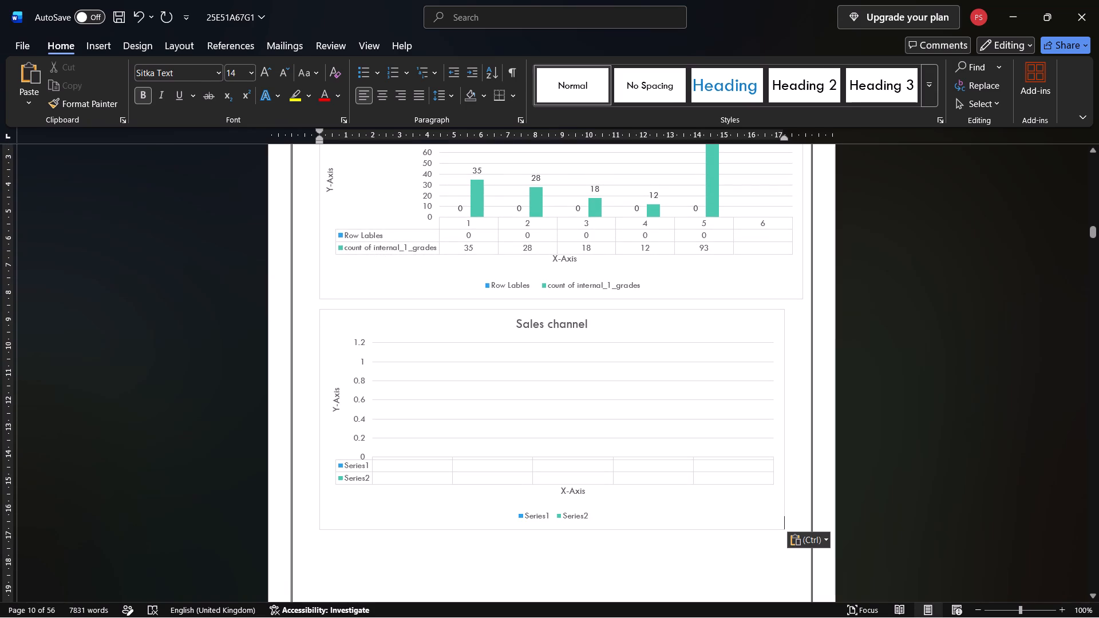
key(BackSpace)
Remove the blank space before the Sales channel chart on page 11 to bring it up under the internal_1_grades chart.
scroll(350, 338, down, 2)
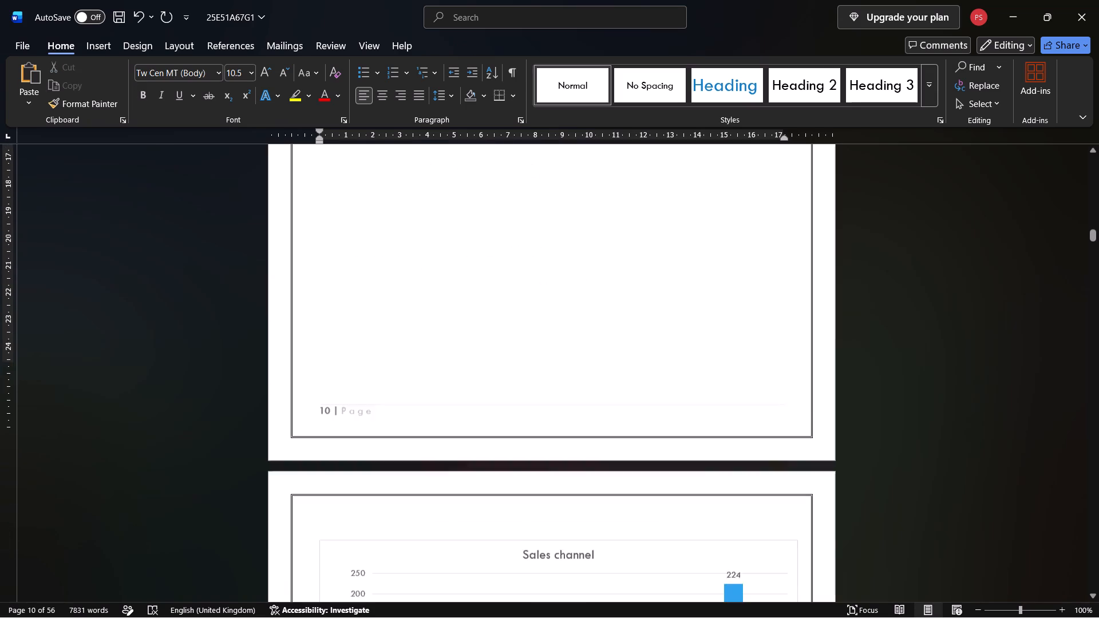
scroll(350, 338, down, 1)
click(312, 241)
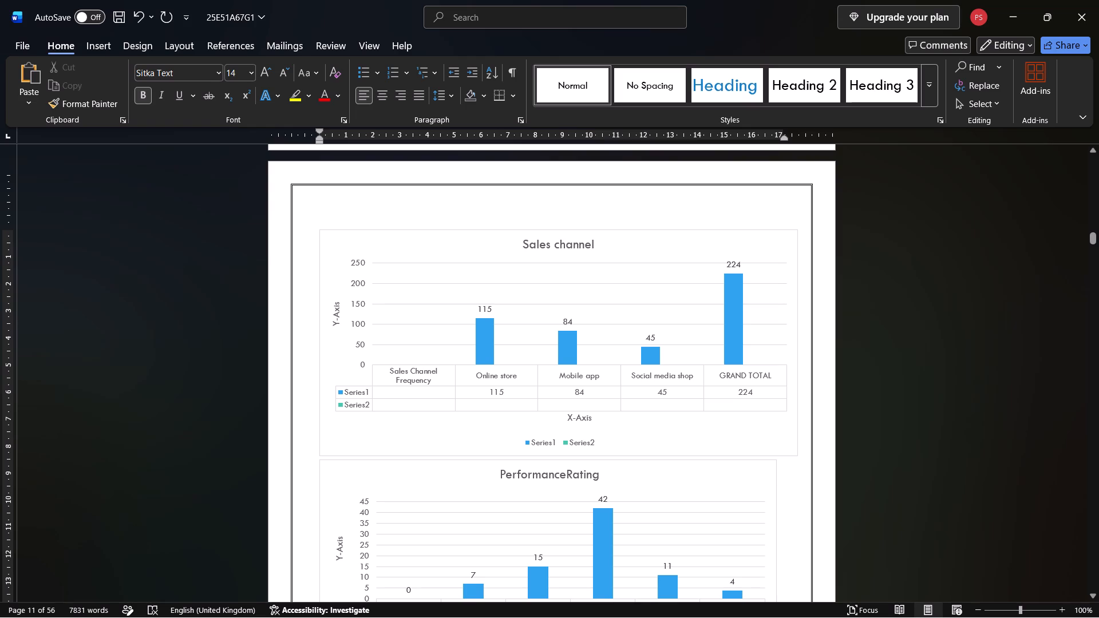
key(BackSpace)
key(BackSpace)
Review the document layout from the cover page through the Data visualization section to the bar charts on page 10.
scroll(315, 438, up, 1)
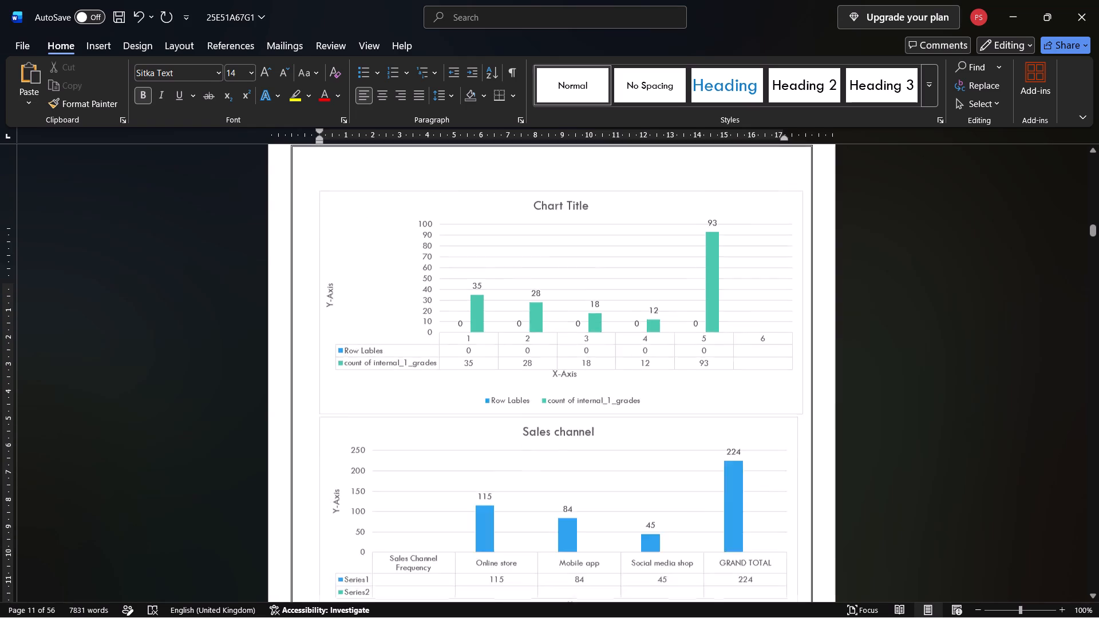
scroll(315, 438, up, 5)
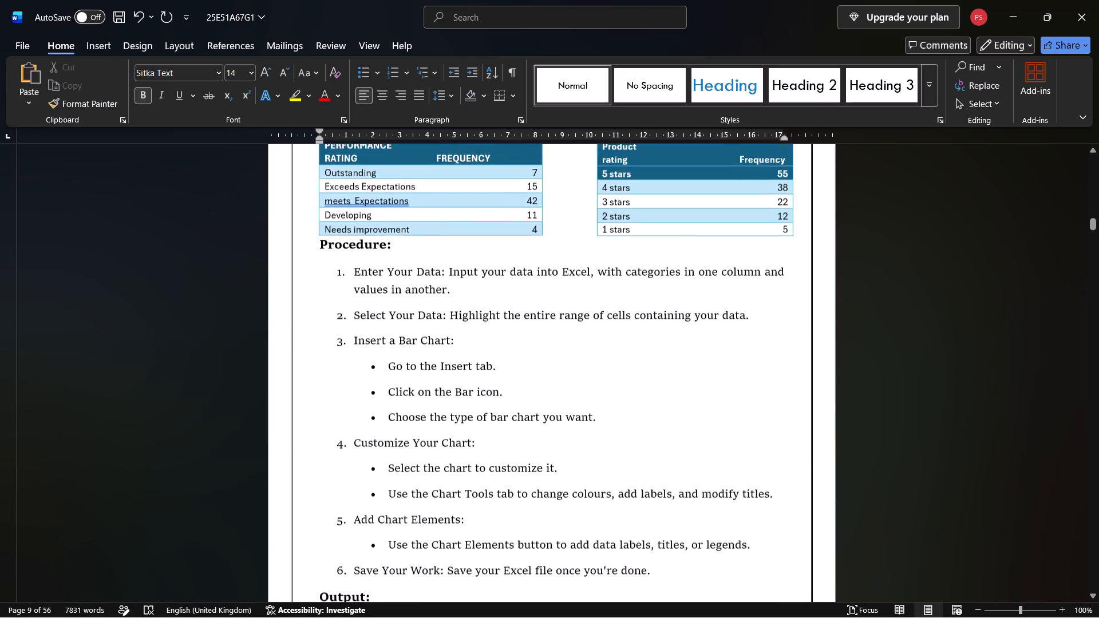
scroll(315, 438, up, 2)
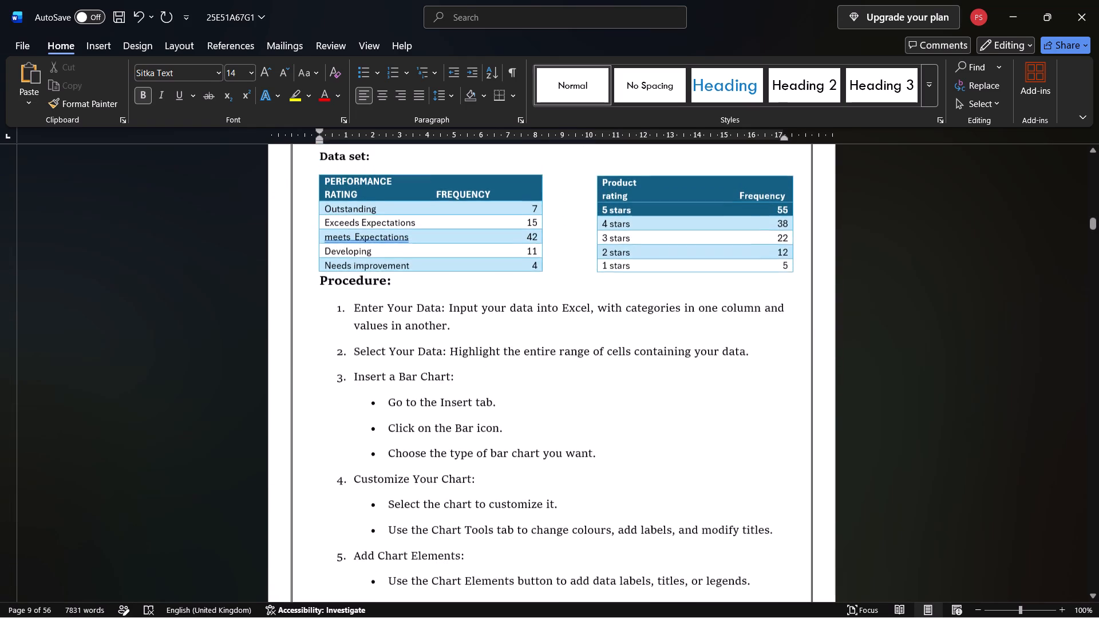
scroll(315, 438, up, 5)
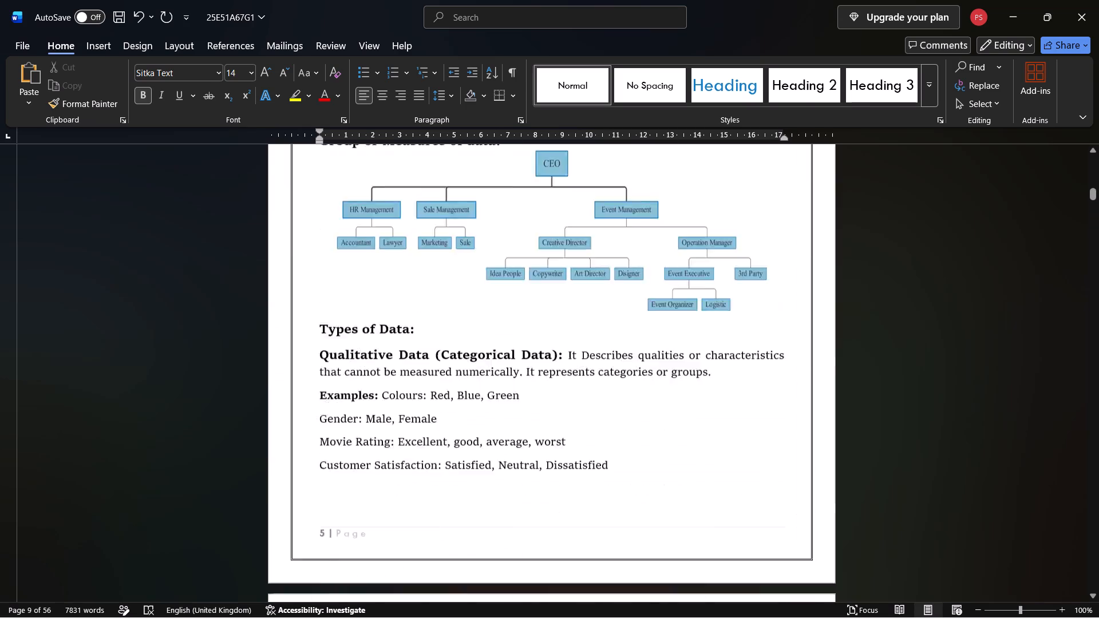
scroll(315, 438, up, 9)
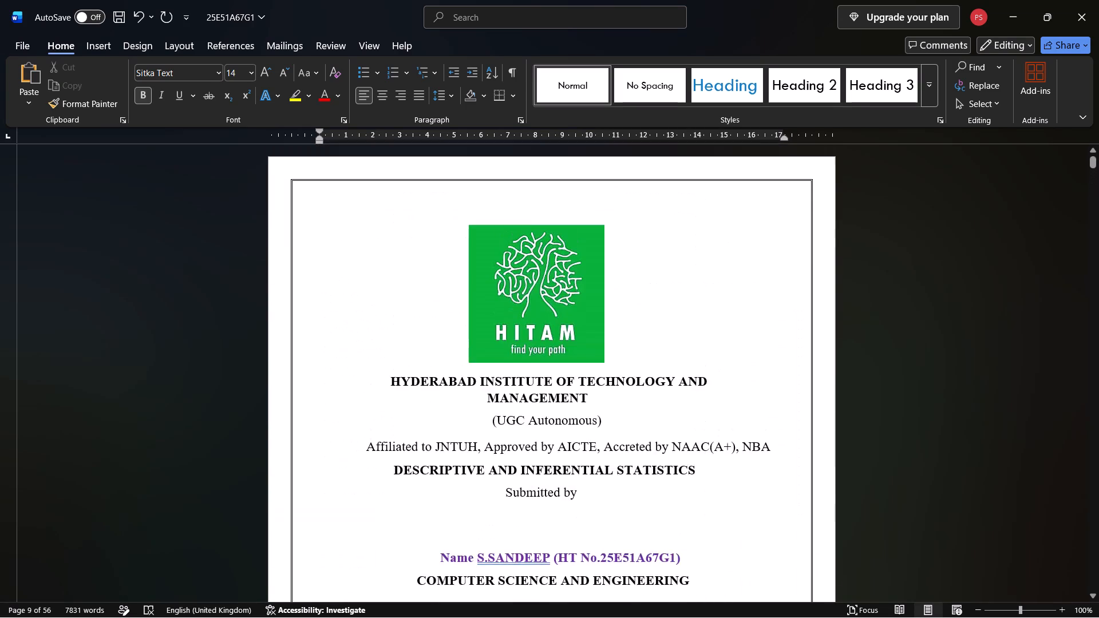
scroll(315, 438, down, 8)
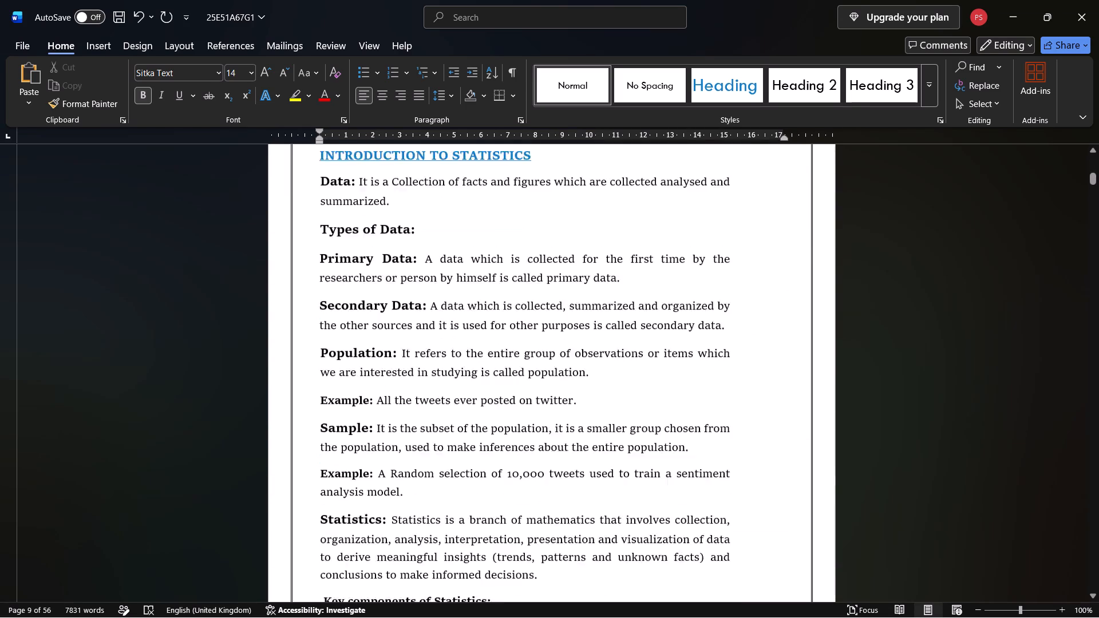
scroll(315, 438, down, 7)
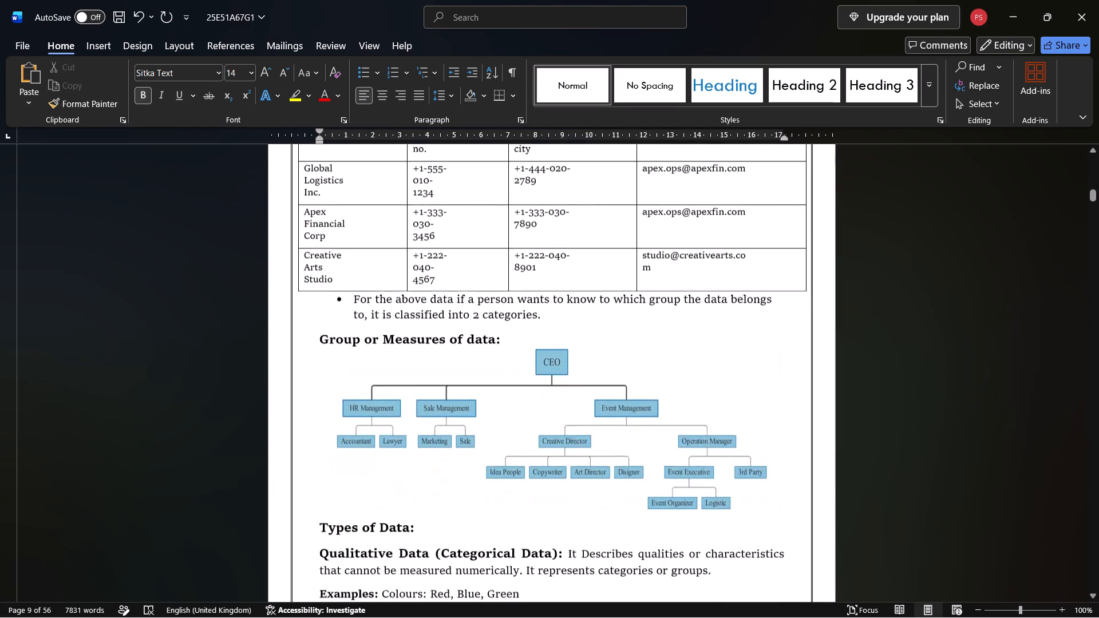
scroll(315, 438, down, 5)
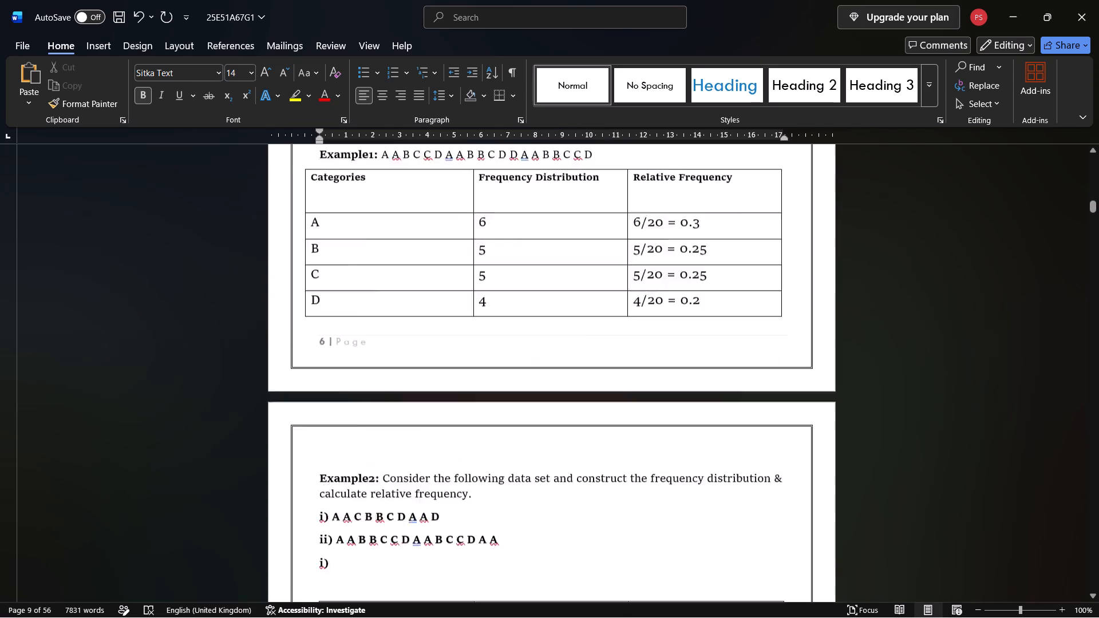
scroll(315, 438, down, 4)
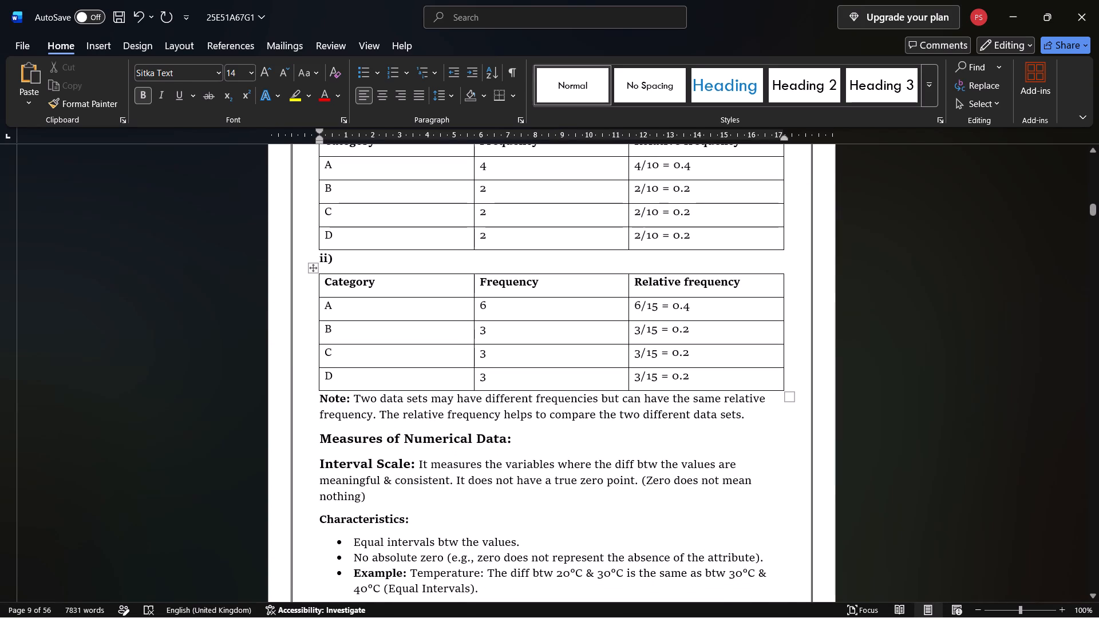
scroll(437, 386, down, 7)
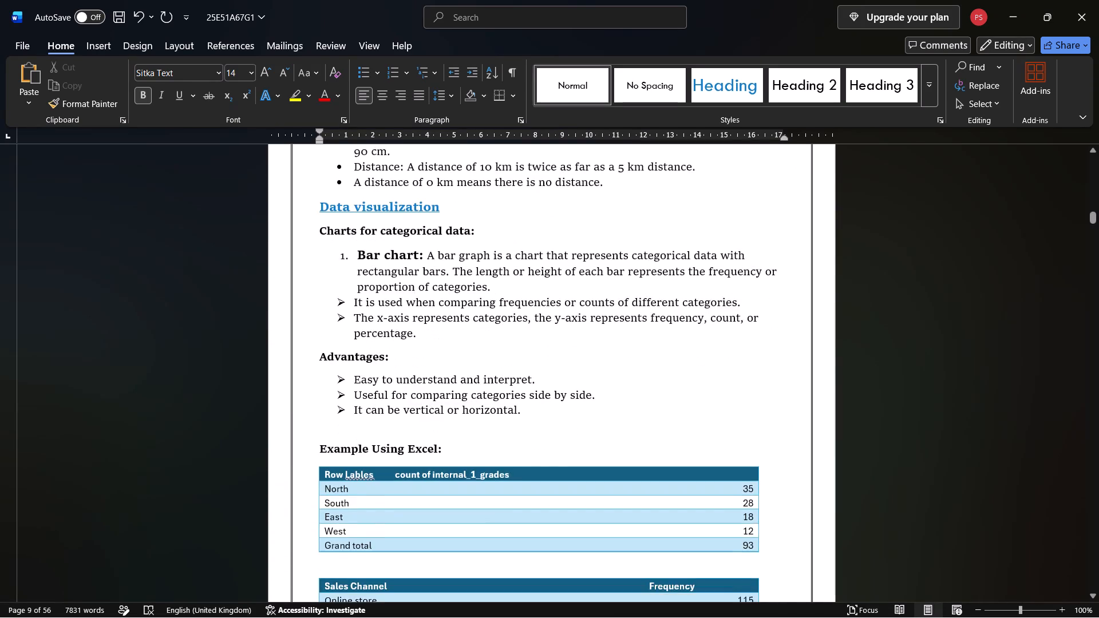
scroll(437, 386, down, 3)
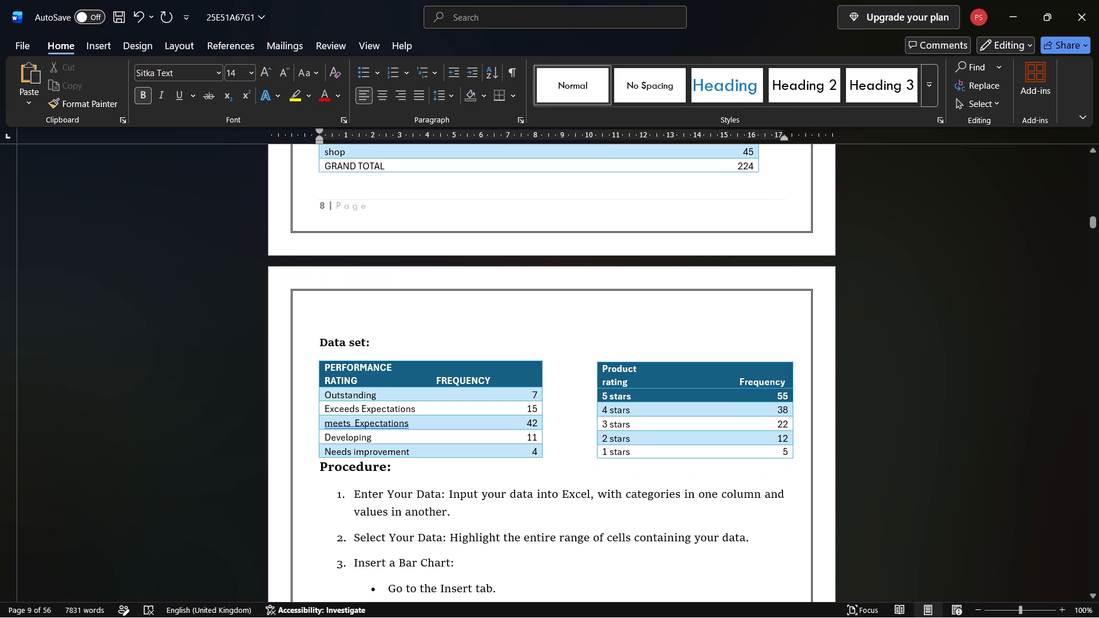
scroll(421, 424, down, 5)
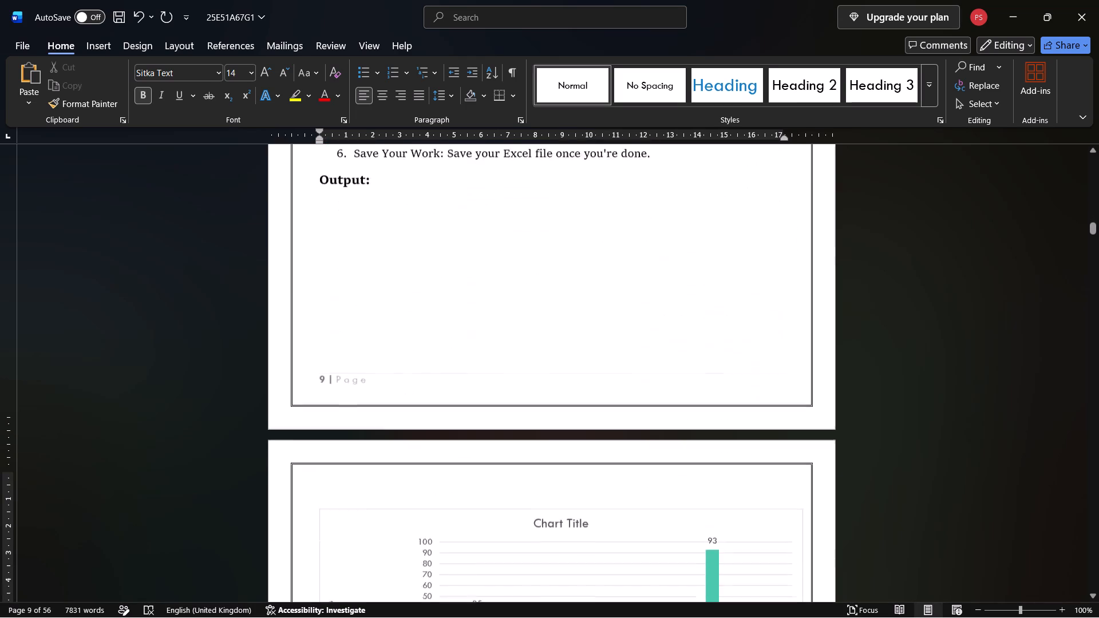
scroll(421, 424, up, 1)
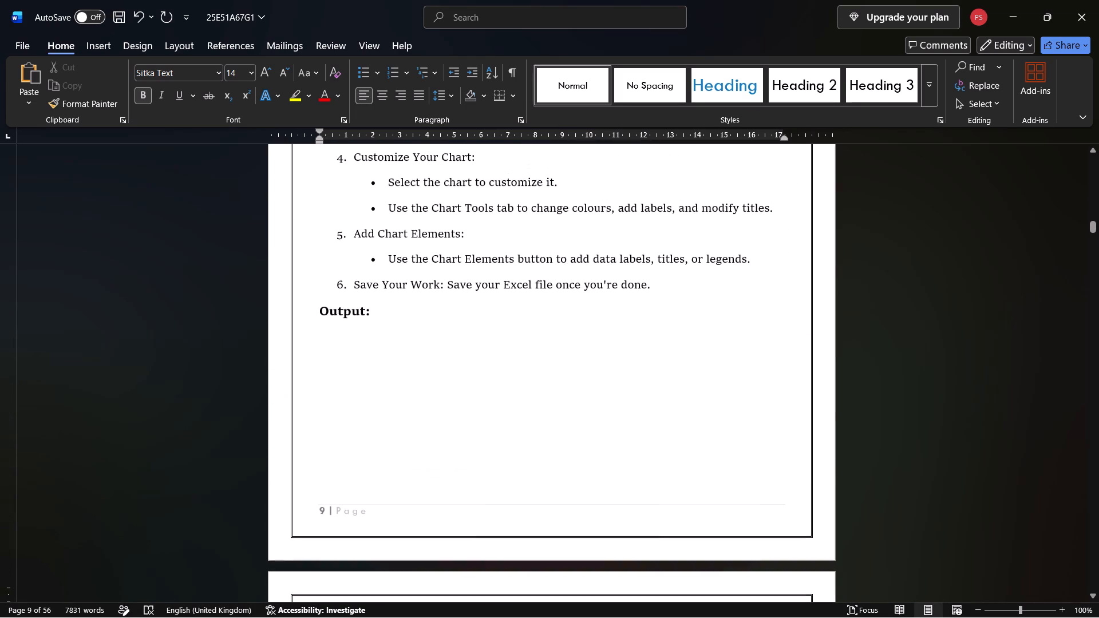
scroll(421, 424, down, 6)
Reduce the height of the internal_1_grades chart on page 10 by about a quarter to make room for the PerformanceRating chart.
scroll(421, 424, up, 1)
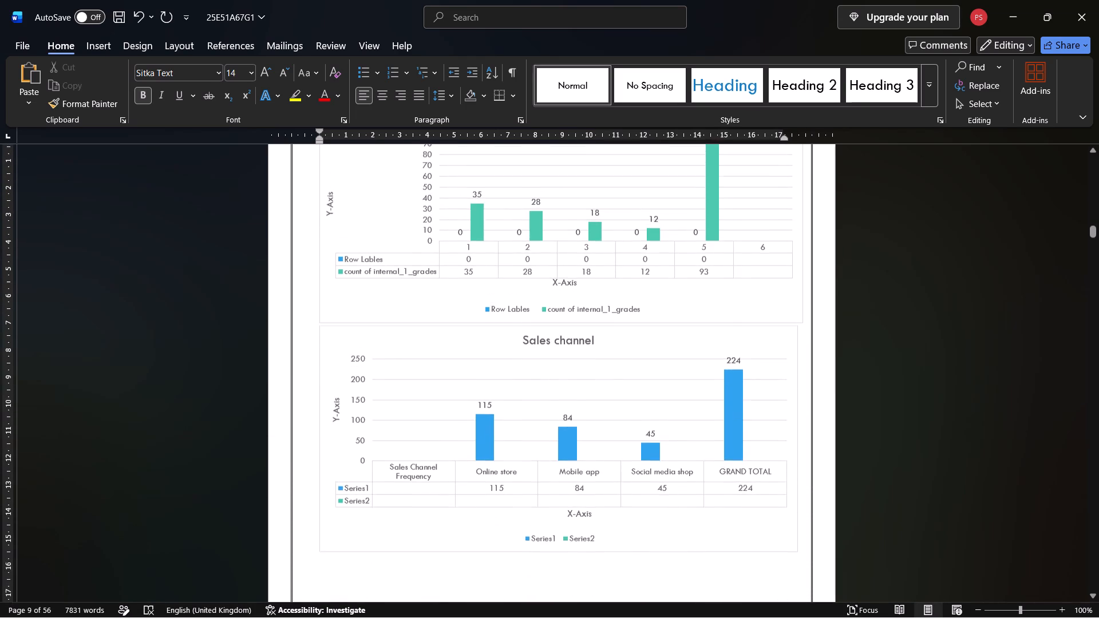
scroll(421, 424, up, 1)
click(548, 311)
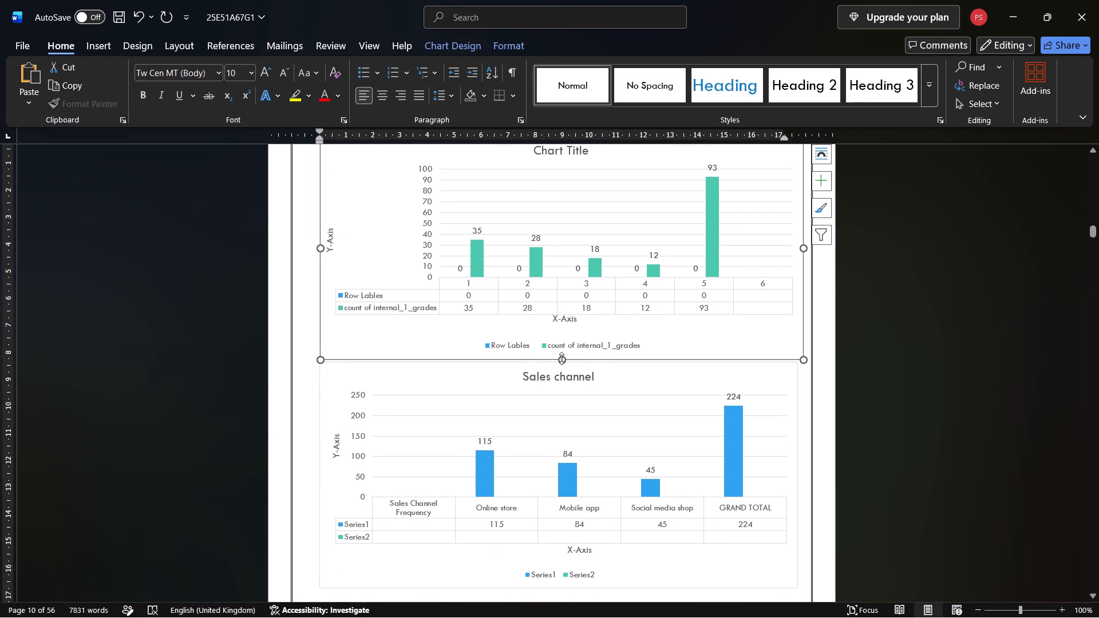
drag(562, 358, 563, 306)
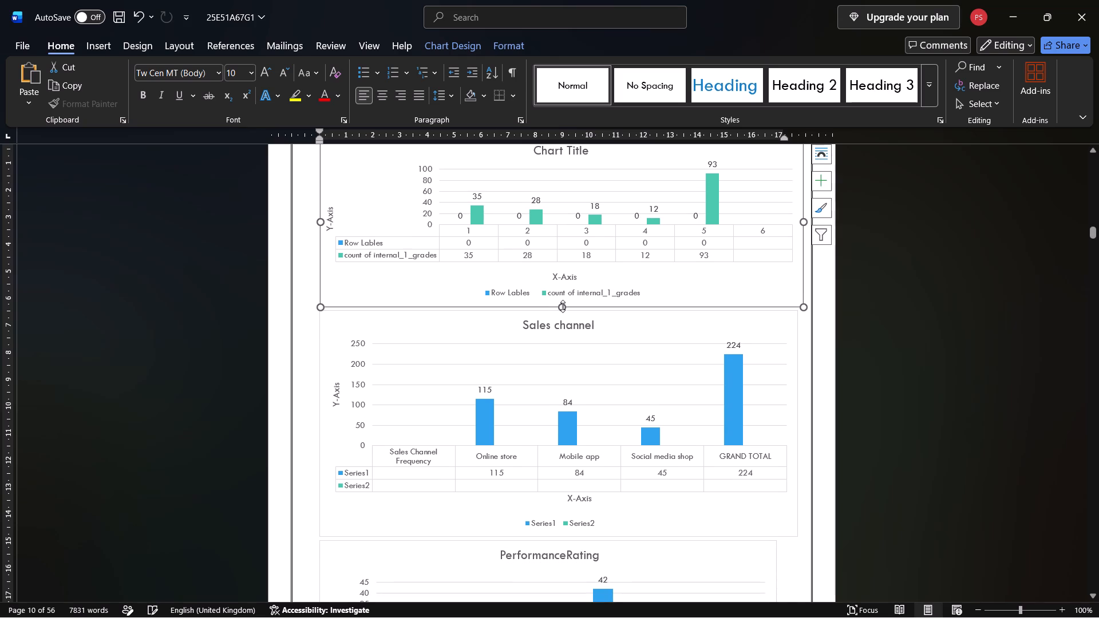
Examine the bar chart procedure and Data set tables on page 9 and the Excel example tables on page 8.
scroll(563, 306, up, 4)
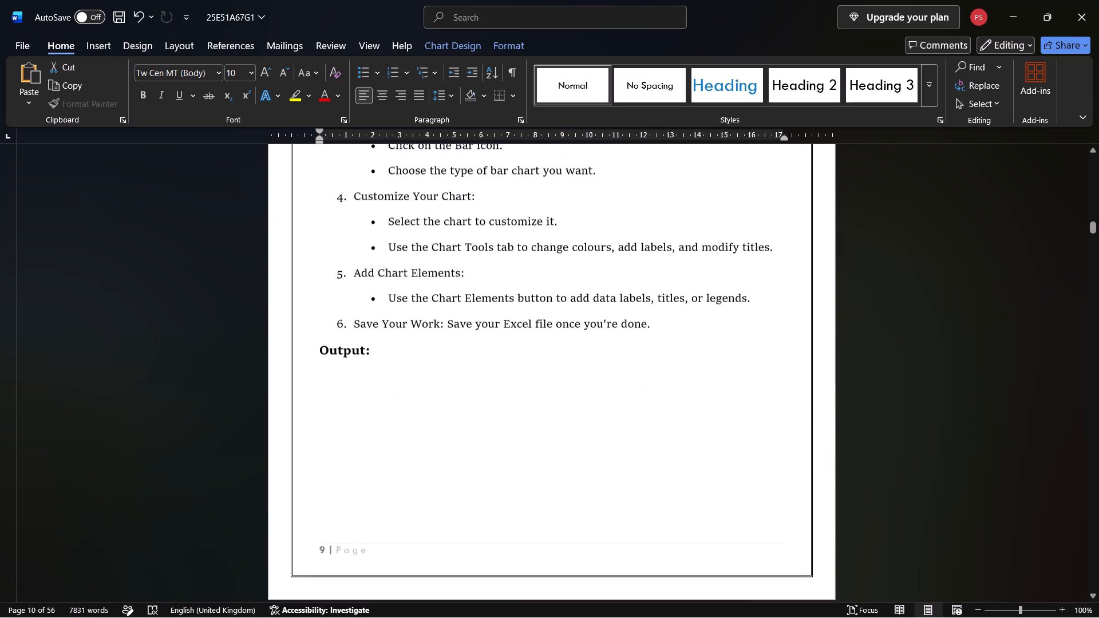
scroll(470, 336, up, 1)
scroll(361, 292, up, 1)
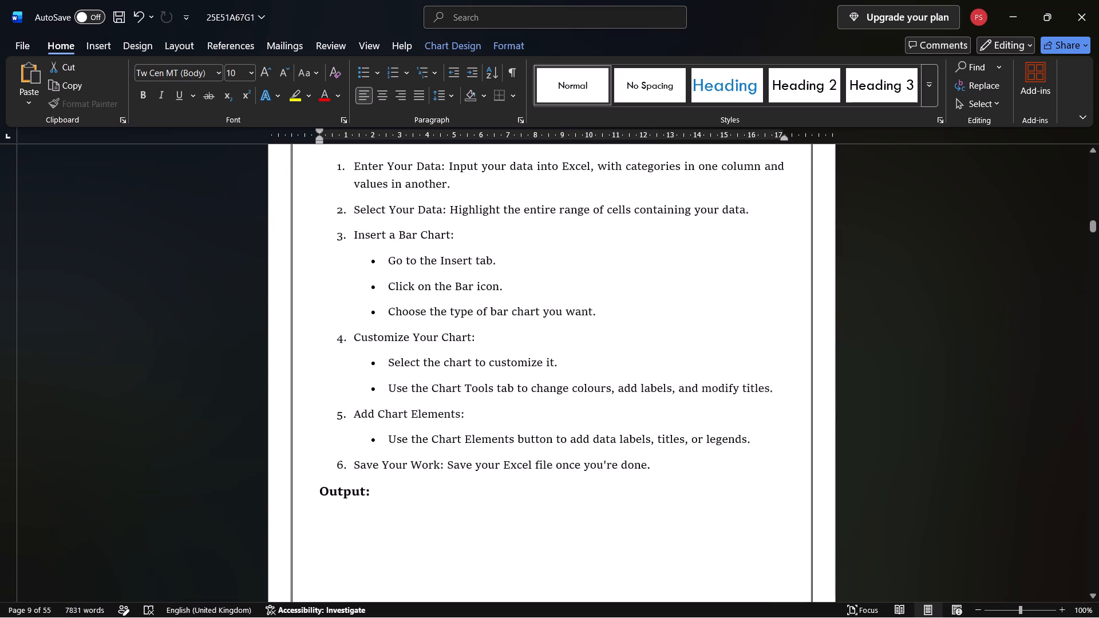
scroll(361, 292, up, 4)
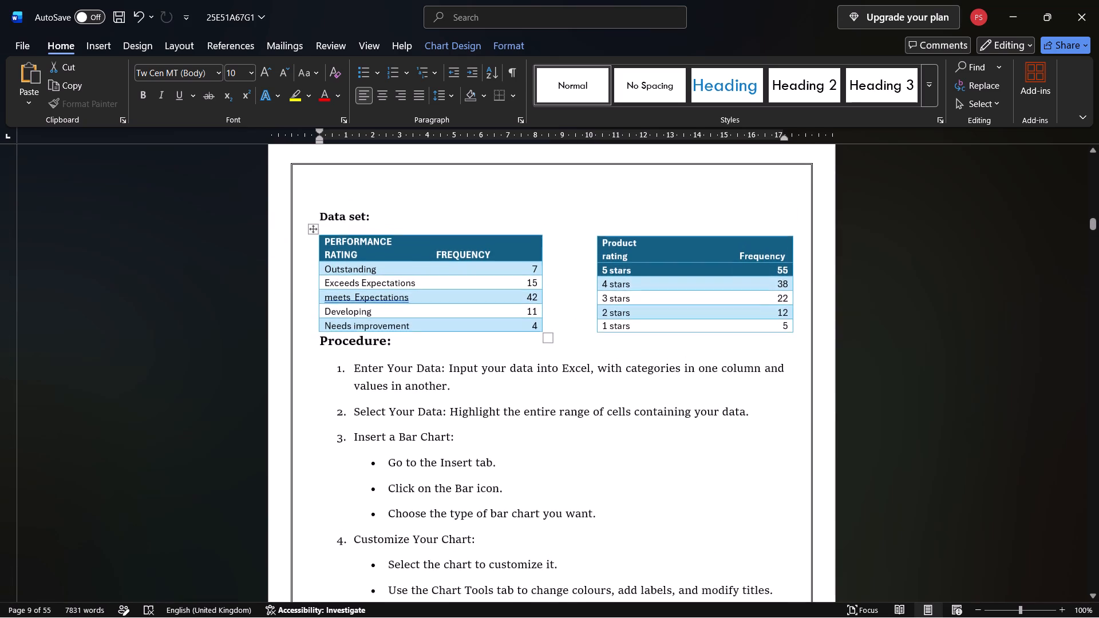
click(400, 279)
click(428, 339)
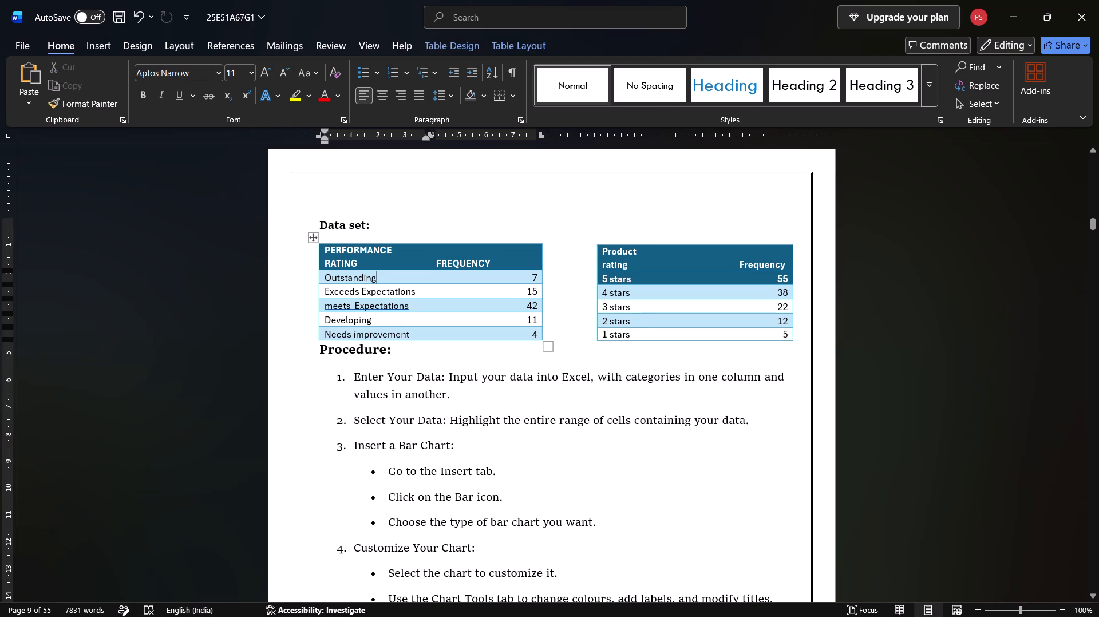
scroll(428, 339, up, 3)
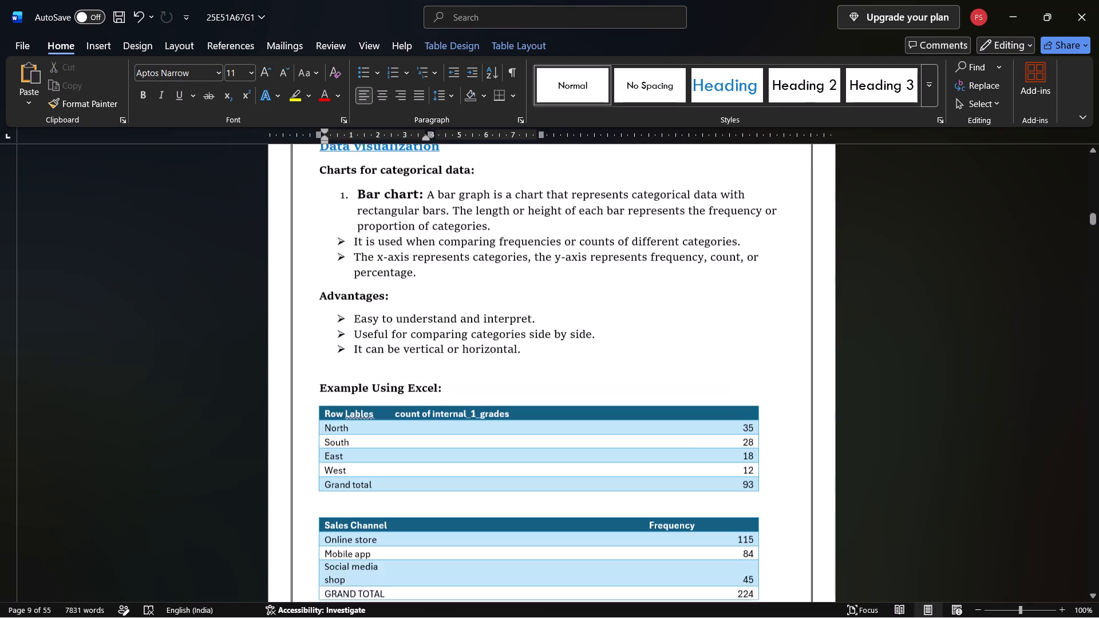
scroll(370, 463, down, 1)
click(310, 465)
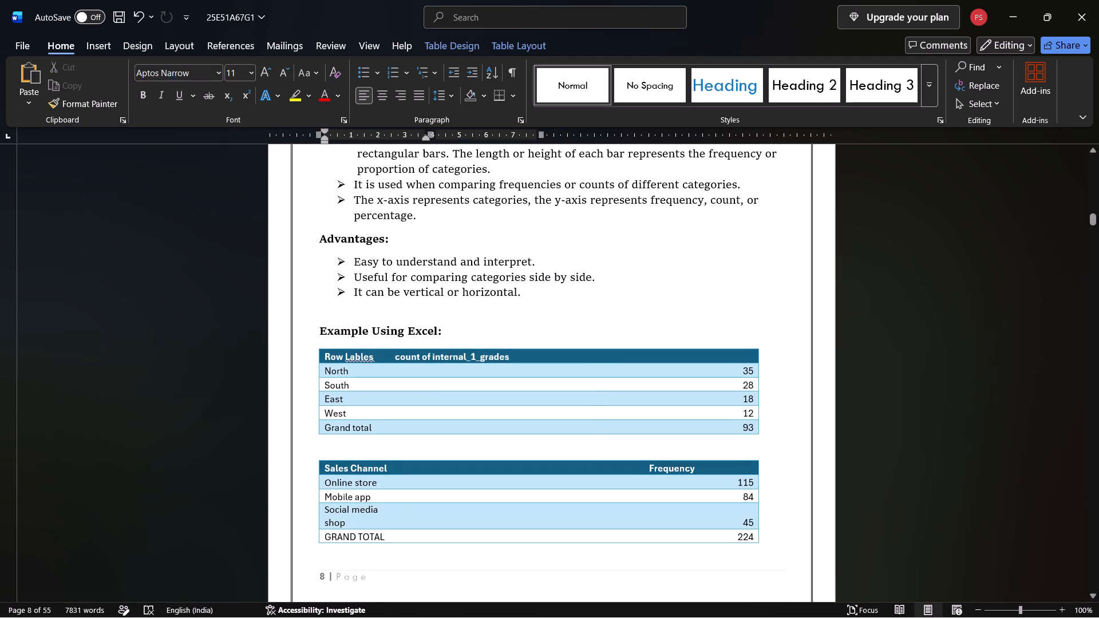
click(317, 538)
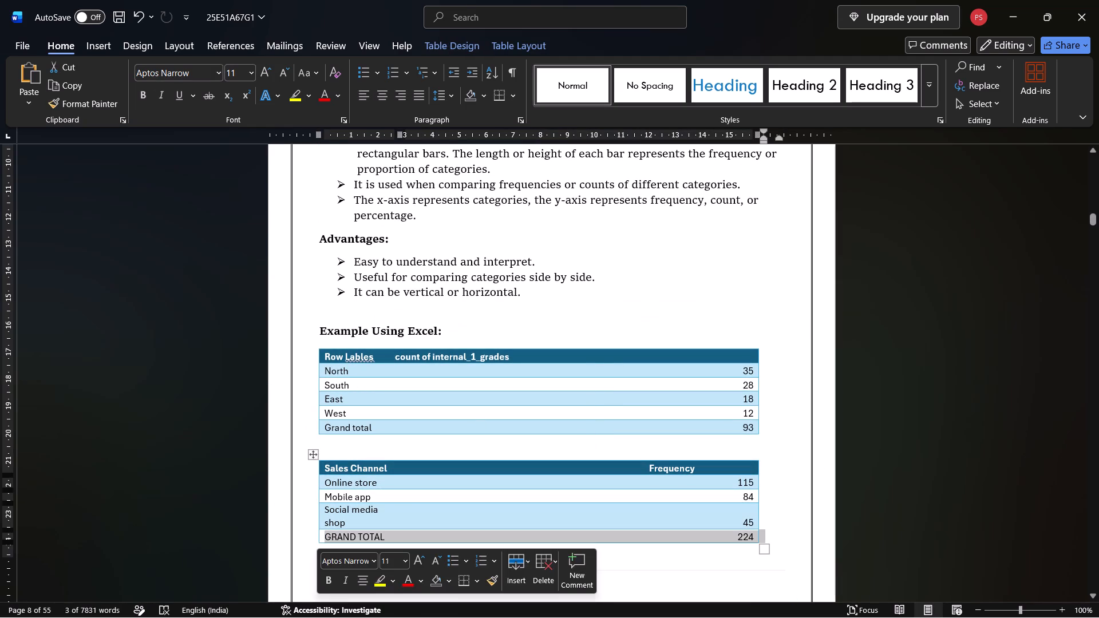
click(305, 514)
click(300, 463)
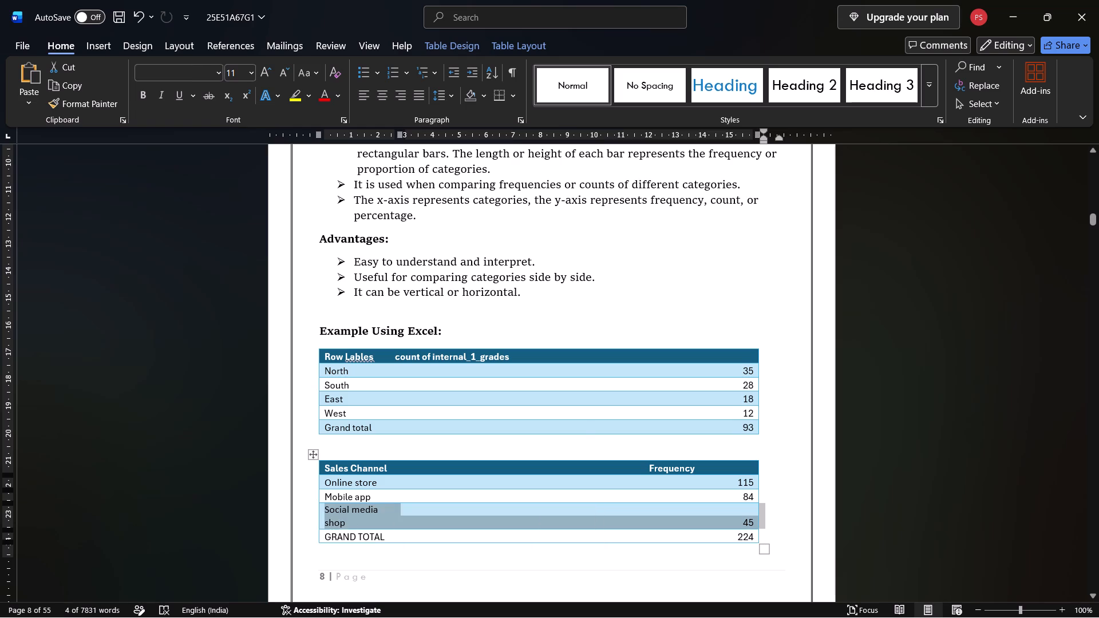
Remove the blank line above the Example Using Excel heading on page 8.
click(459, 328)
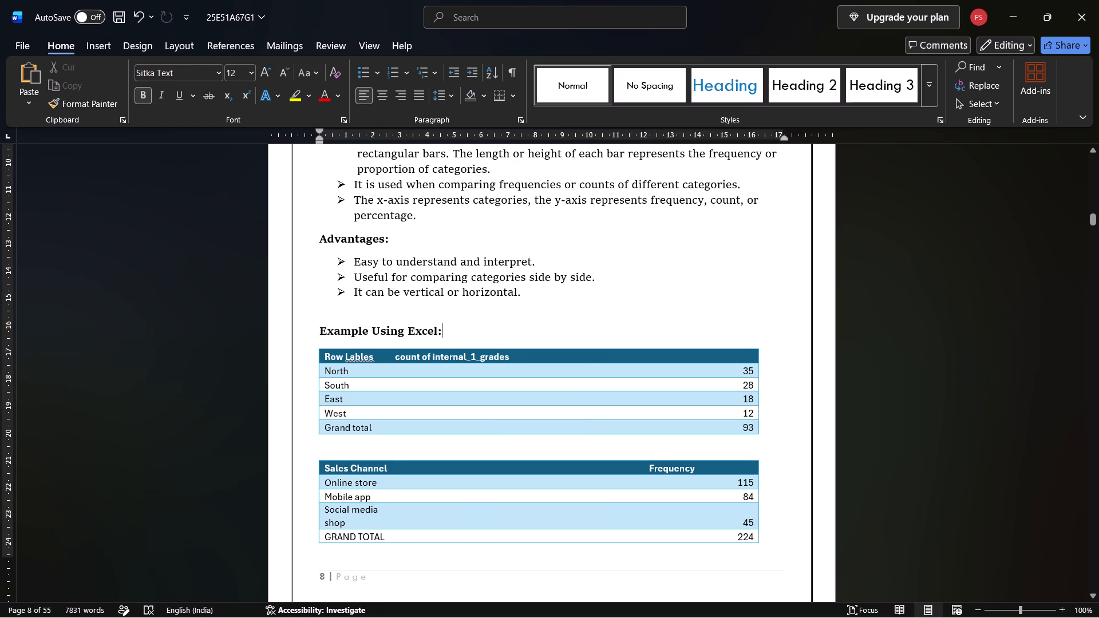
click(315, 332)
key(BackSpace)
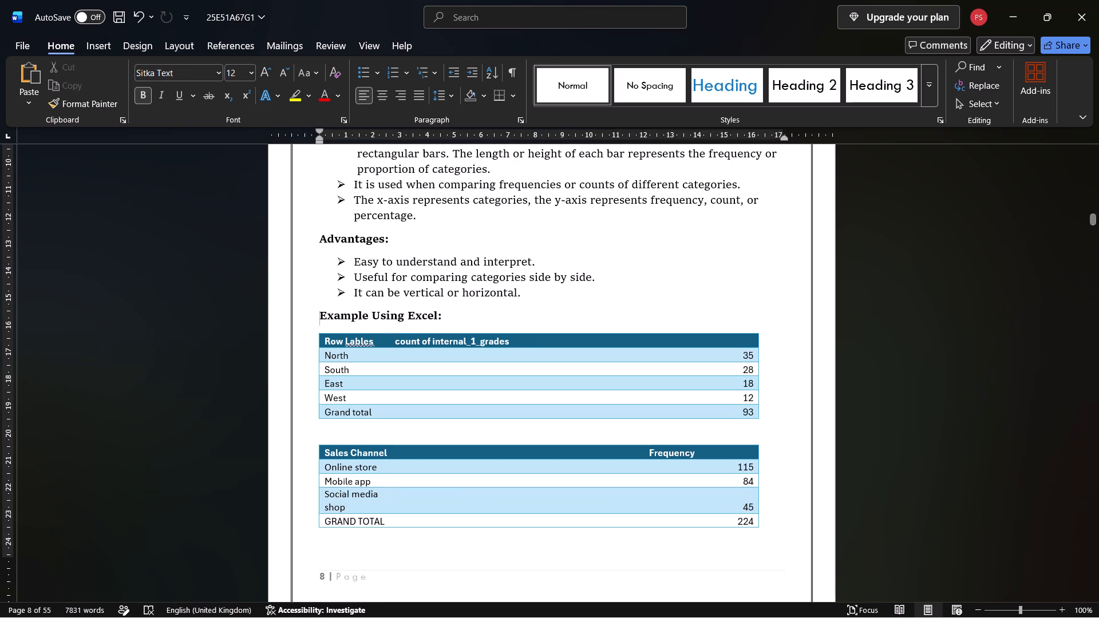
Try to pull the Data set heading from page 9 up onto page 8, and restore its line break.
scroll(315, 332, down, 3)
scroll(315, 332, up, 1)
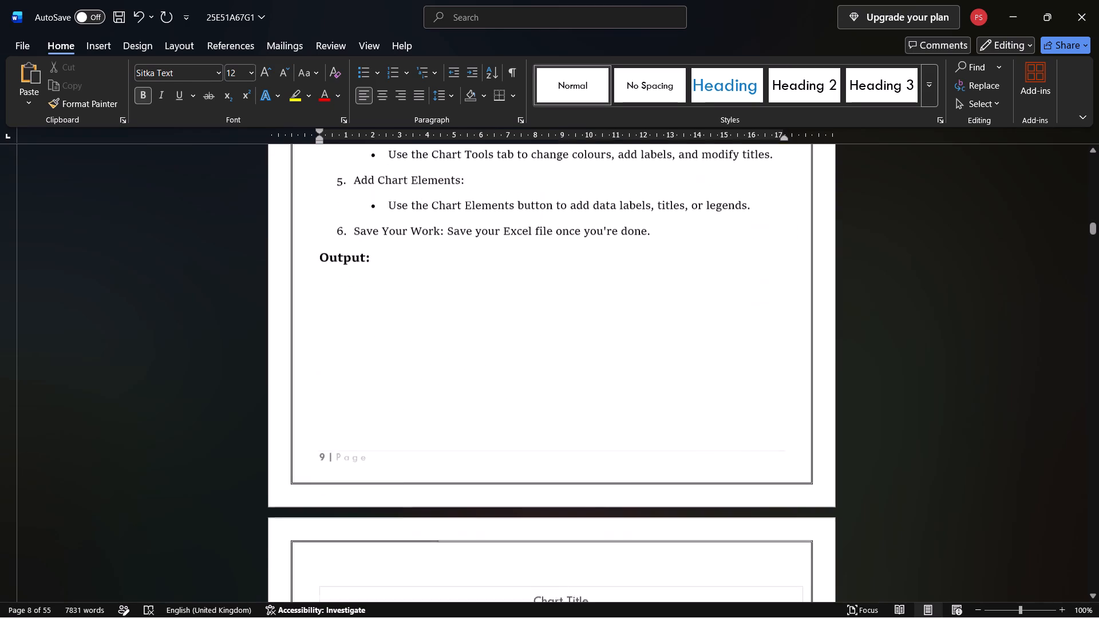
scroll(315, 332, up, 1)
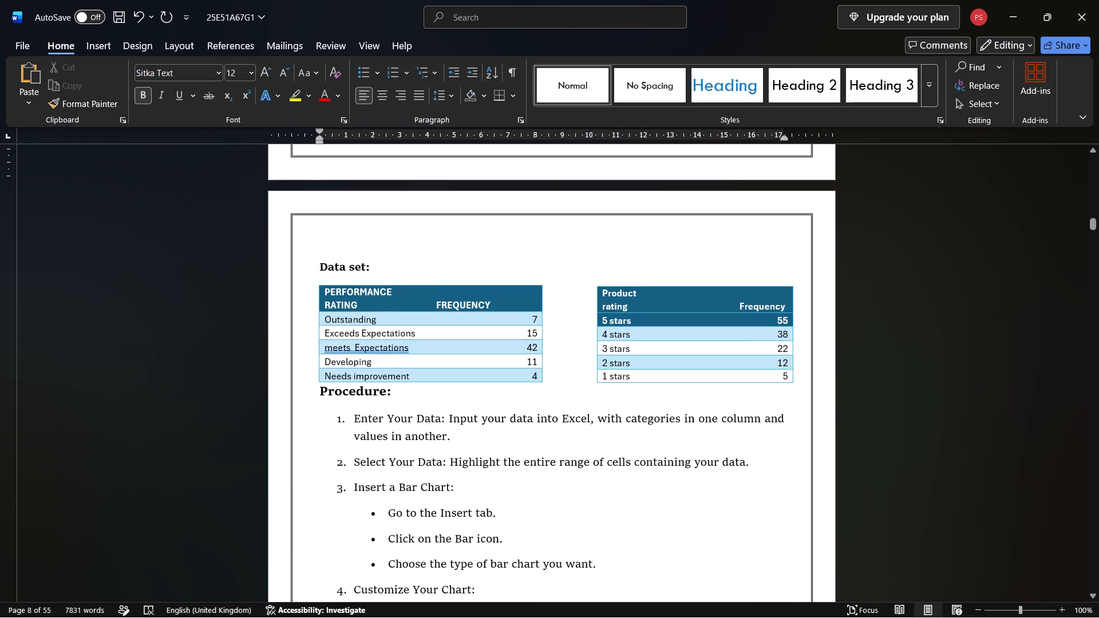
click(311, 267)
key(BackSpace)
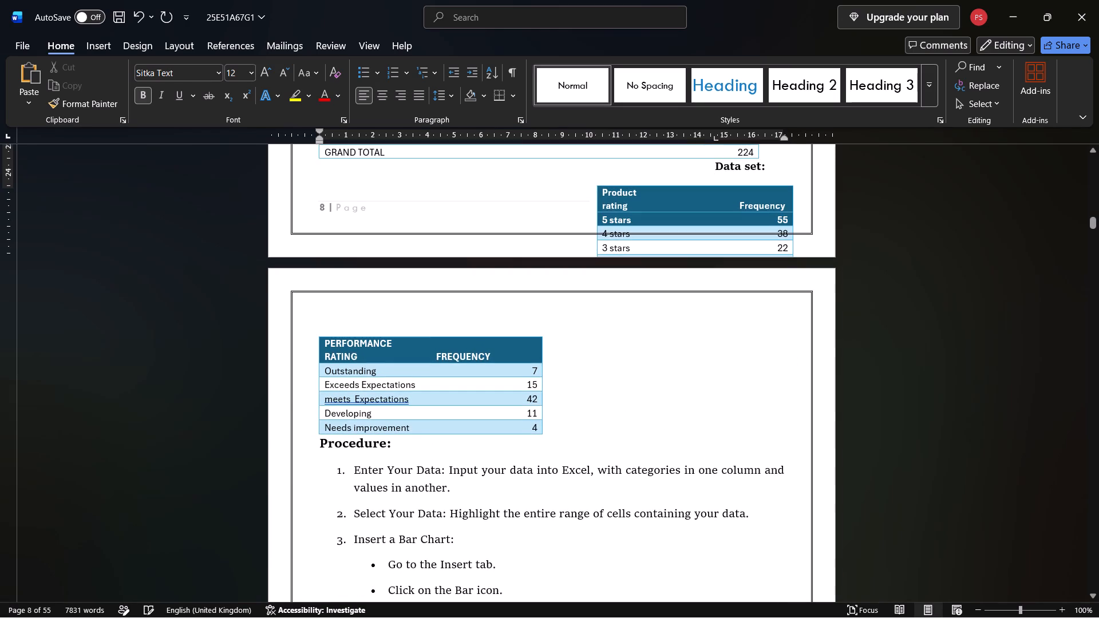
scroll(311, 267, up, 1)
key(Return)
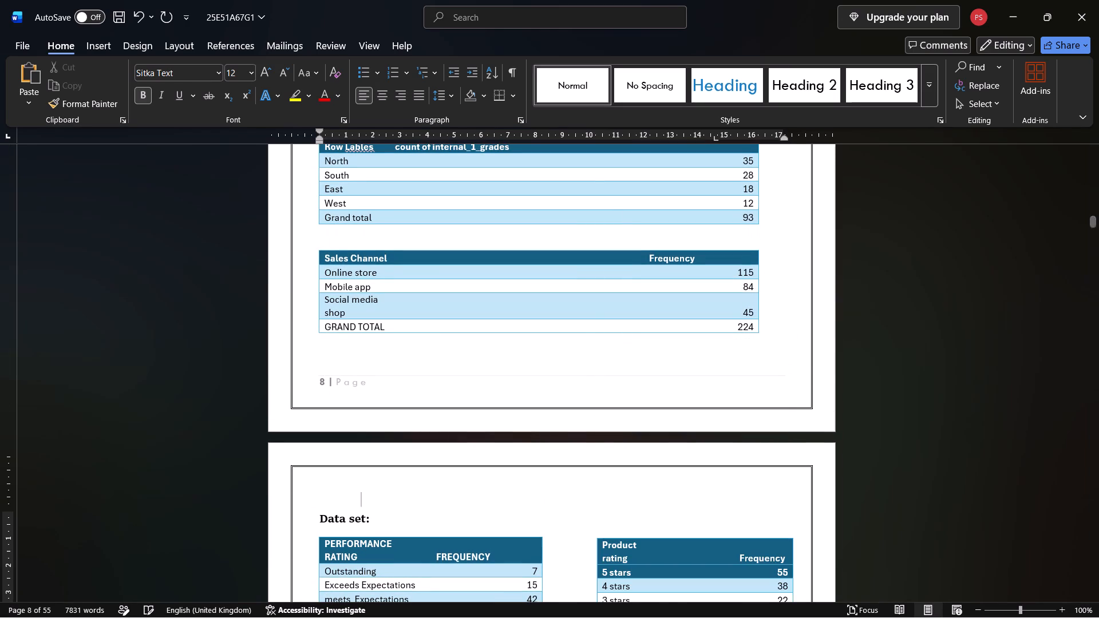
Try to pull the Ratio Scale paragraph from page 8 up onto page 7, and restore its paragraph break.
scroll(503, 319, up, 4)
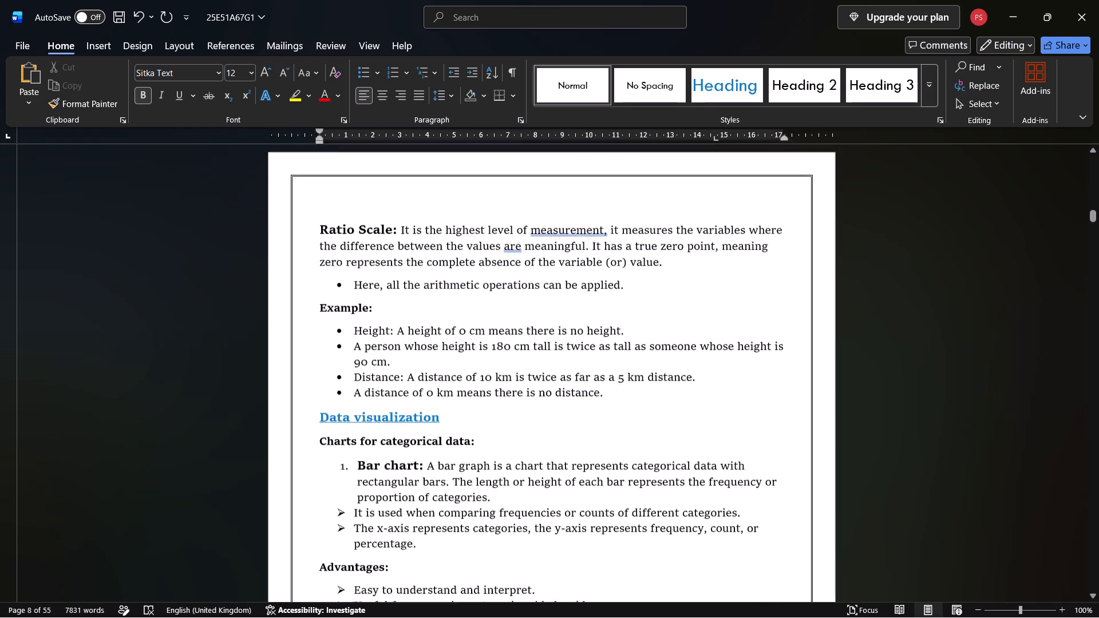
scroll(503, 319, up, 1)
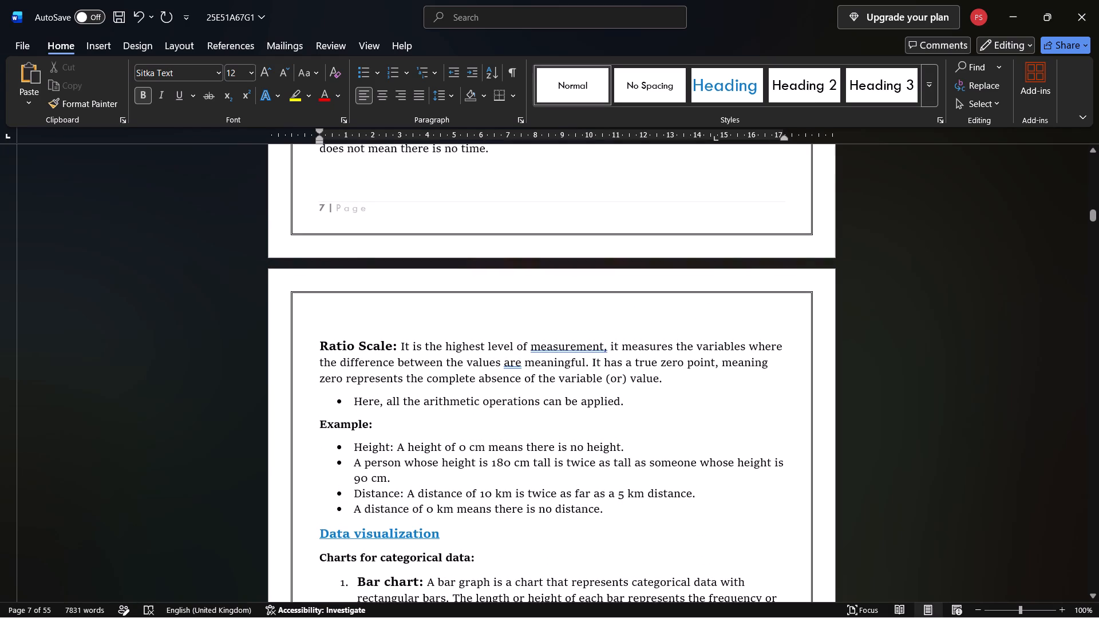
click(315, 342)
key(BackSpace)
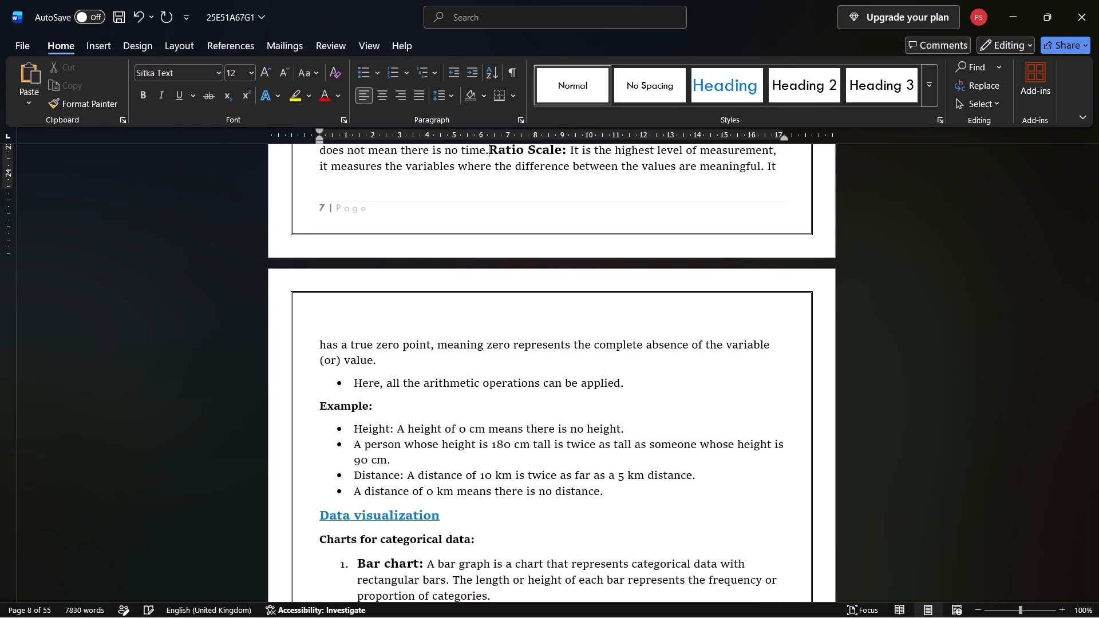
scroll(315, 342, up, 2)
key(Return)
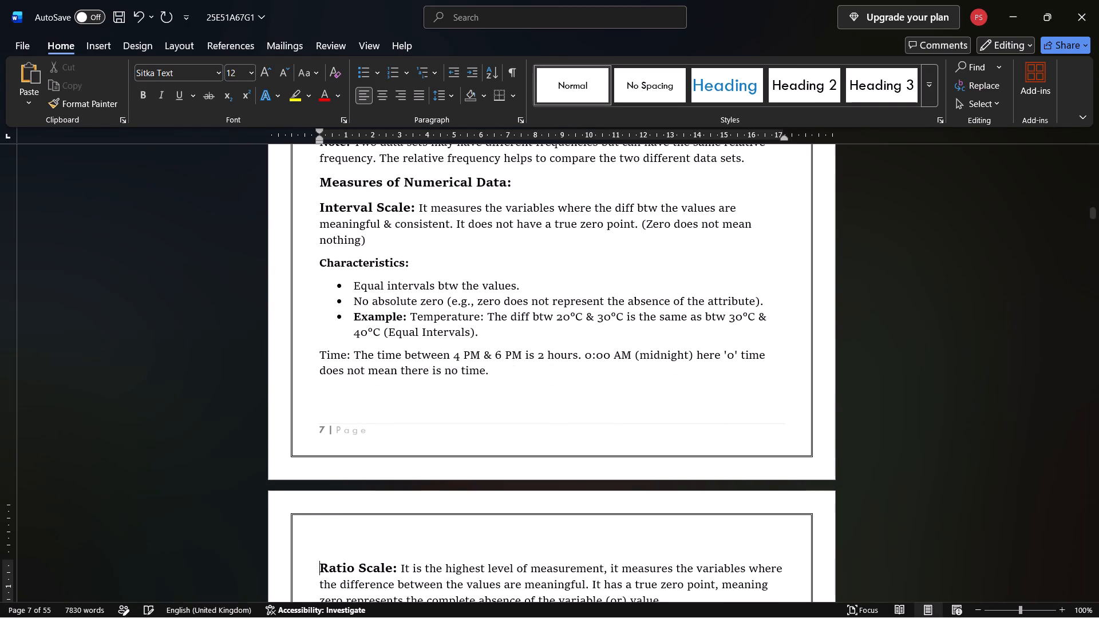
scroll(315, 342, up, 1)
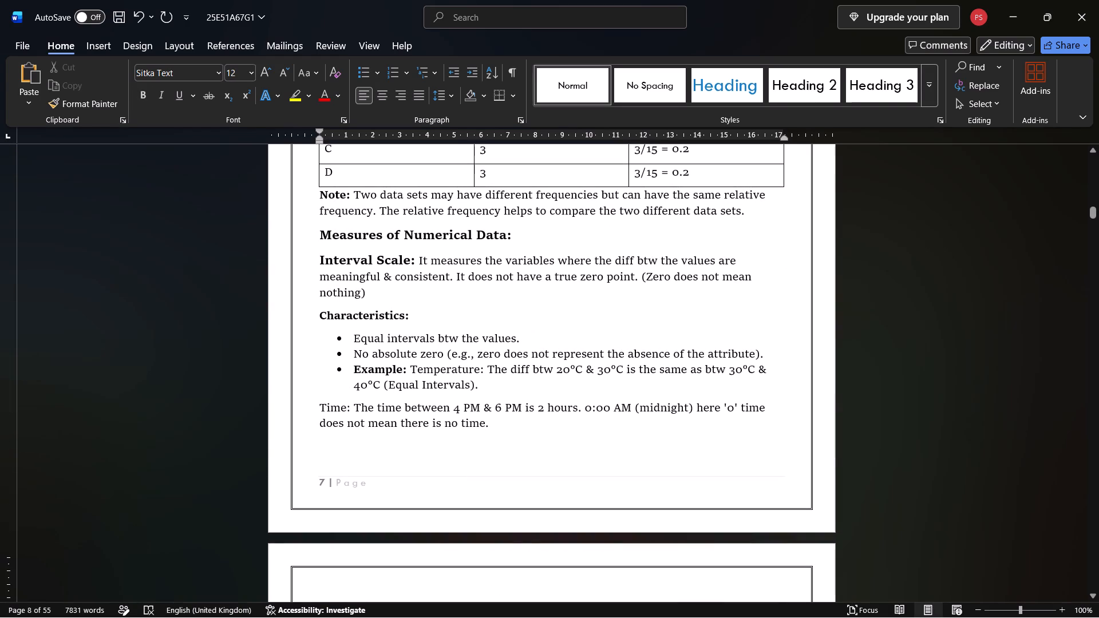
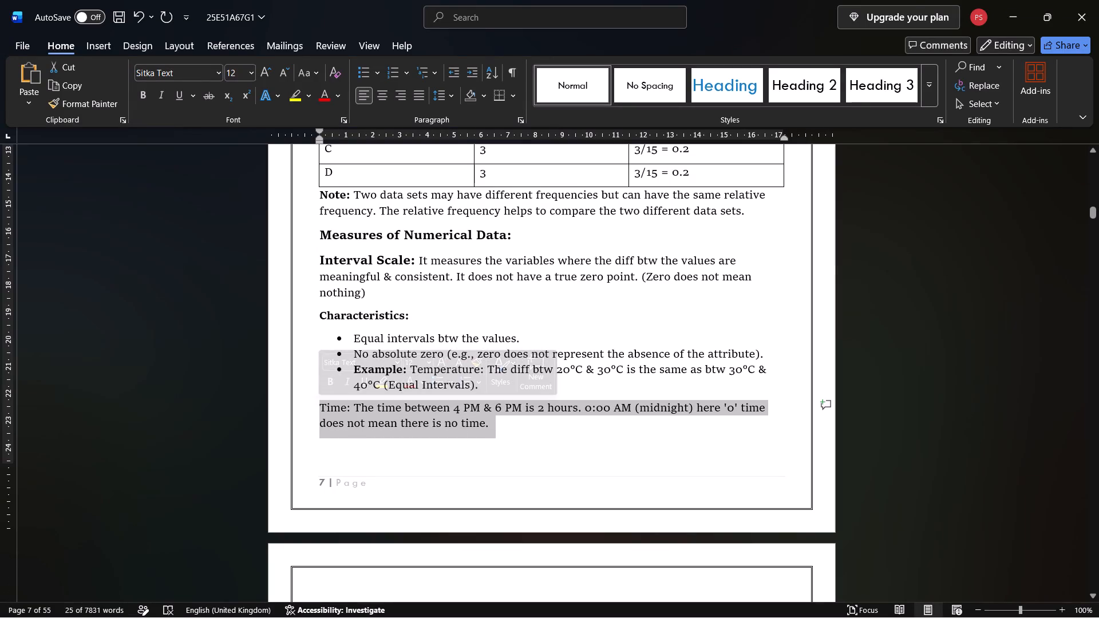
Delete the Note paragraph about frequencies and relative frequency above the Measures of Numerical Data heading on page 7.
click(486, 435)
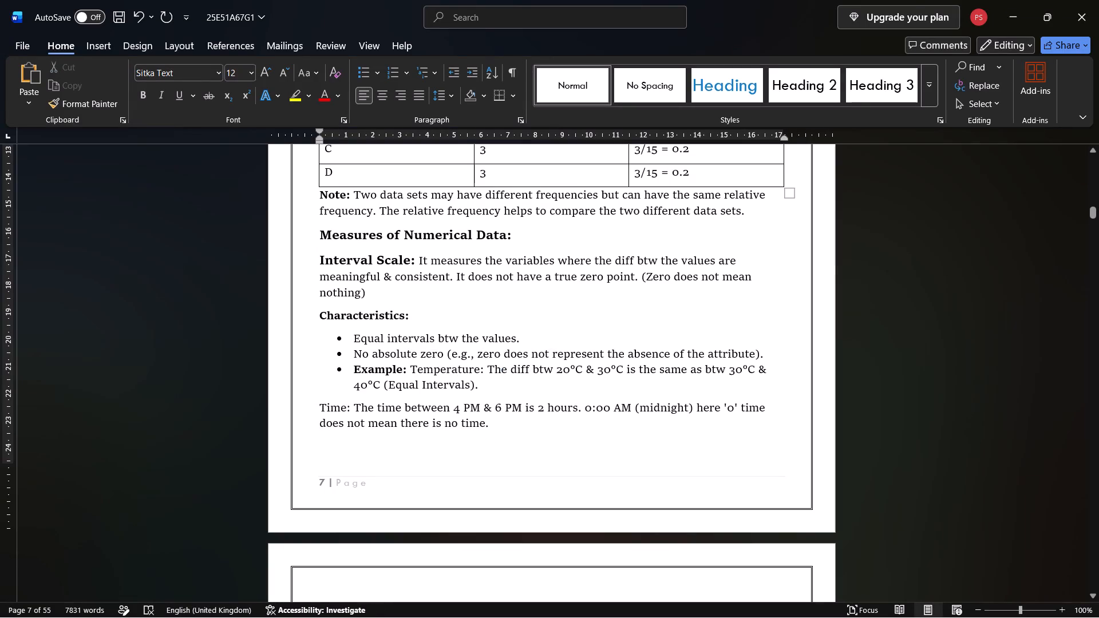
drag(749, 219, 336, 183)
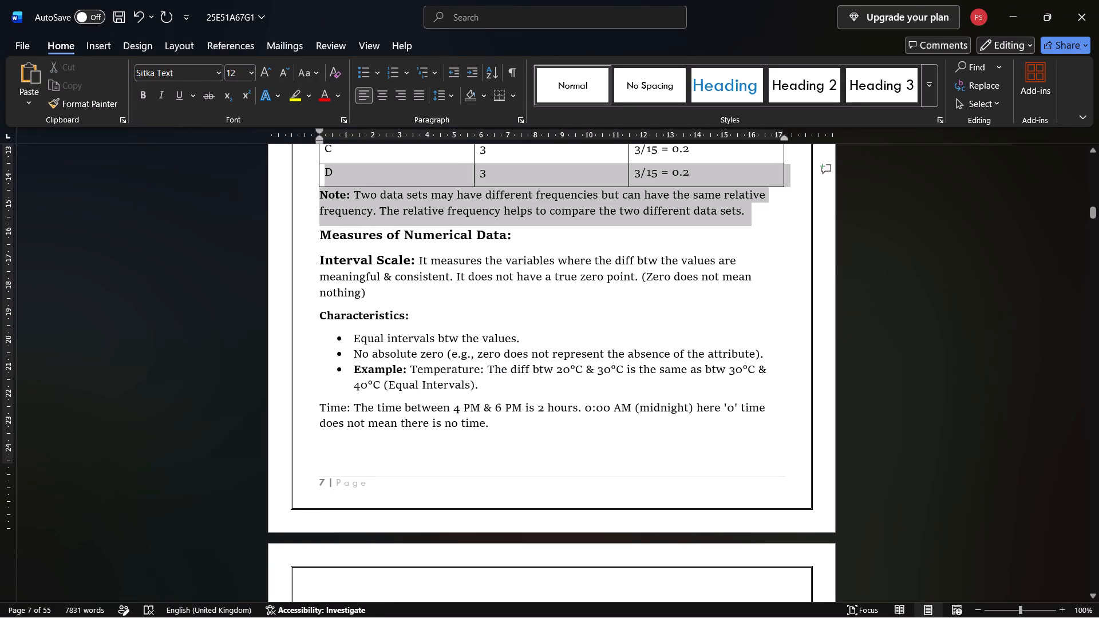
drag(336, 183, 317, 198)
key(BackSpace)
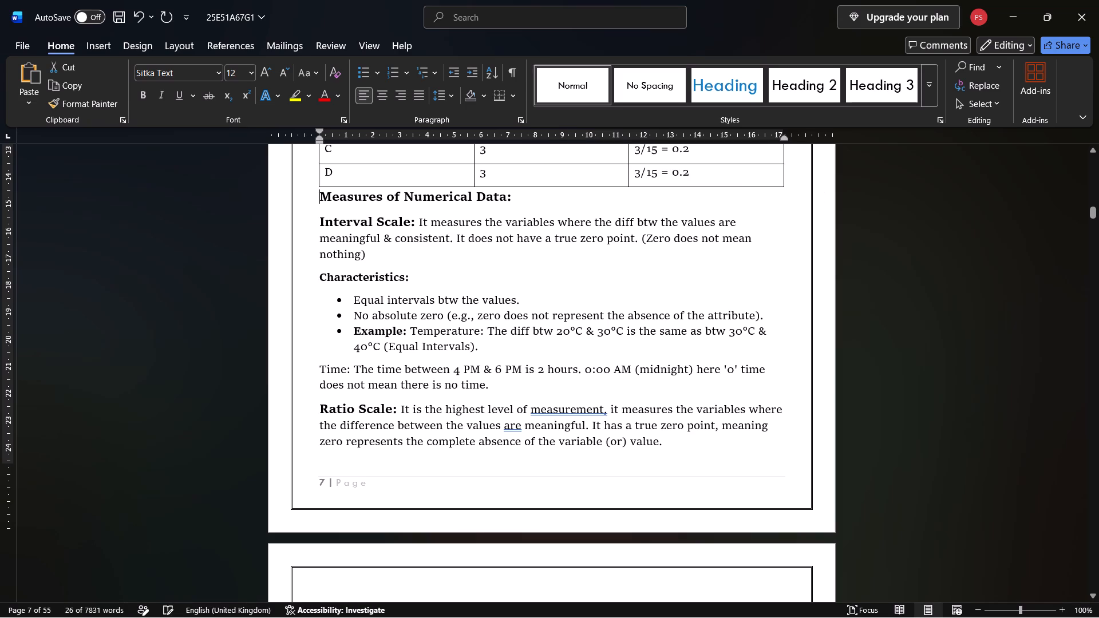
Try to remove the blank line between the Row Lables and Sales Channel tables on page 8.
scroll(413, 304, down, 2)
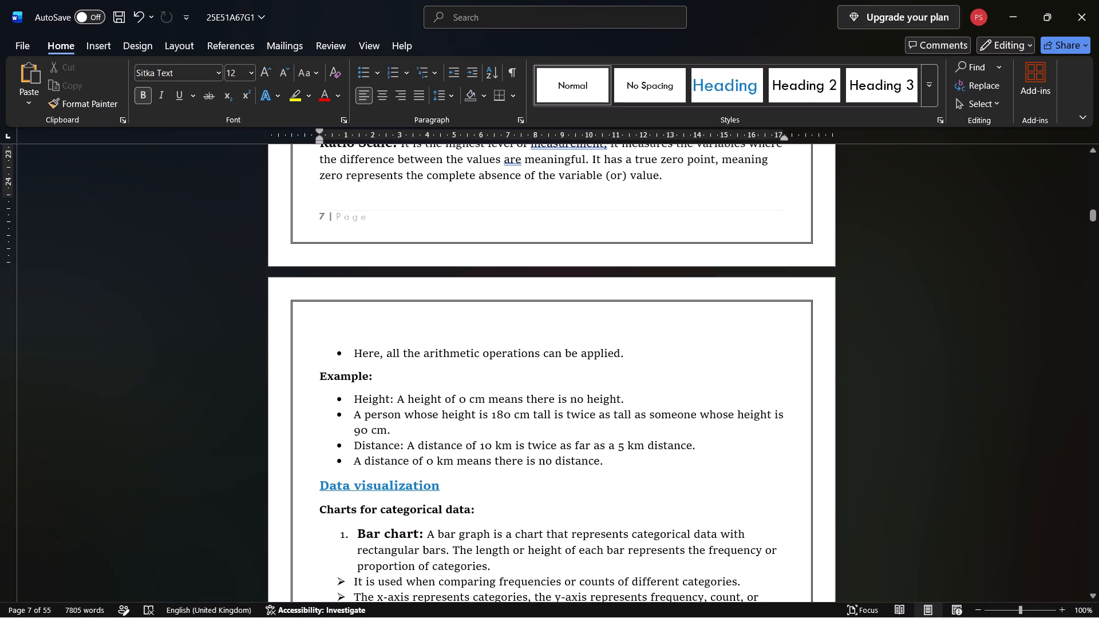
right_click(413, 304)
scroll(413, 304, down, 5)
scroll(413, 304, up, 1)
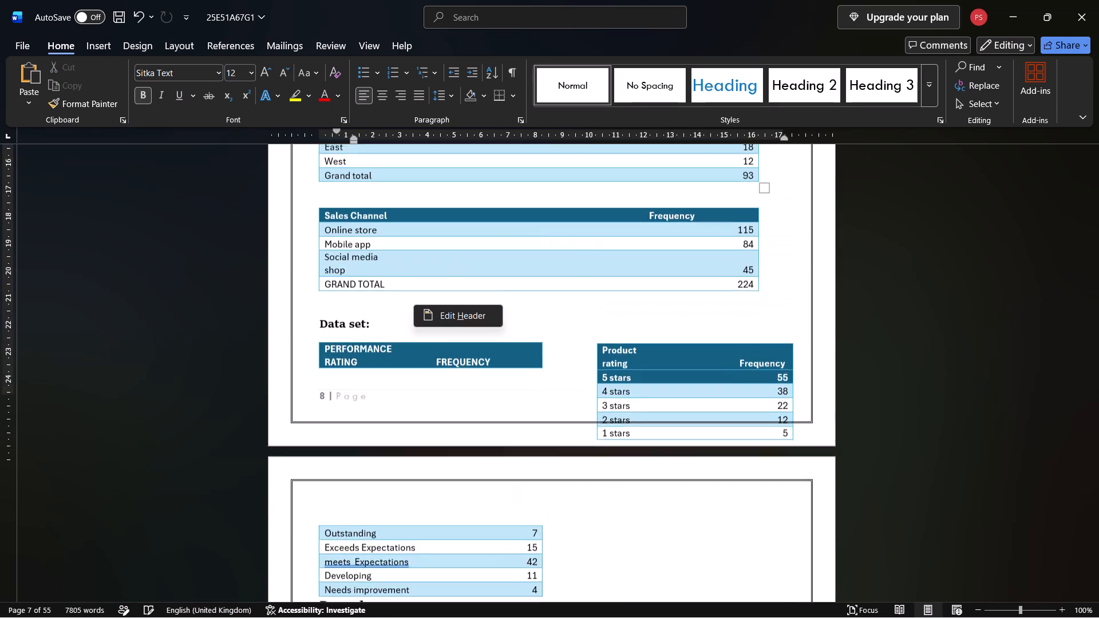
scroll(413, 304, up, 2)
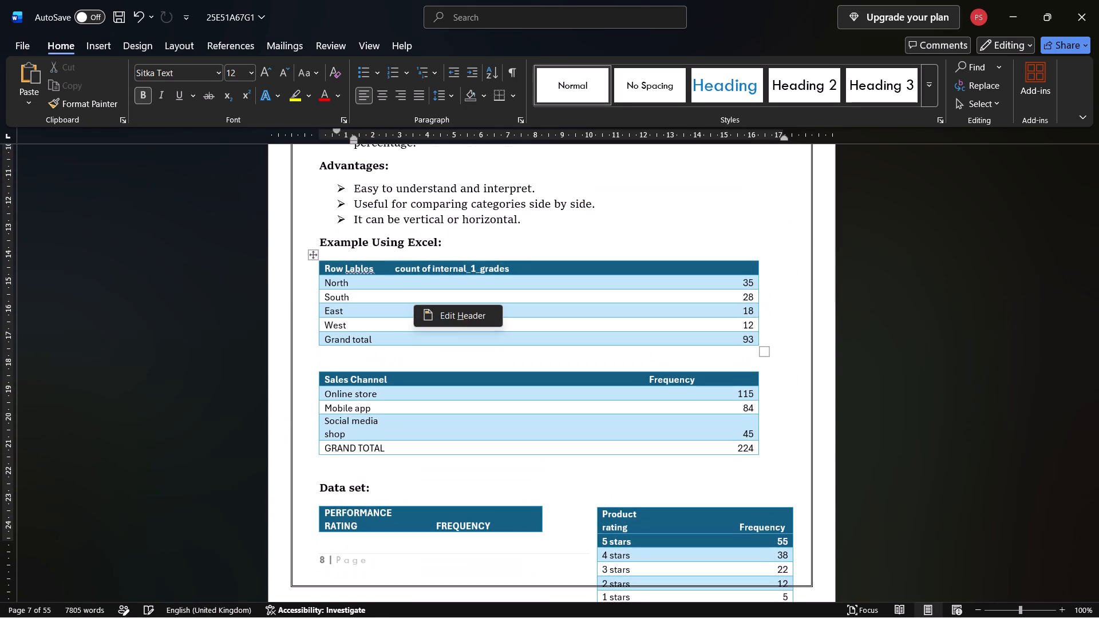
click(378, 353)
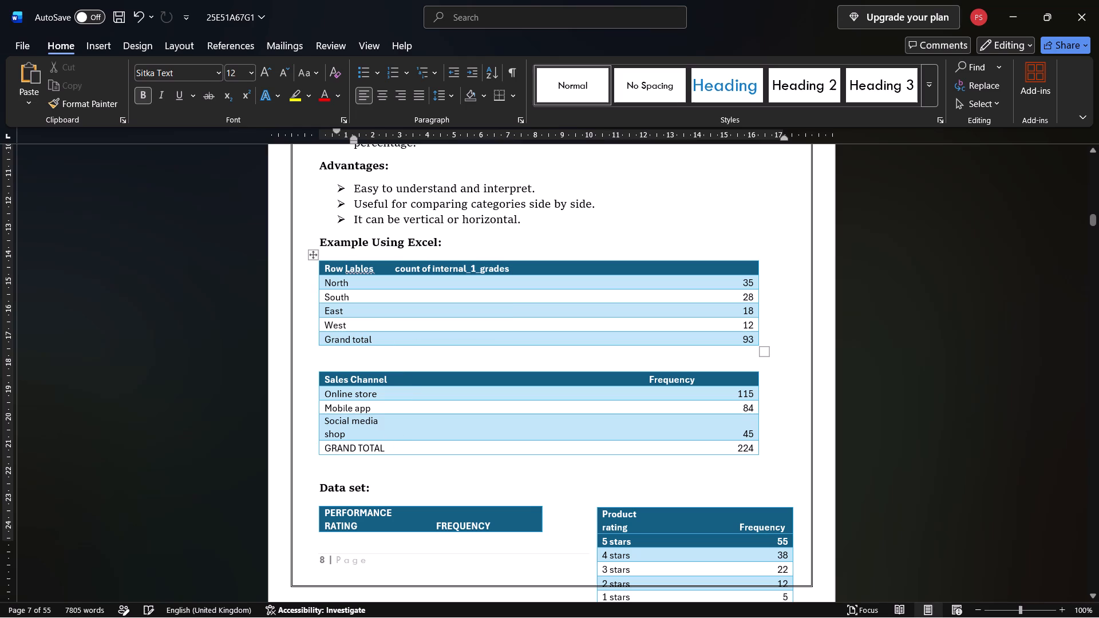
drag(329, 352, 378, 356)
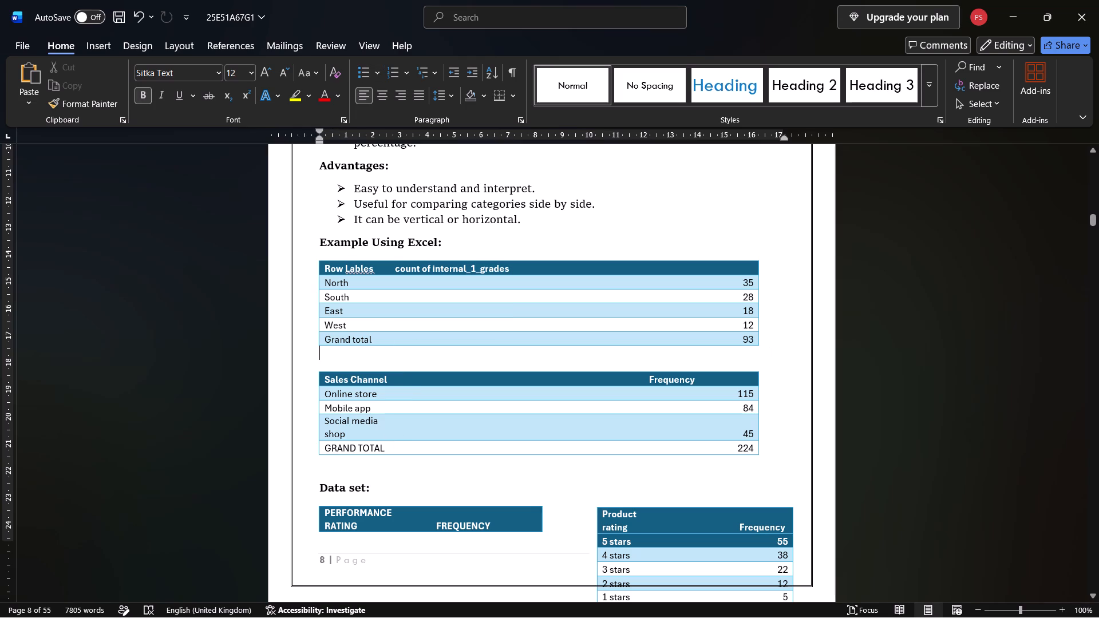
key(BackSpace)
Remove the blank line between the Sales Channel table and the Data set heading on page 8.
click(310, 453)
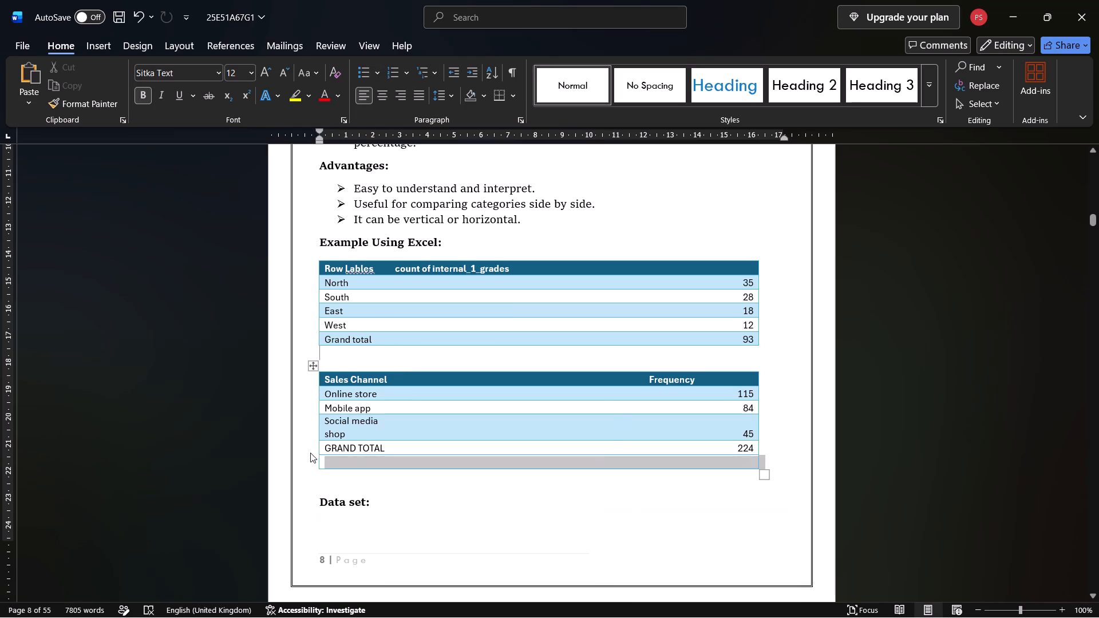
key(BackSpace)
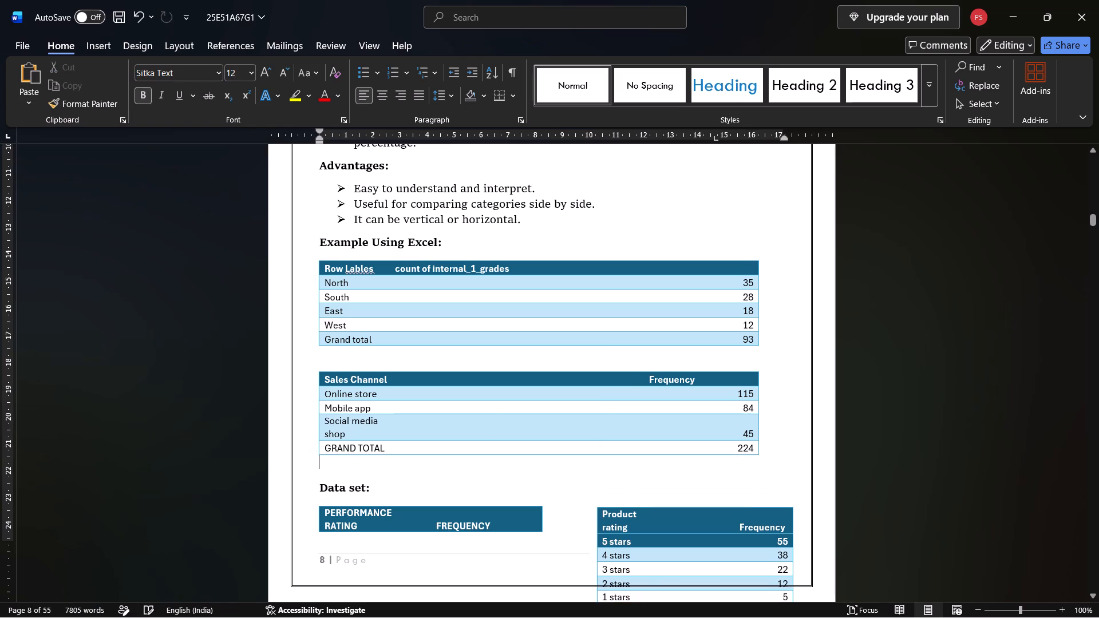
click(315, 474)
click(313, 491)
key(BackSpace)
key(BackSpace)
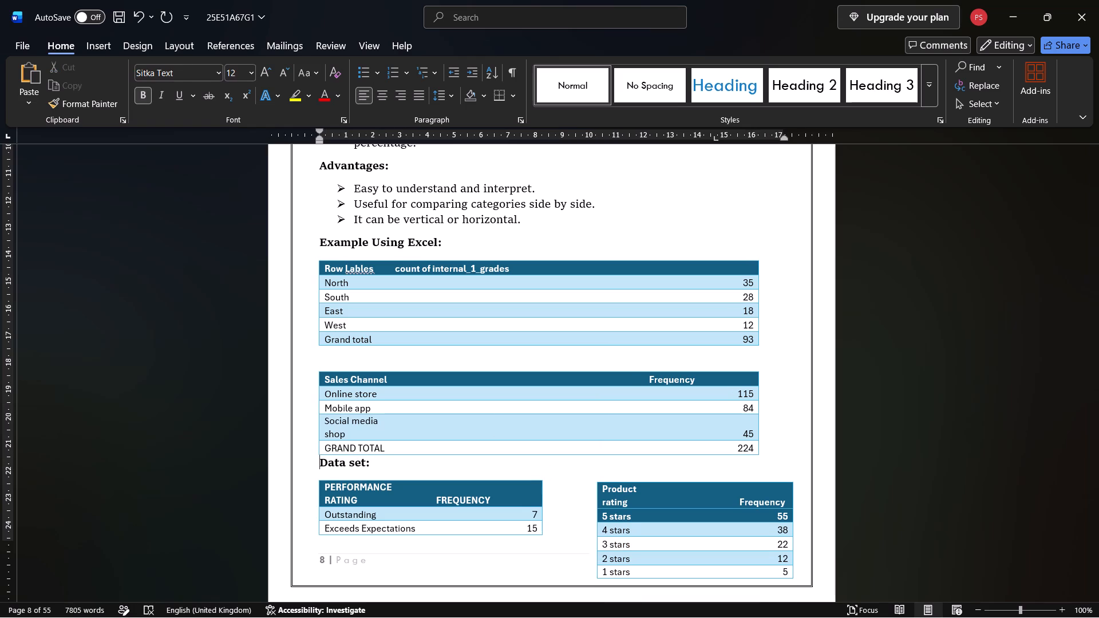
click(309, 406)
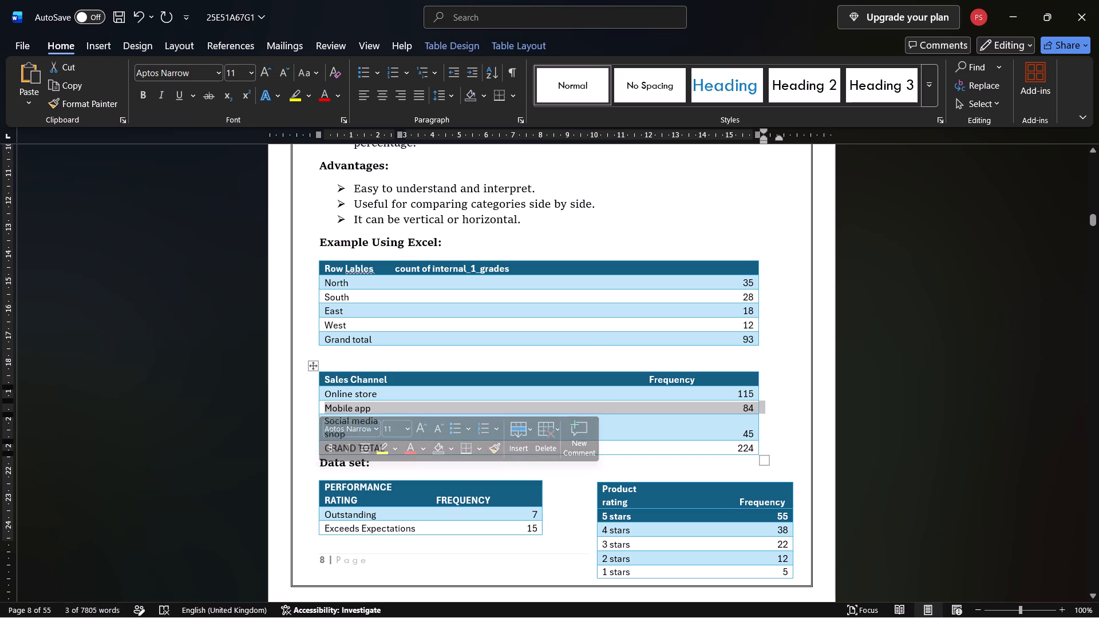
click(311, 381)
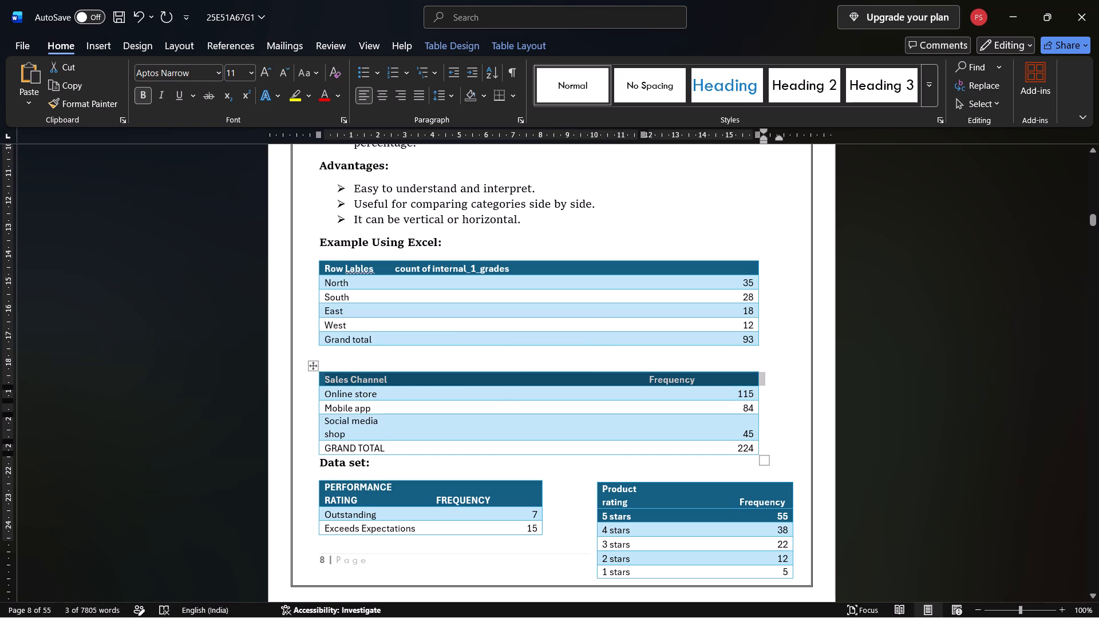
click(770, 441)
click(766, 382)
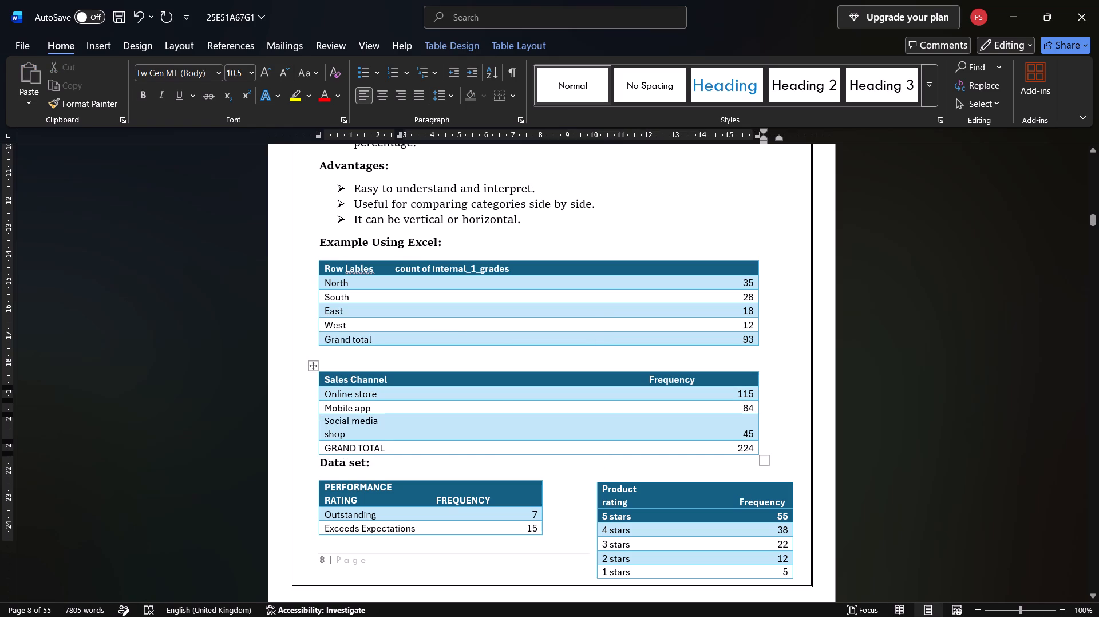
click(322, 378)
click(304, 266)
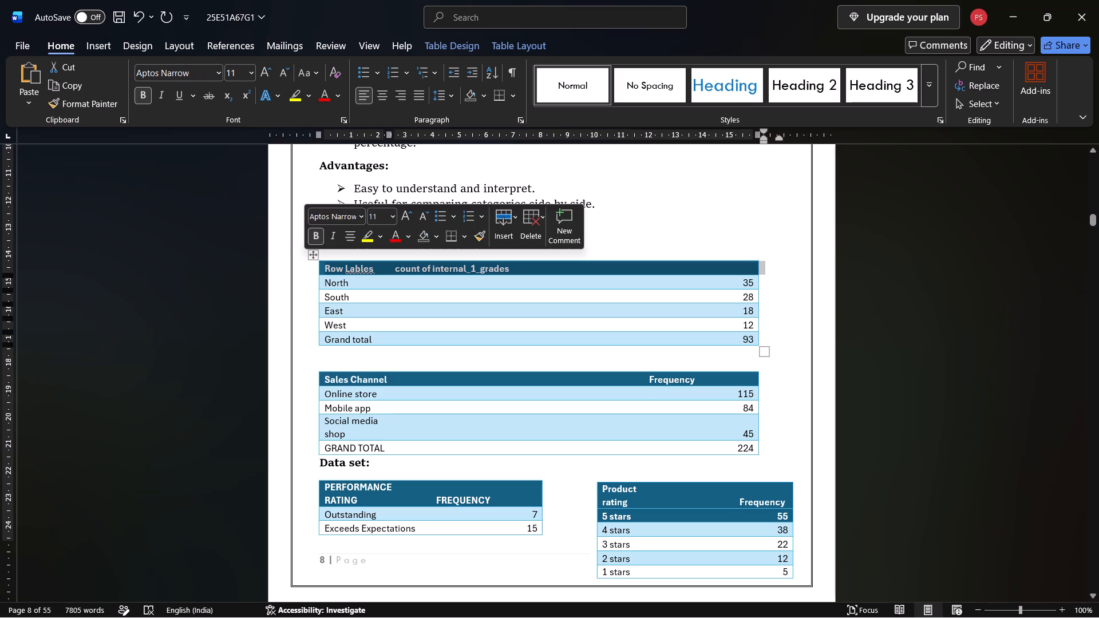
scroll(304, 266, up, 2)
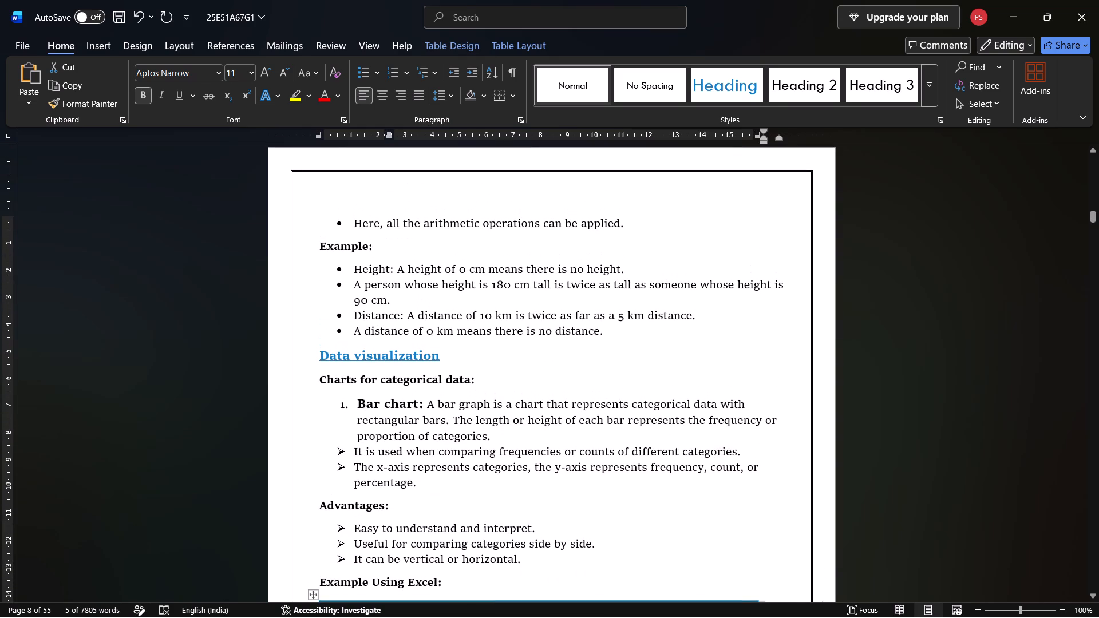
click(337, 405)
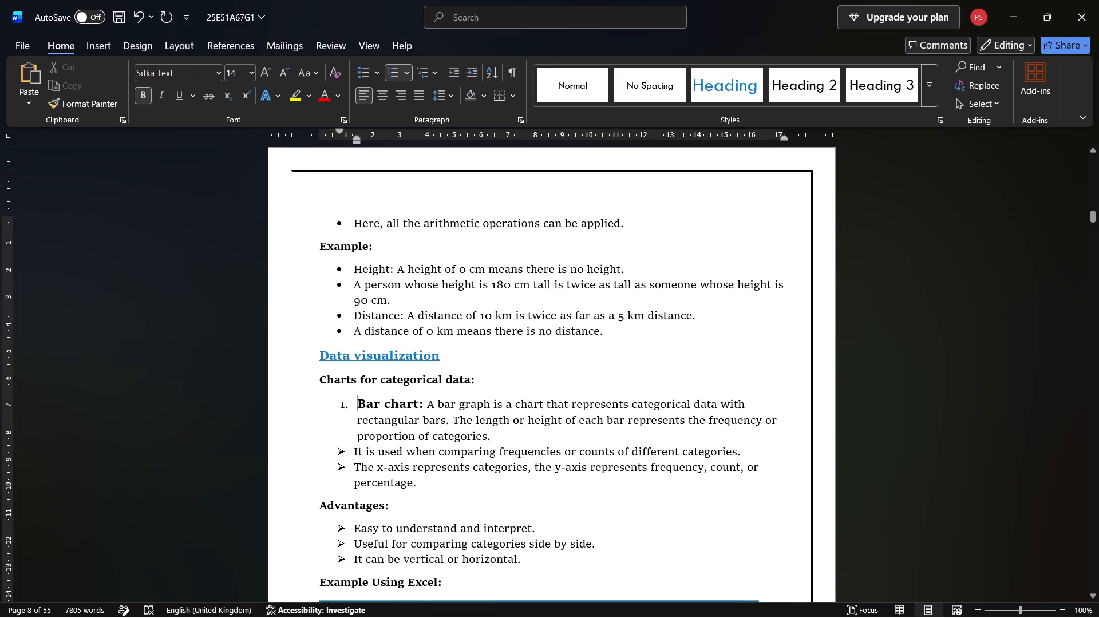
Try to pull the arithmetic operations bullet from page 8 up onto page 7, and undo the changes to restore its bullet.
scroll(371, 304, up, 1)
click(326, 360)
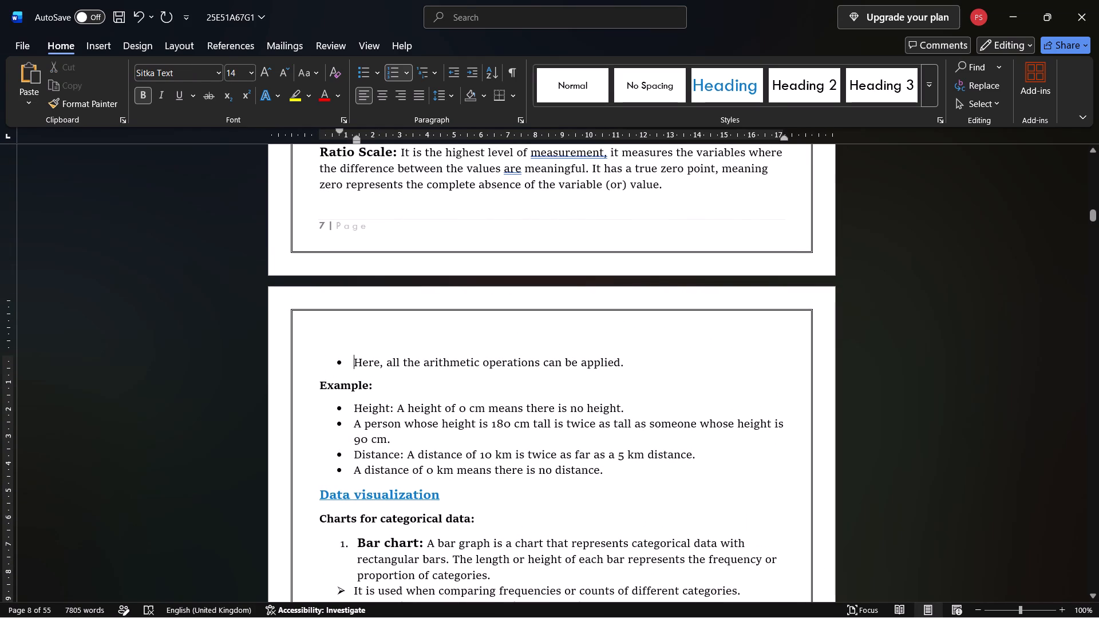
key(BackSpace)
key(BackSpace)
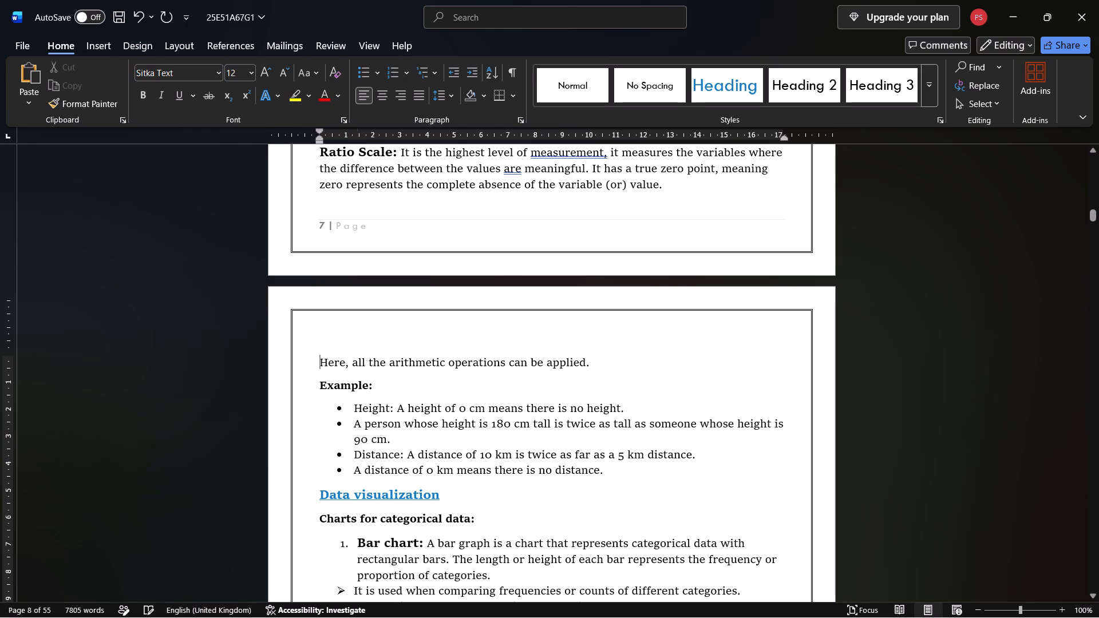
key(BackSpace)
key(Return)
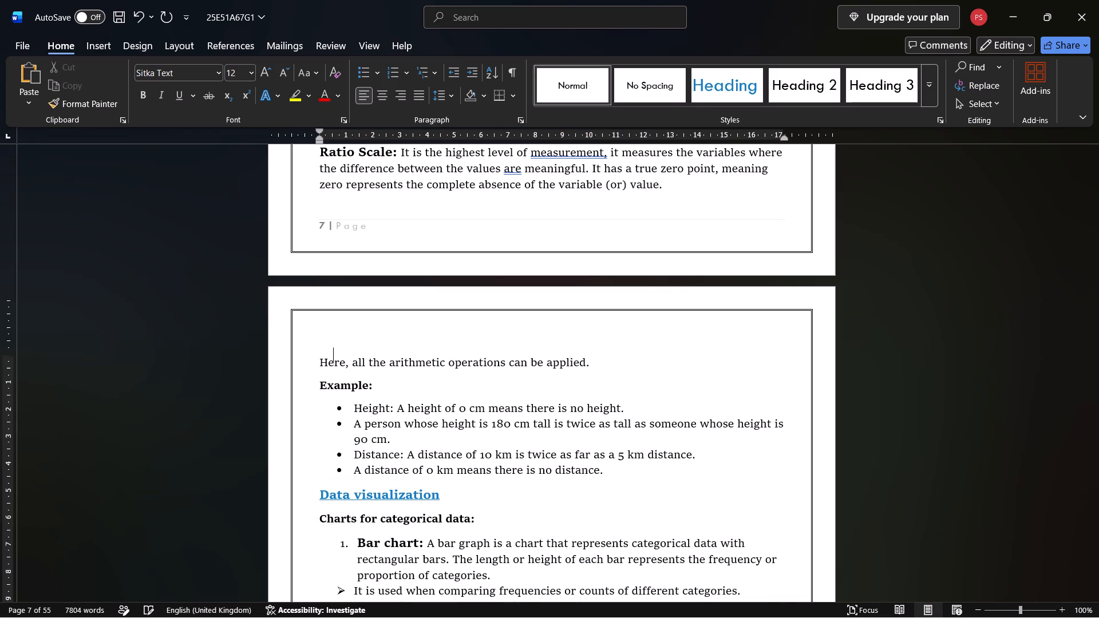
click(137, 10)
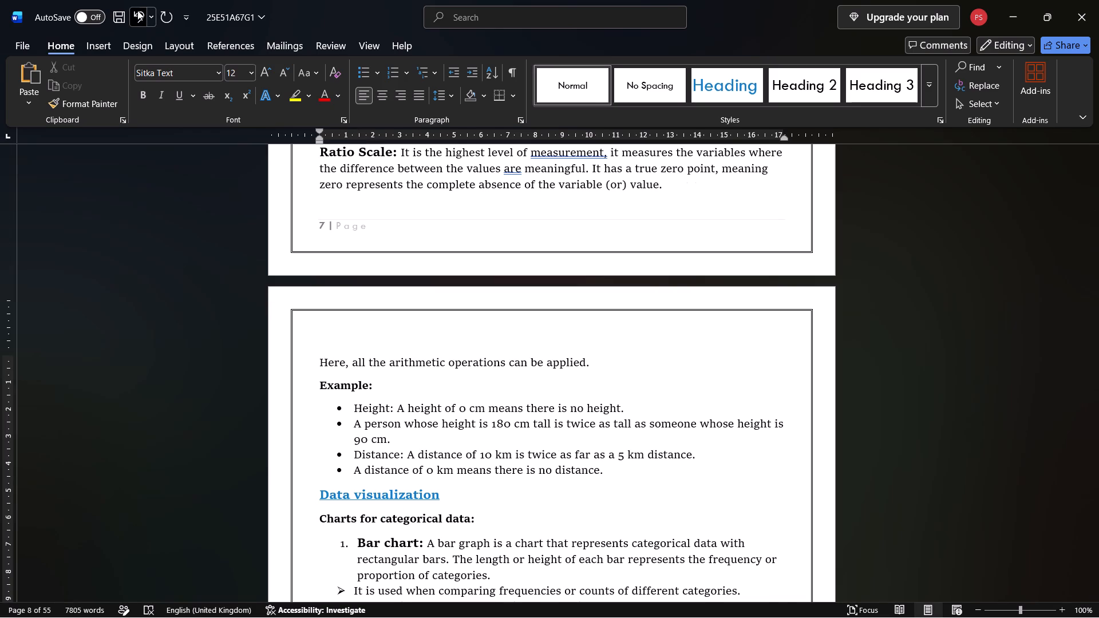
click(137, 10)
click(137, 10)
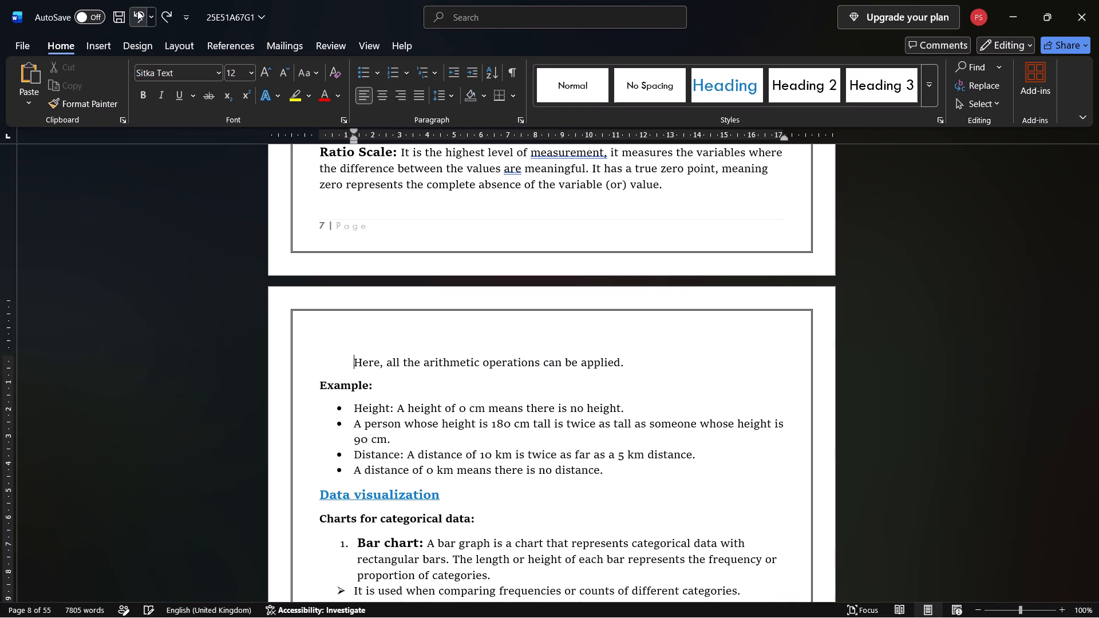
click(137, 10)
Examine the layout of pages 7 to 9, including the Excel example tables, the split Data set table and the bar chart procedure.
scroll(417, 212, up, 2)
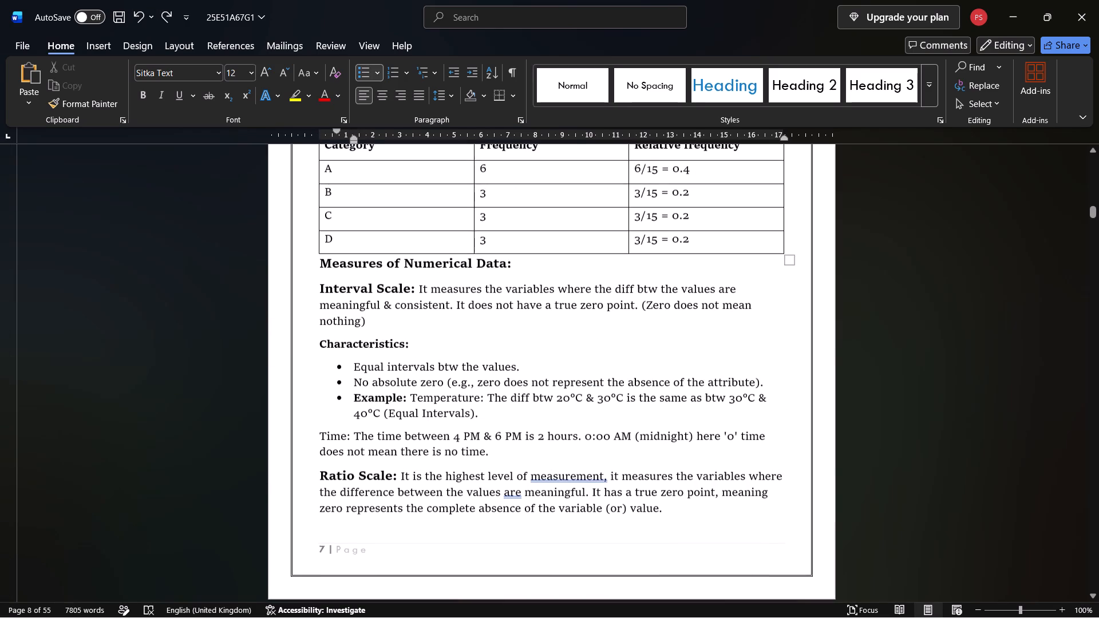
scroll(417, 212, down, 5)
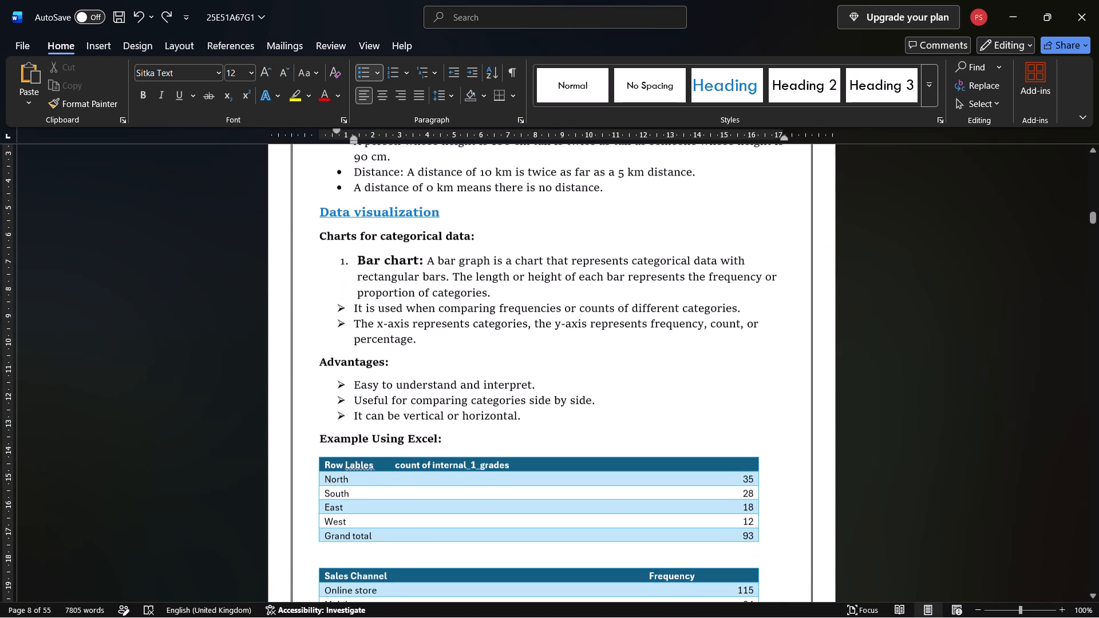
scroll(417, 212, down, 3)
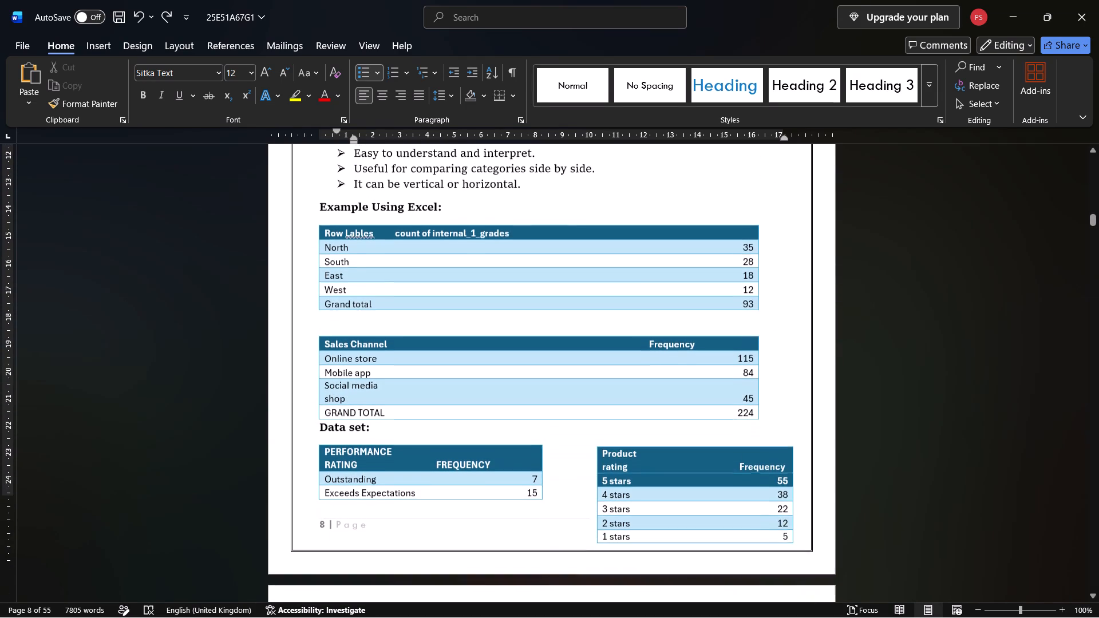
scroll(417, 212, down, 1)
scroll(417, 212, up, 1)
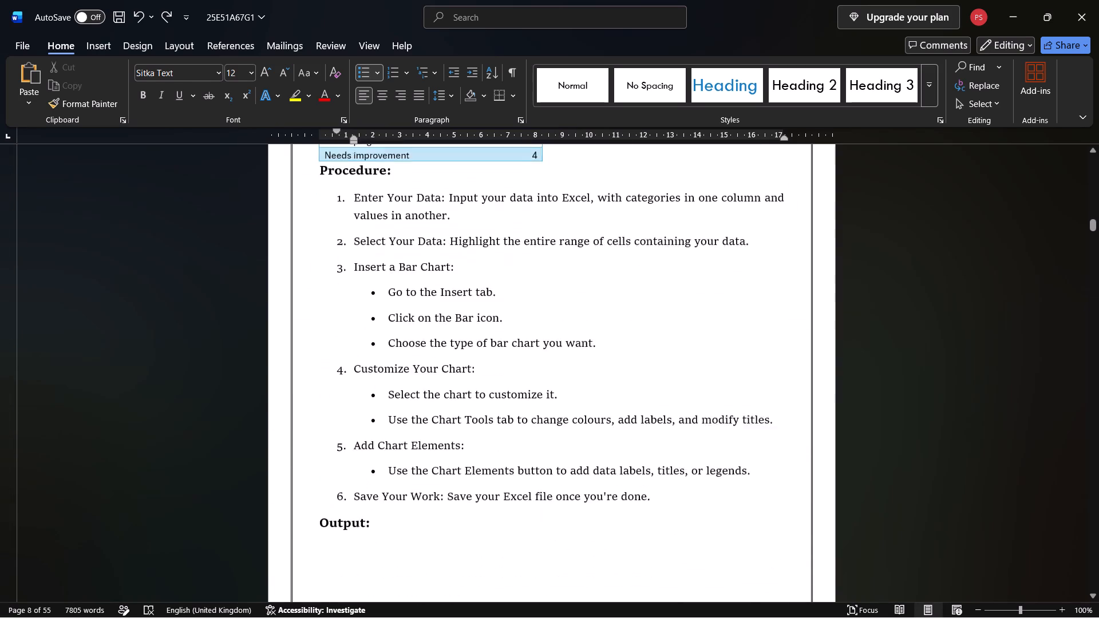
scroll(417, 212, up, 1)
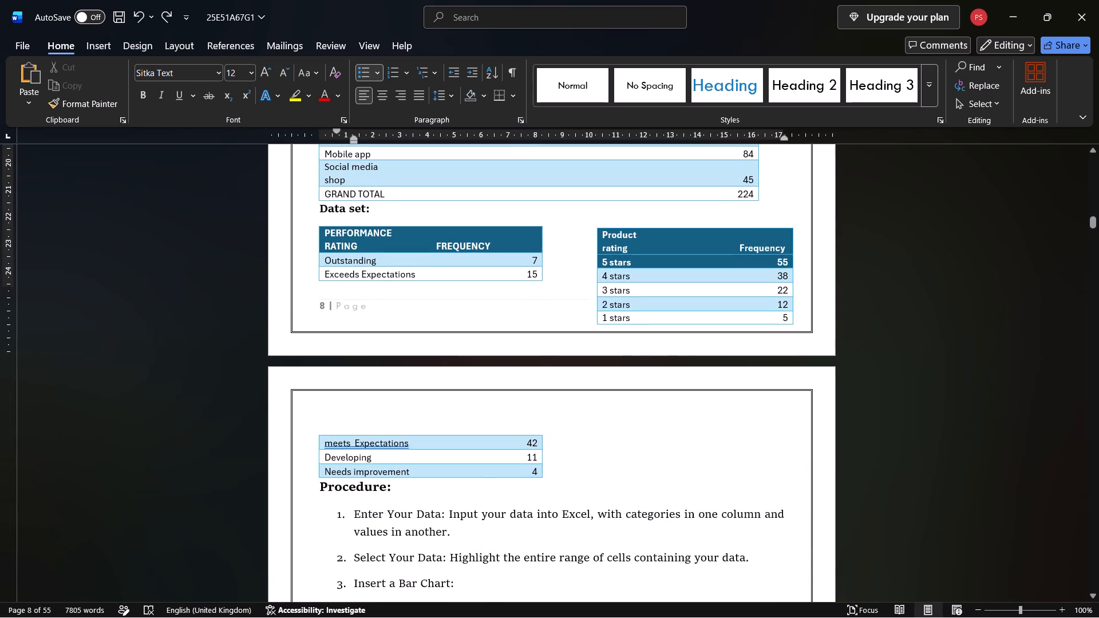
scroll(417, 212, up, 1)
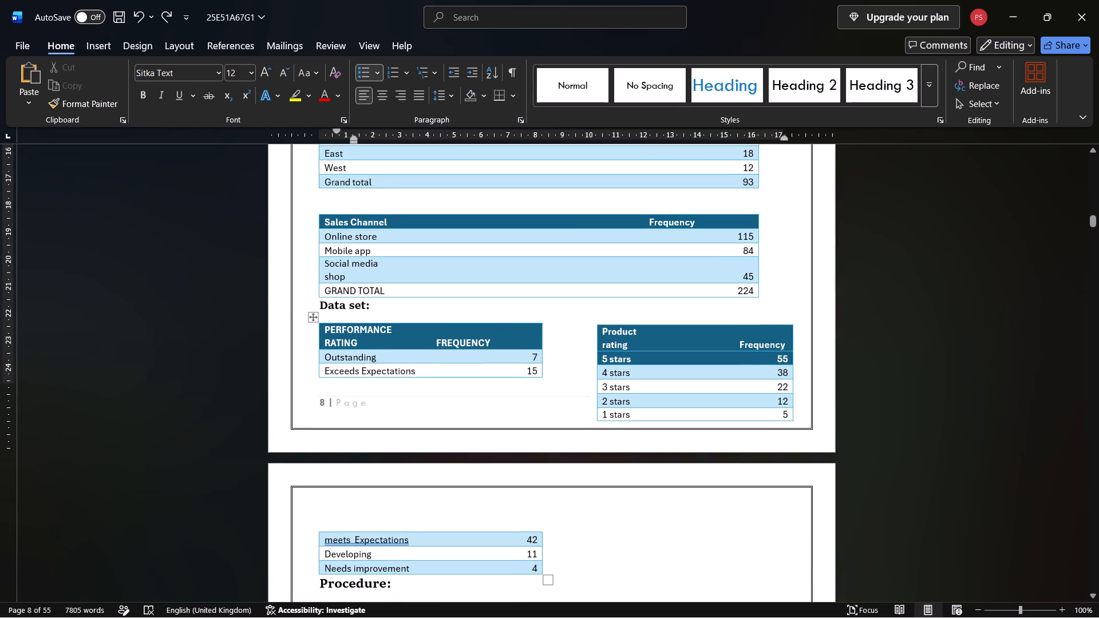
click(405, 350)
Delete the bullet about the x-axis and y-axis from the Bar chart description on page 8.
scroll(364, 326, up, 2)
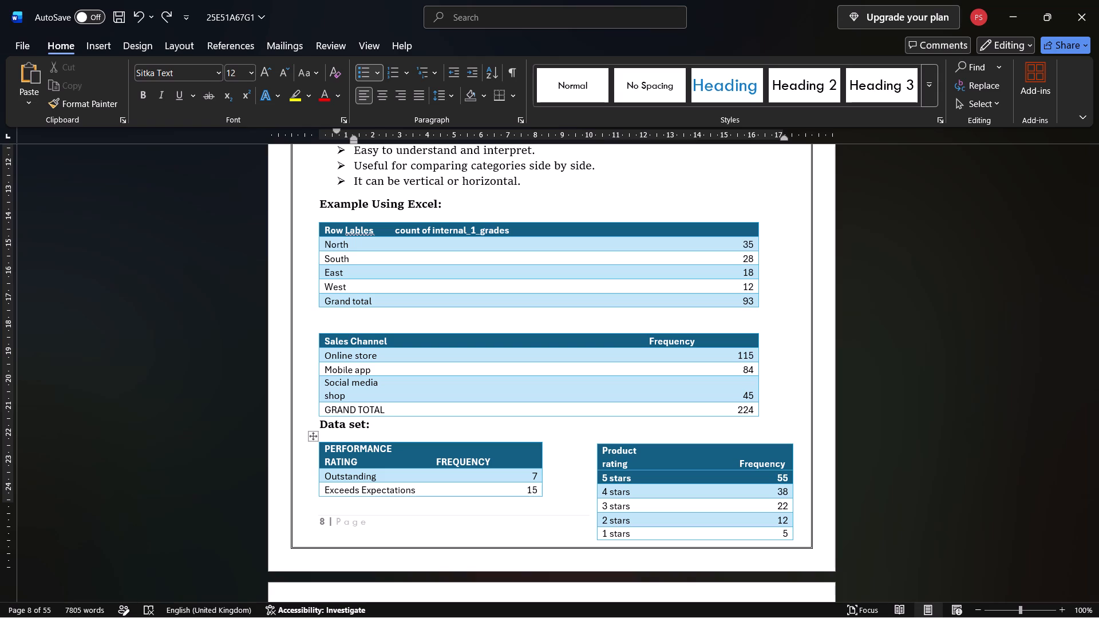
click(380, 331)
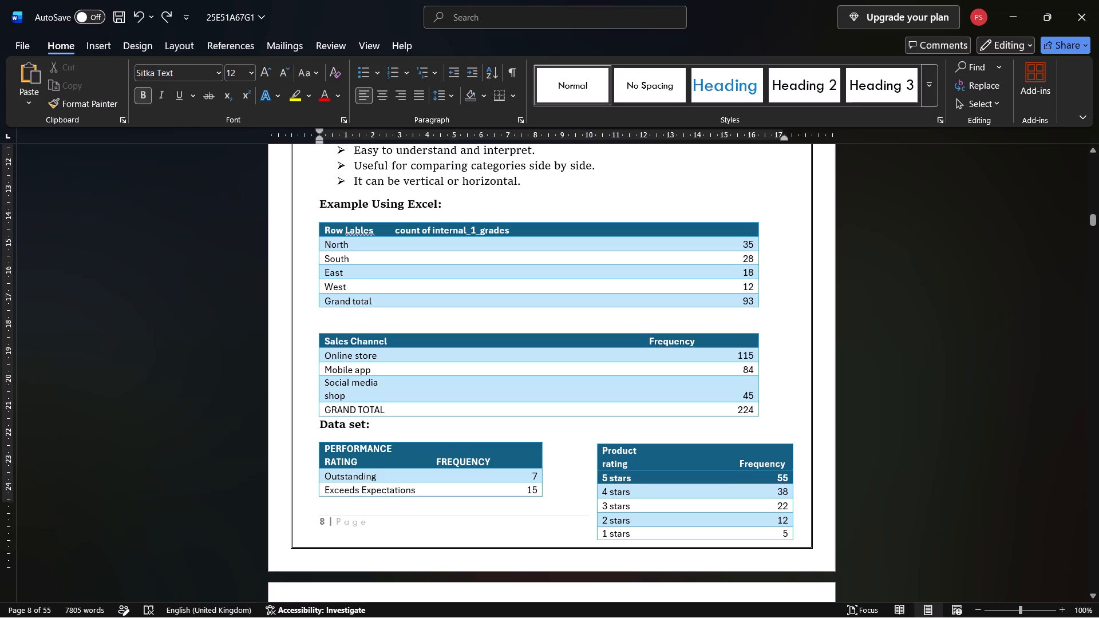
scroll(414, 312, up, 2)
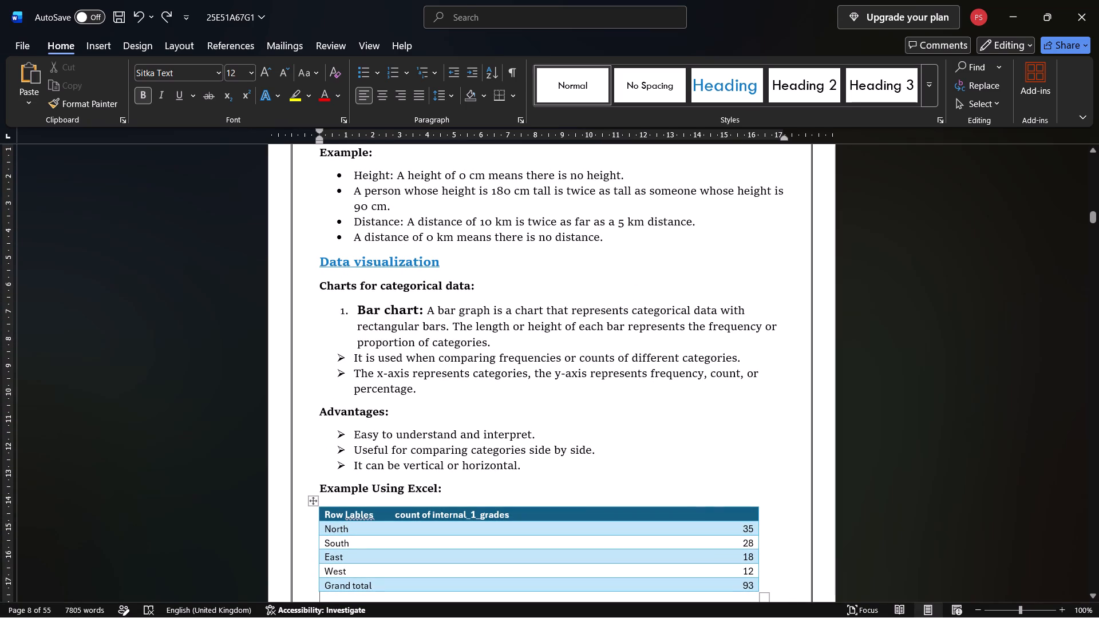
drag(335, 373, 425, 395)
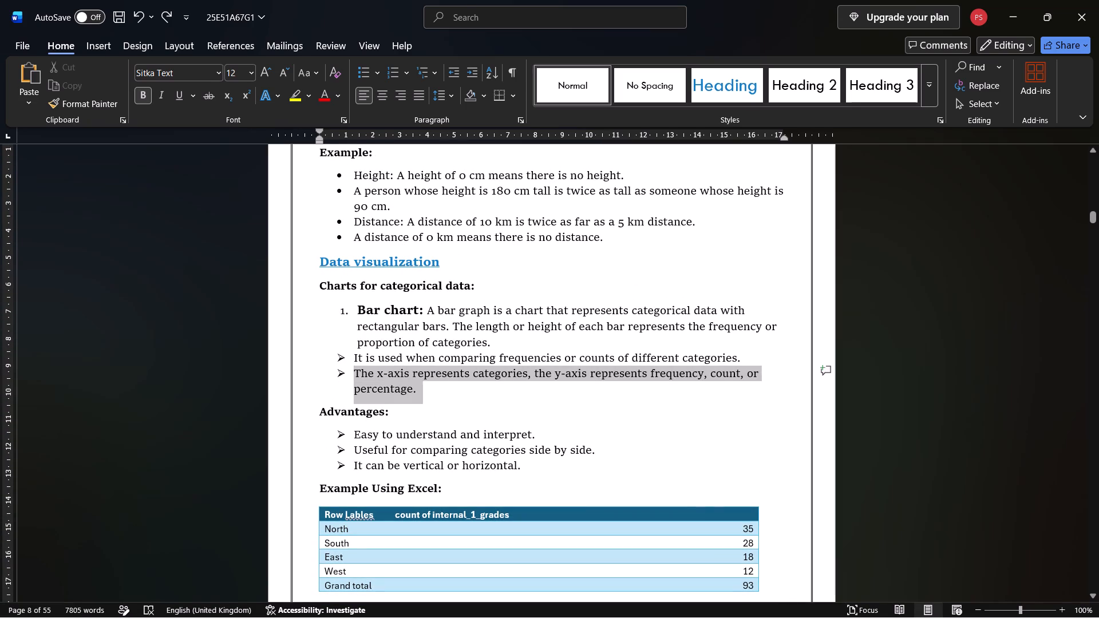
key(BackSpace)
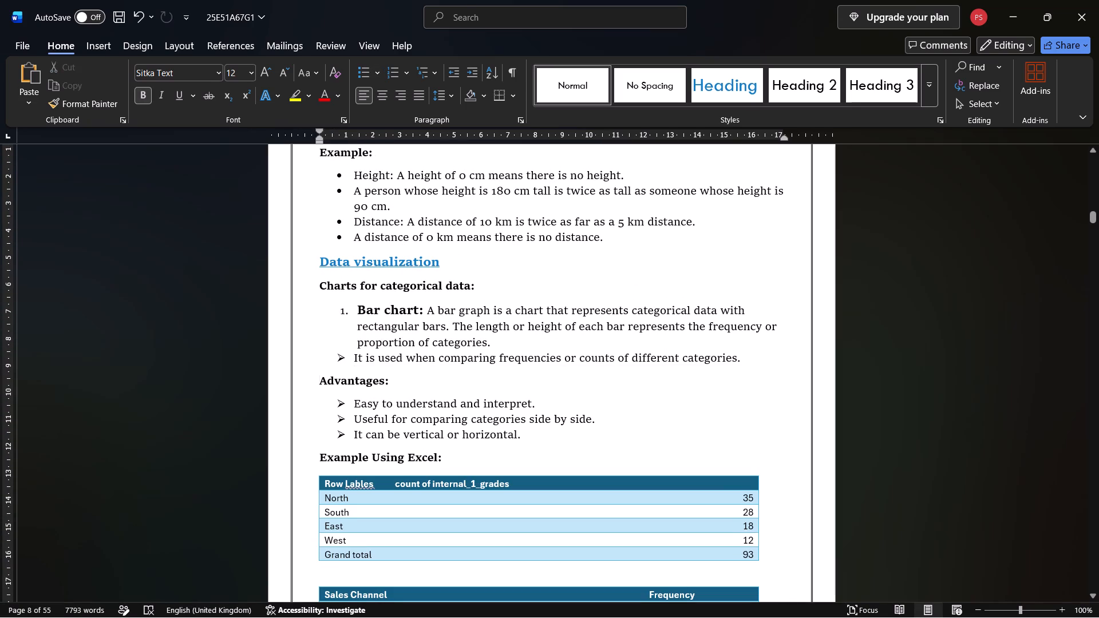
Delete the "It can be vertical or horizontal." bullet under Advantages on page 8, including its leftover blank line.
scroll(387, 393, down, 3)
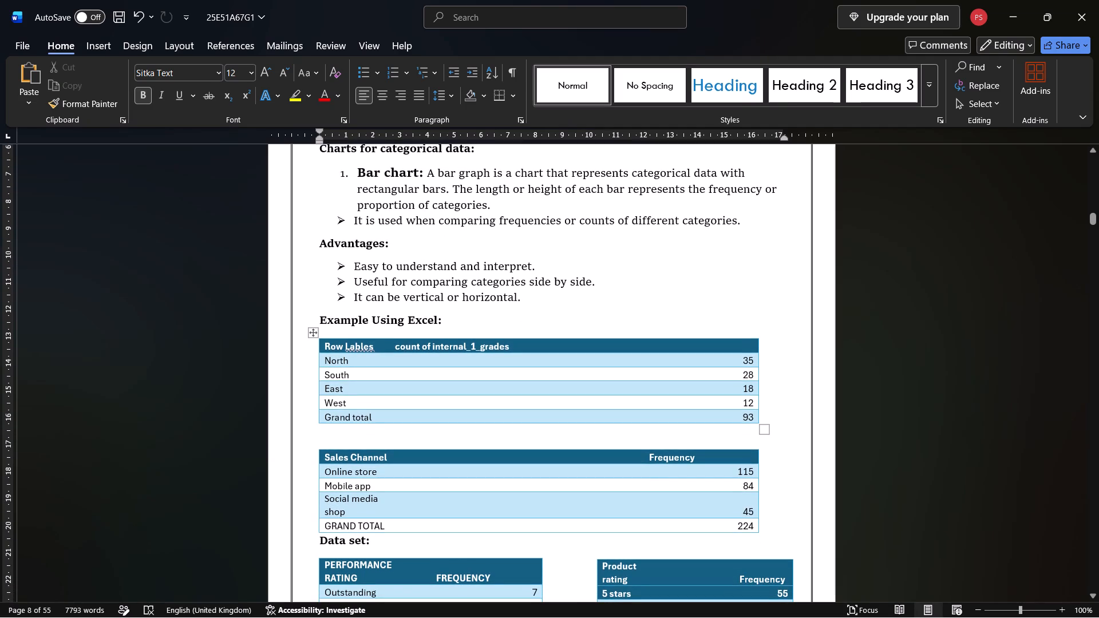
scroll(387, 393, down, 3)
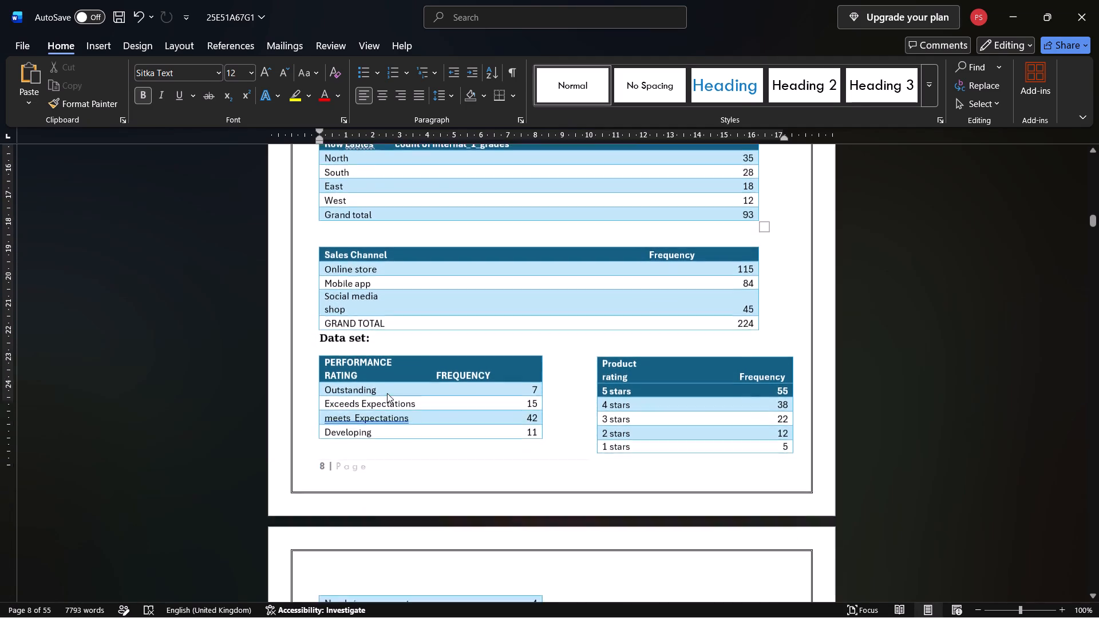
scroll(387, 393, down, 1)
scroll(387, 393, up, 2)
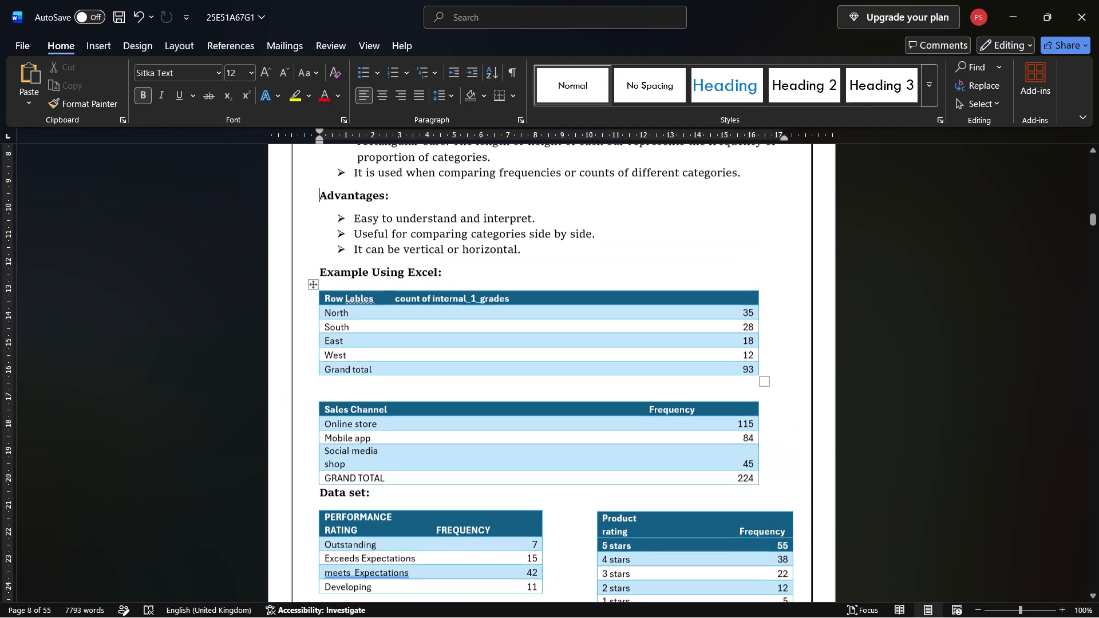
drag(332, 247, 512, 247)
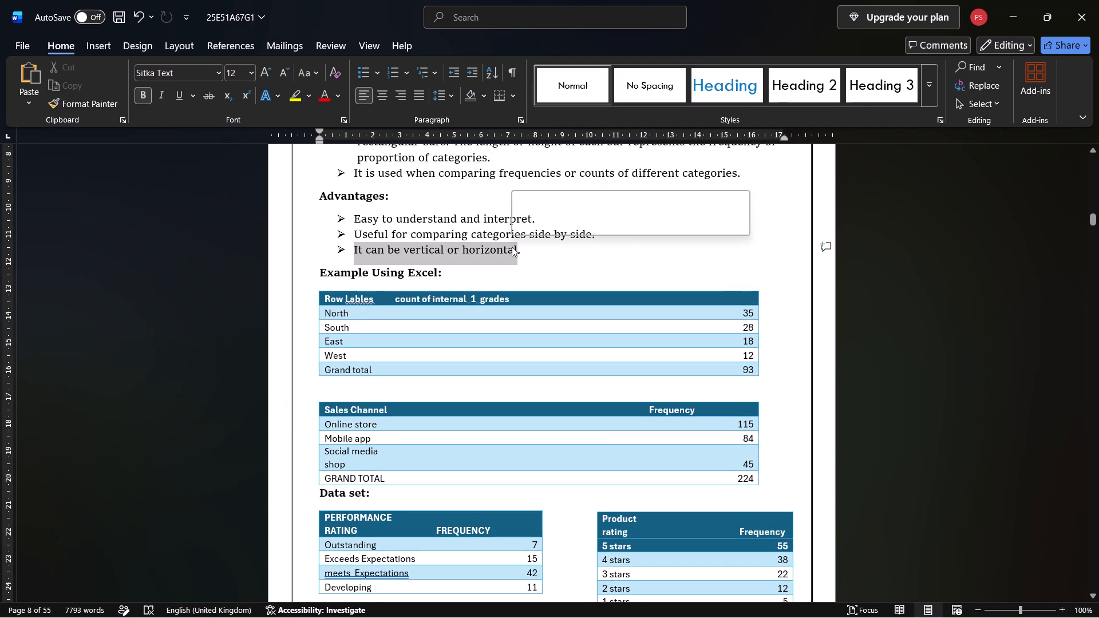
key(BackSpace)
key(BackSpace)
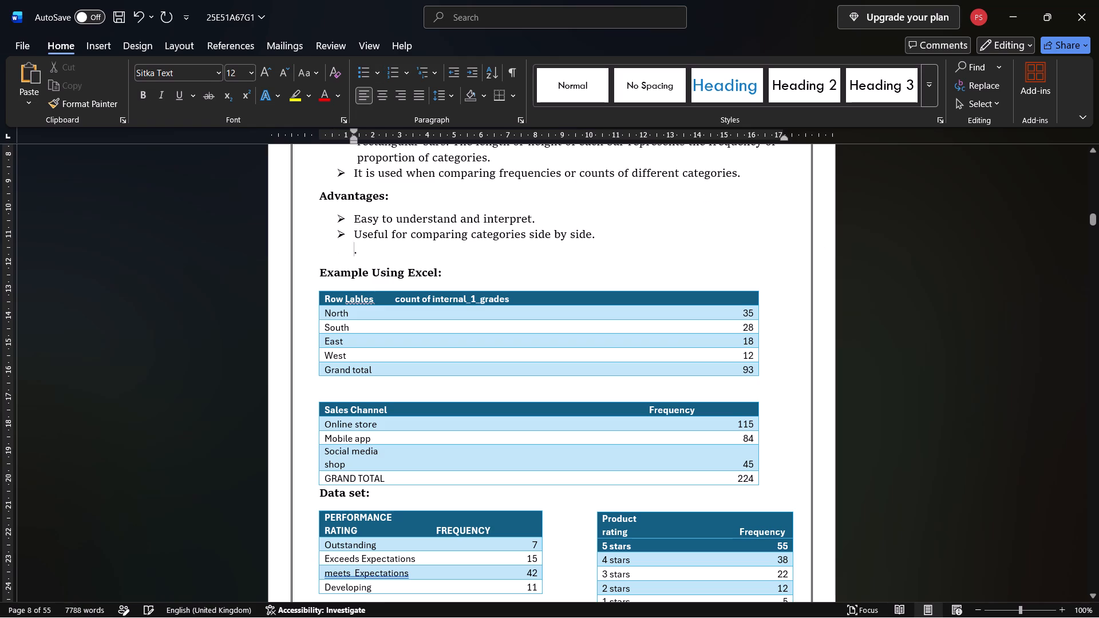
click(420, 258)
key(BackSpace)
key(BackSpace)
click(315, 283)
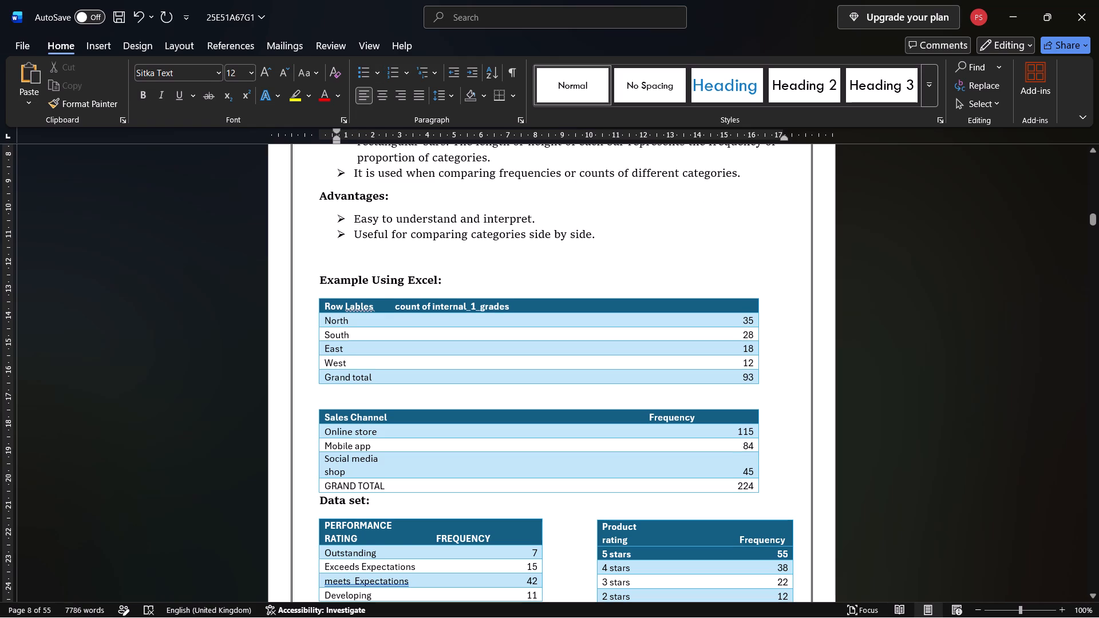
key(BackSpace)
Remove the break before the first bar chart on page 10 to pull it up beneath the Output heading on page 9.
scroll(315, 283, down, 1)
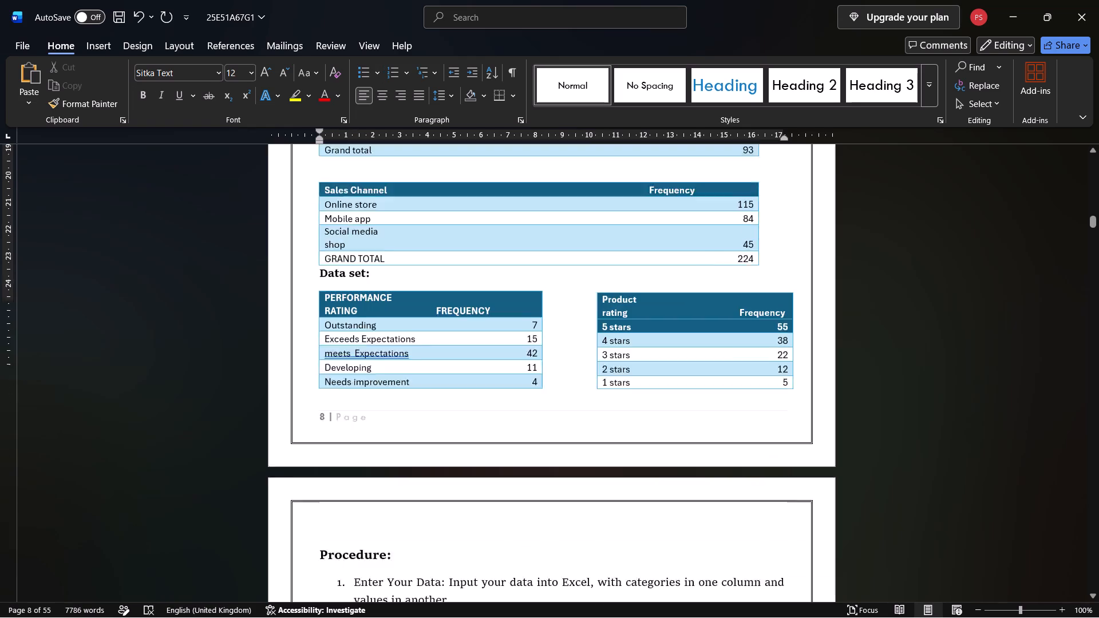
scroll(315, 283, down, 2)
scroll(382, 394, down, 1)
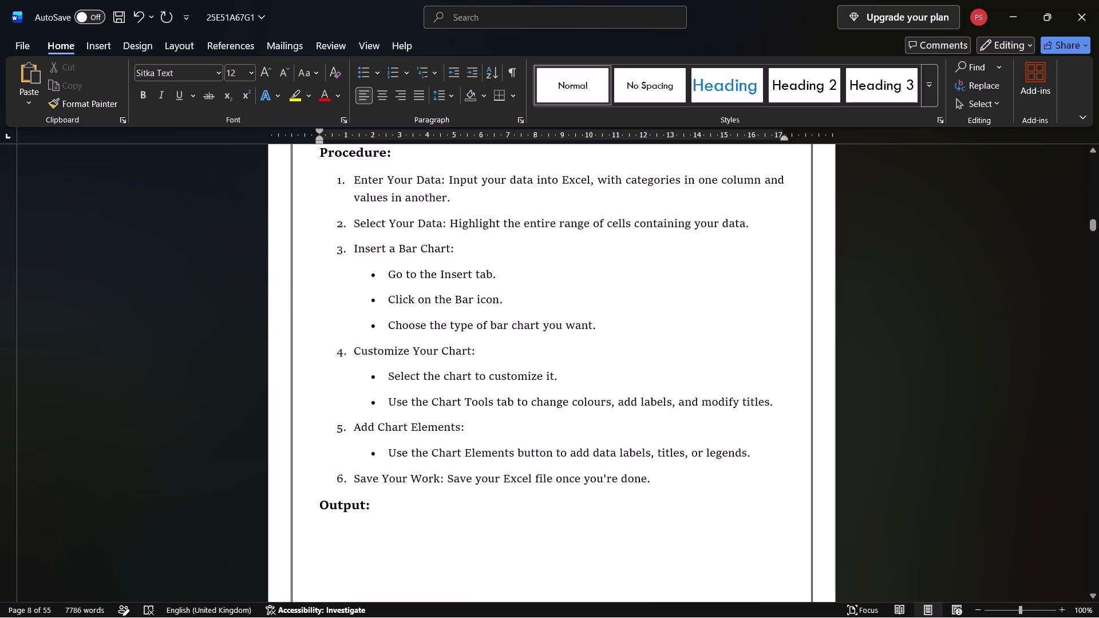
scroll(382, 394, down, 3)
click(408, 427)
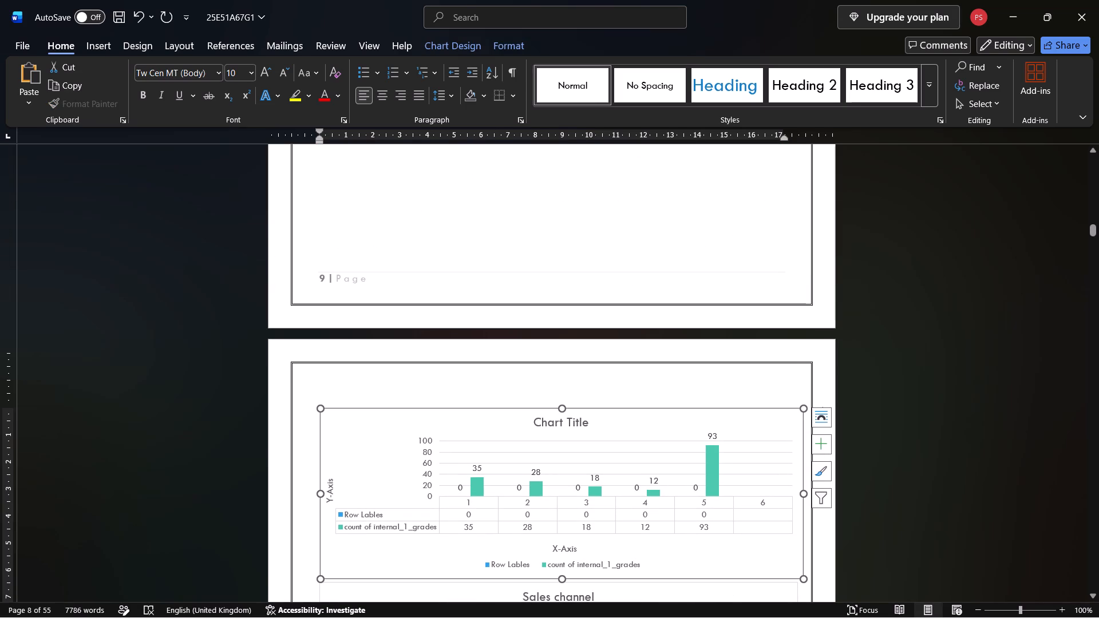
drag(286, 446, 306, 447)
click(306, 447)
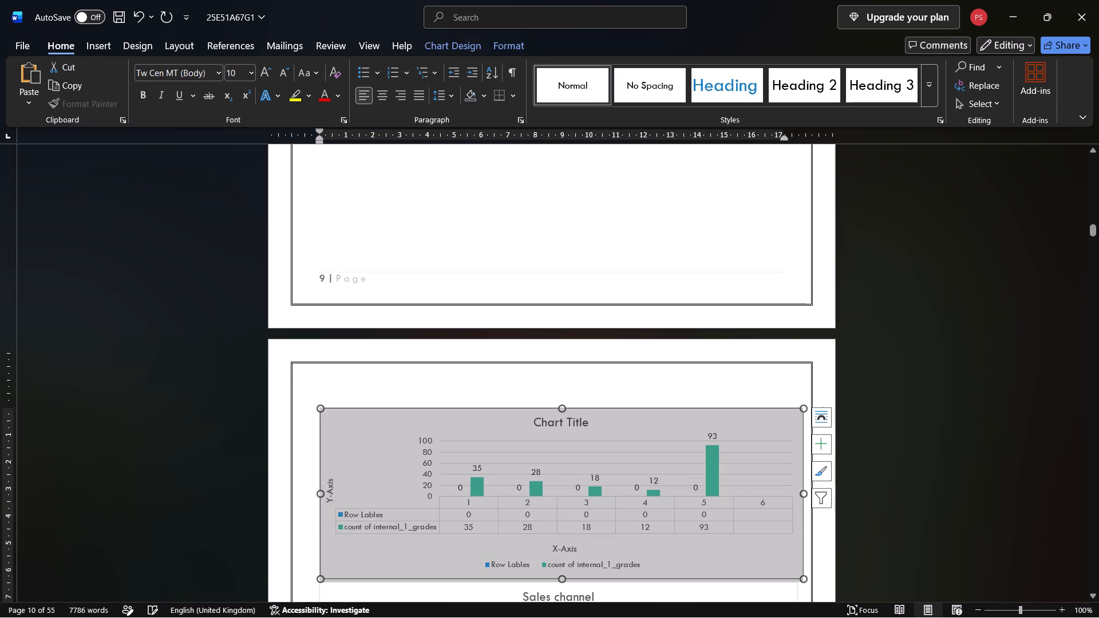
click(314, 564)
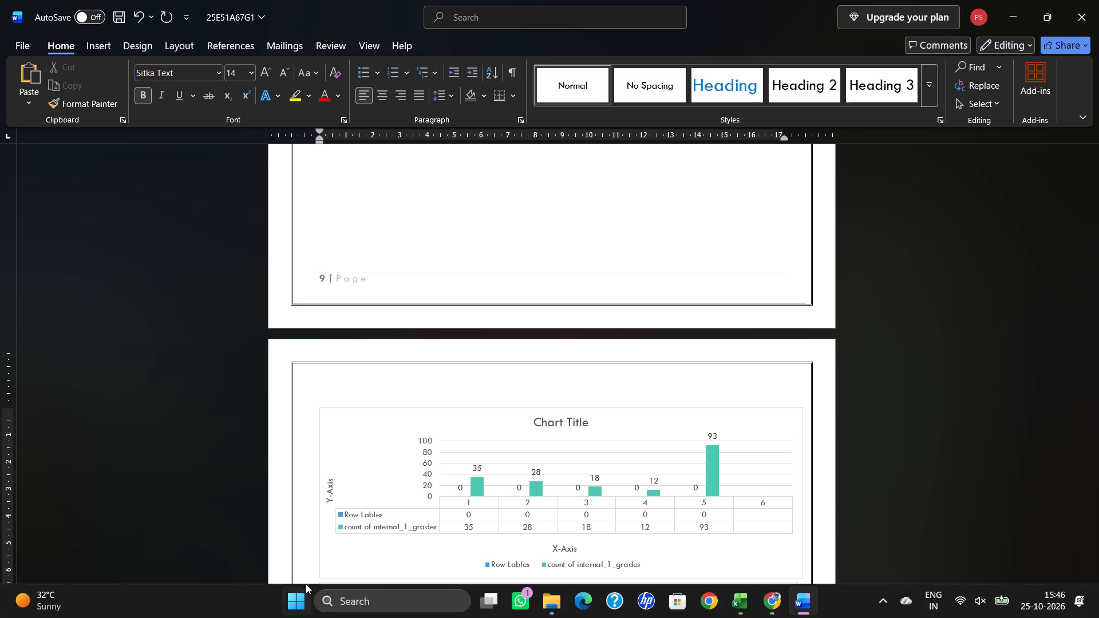
click(309, 569)
click(309, 569)
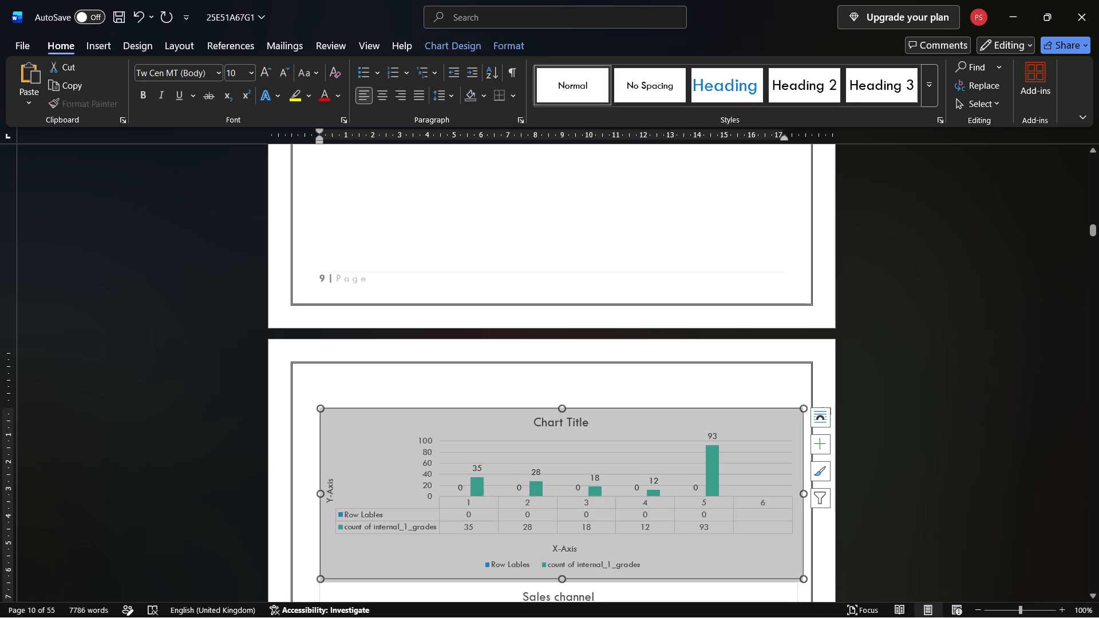
click(367, 544)
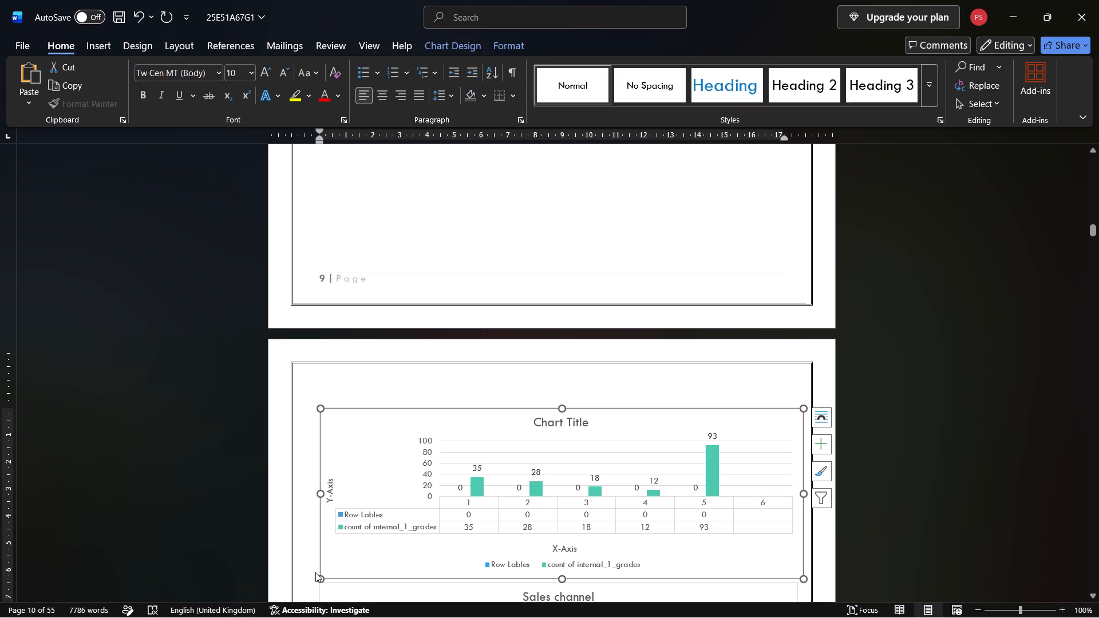
click(316, 571)
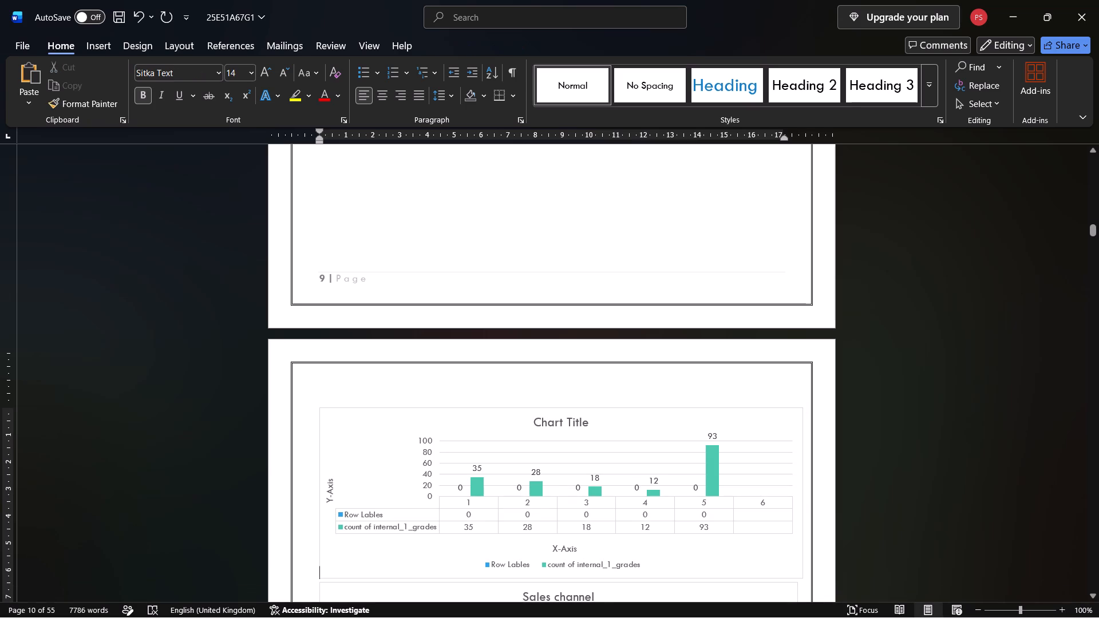
key(BackSpace)
Reduce the heights of the Beauty & care and House & Kitchen rows in the Department table on page 11.
scroll(316, 571, down, 1)
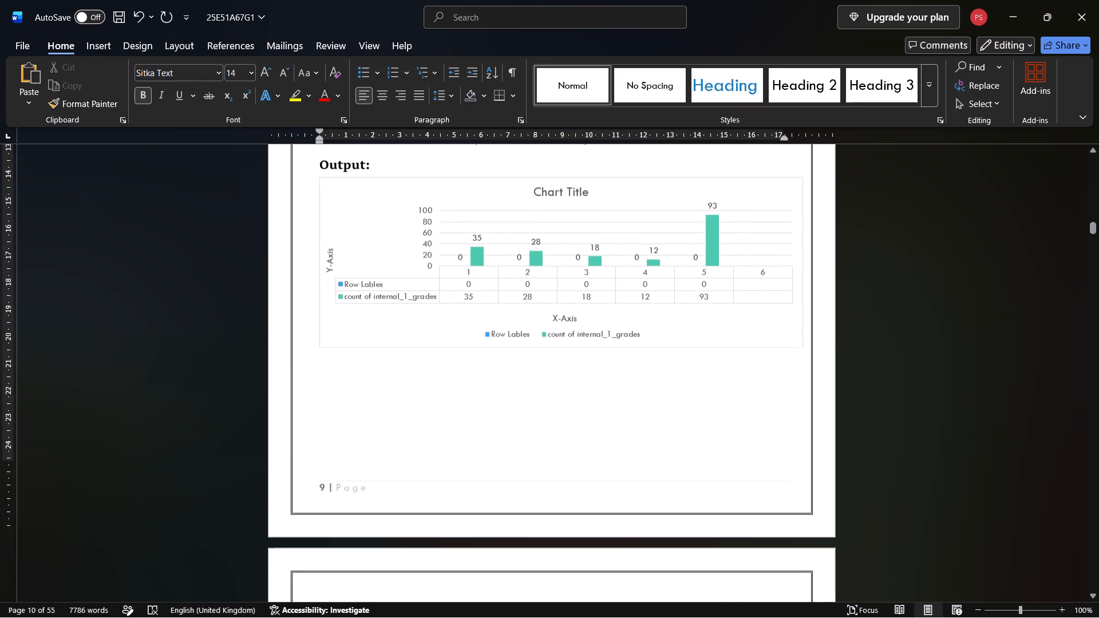
scroll(316, 571, down, 5)
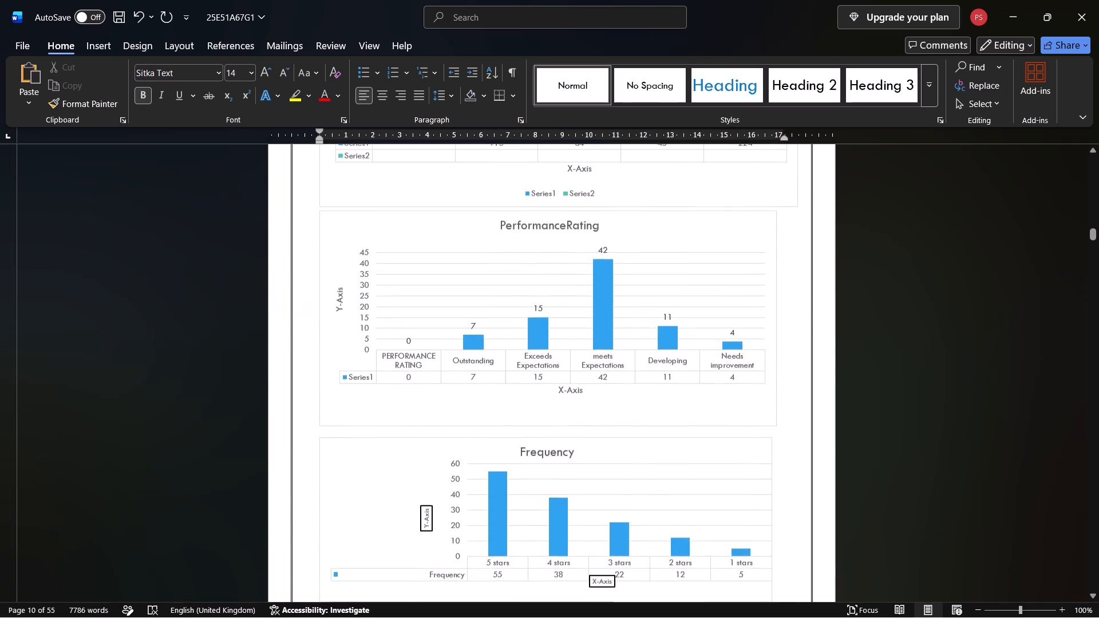
scroll(316, 571, down, 4)
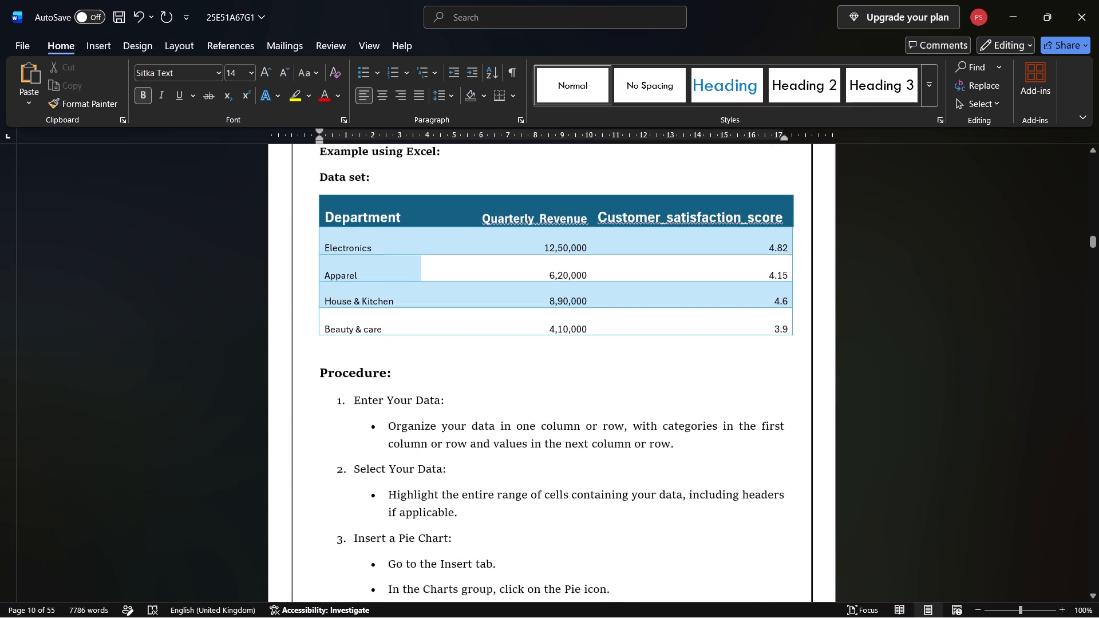
scroll(316, 571, down, 1)
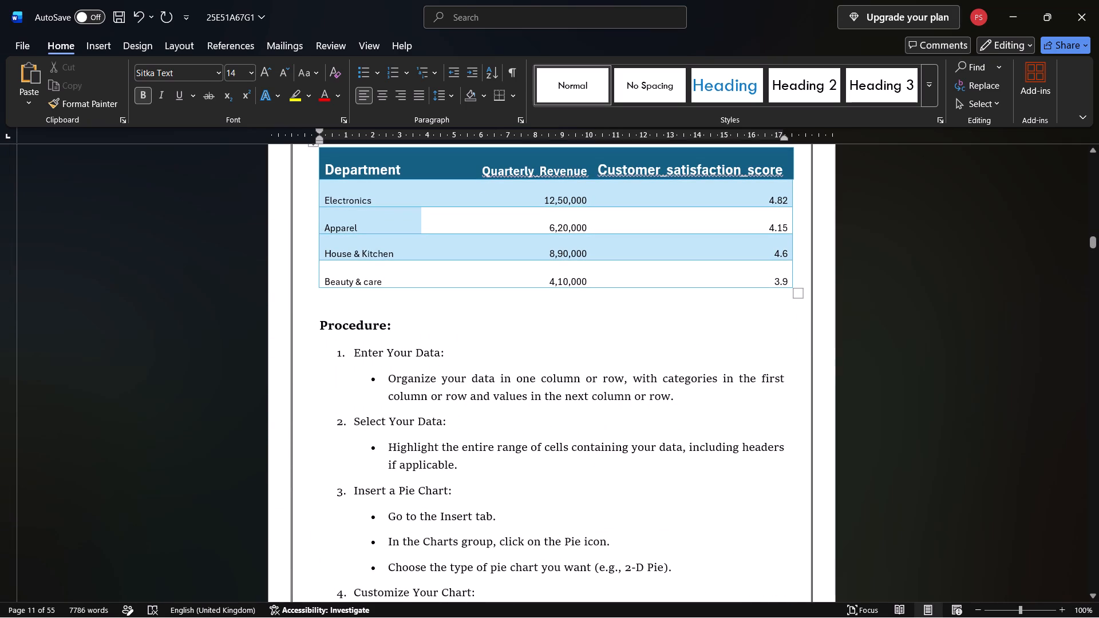
click(525, 286)
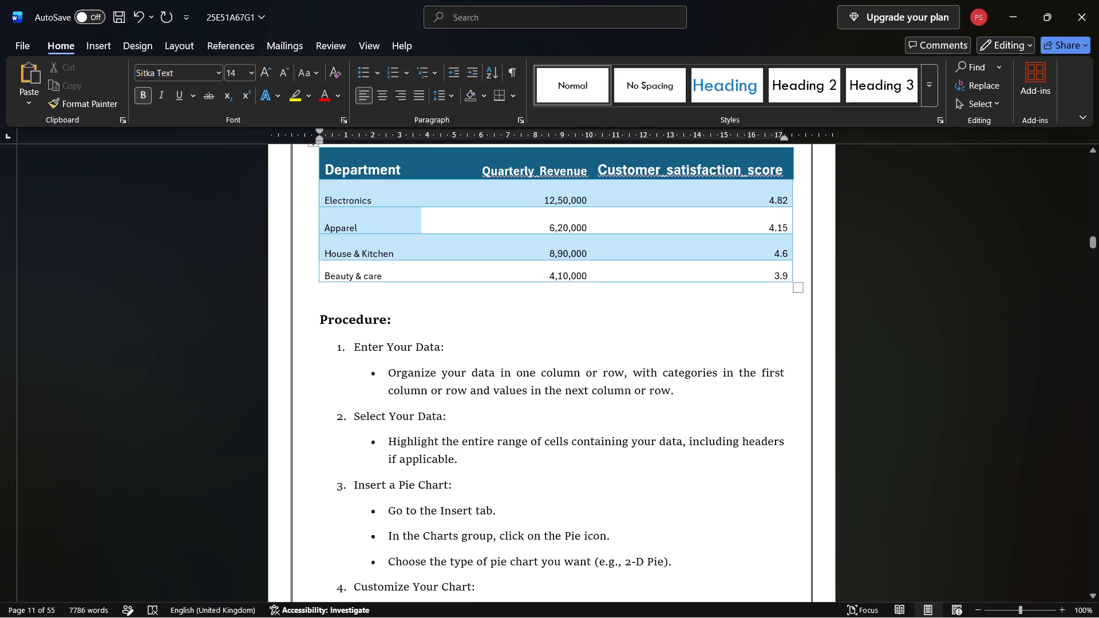
click(529, 260)
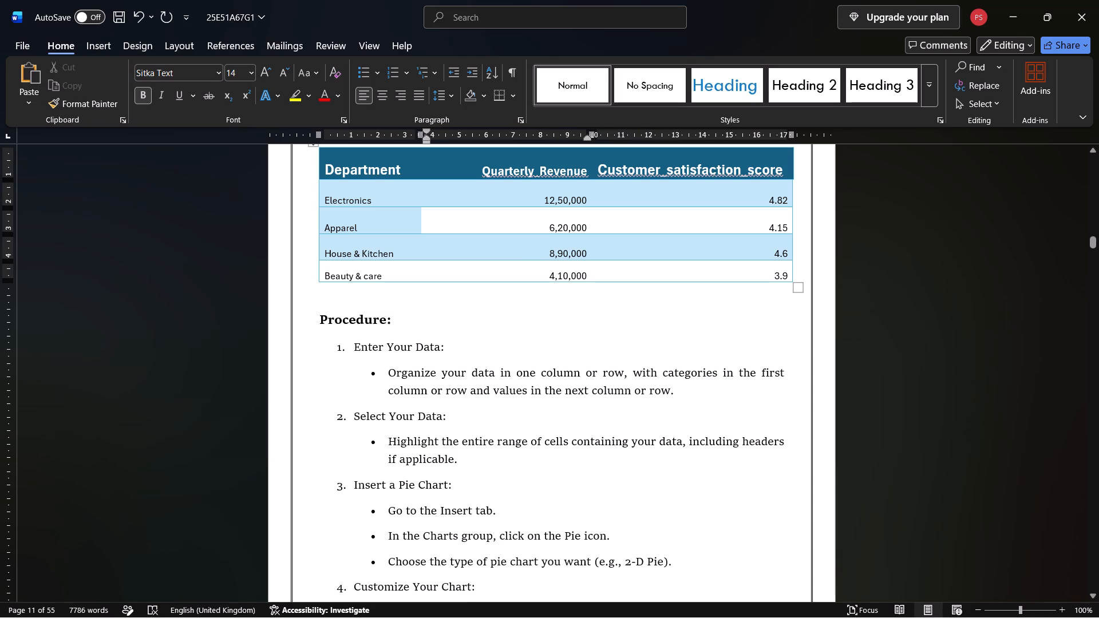
click(530, 260)
drag(531, 260, 531, 251)
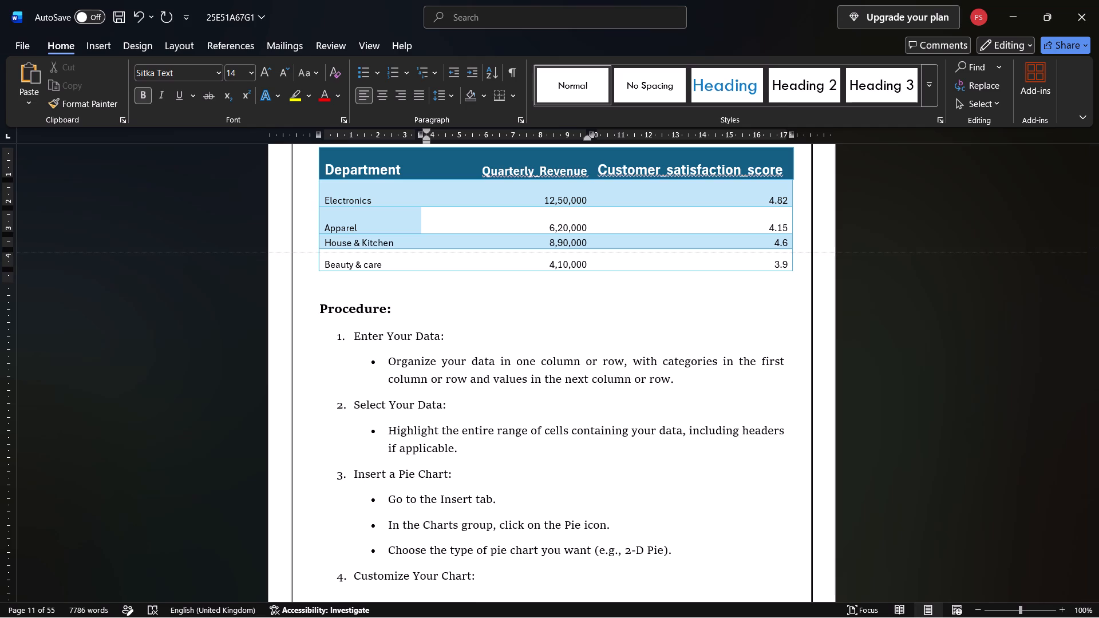
drag(531, 251, 531, 251)
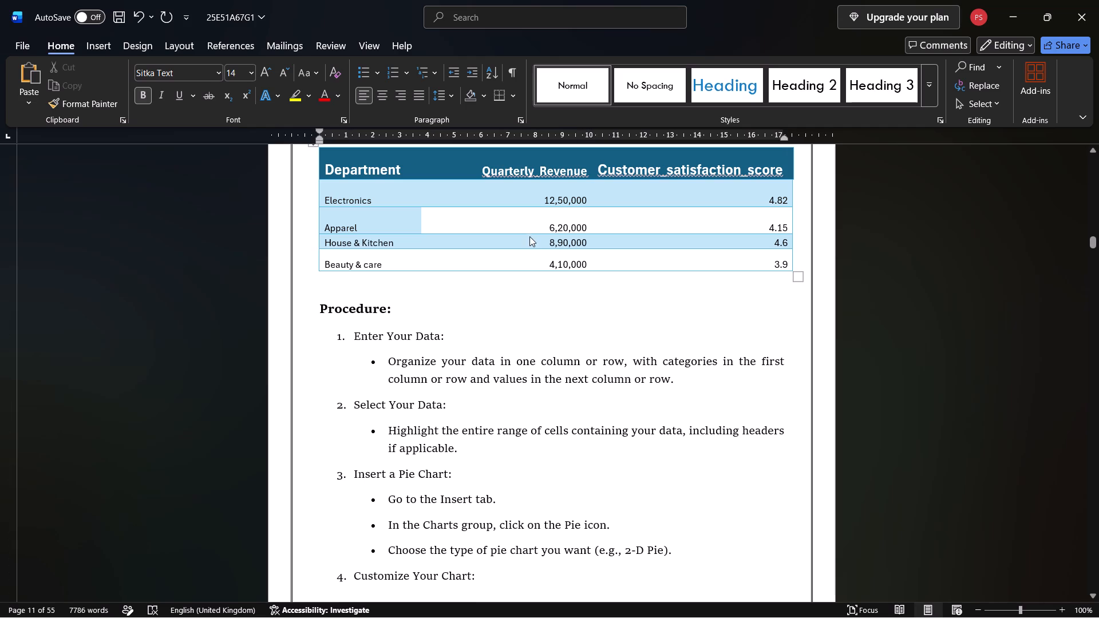
Tighten the Apparel, Beauty & care and Electronics rows of the Department table to fit their single line of text.
click(529, 233)
click(616, 230)
drag(614, 234, 613, 225)
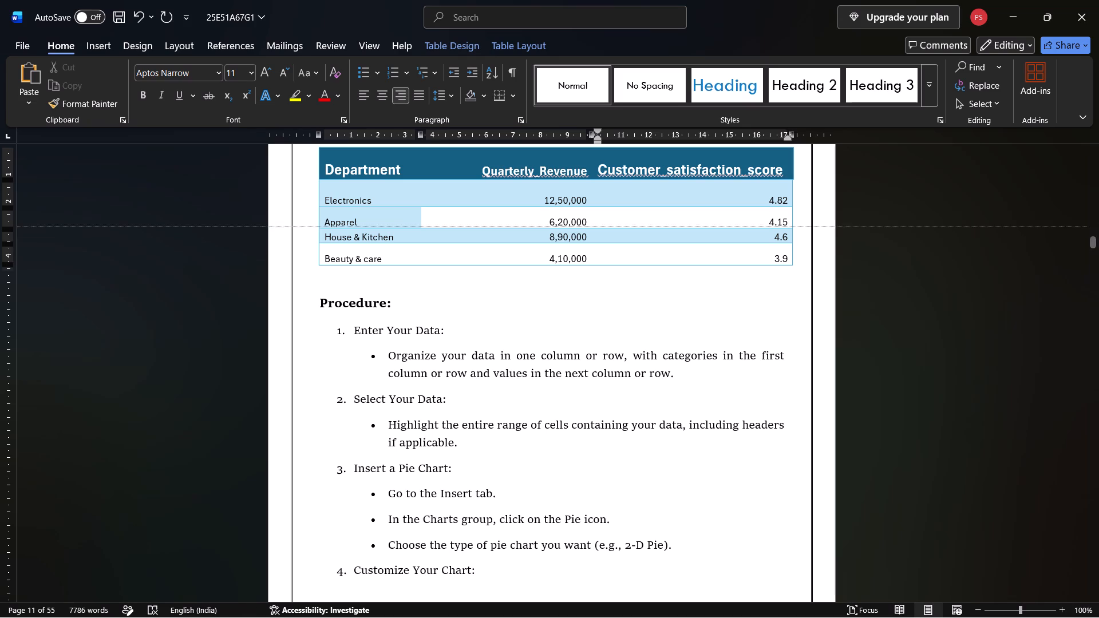
drag(613, 225, 613, 220)
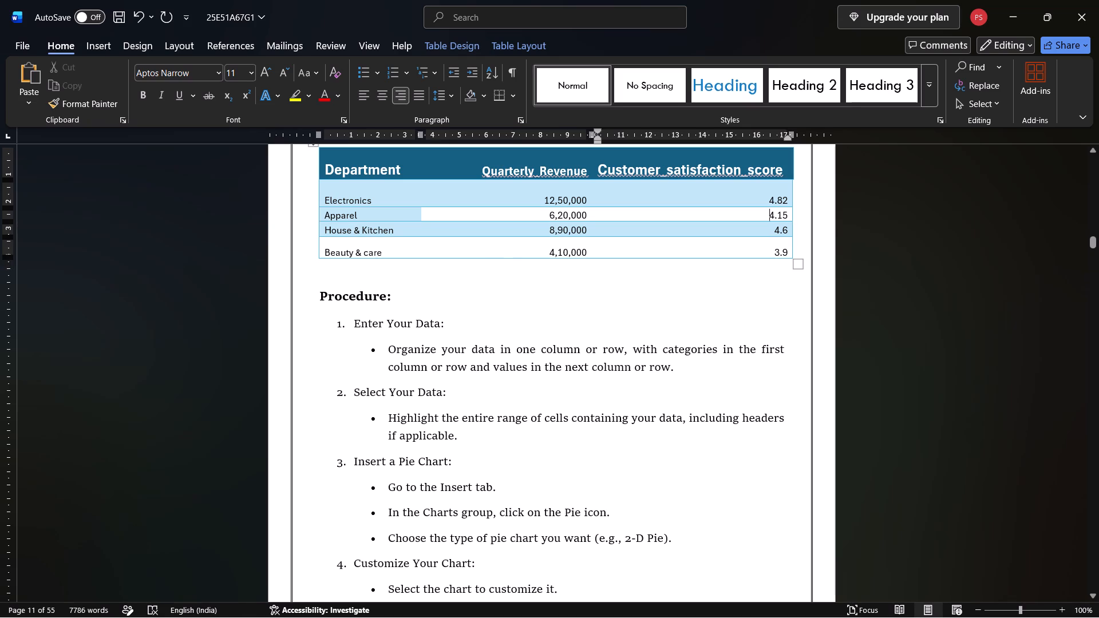
drag(501, 257, 500, 245)
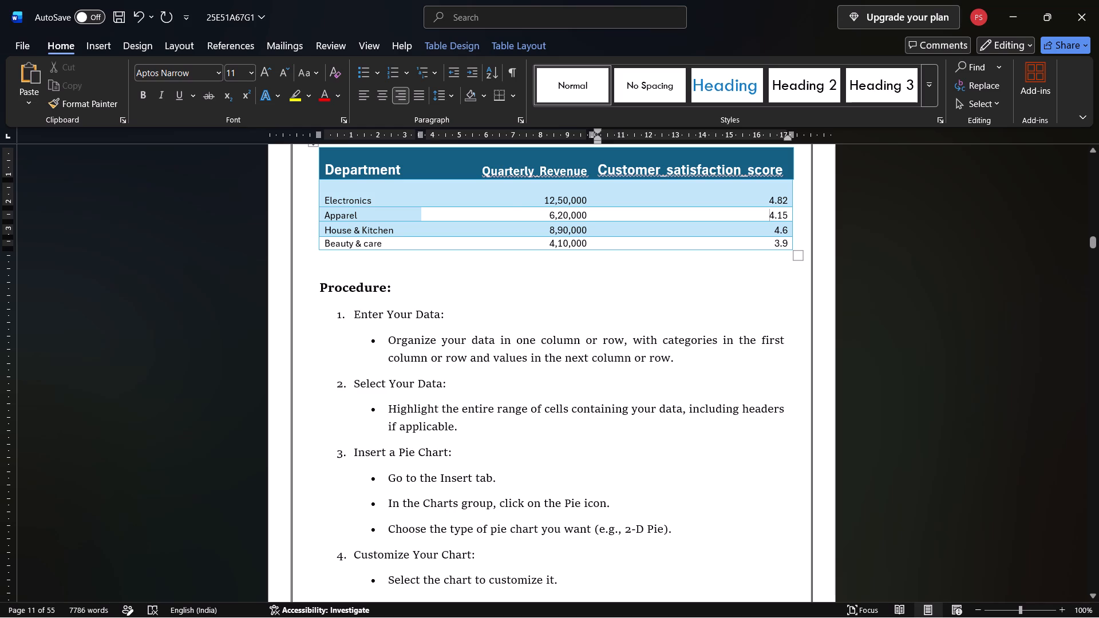
drag(511, 208, 512, 193)
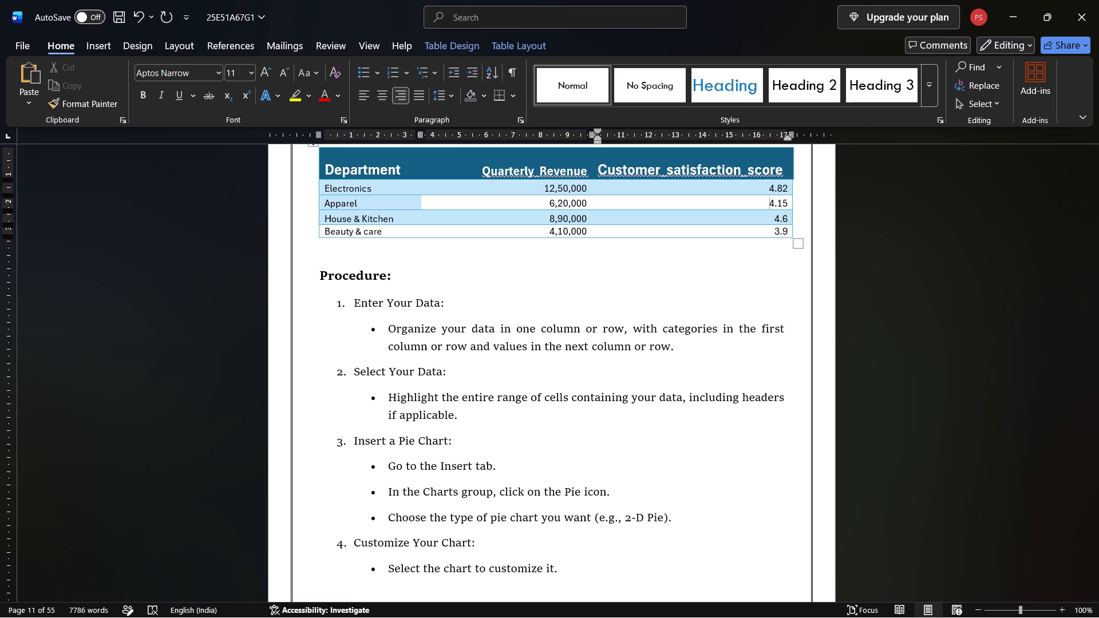
click(471, 179)
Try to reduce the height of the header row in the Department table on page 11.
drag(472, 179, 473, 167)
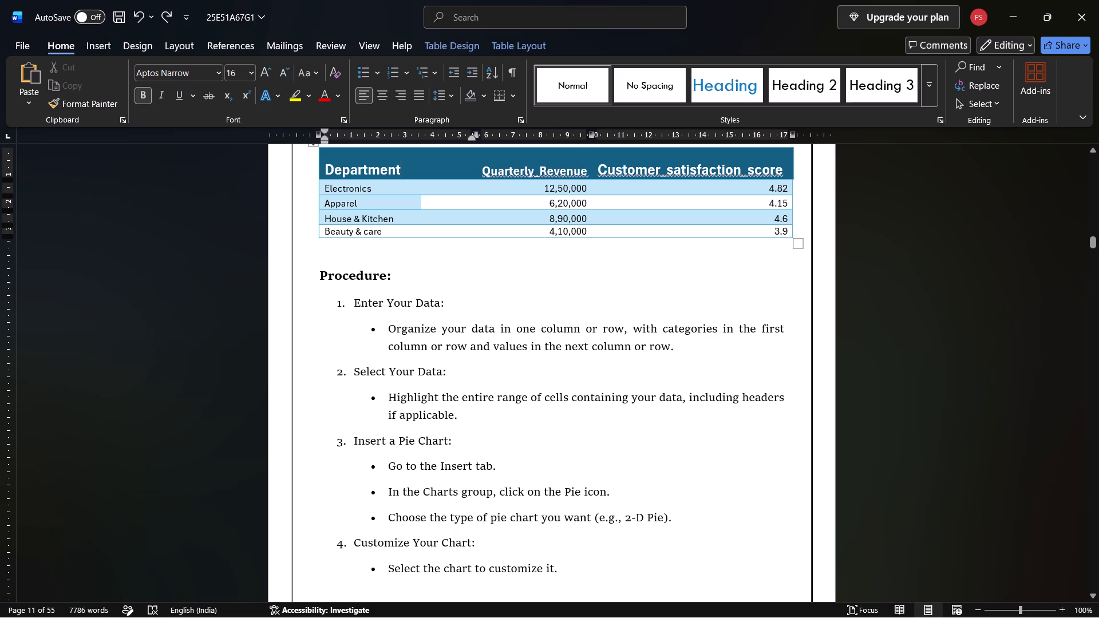
Remove the blank line between the Department table and the Procedure heading on page 11.
click(316, 272)
key(BackSpace)
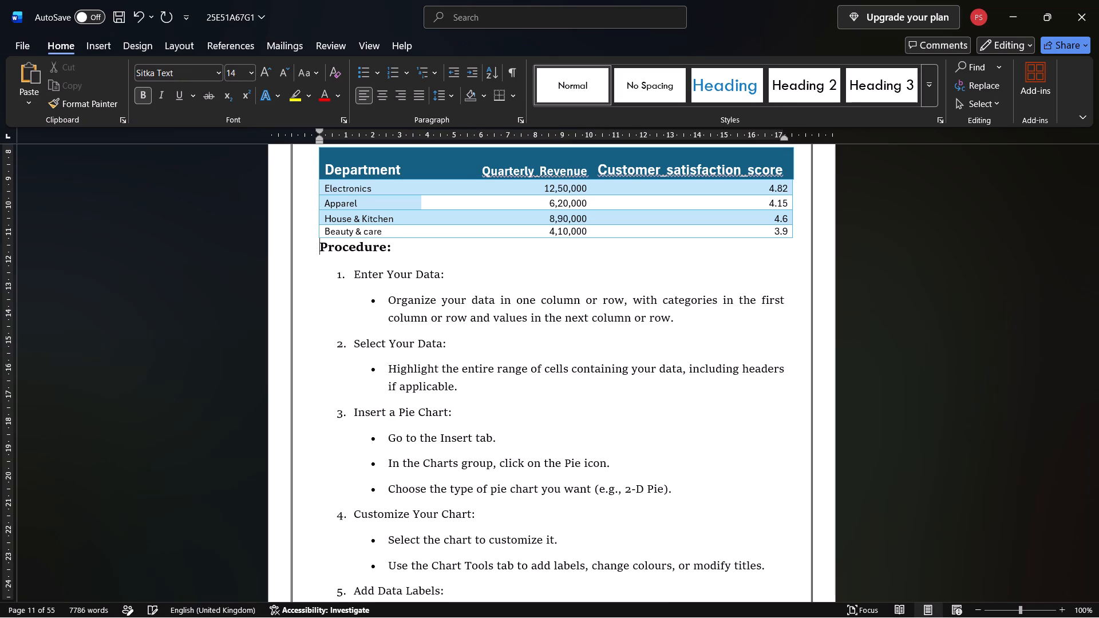
Shrink the Quarterly_Revenue pie chart under Output on page 12, reducing both its height and its width.
scroll(316, 272, down, 4)
scroll(316, 272, up, 1)
click(547, 442)
click(545, 421)
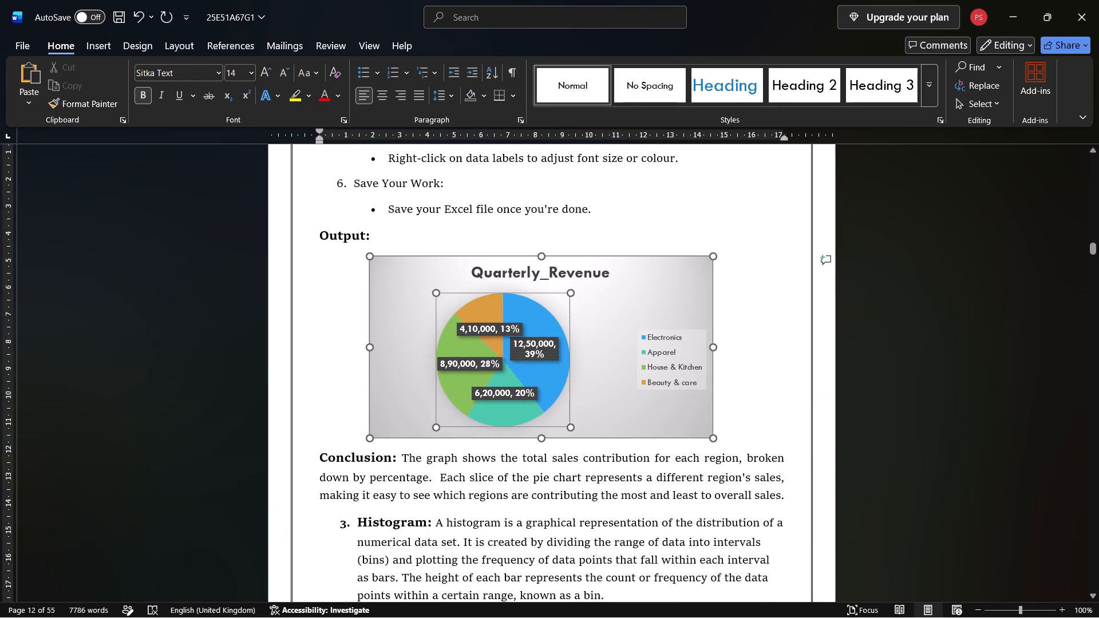
drag(540, 441, 539, 415)
drag(714, 339, 706, 340)
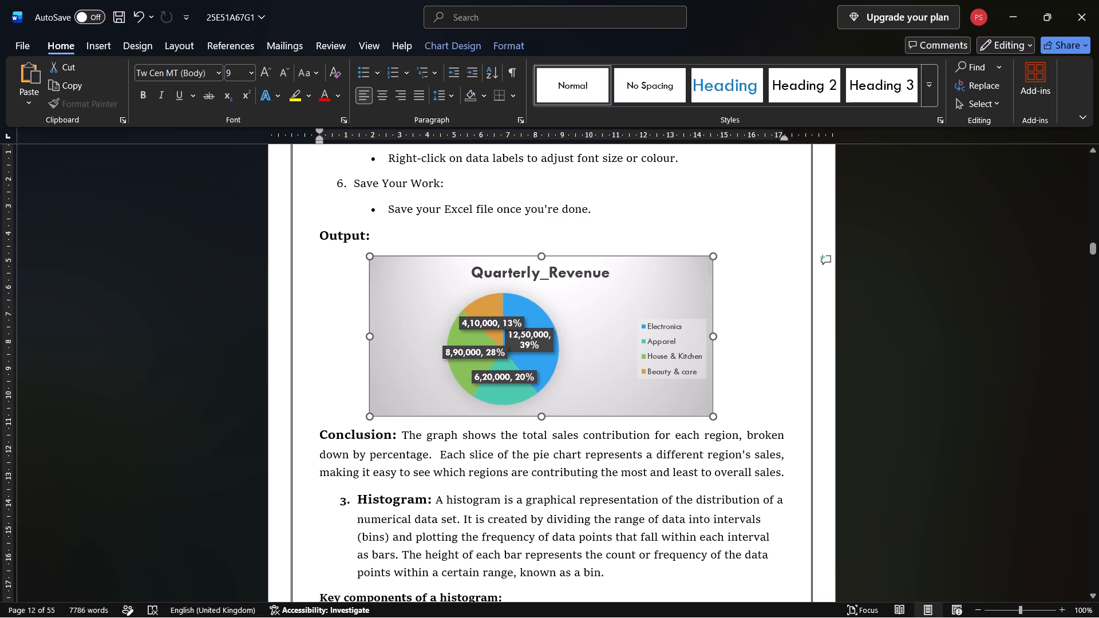
drag(706, 340, 663, 340)
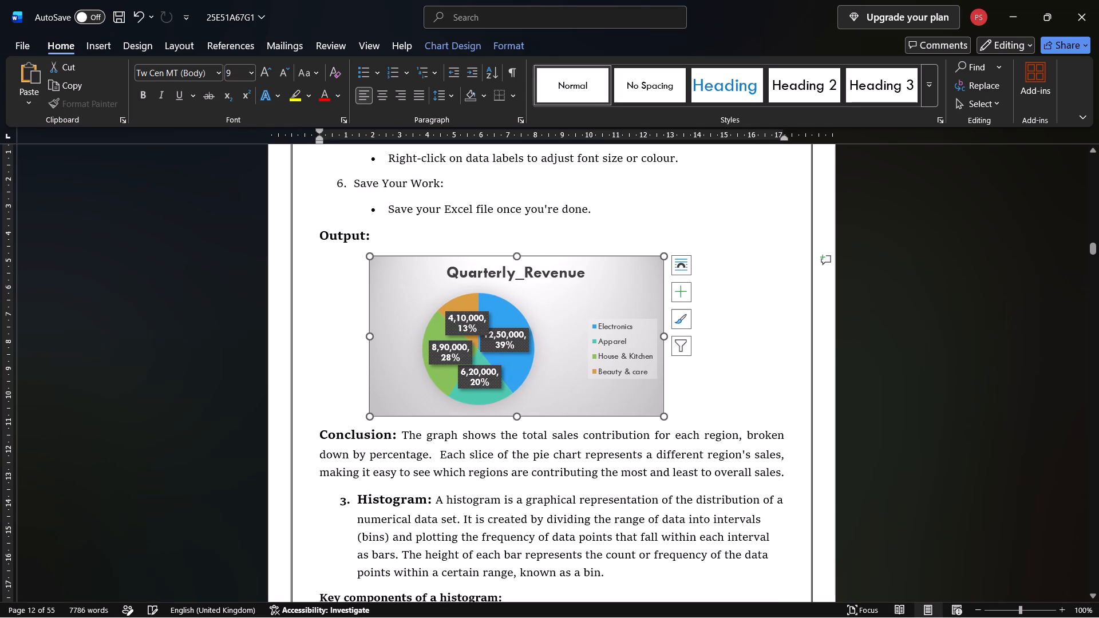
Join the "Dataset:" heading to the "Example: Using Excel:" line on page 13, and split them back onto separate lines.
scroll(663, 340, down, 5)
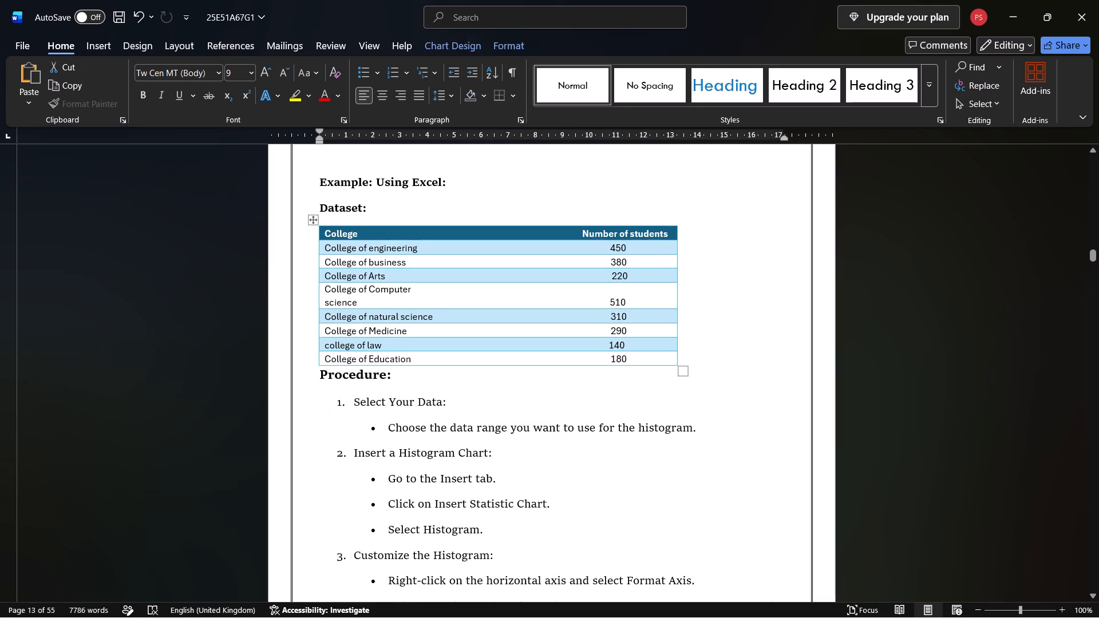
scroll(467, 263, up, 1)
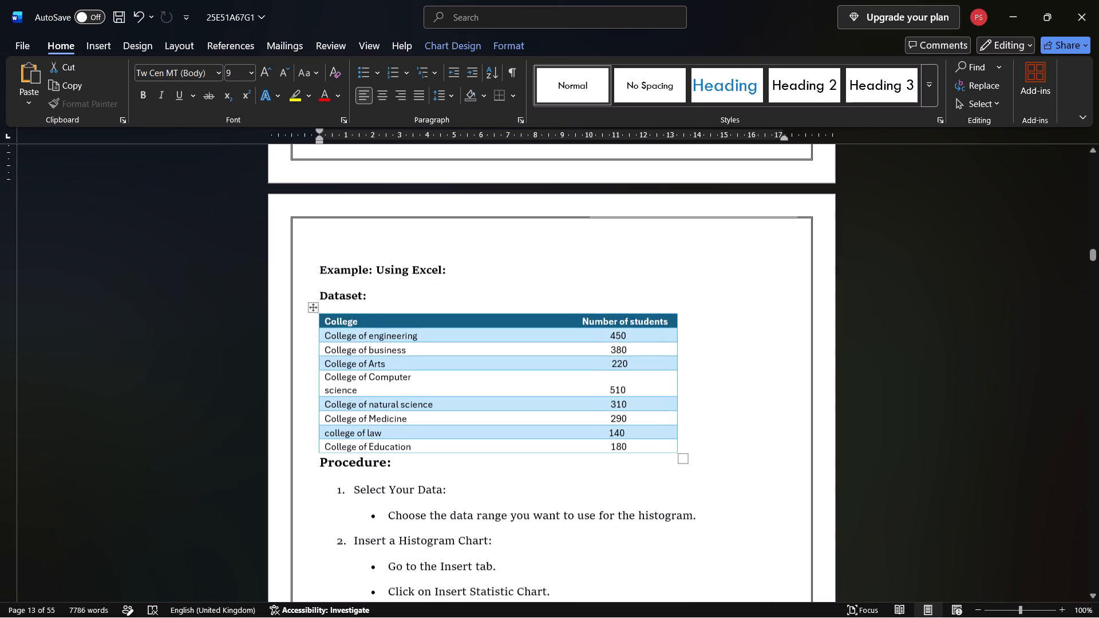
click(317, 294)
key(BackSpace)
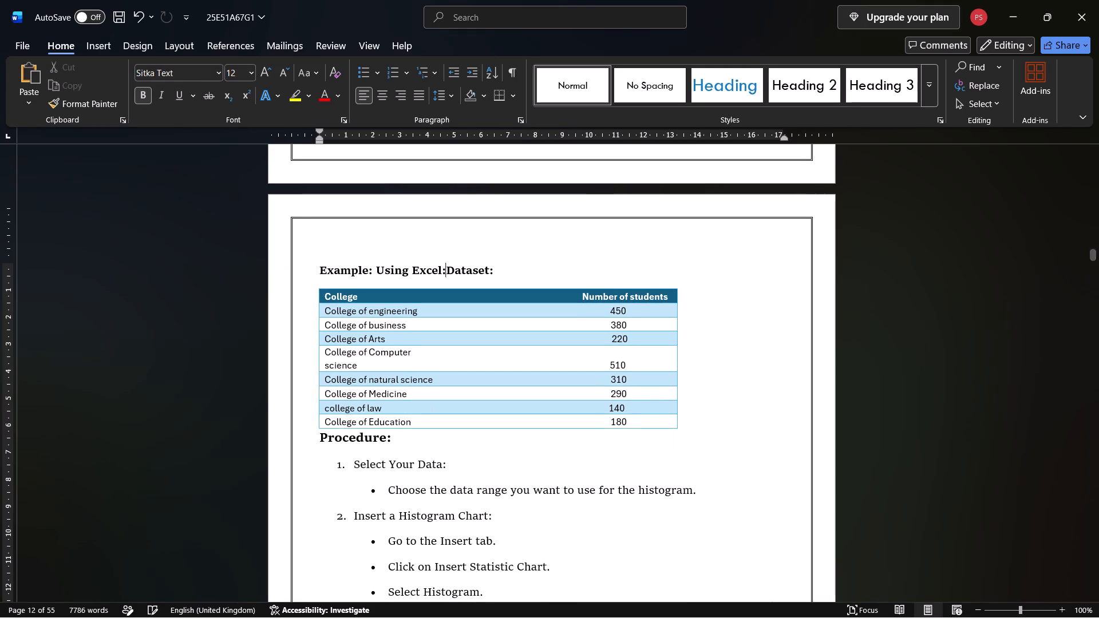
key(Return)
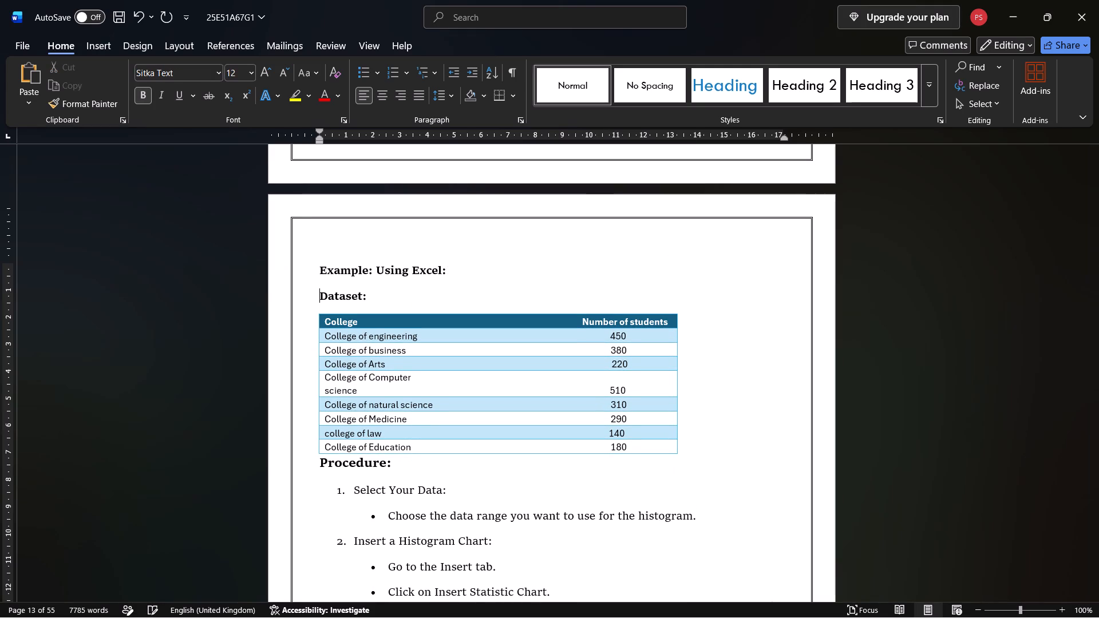
Insert a blank line between the College table and the Procedure heading on page 13.
scroll(317, 294, down, 4)
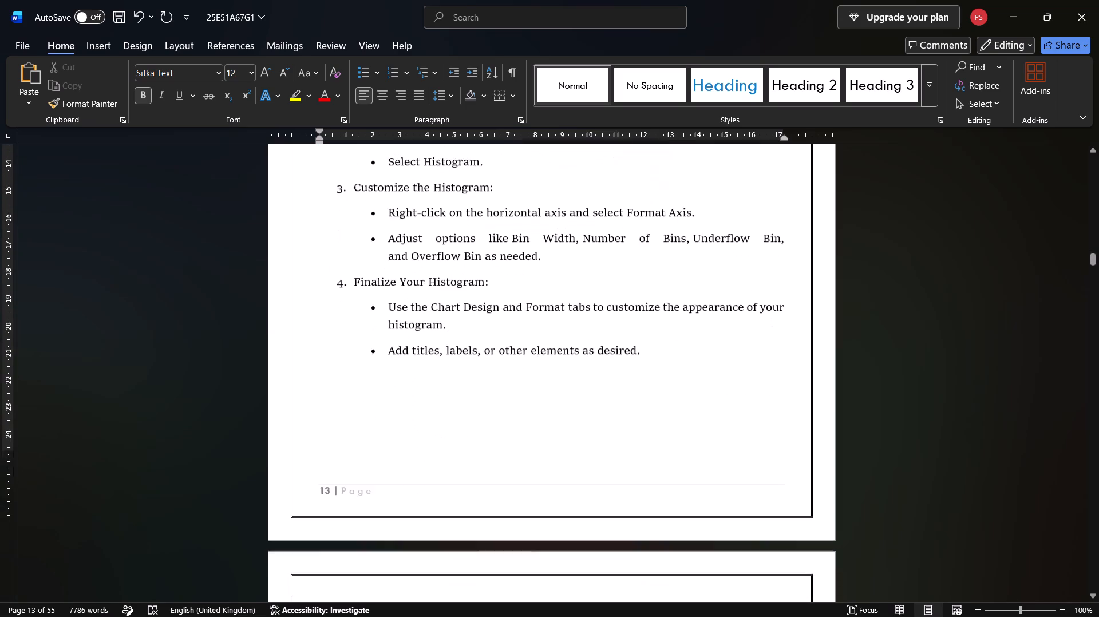
scroll(317, 294, down, 1)
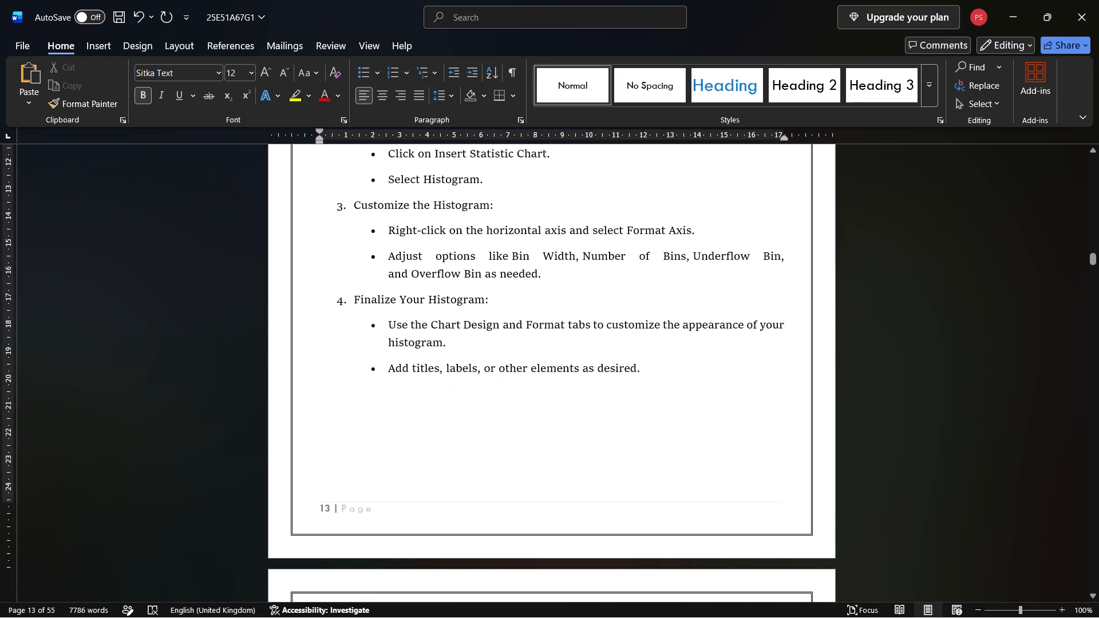
scroll(317, 294, up, 5)
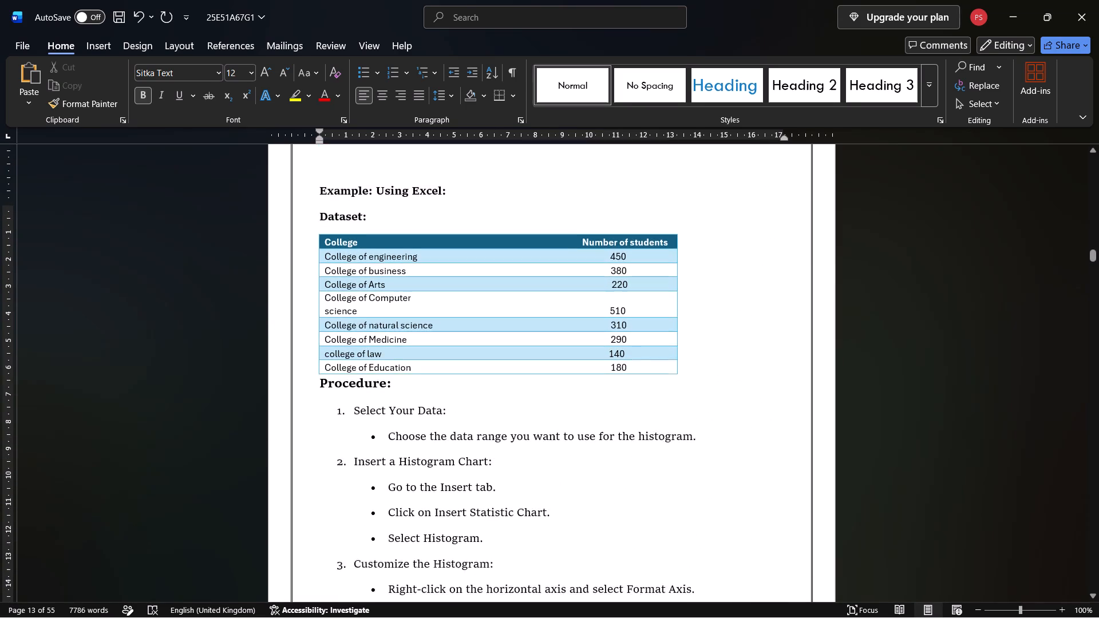
scroll(317, 294, up, 2)
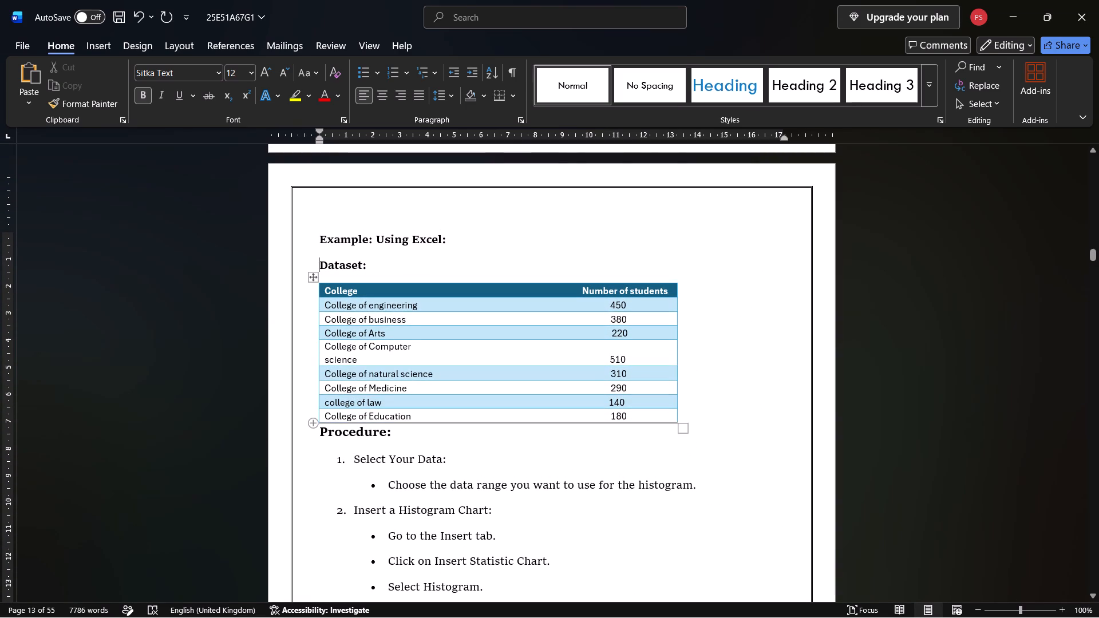
click(318, 435)
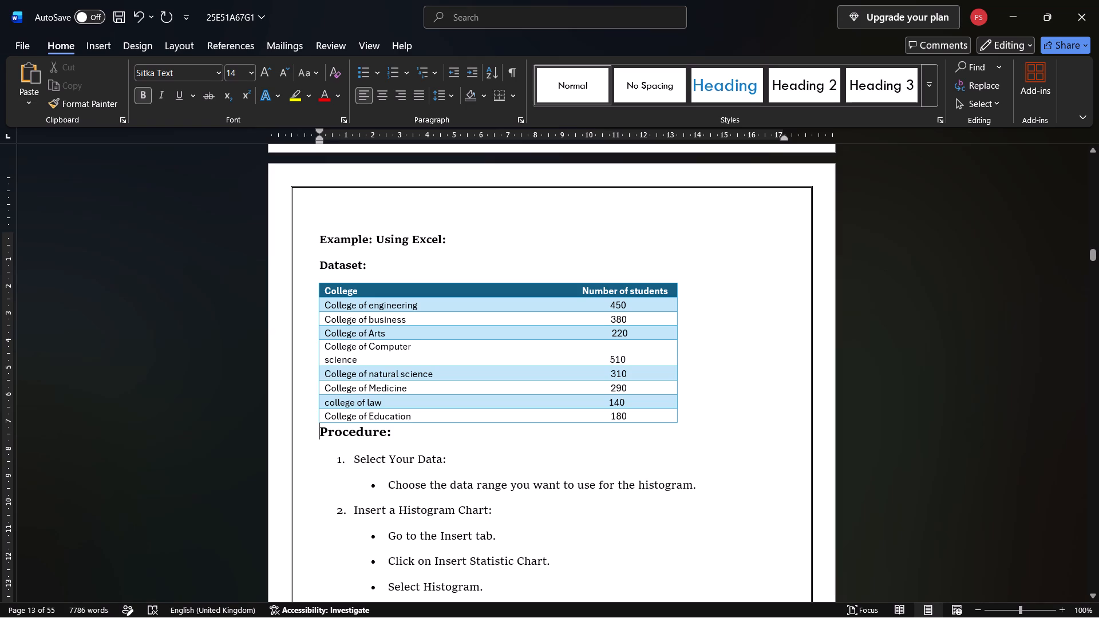
key(Return)
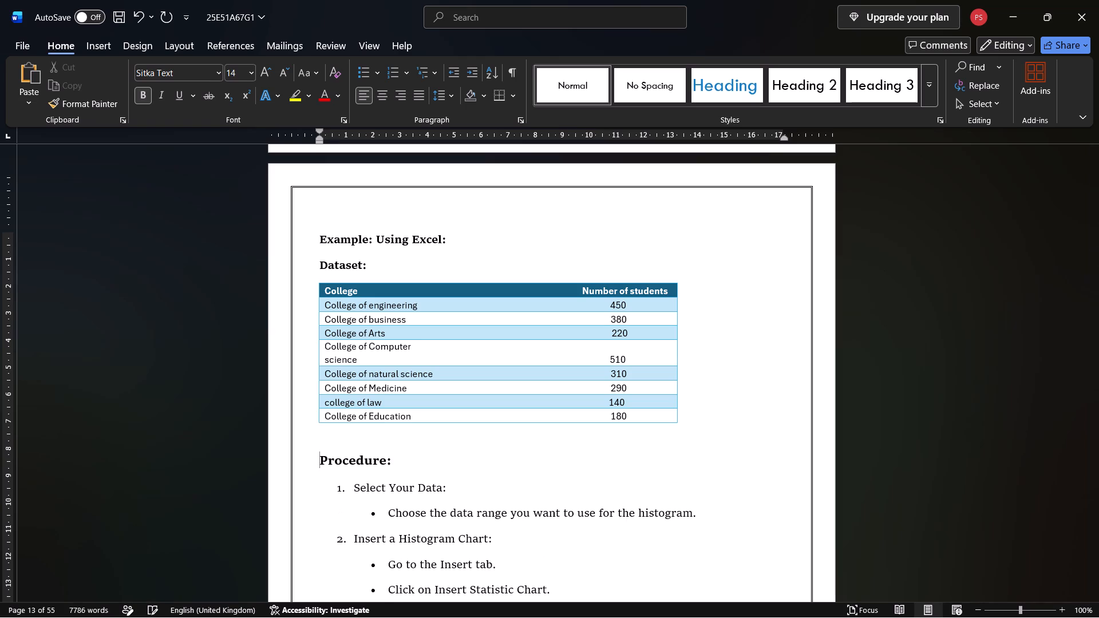
Shrink the histogram chart on page 14 in height and width so it fits beside the Output heading.
scroll(318, 435, down, 7)
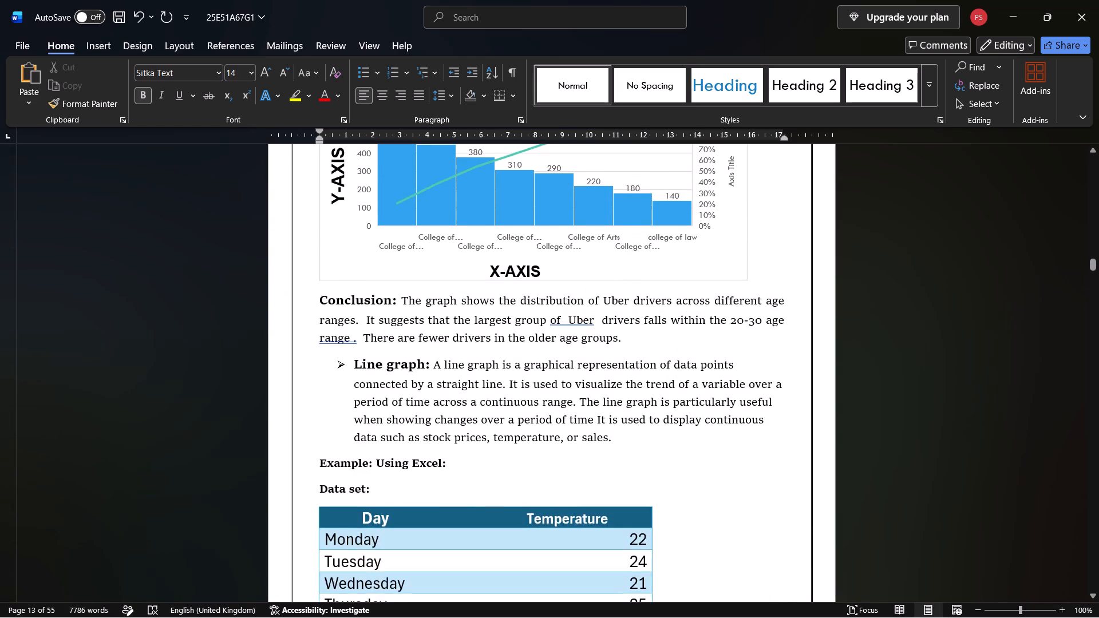
scroll(318, 435, up, 1)
click(518, 387)
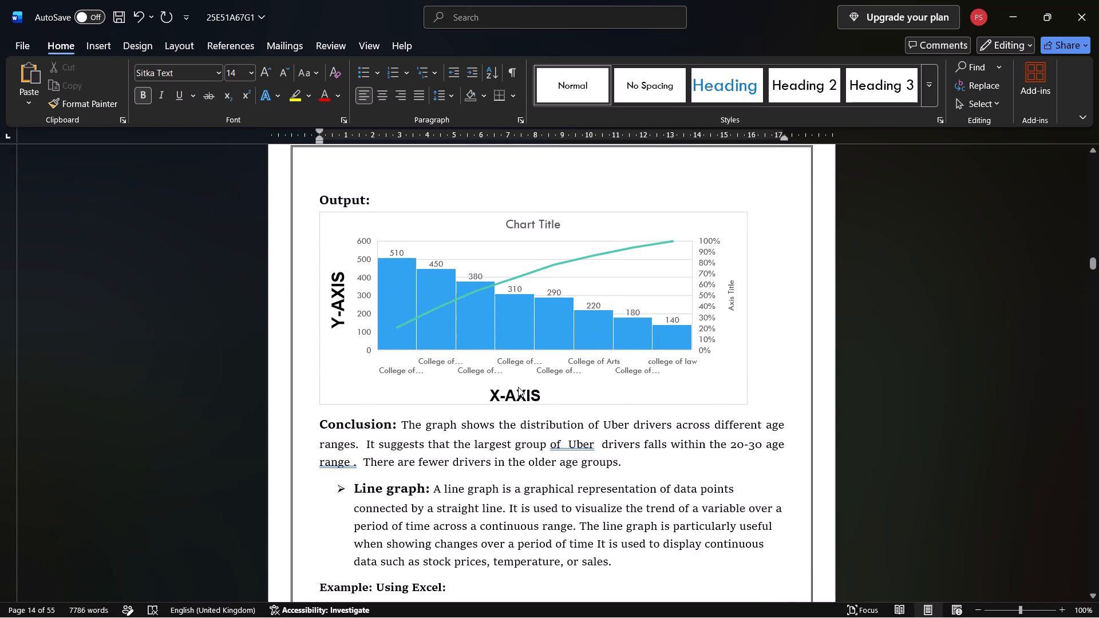
drag(535, 405, 533, 391)
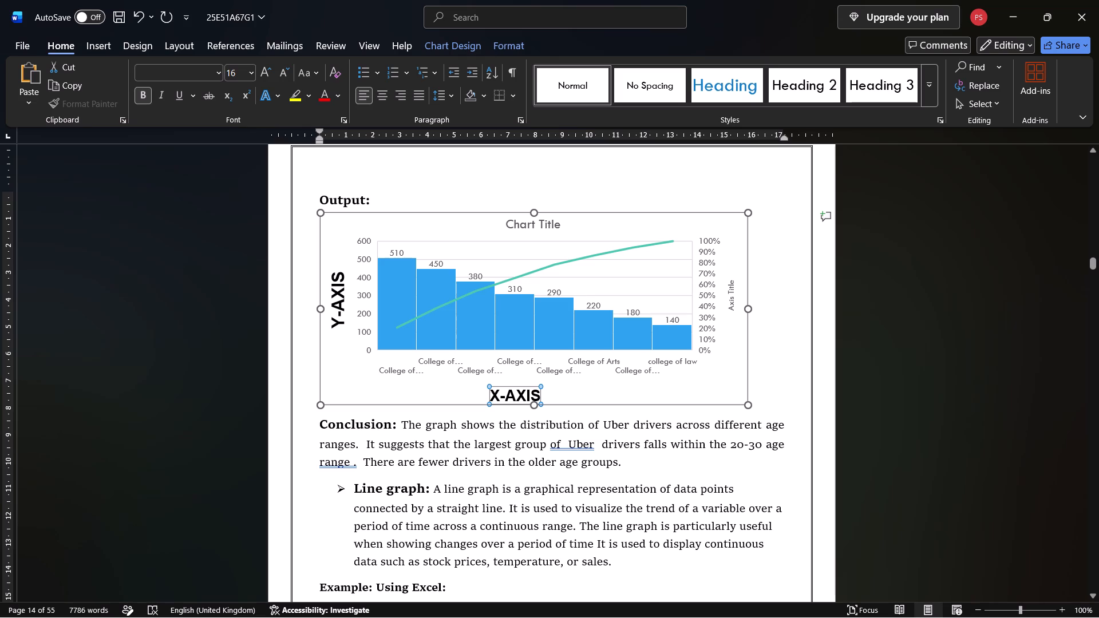
drag(533, 391, 529, 358)
drag(748, 285, 666, 291)
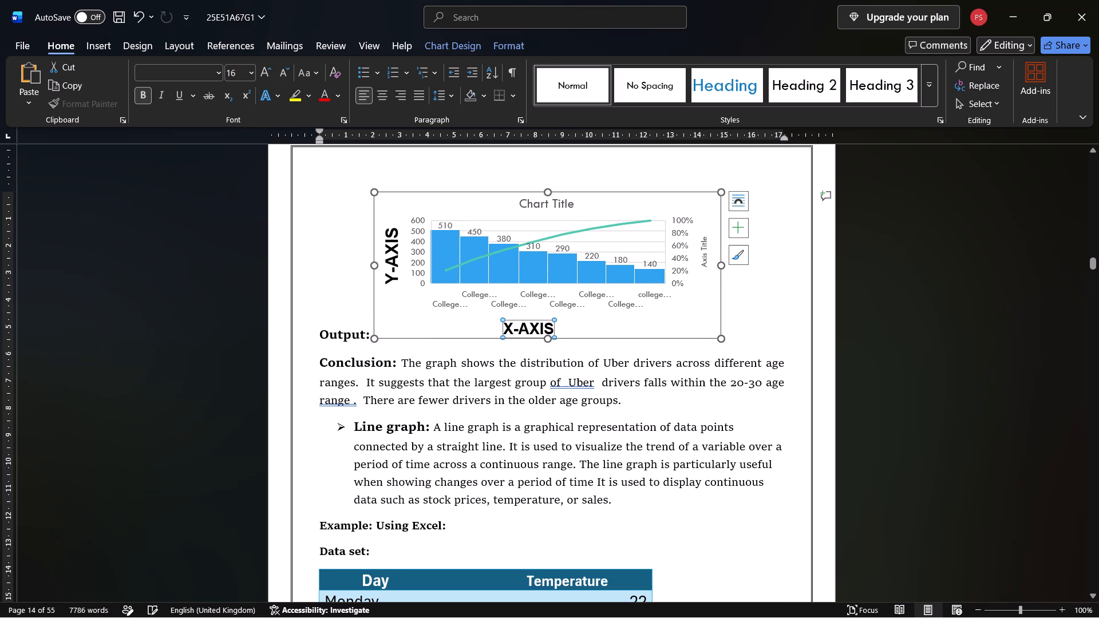
Readjust the histogram chart's height on page 14, making it taller and trimming it slightly from its lower edge.
scroll(368, 344, up, 1)
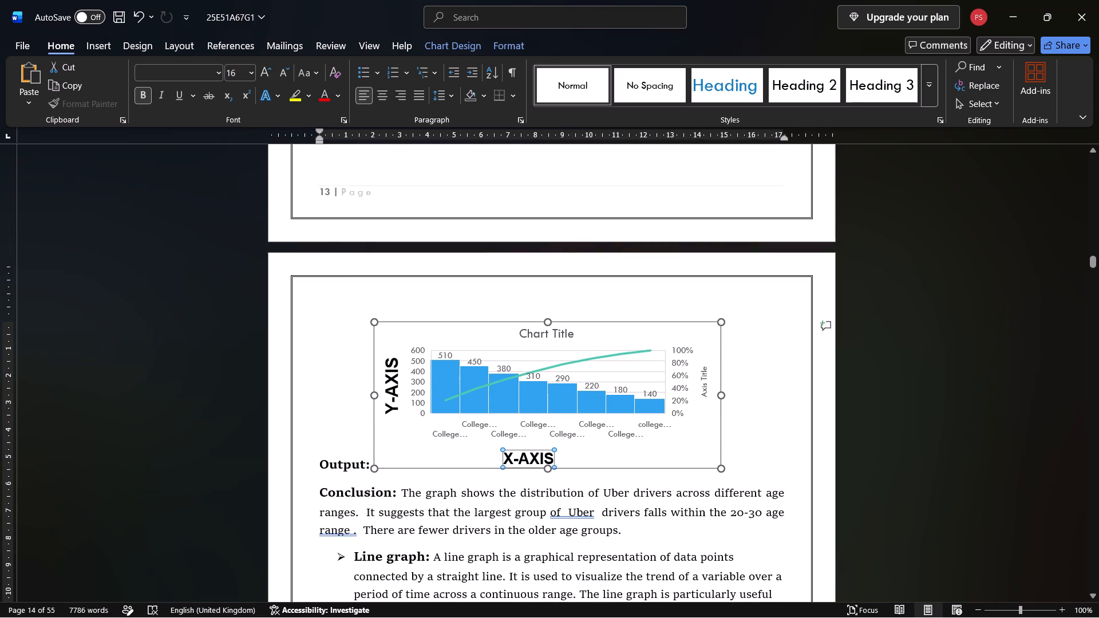
drag(547, 319, 550, 341)
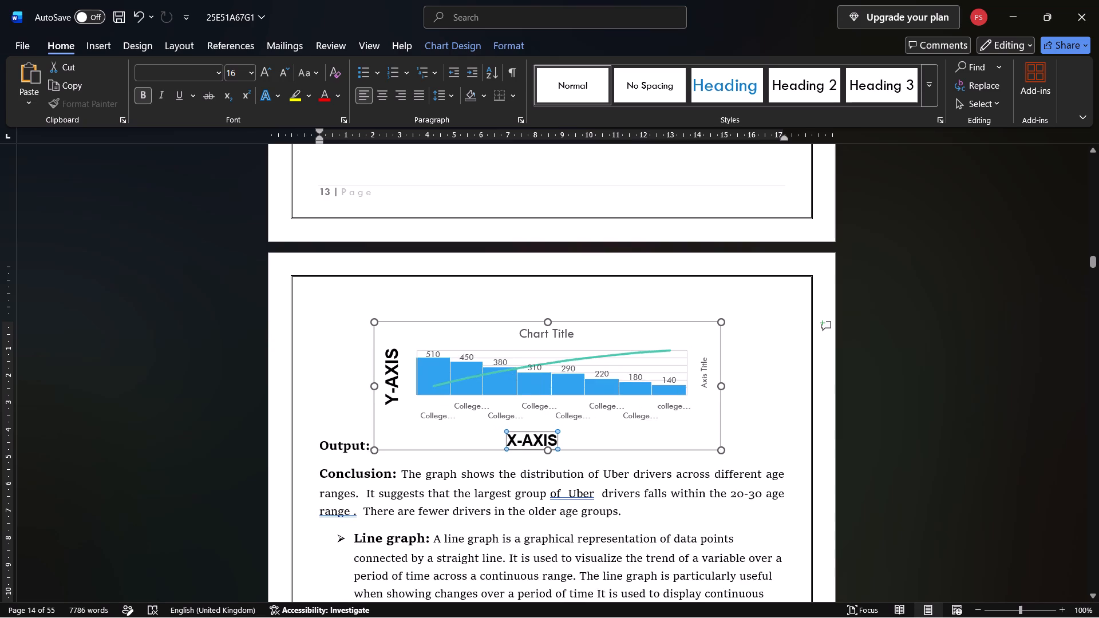
drag(550, 341, 548, 282)
scroll(452, 447, down, 1)
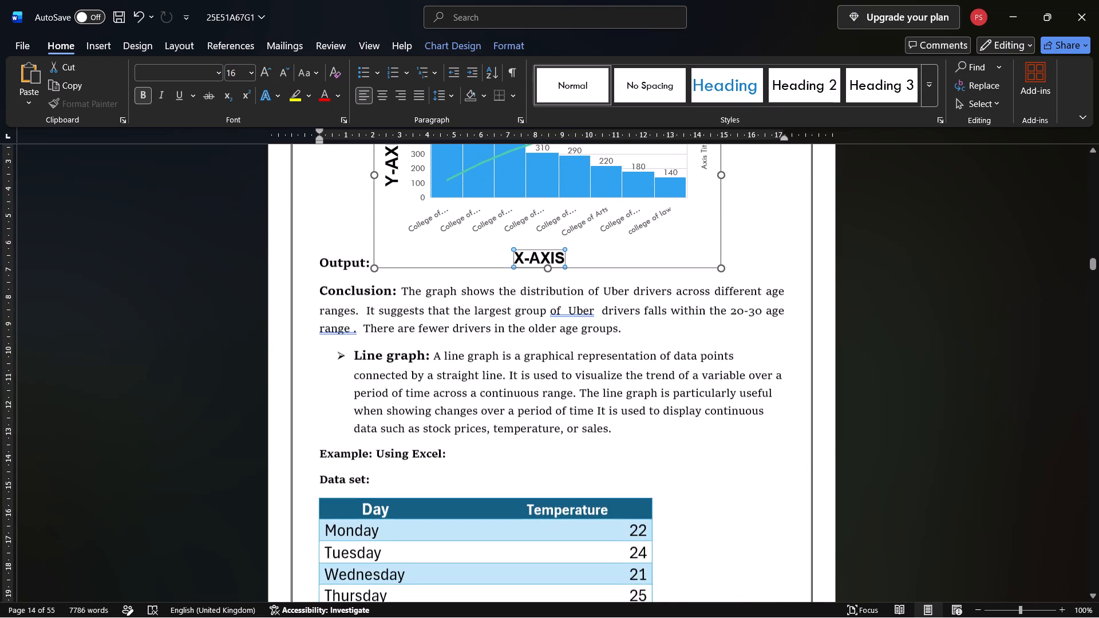
scroll(452, 447, down, 1)
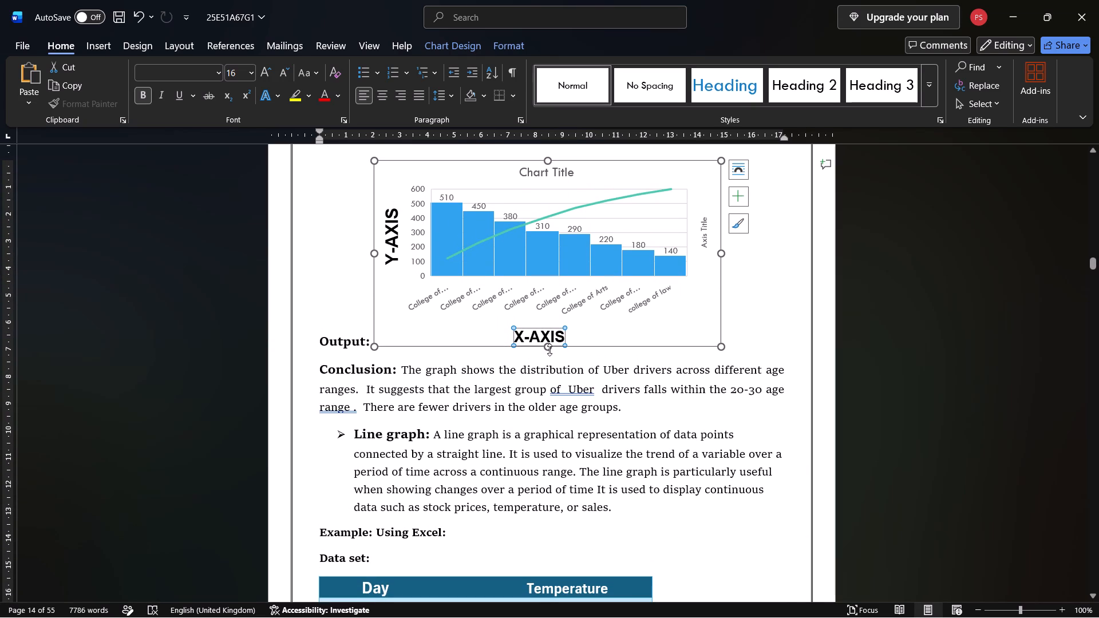
drag(547, 345, 545, 313)
Try to reduce the height of the empty last row in the Day and Temperature table on page 14.
scroll(545, 313, down, 1)
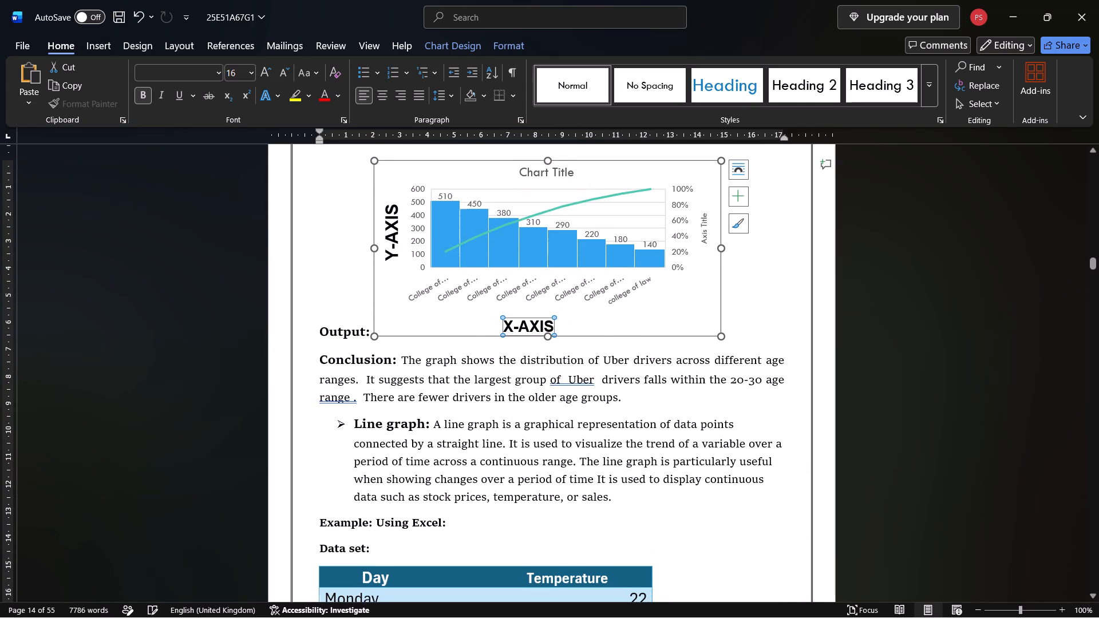
scroll(545, 313, down, 3)
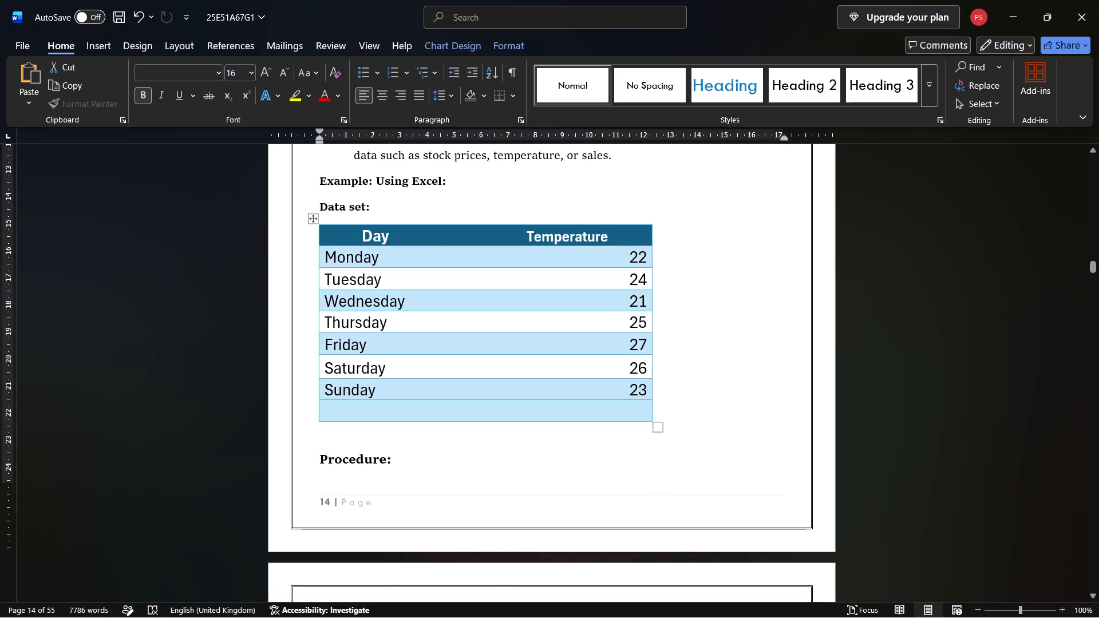
drag(495, 421, 493, 401)
drag(491, 420, 489, 399)
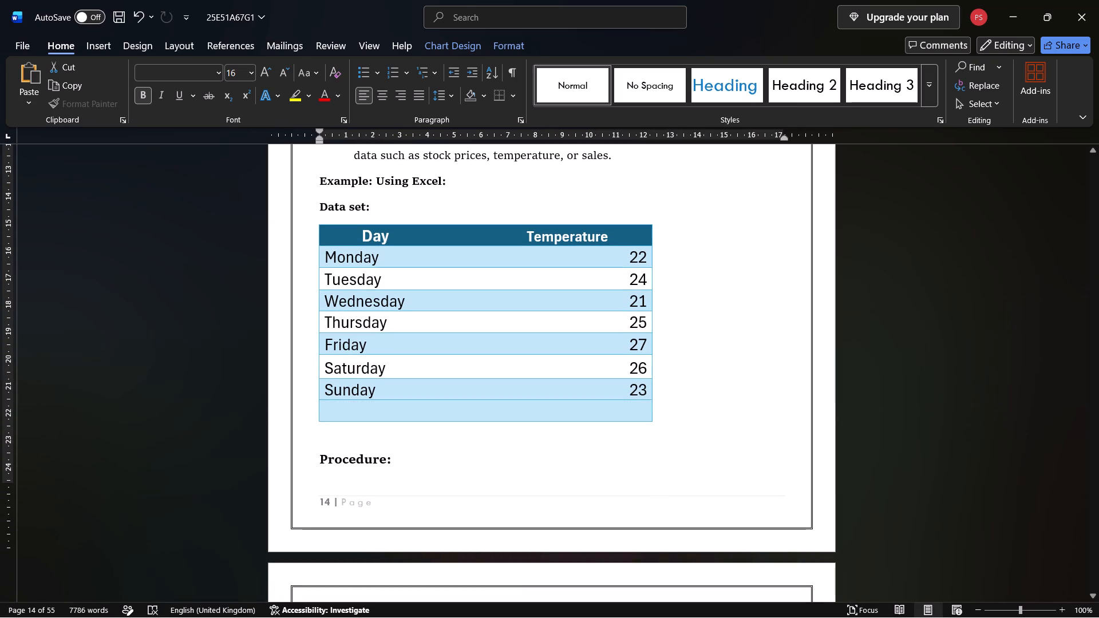
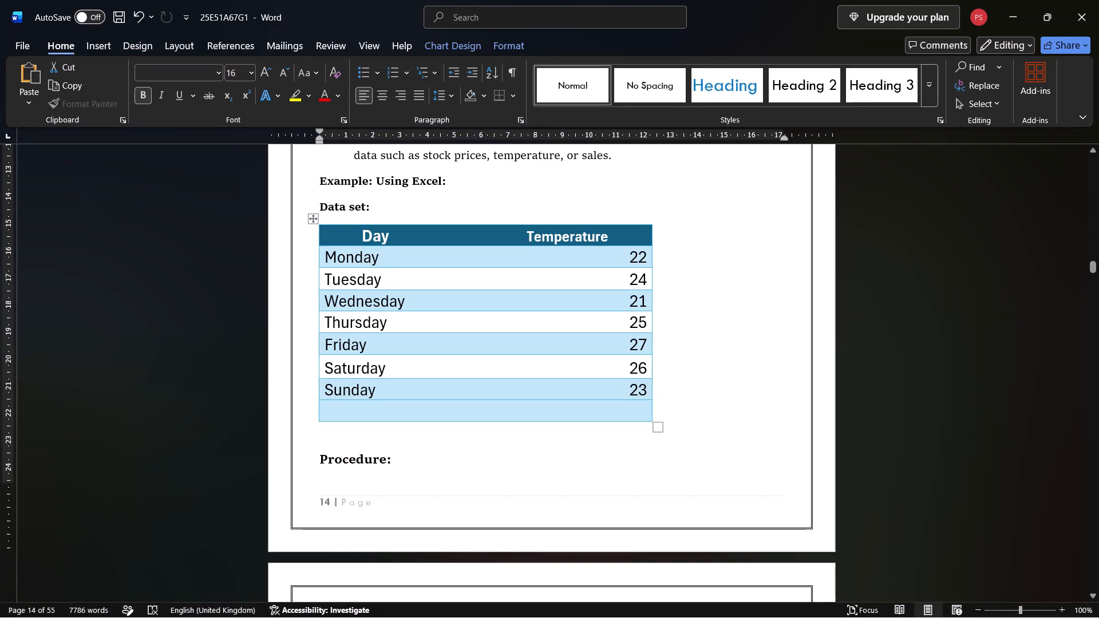
Delete the empty last row of the Day and Temperature table on page 14.
drag(487, 421, 484, 403)
drag(323, 422, 328, 406)
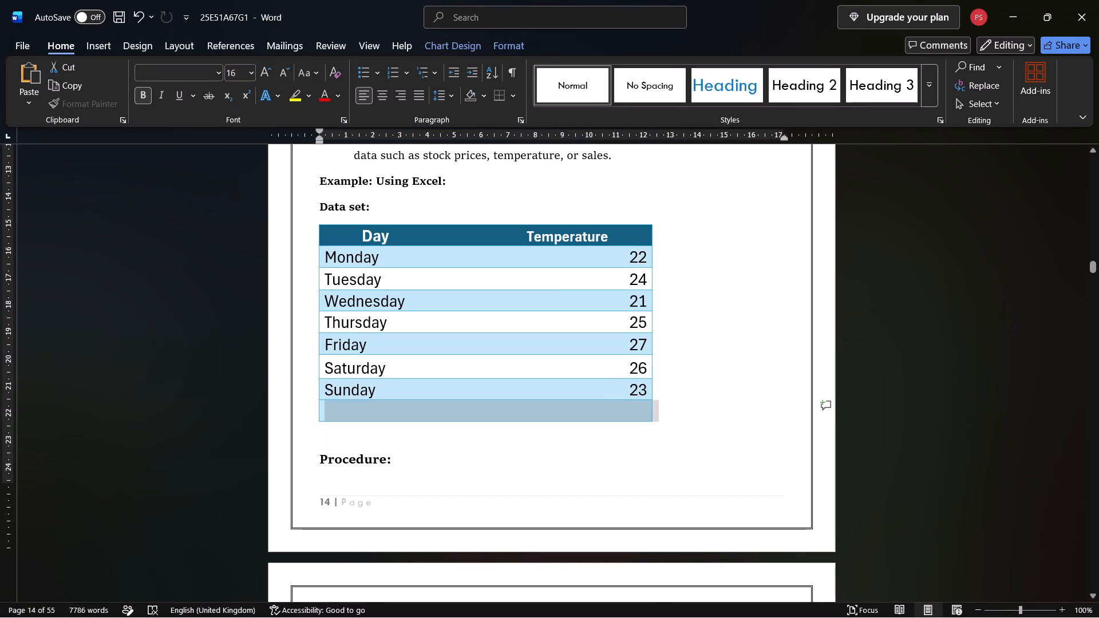
drag(328, 406, 328, 406)
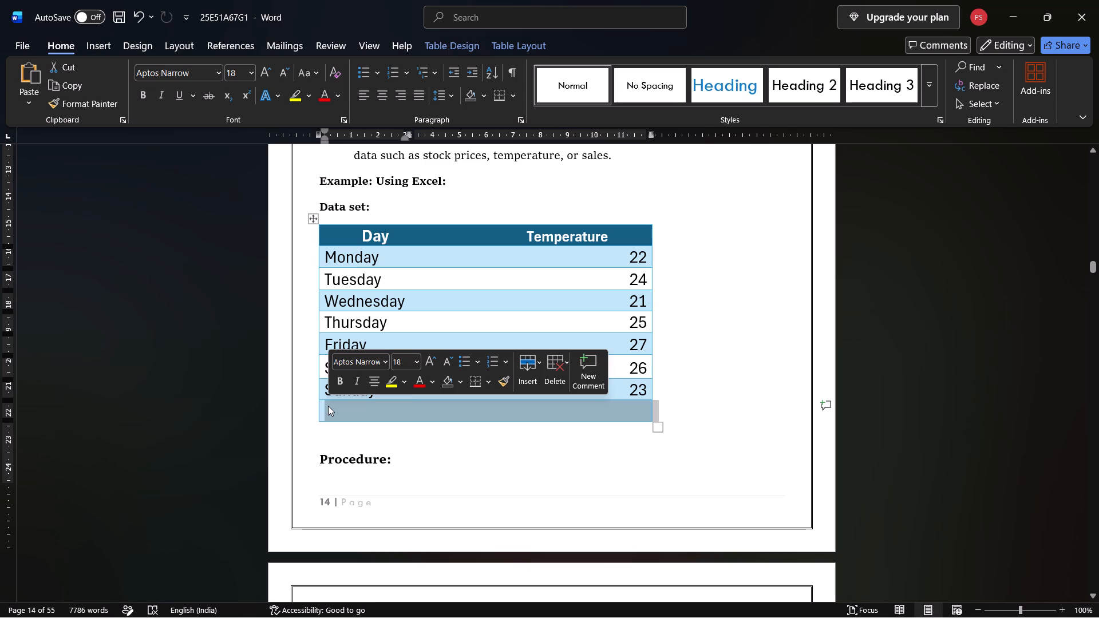
key(BackSpace)
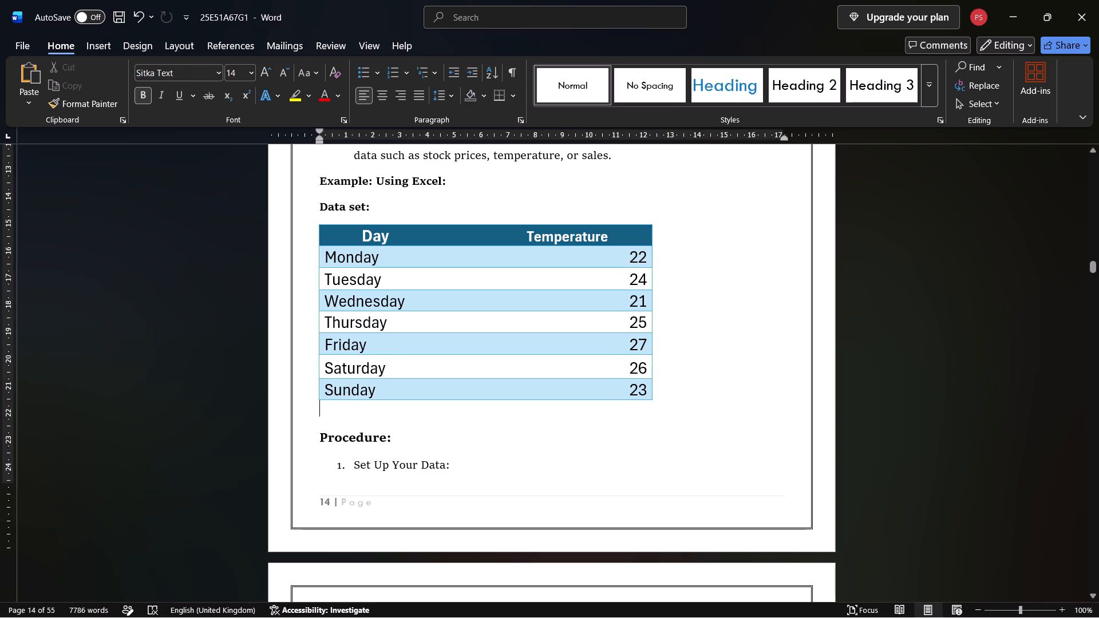
Remove the blank line between the Day and Temperature table and the Procedure heading on page 14.
click(316, 433)
key(BackSpace)
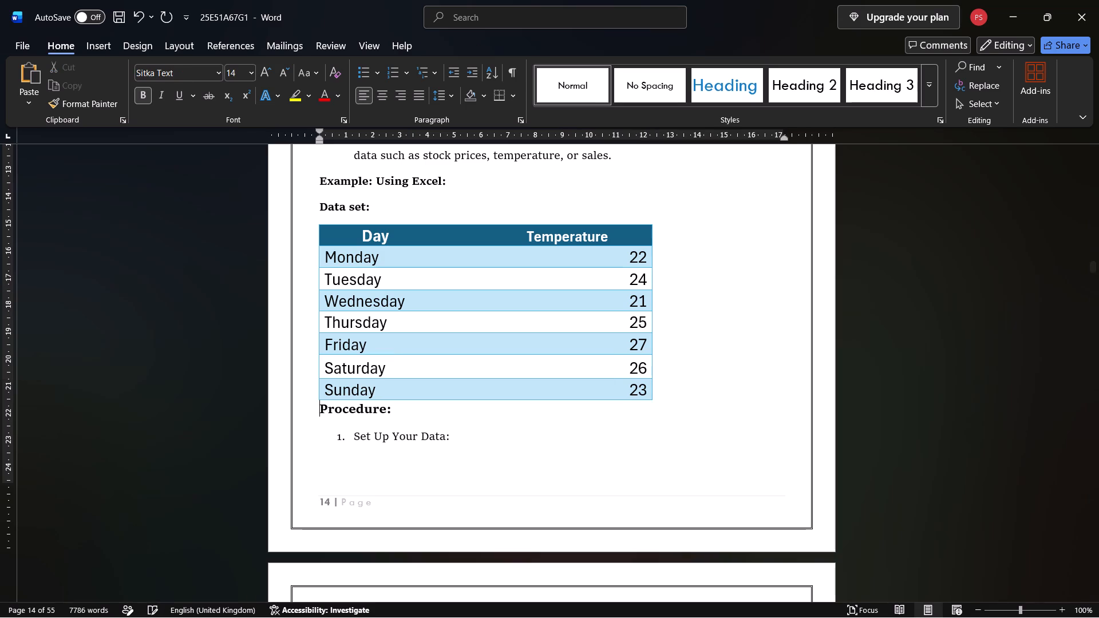
Reduce the height of the Temperature line chart on page 15 from its lower edge.
scroll(316, 433, down, 3)
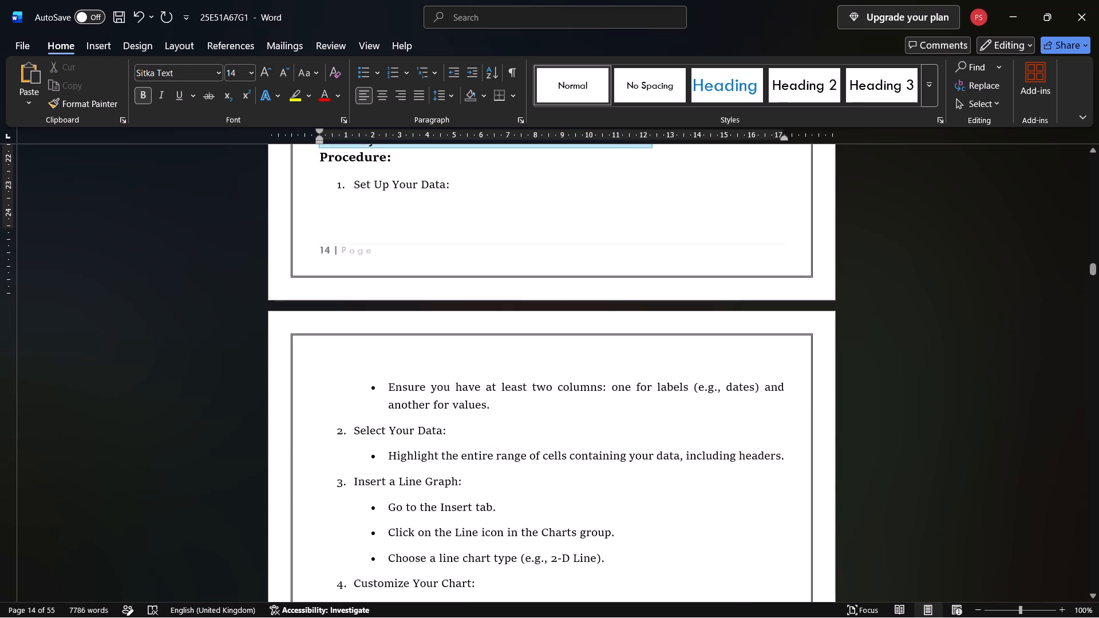
scroll(347, 414, down, 3)
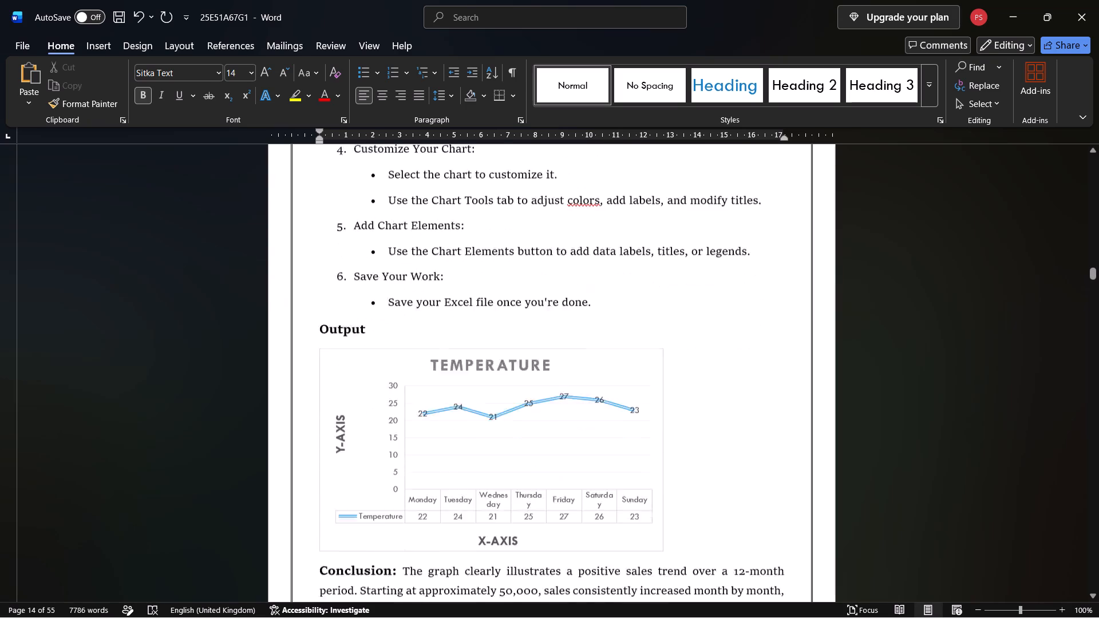
scroll(347, 414, down, 1)
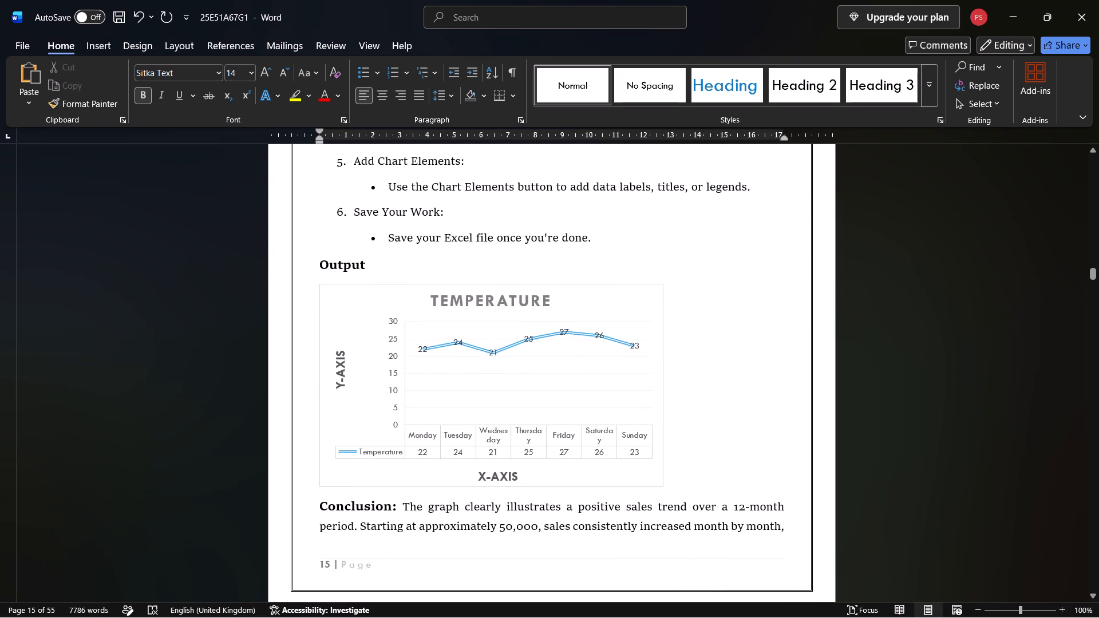
click(487, 455)
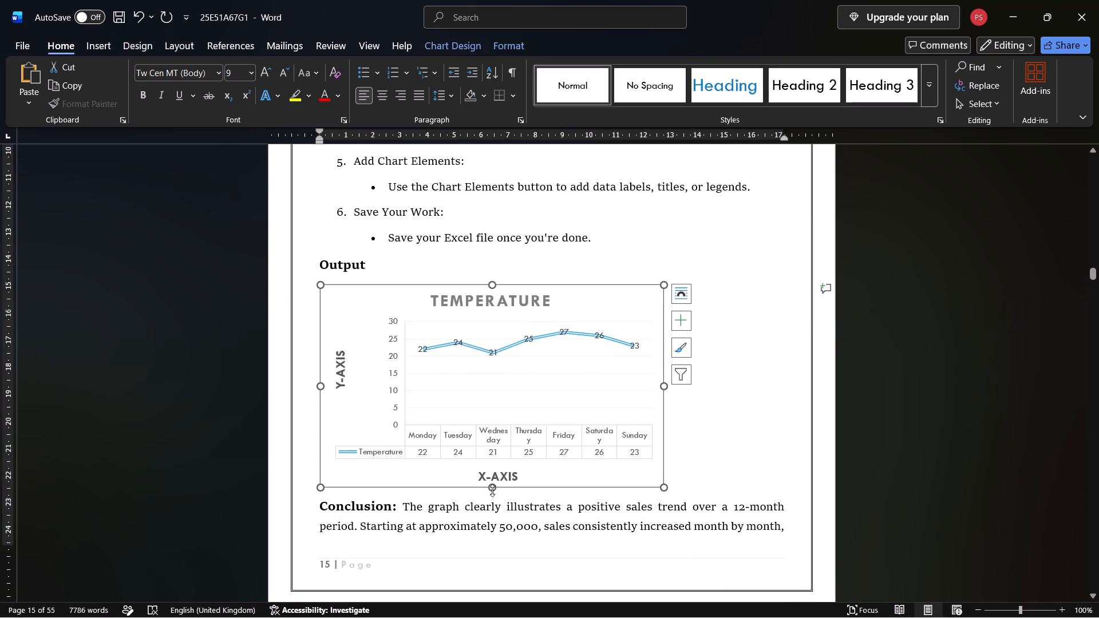
drag(491, 489, 489, 442)
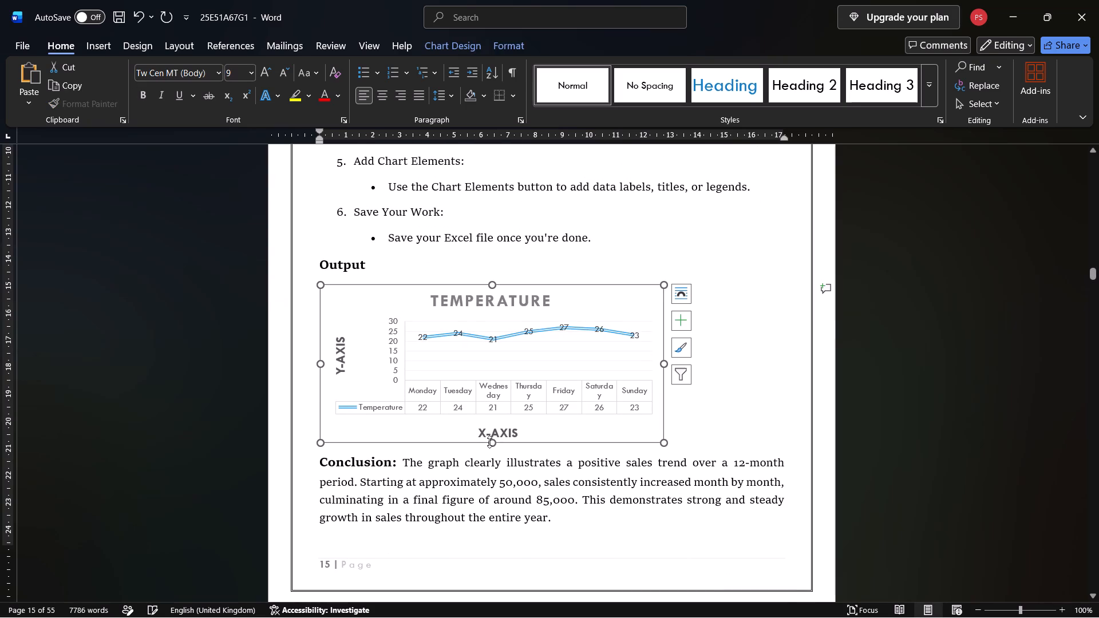
Shrink the Quize 1 and Quize 2 scatter plot on page 17 in height and width.
scroll(593, 376, down, 3)
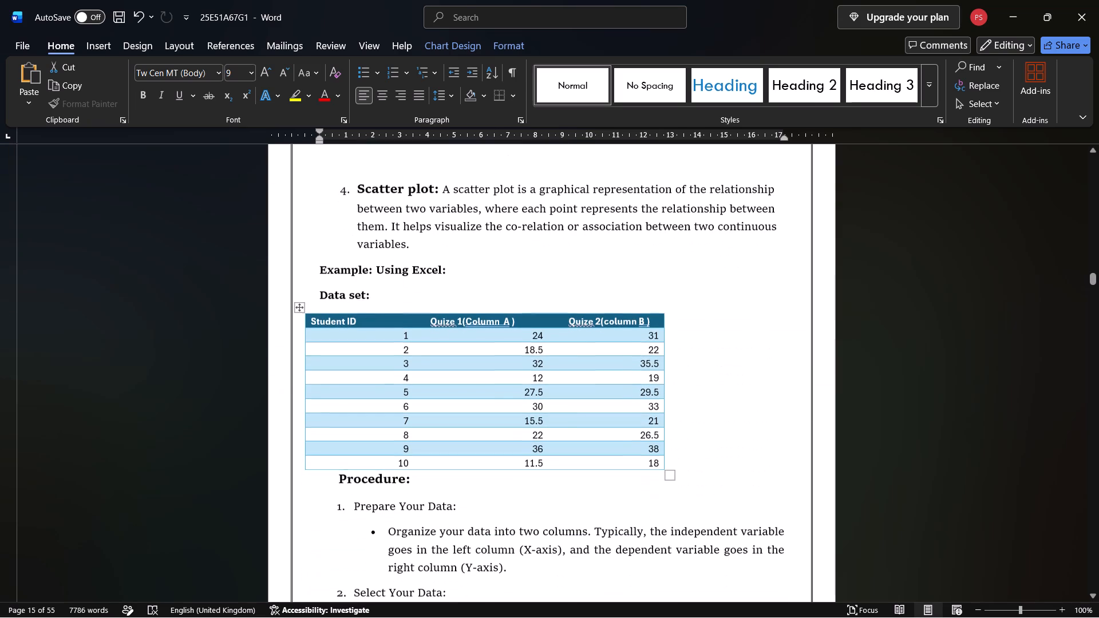
scroll(492, 469, down, 2)
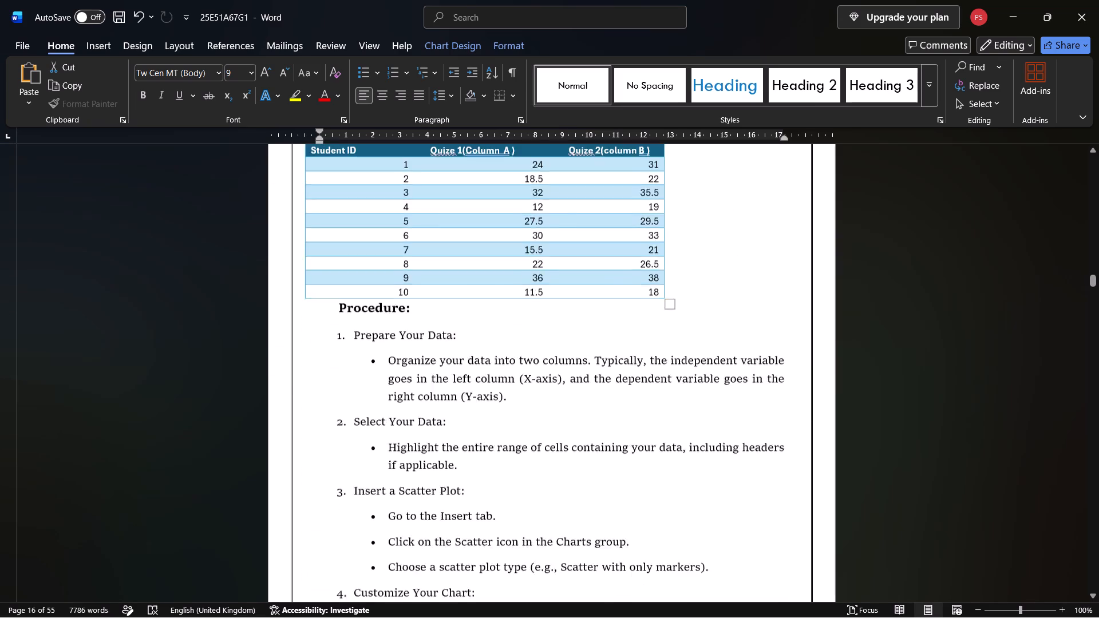
scroll(492, 469, down, 5)
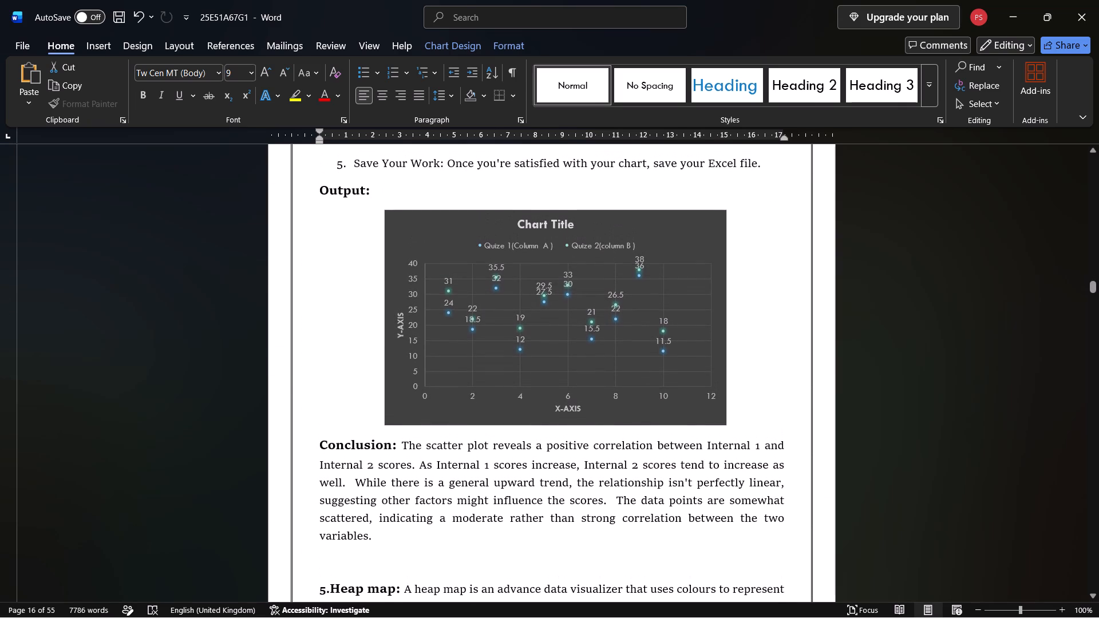
click(526, 398)
drag(557, 431, 556, 423)
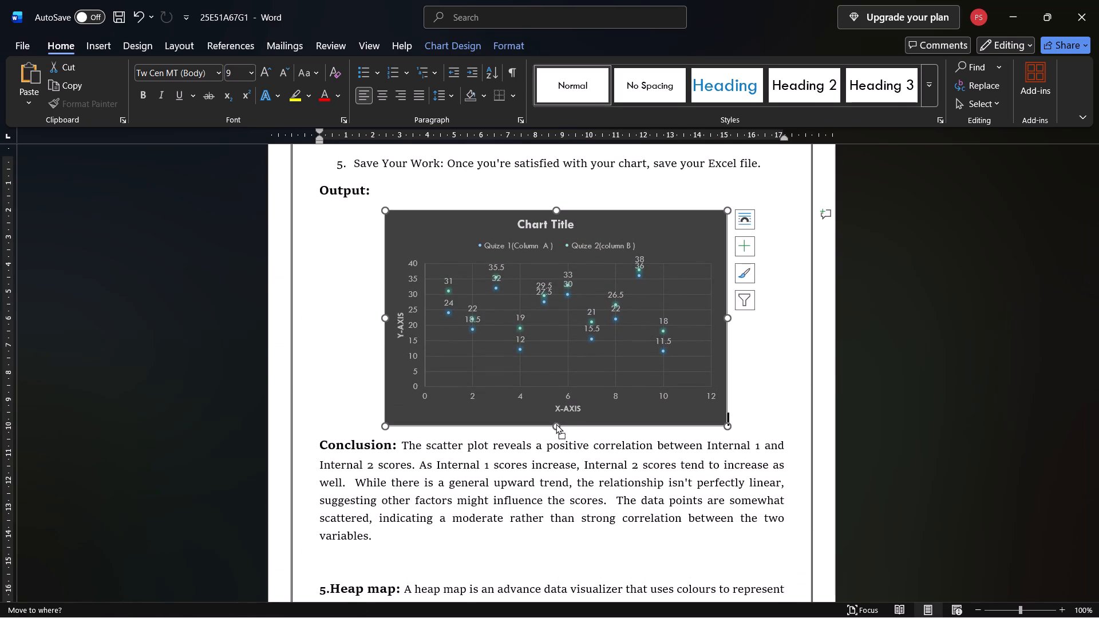
drag(556, 423, 554, 423)
click(554, 423)
drag(554, 423, 552, 395)
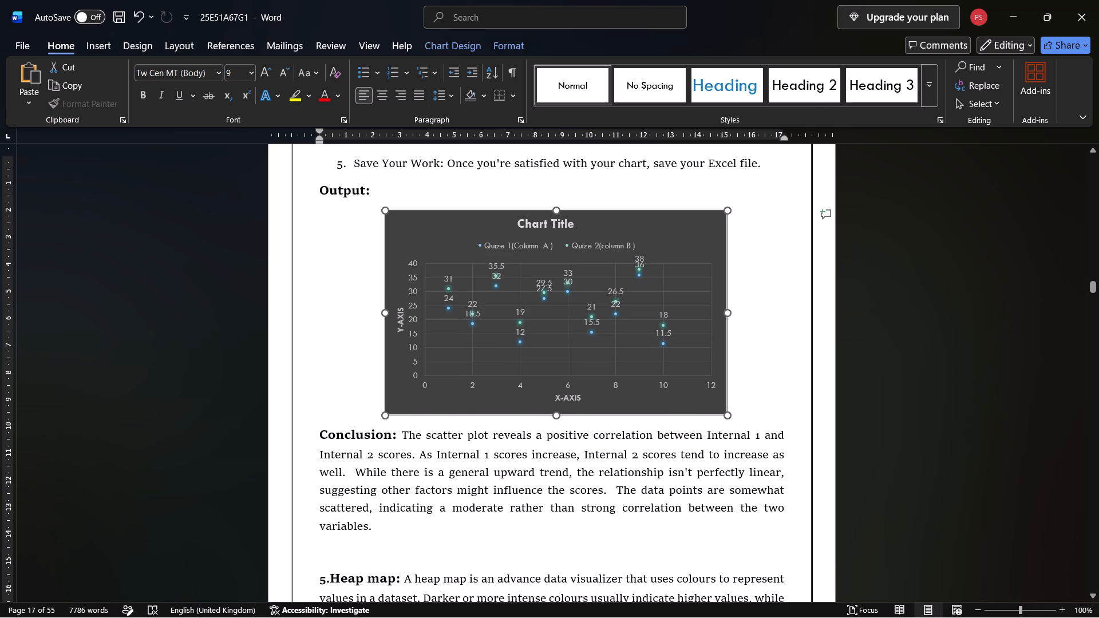
drag(552, 395, 548, 377)
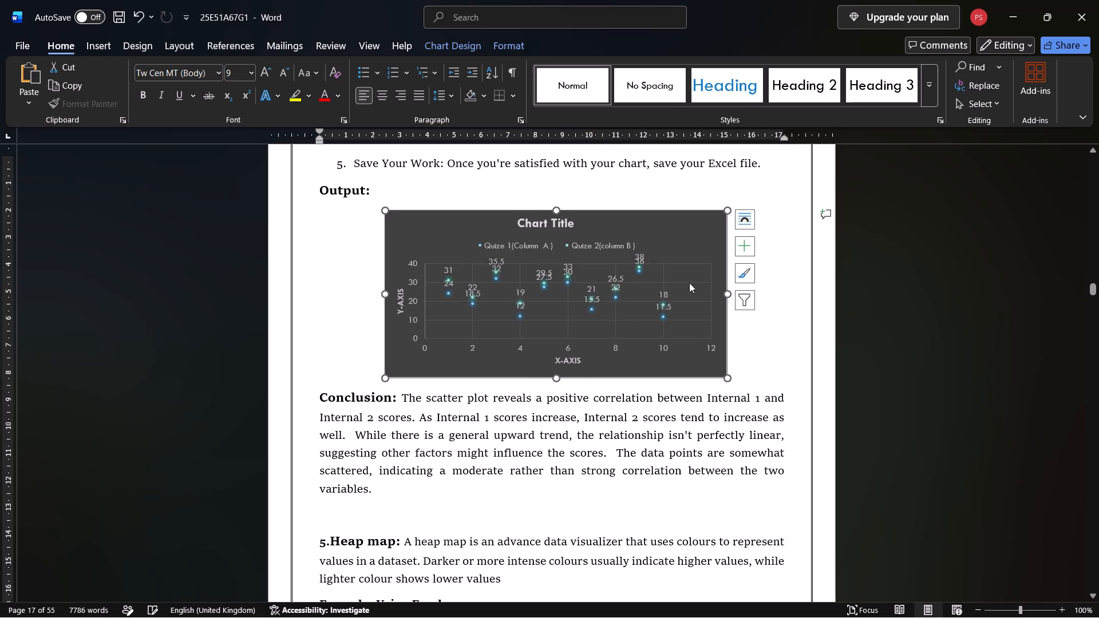
drag(727, 291, 712, 292)
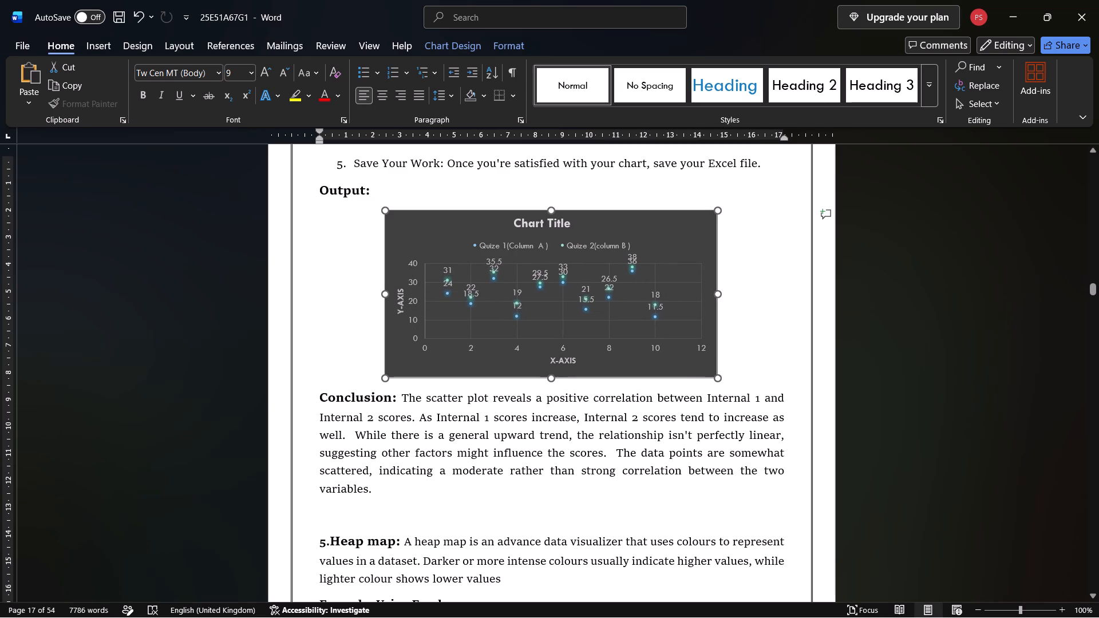
drag(712, 292, 691, 294)
Remove the blank line above the 5.Heap map heading on page 17.
scroll(606, 395, down, 1)
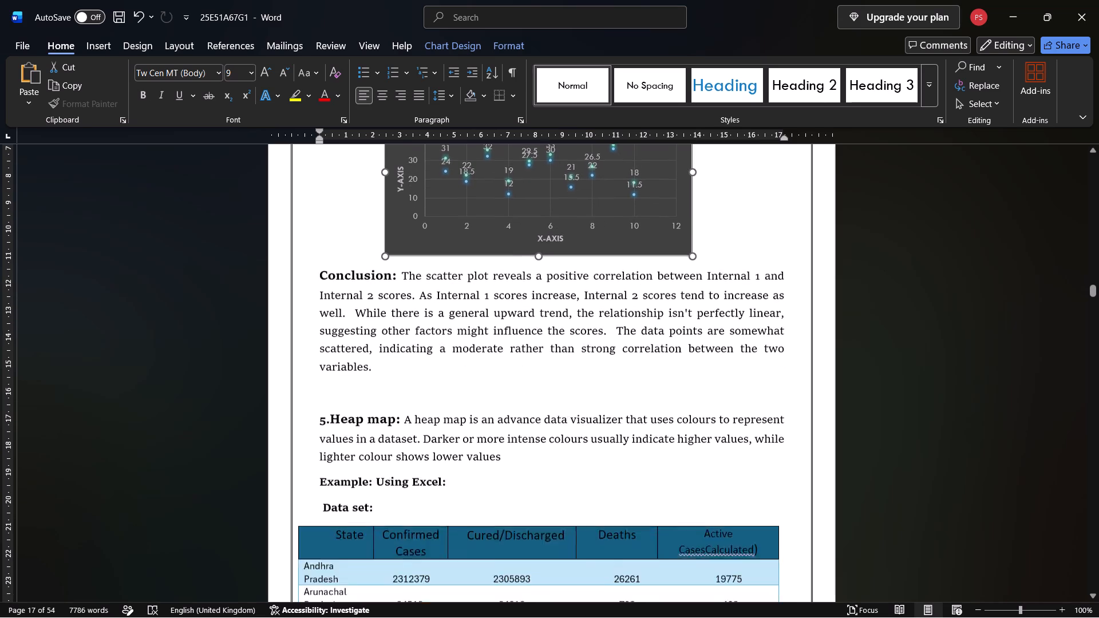
scroll(606, 395, down, 1)
click(317, 320)
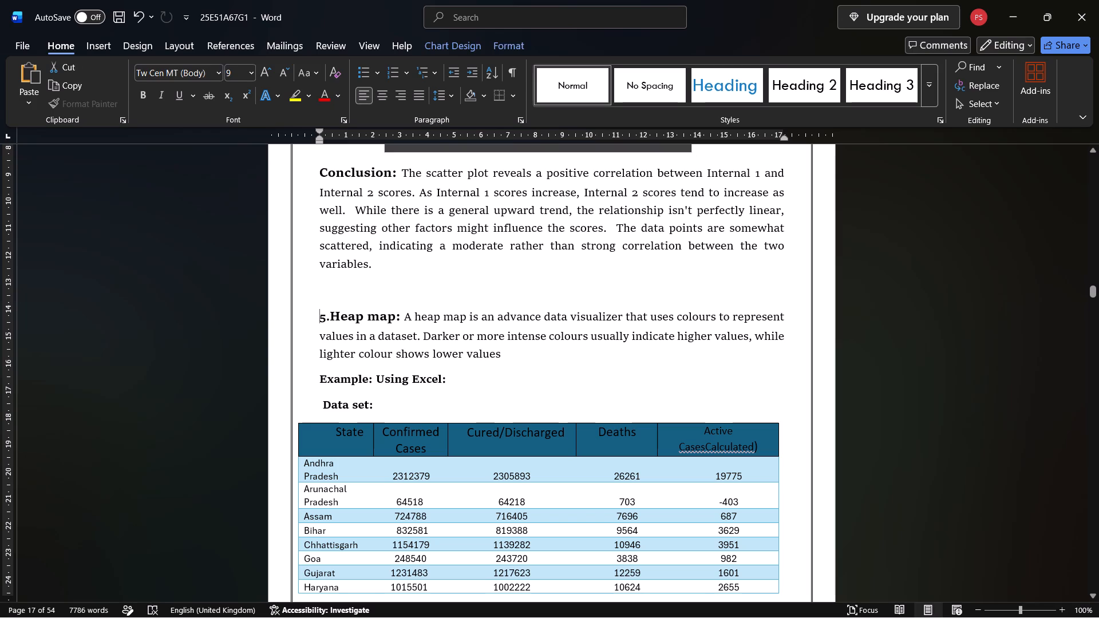
key(BackSpace)
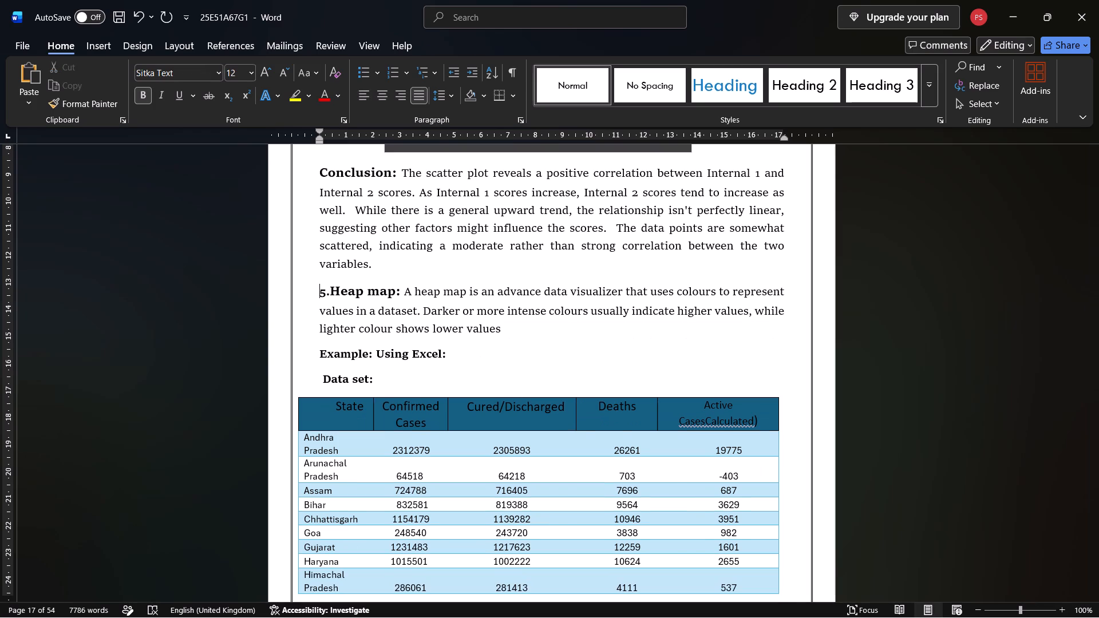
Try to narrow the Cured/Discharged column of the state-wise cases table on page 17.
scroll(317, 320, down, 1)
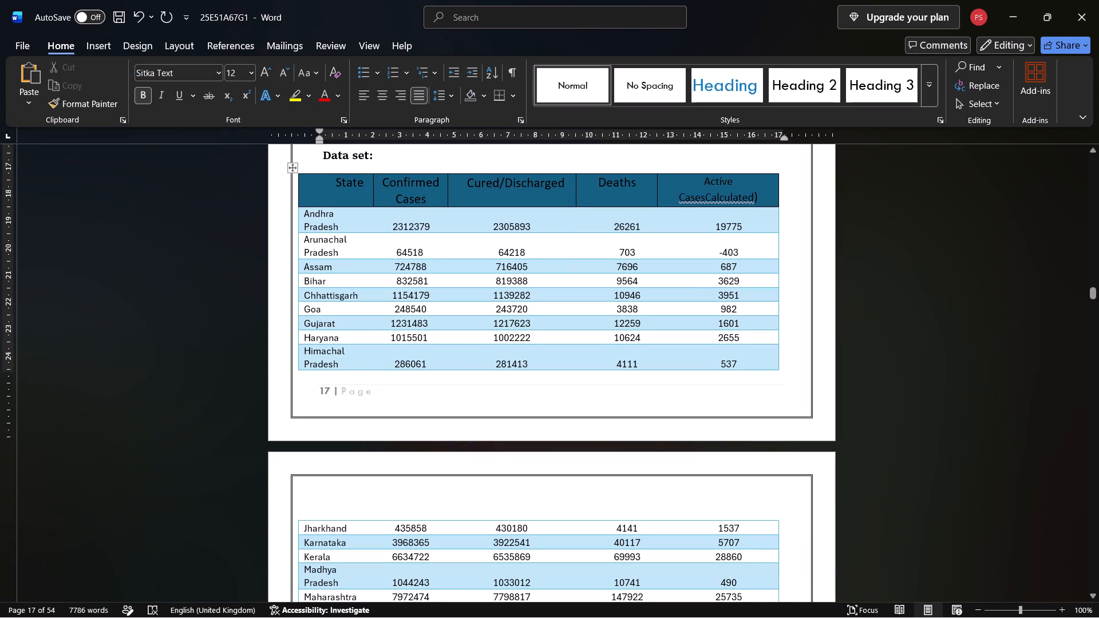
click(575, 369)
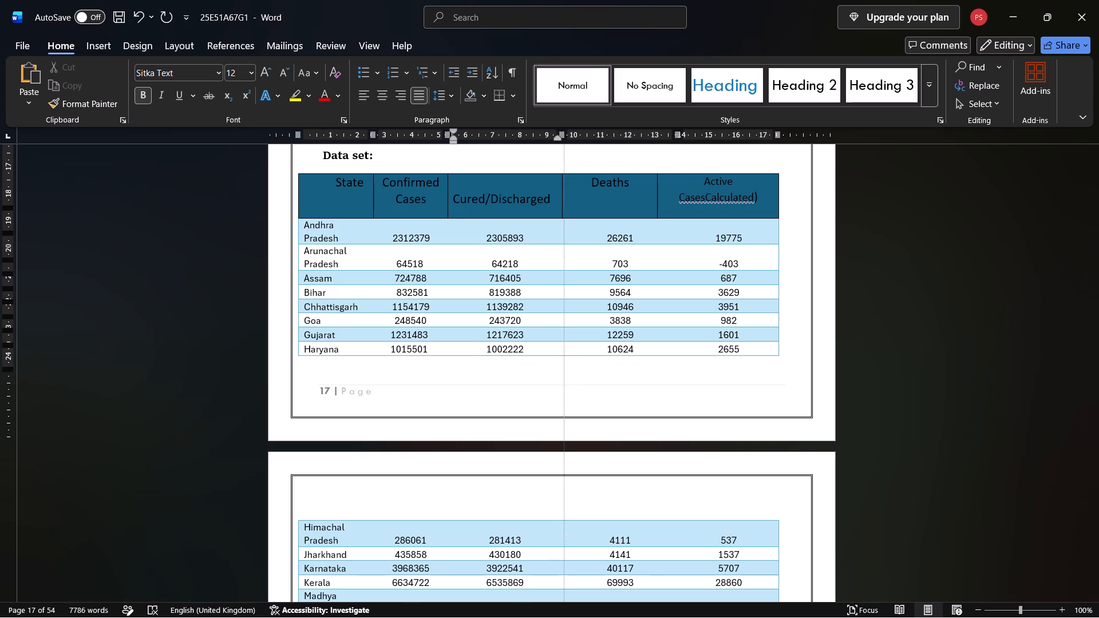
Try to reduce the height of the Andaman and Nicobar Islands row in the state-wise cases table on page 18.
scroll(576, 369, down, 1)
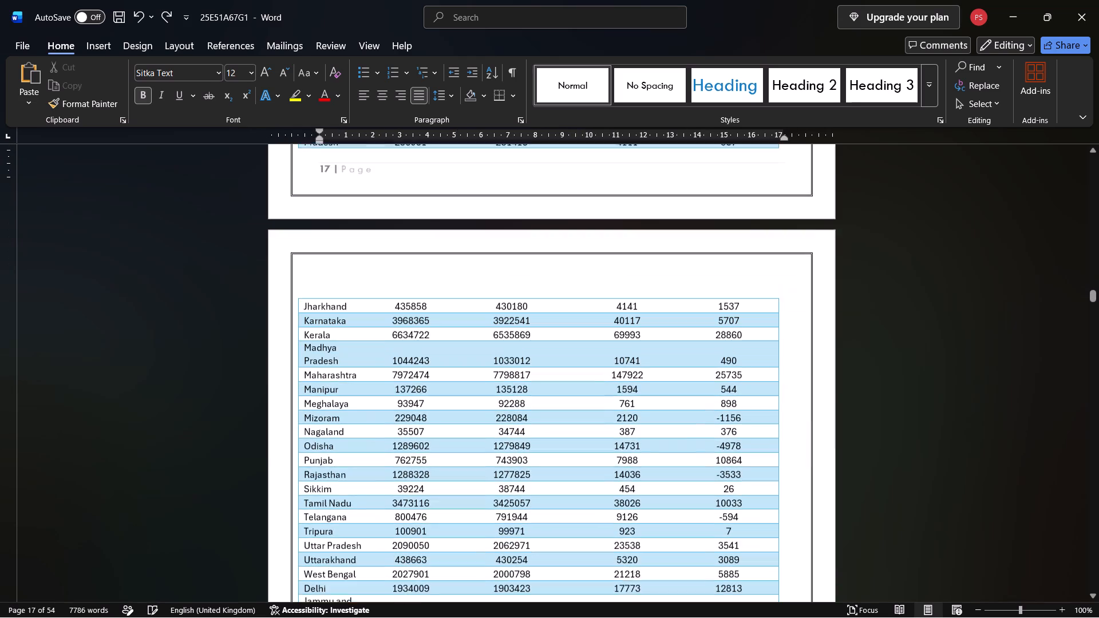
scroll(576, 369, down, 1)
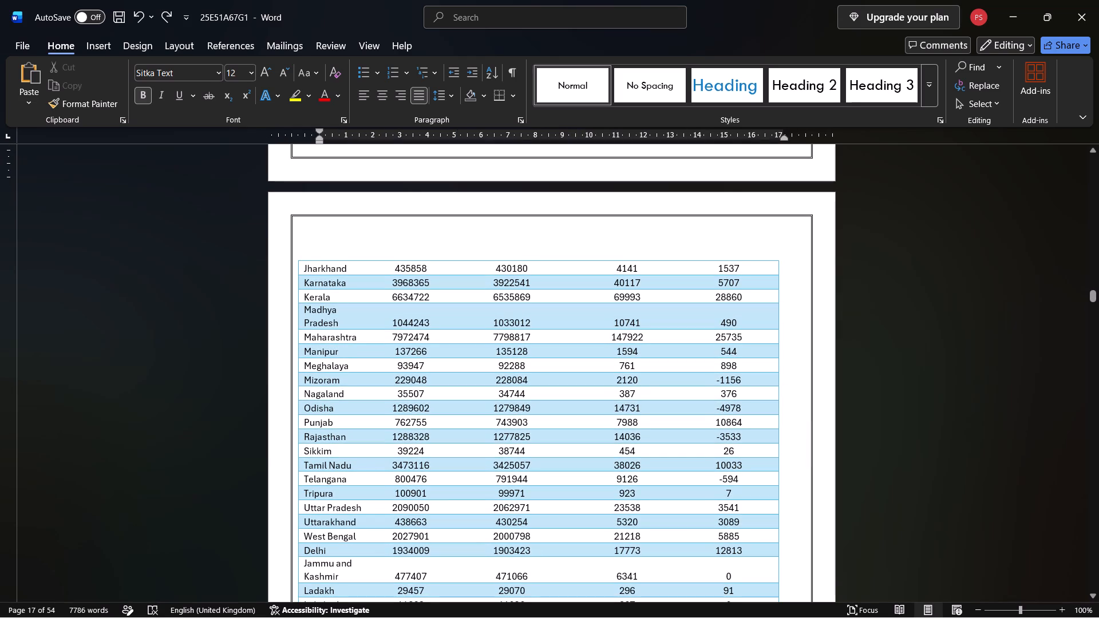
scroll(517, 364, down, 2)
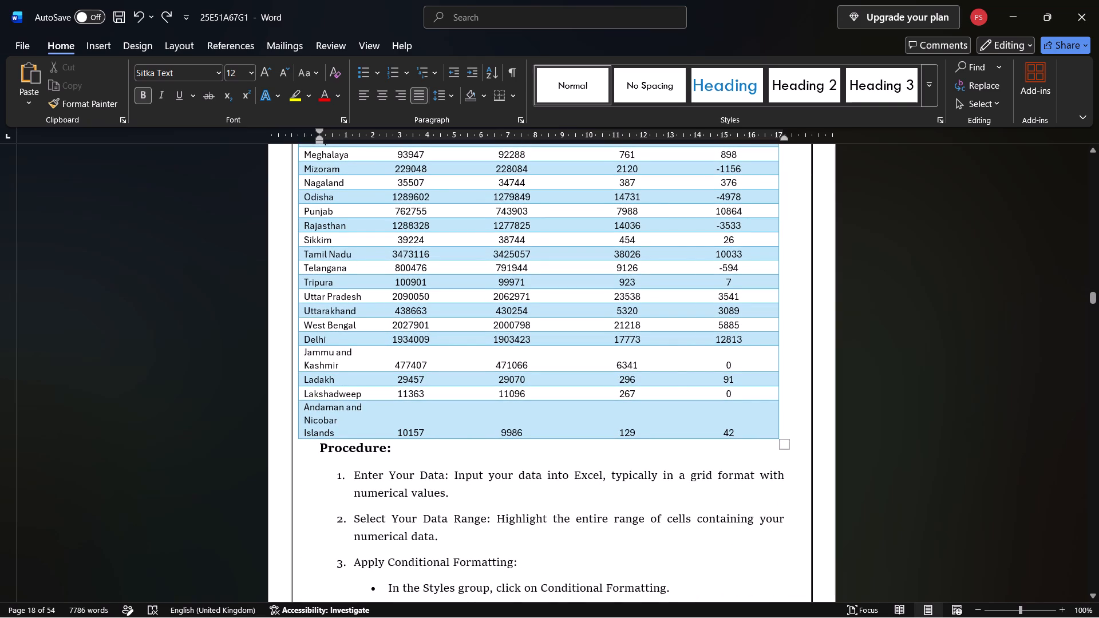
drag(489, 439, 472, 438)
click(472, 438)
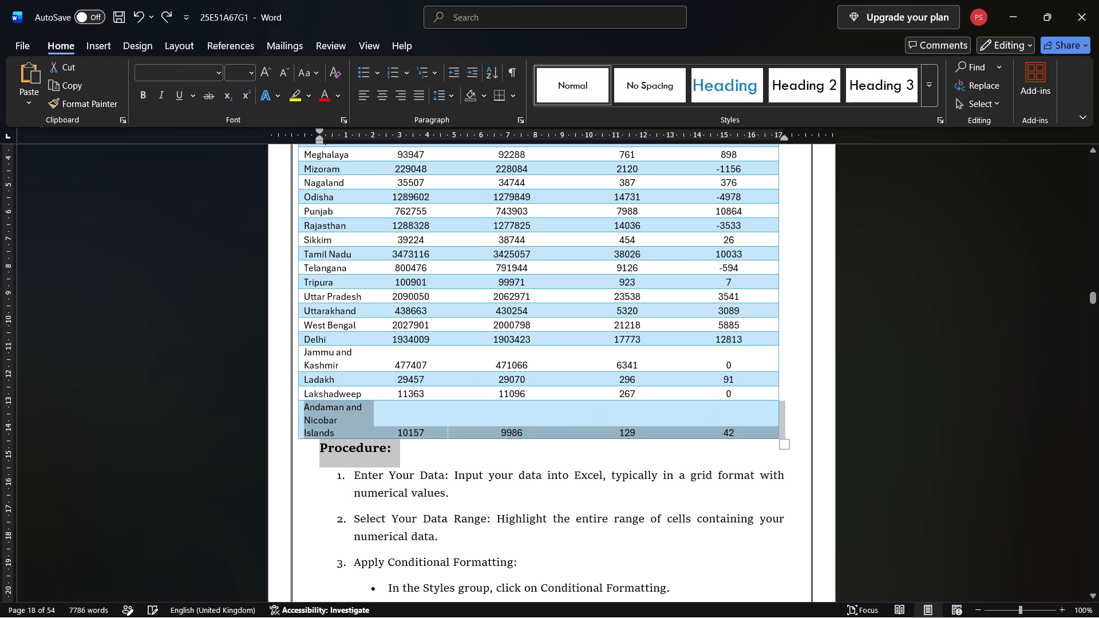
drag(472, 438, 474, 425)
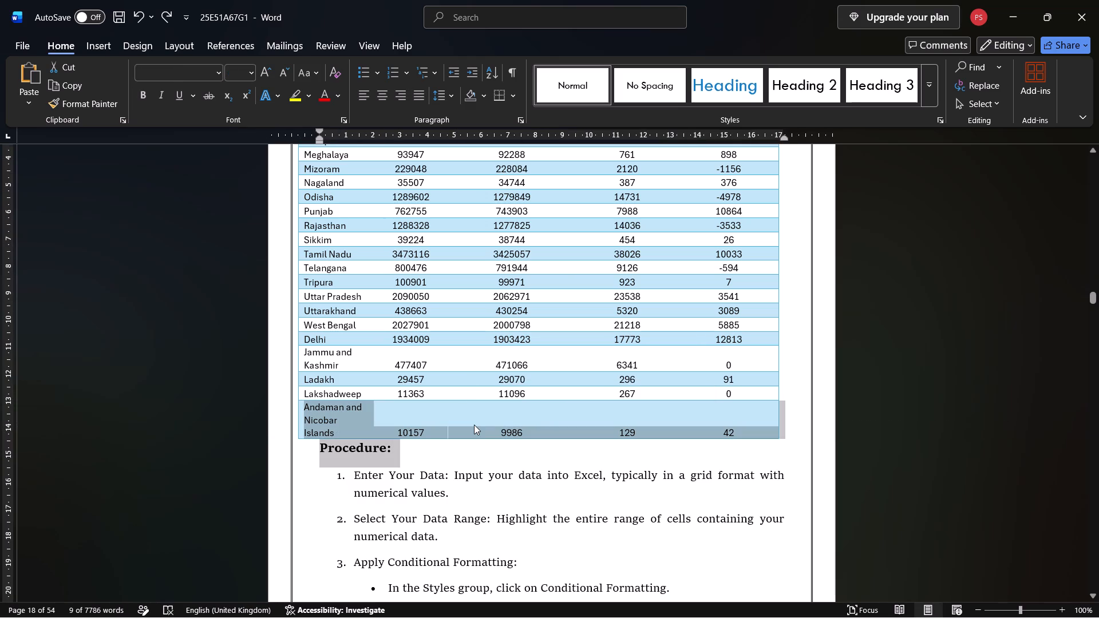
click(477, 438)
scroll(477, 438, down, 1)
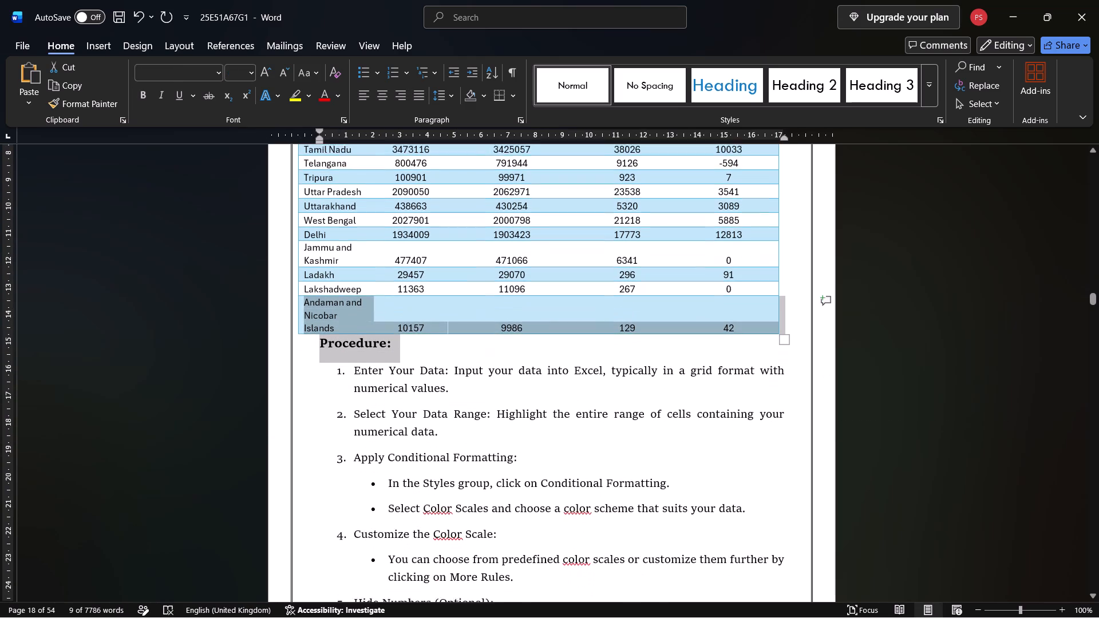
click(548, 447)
Reduce the height of the Frequency(Y-Axis) line chart on page 21 slightly from its lower edge.
scroll(548, 447, down, 4)
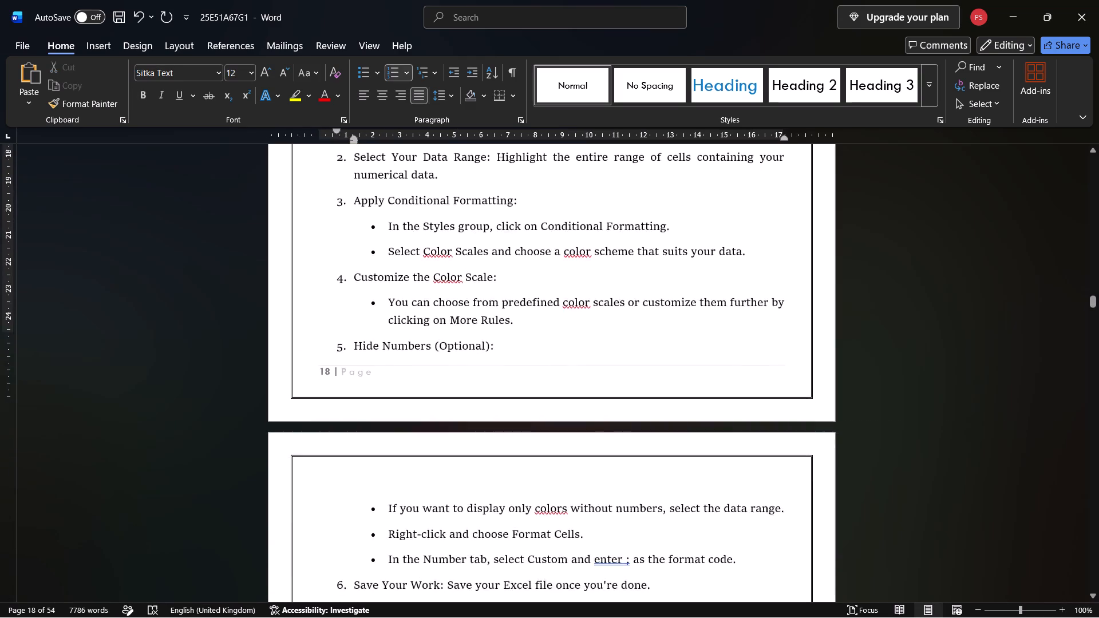
scroll(548, 447, down, 1)
scroll(486, 484, down, 3)
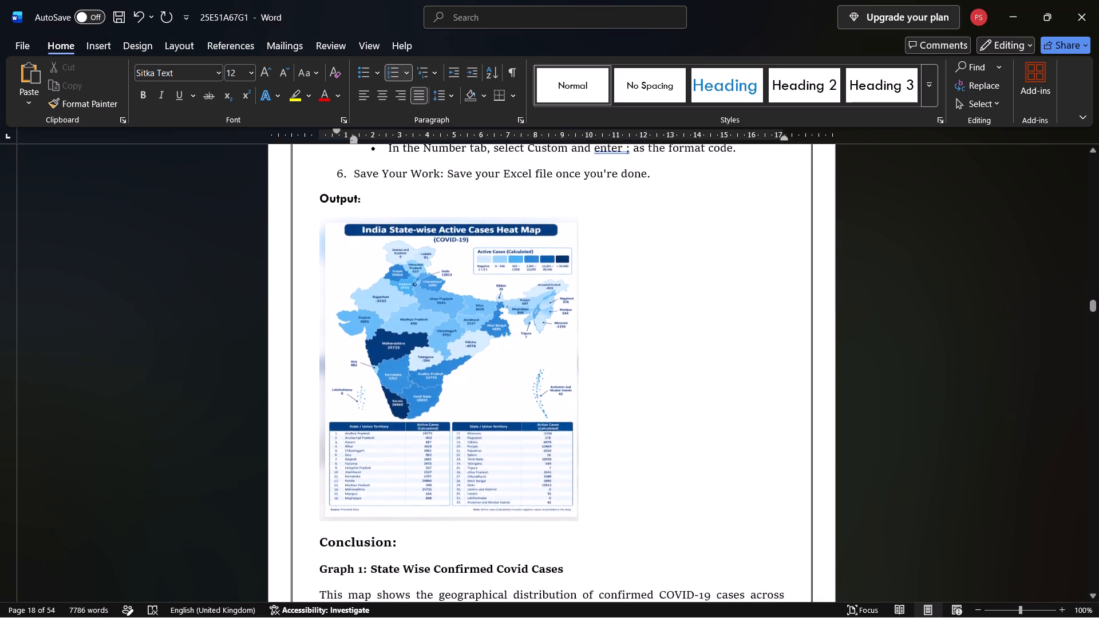
scroll(486, 484, down, 4)
scroll(486, 484, up, 1)
scroll(486, 484, down, 1)
scroll(486, 484, up, 1)
scroll(486, 484, down, 1)
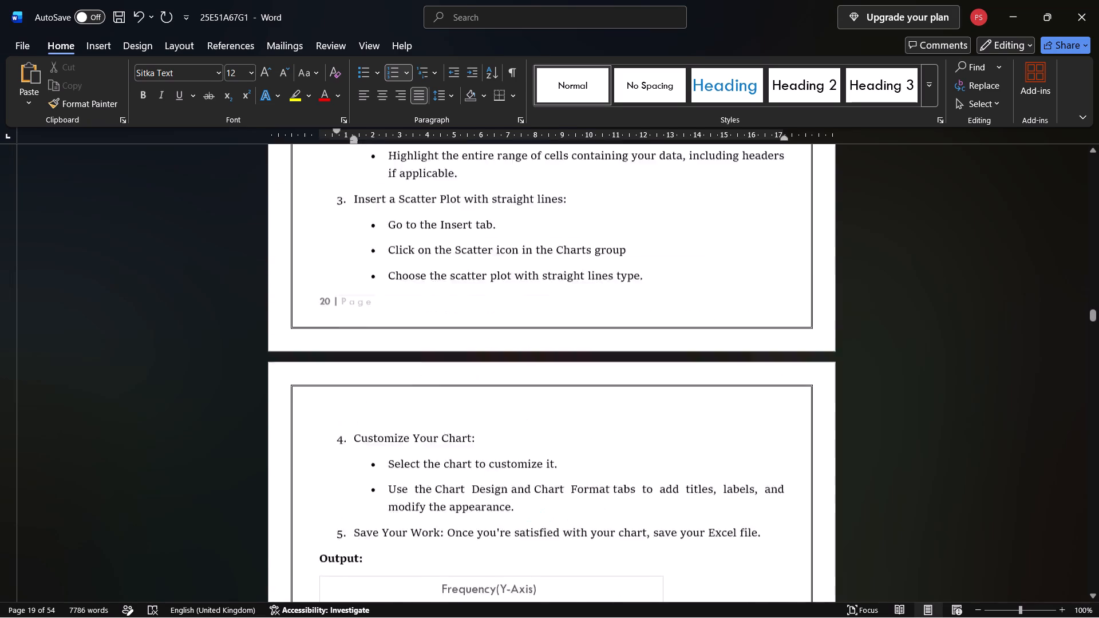
scroll(486, 484, down, 3)
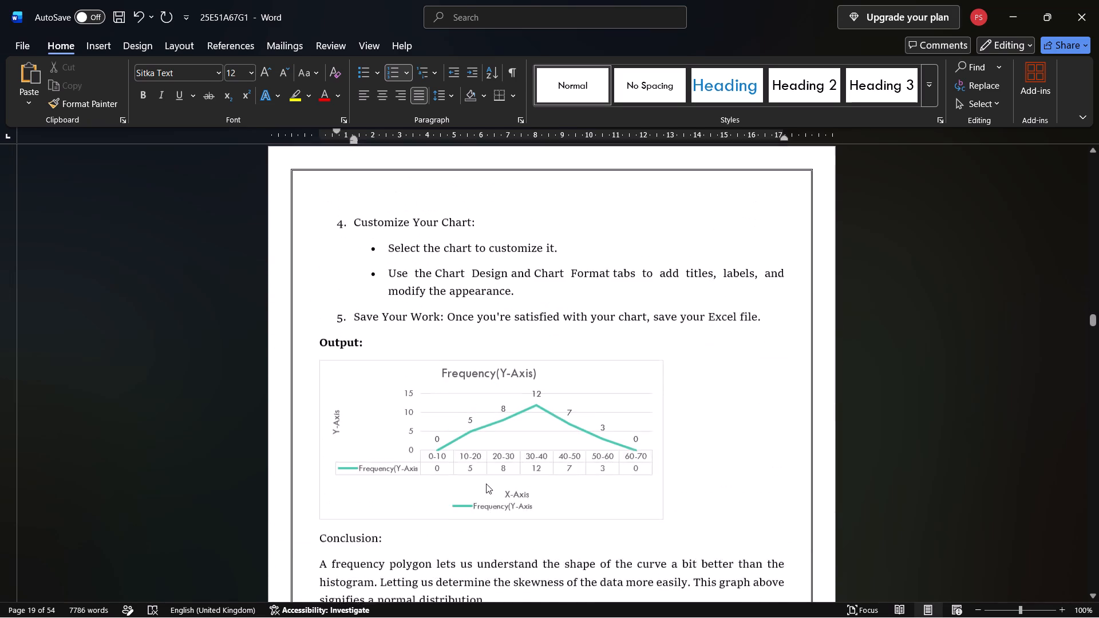
click(486, 468)
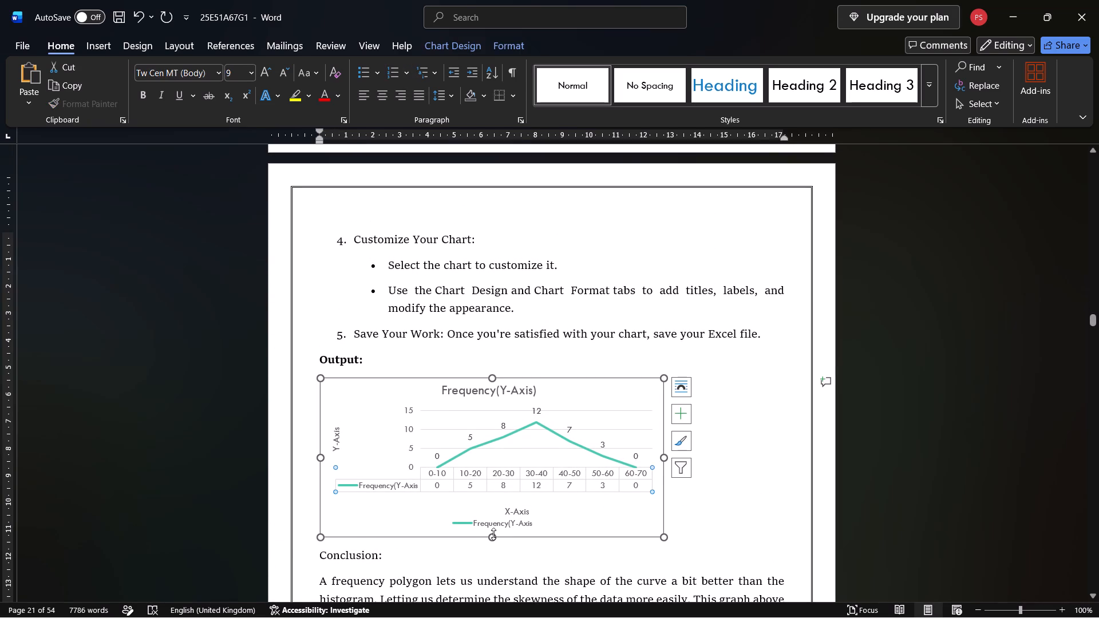
drag(493, 534, 495, 521)
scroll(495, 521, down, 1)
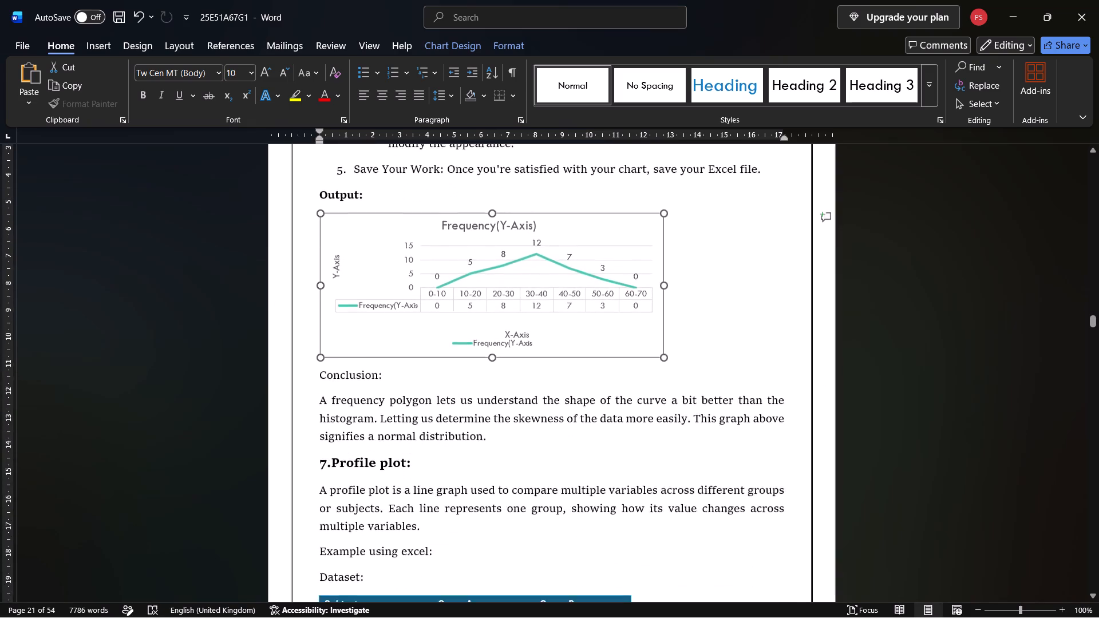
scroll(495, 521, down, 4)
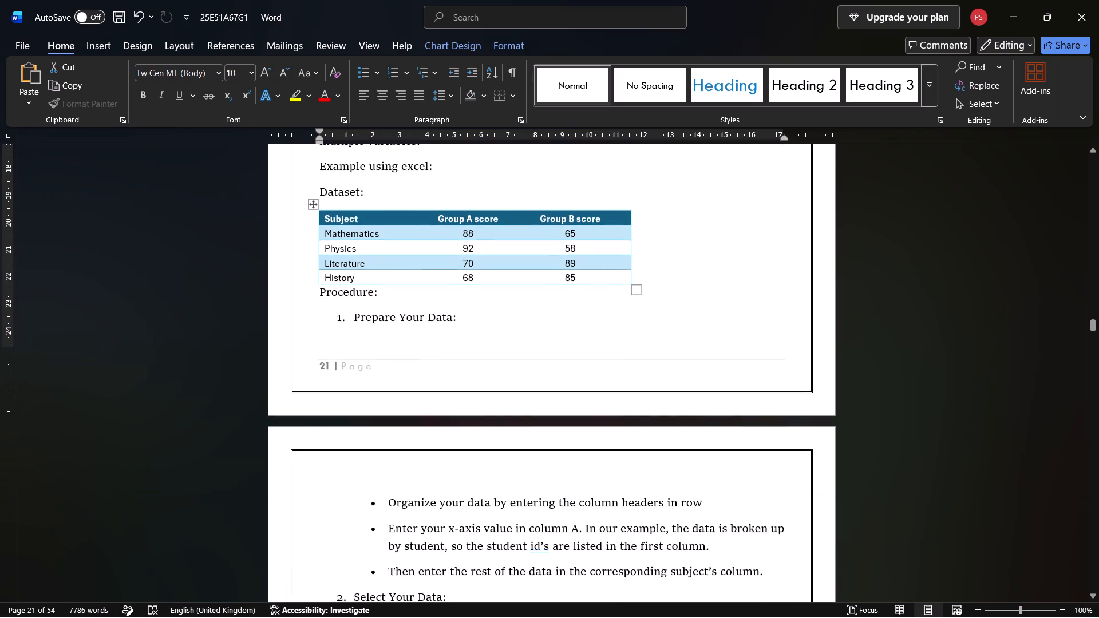
Reduce the height and width of the Group A/Group B score line chart under Output on page 22 slightly.
scroll(495, 521, down, 3)
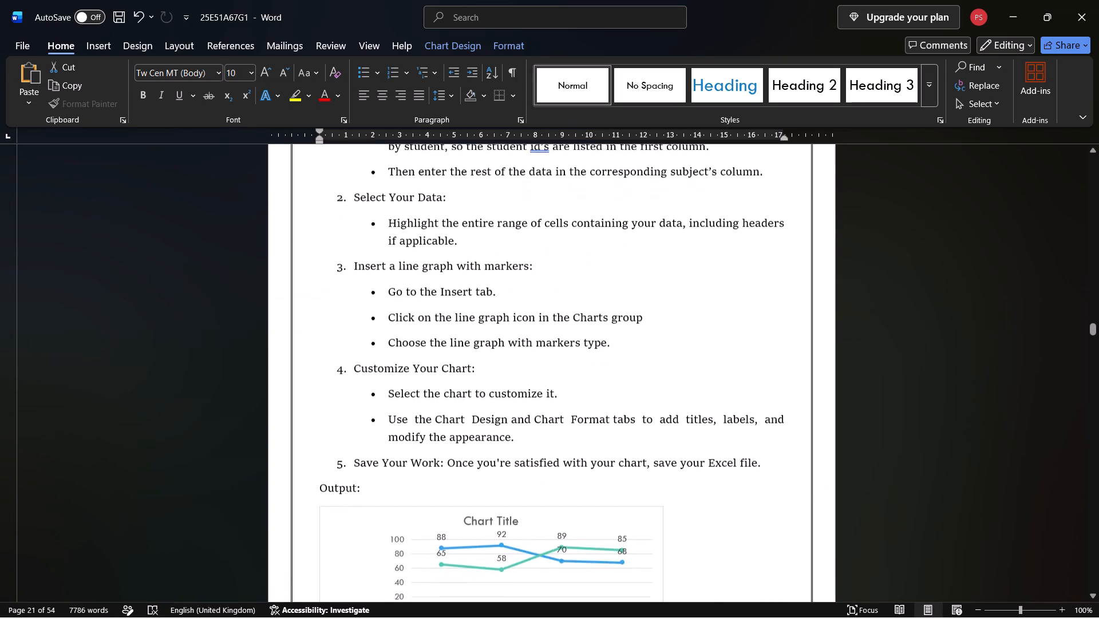
scroll(495, 521, down, 2)
click(493, 475)
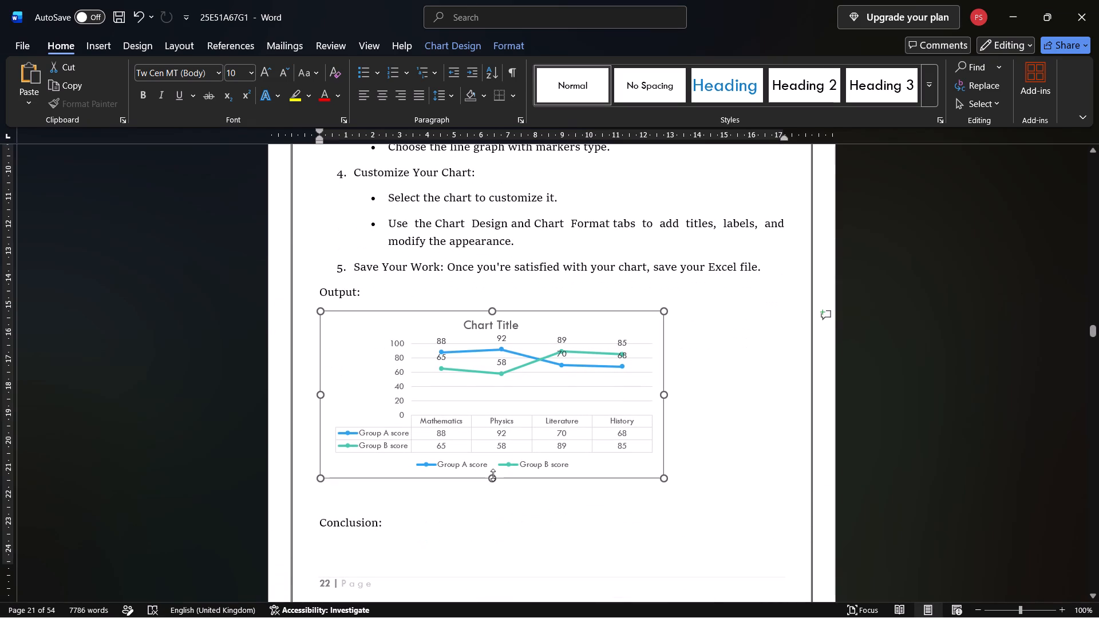
drag(493, 479, 487, 457)
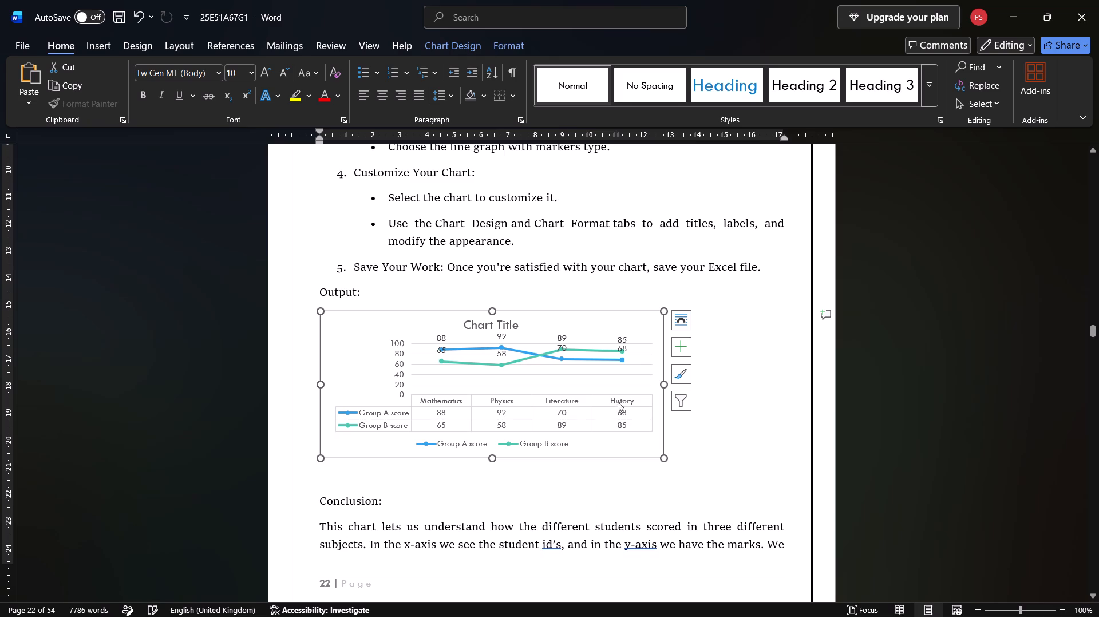
drag(666, 381, 635, 383)
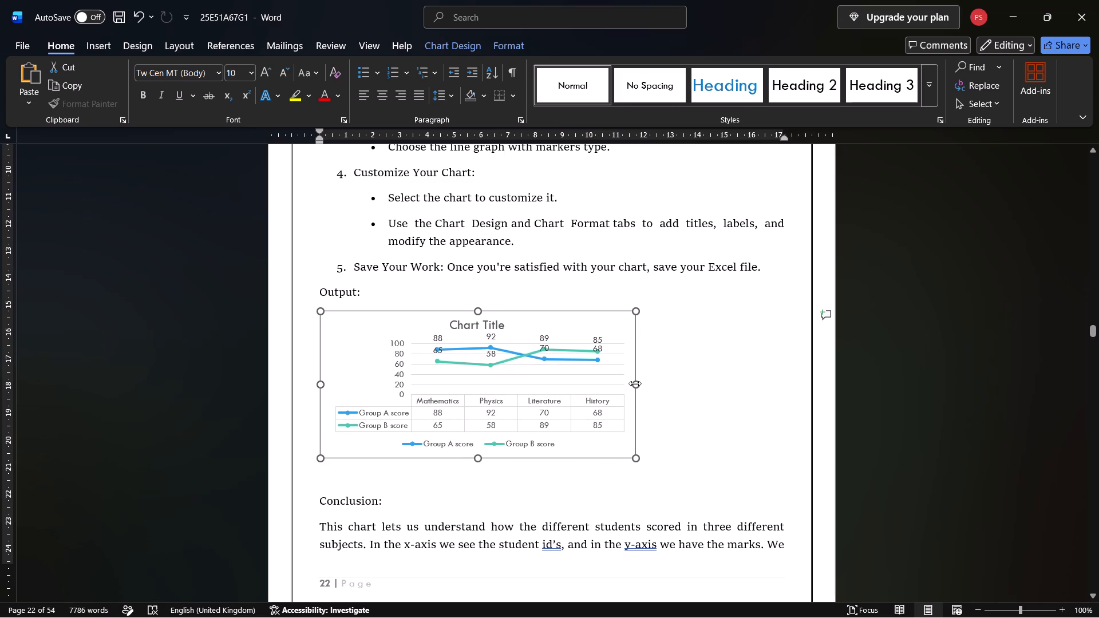
Remove the blank lines above the Measure of Central Tendency heading on page 23.
scroll(579, 445, down, 6)
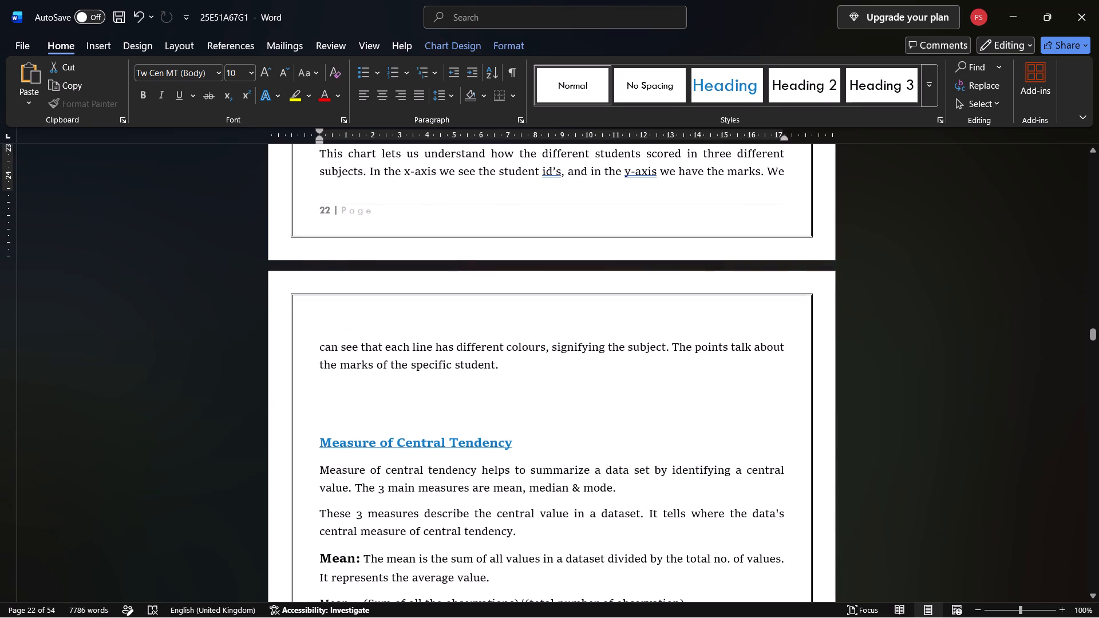
click(317, 442)
key(BackSpace)
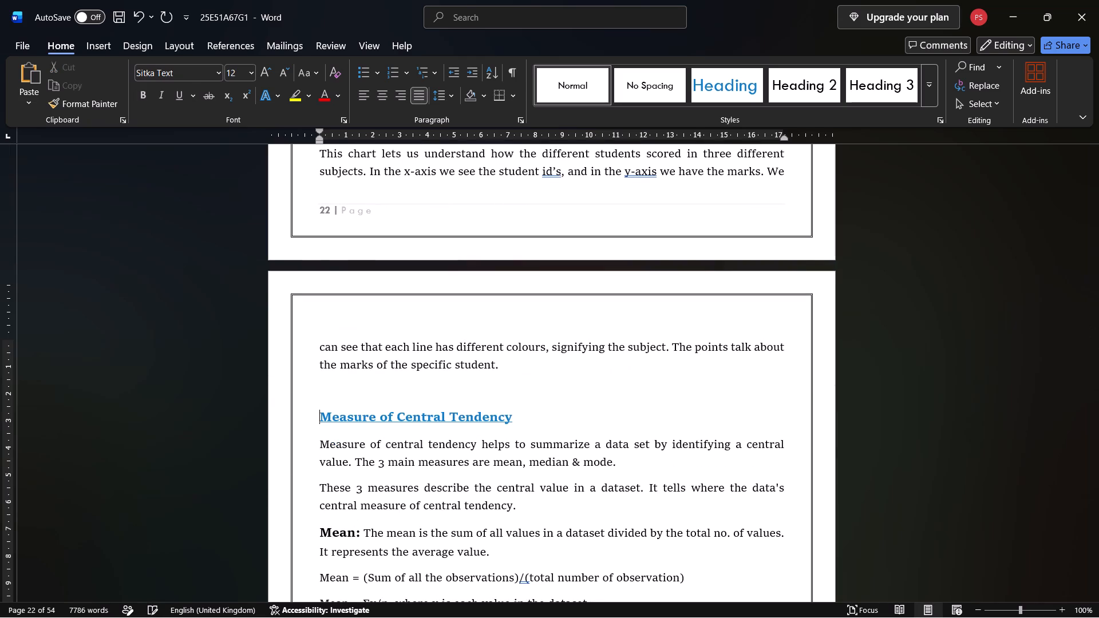
key(BackSpace)
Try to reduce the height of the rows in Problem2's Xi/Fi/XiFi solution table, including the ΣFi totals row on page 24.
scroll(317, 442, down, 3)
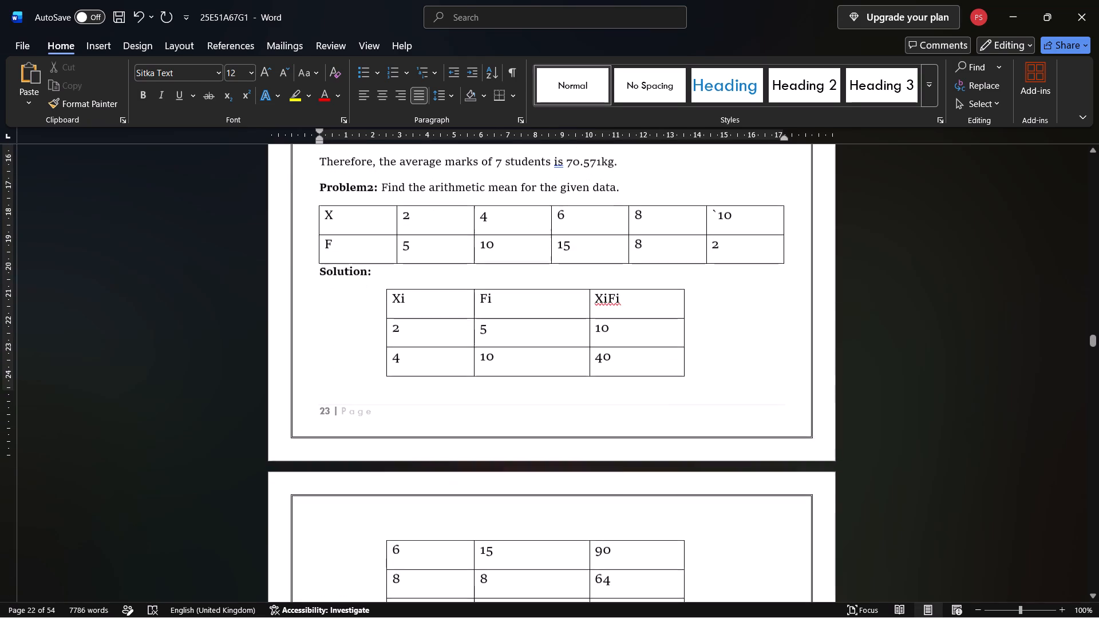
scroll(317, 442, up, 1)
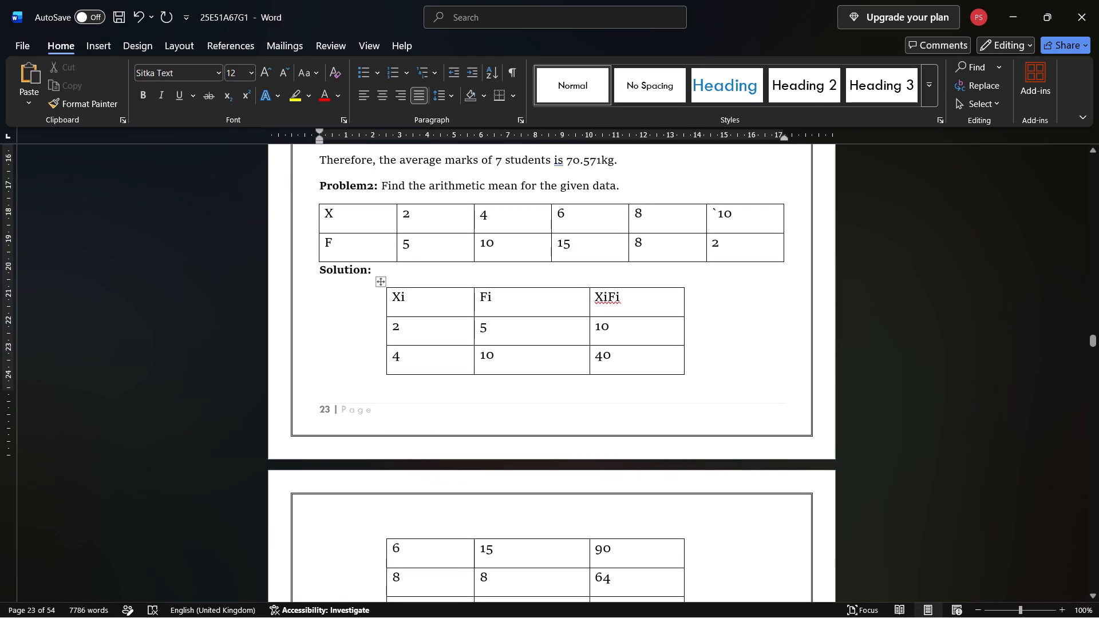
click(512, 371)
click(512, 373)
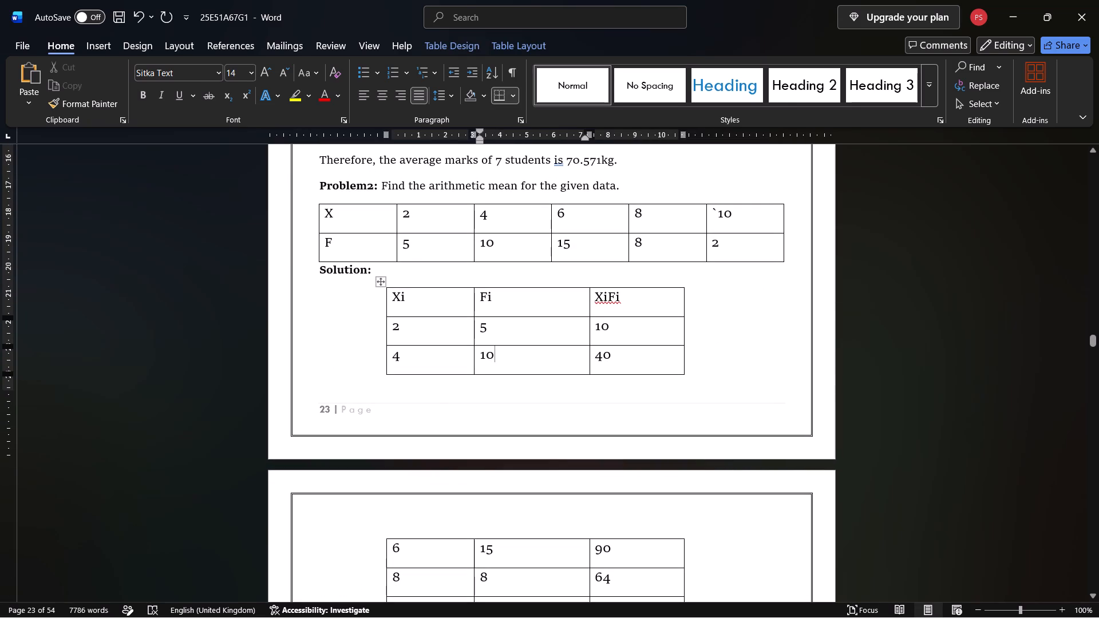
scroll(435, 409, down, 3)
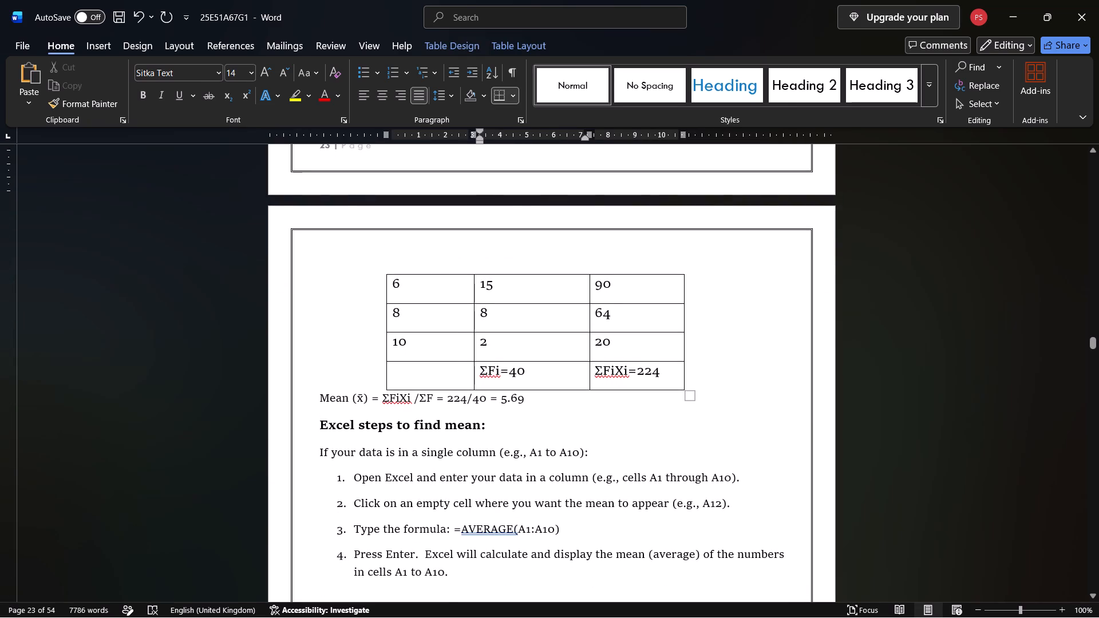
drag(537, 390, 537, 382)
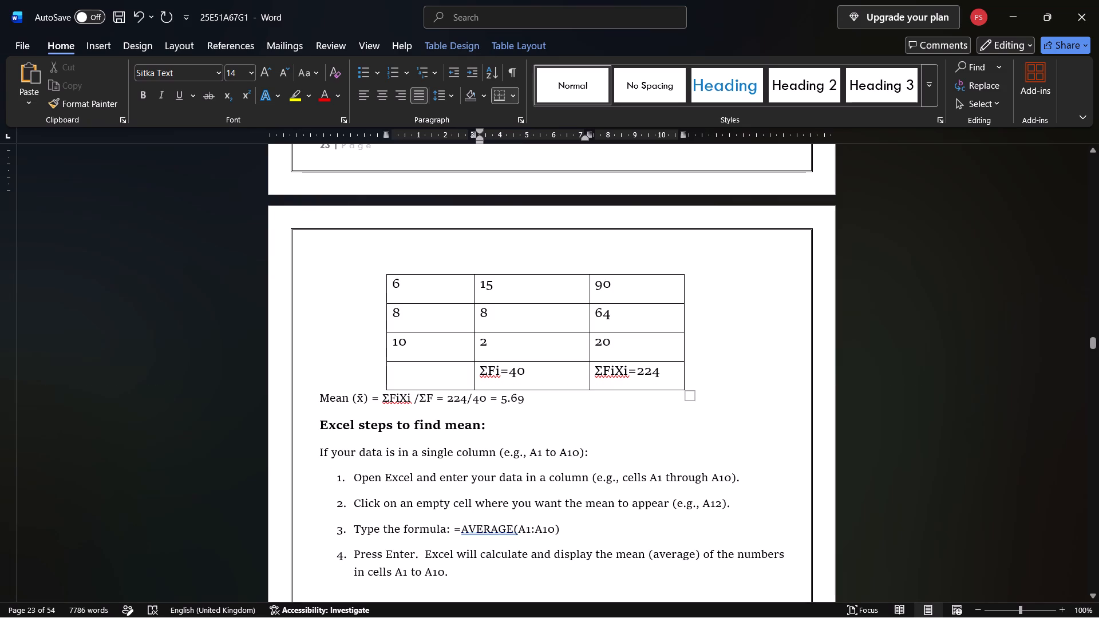
Delete the "Output: 23" line and the blank lines around it, between the Excel mean steps and the Median paragraph on page 24.
scroll(532, 409, down, 2)
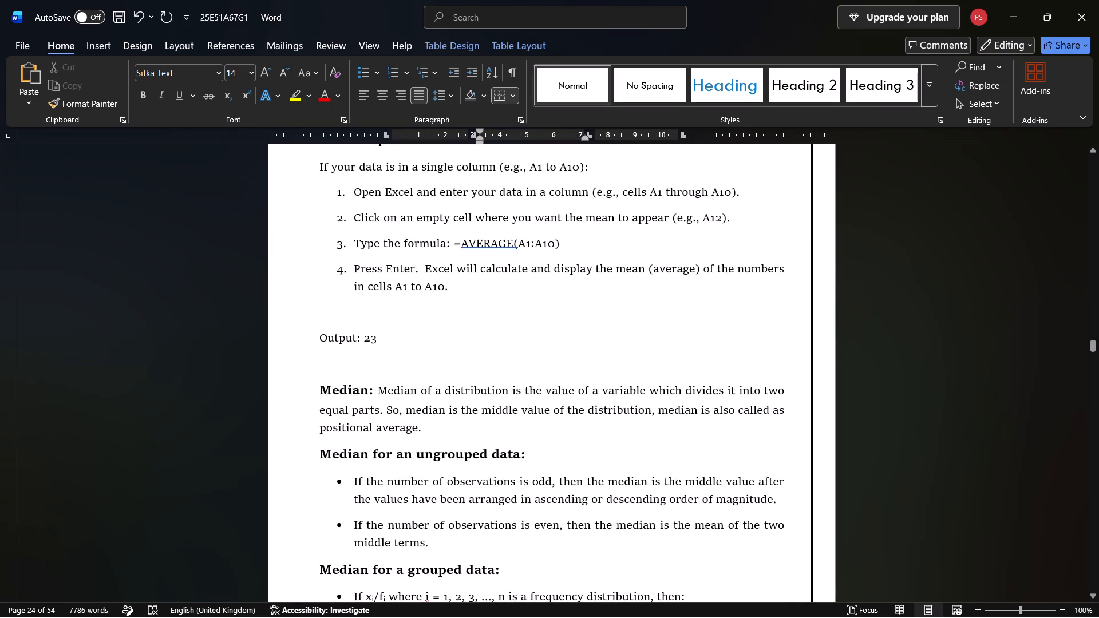
click(318, 338)
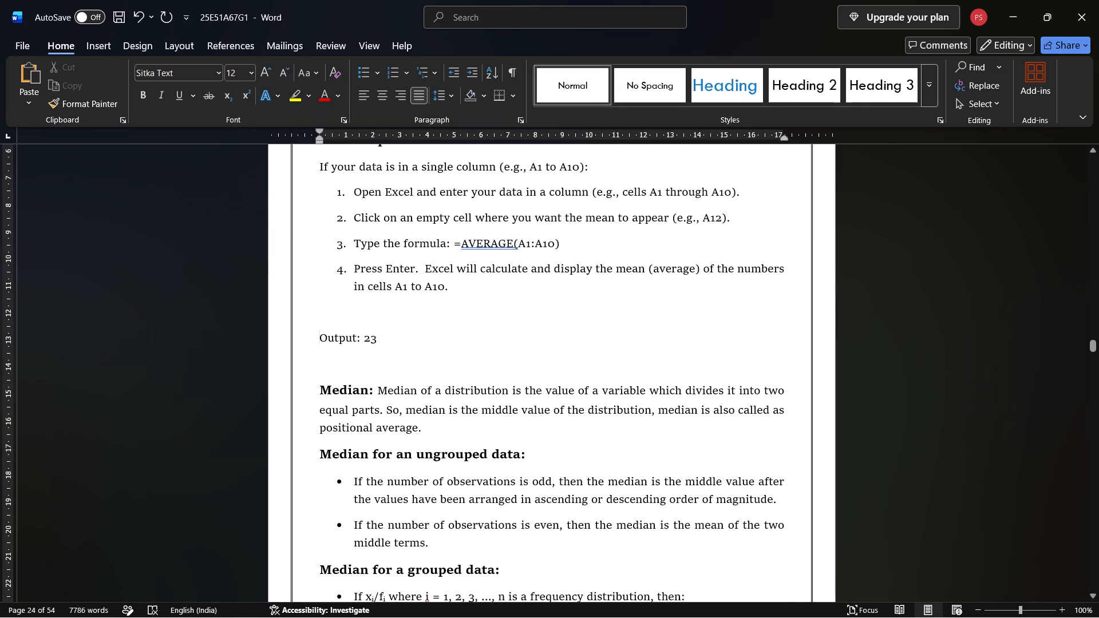
key(BackSpace)
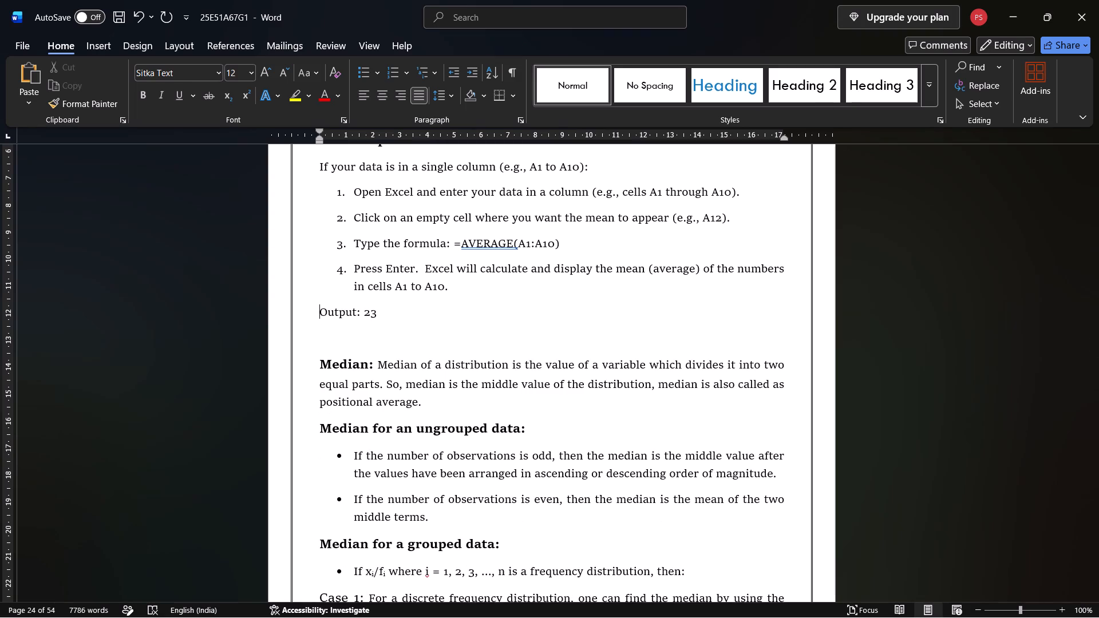
click(318, 339)
drag(317, 308, 385, 310)
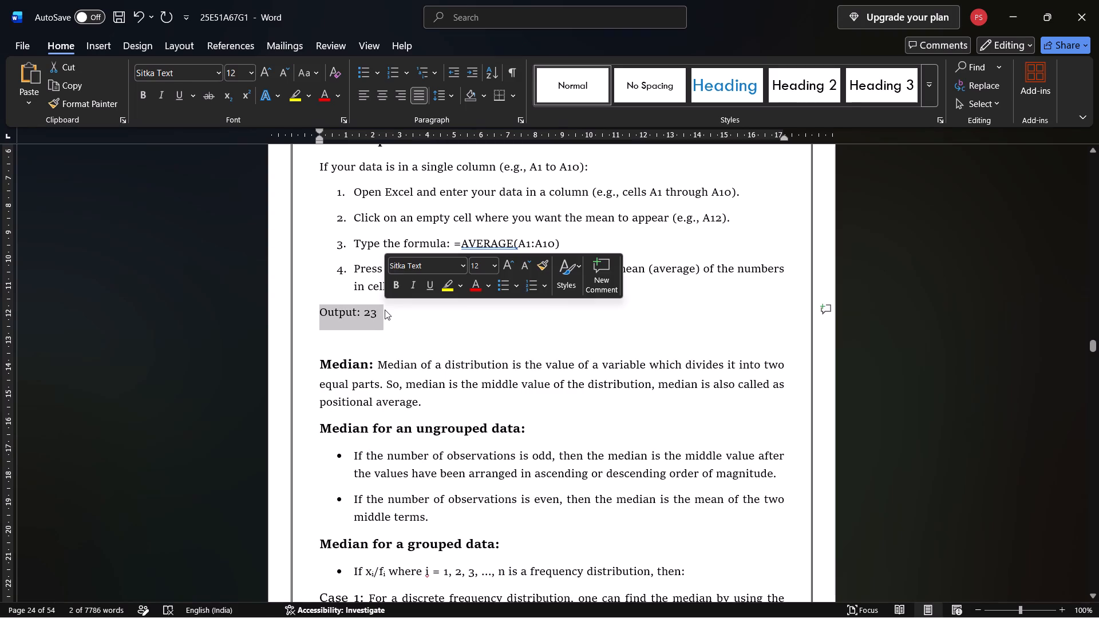
key(BackSpace)
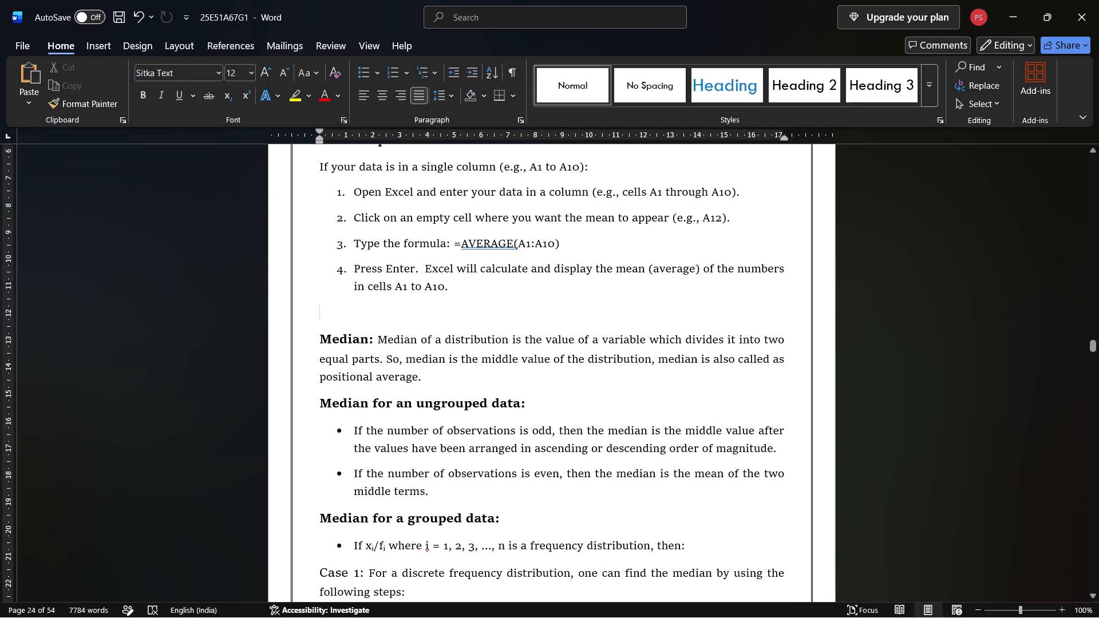
click(317, 339)
key(BackSpace)
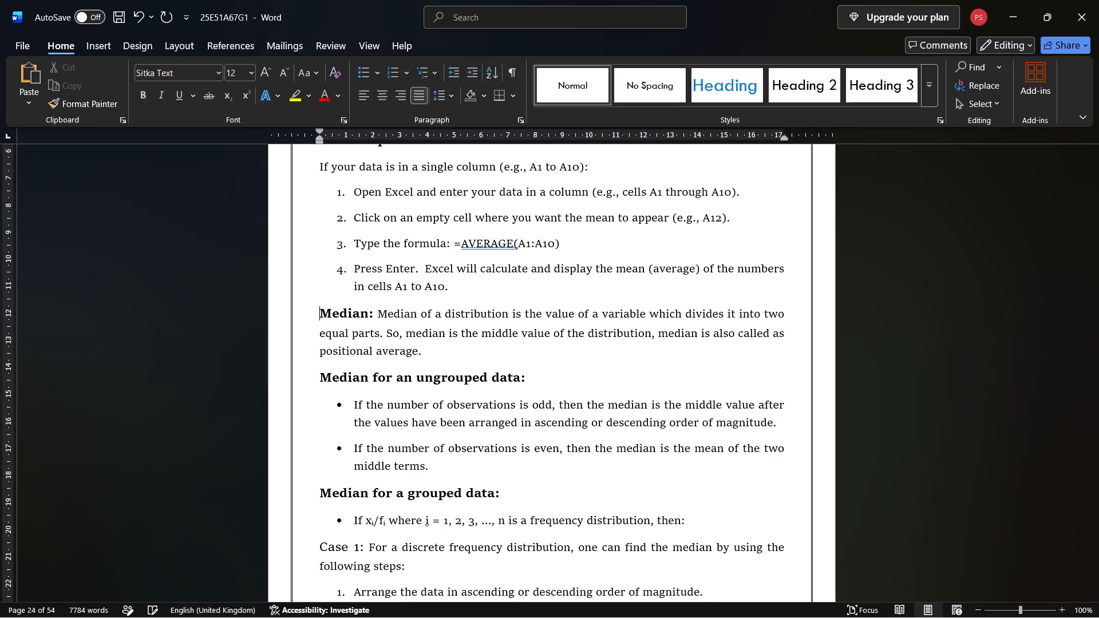
Reduce the height of Problem1's median table picture on page 25 slightly, keeping its width.
scroll(437, 456, down, 3)
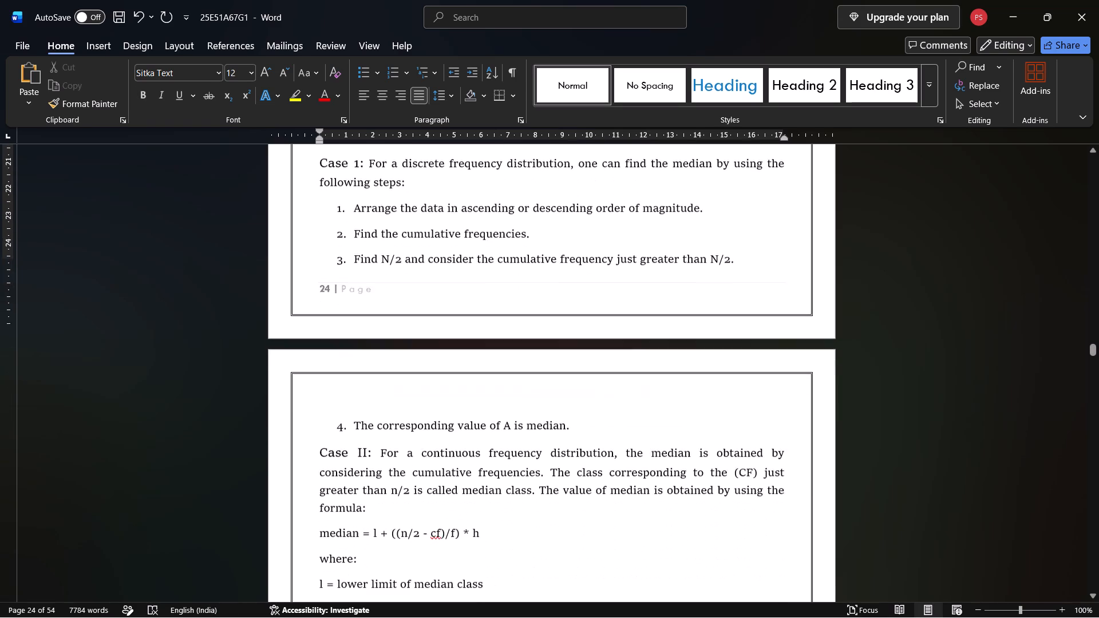
scroll(437, 456, down, 1)
click(336, 408)
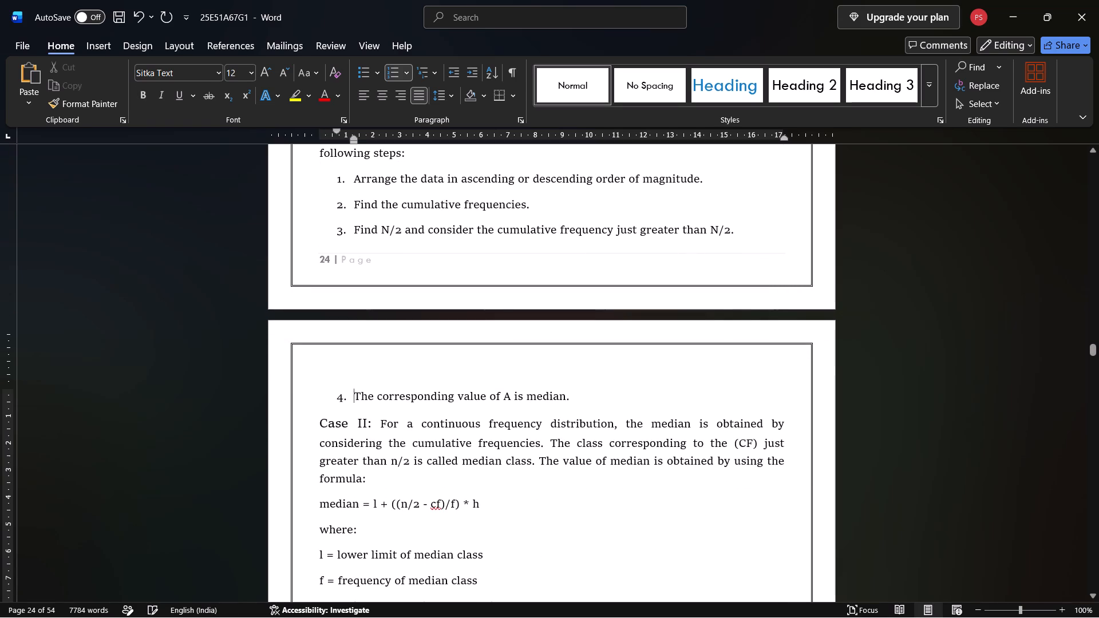
scroll(365, 453, down, 3)
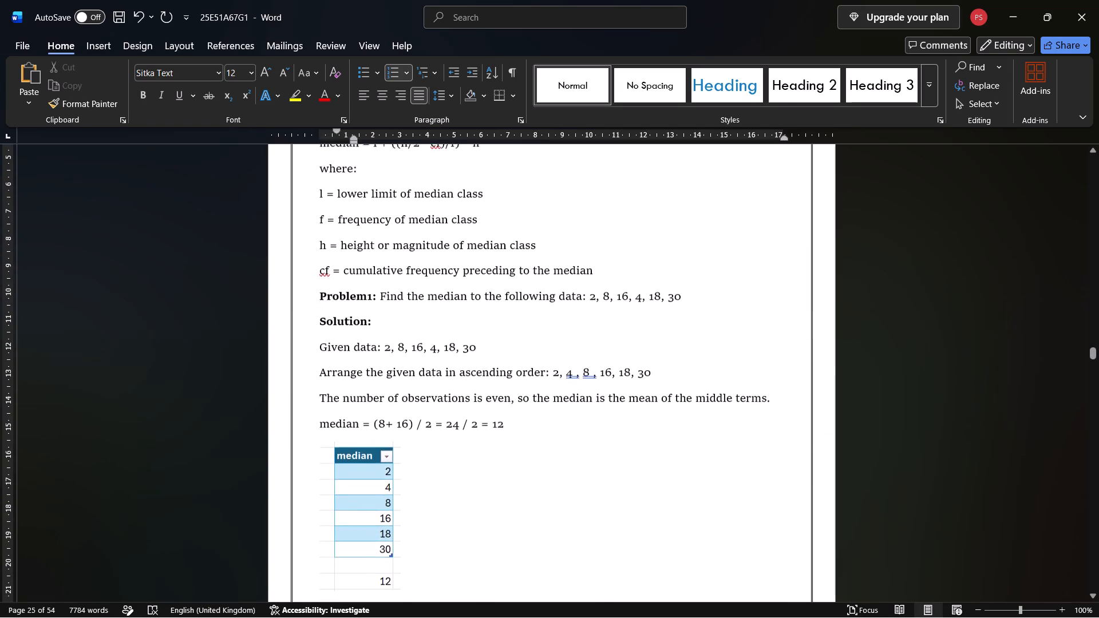
scroll(365, 453, down, 3)
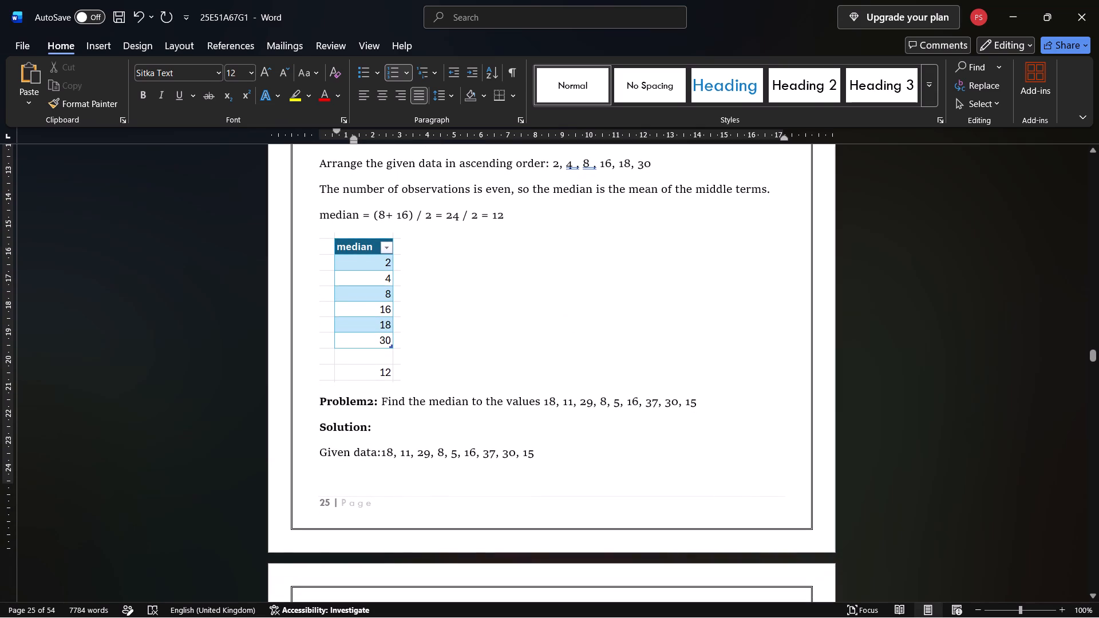
click(357, 383)
click(372, 382)
click(397, 384)
click(362, 343)
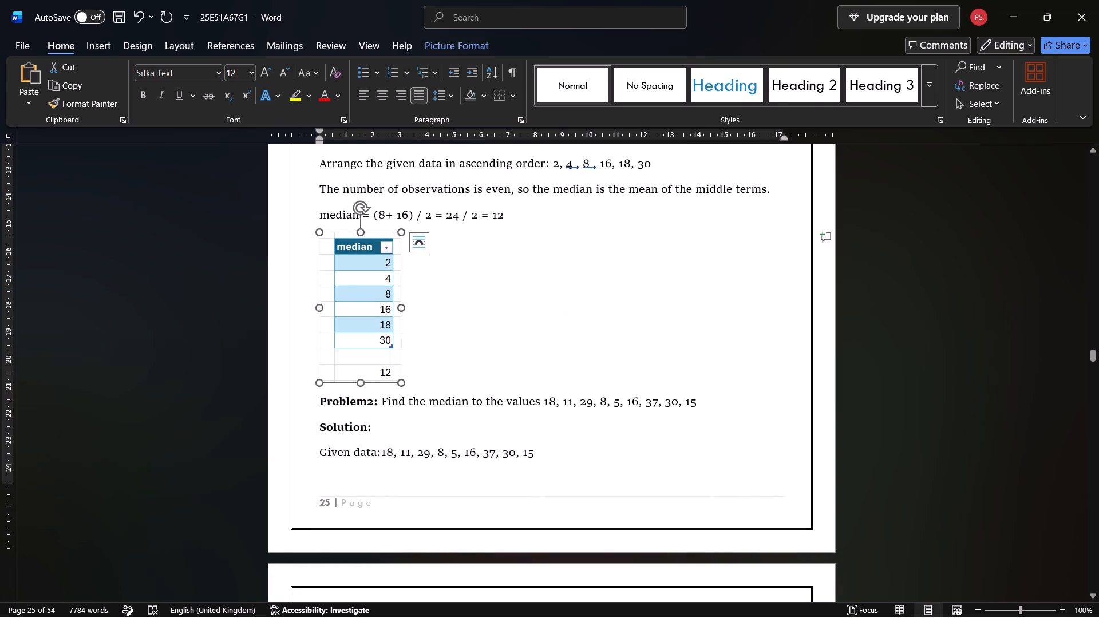
drag(358, 381, 358, 358)
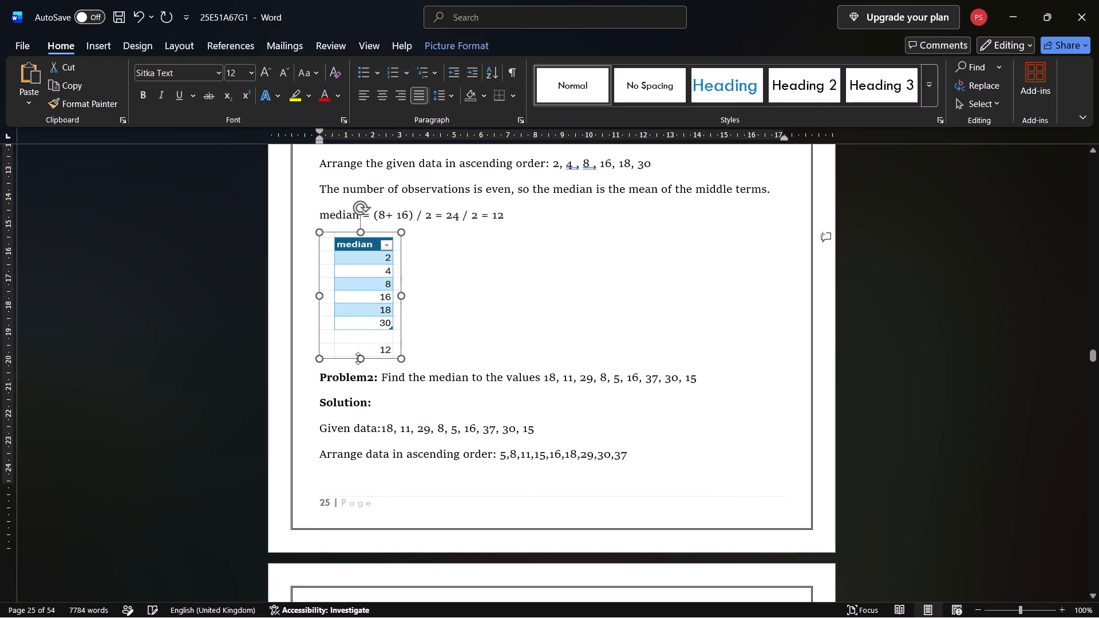
Reduce the height of the MEDIAN table picture above "Excel steps to find median" on page 26, keeping its width.
scroll(459, 374, down, 3)
click(390, 411)
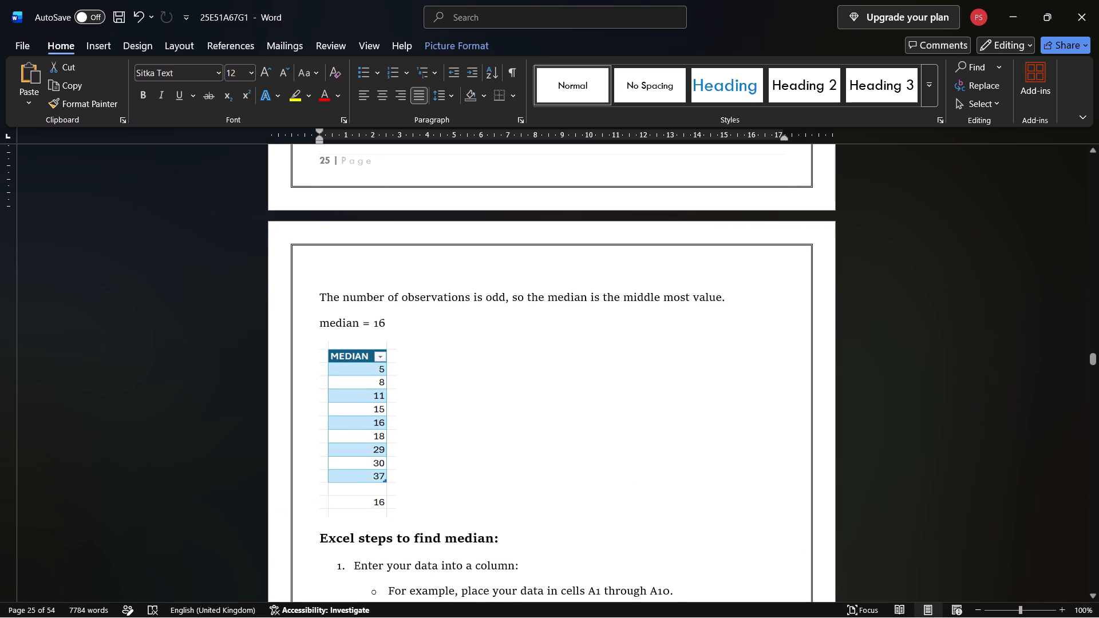
drag(358, 517, 358, 497)
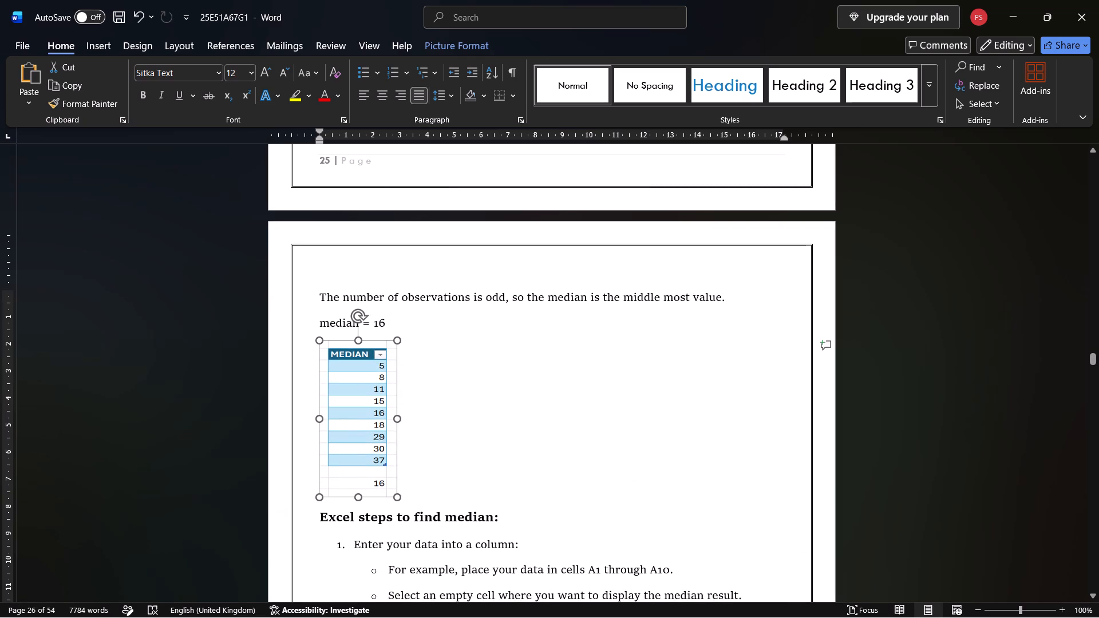
drag(358, 497, 358, 484)
Reduce the height of the Mode table picture above "Excel steps to find mode" on page 27, keeping its width.
scroll(496, 463, down, 5)
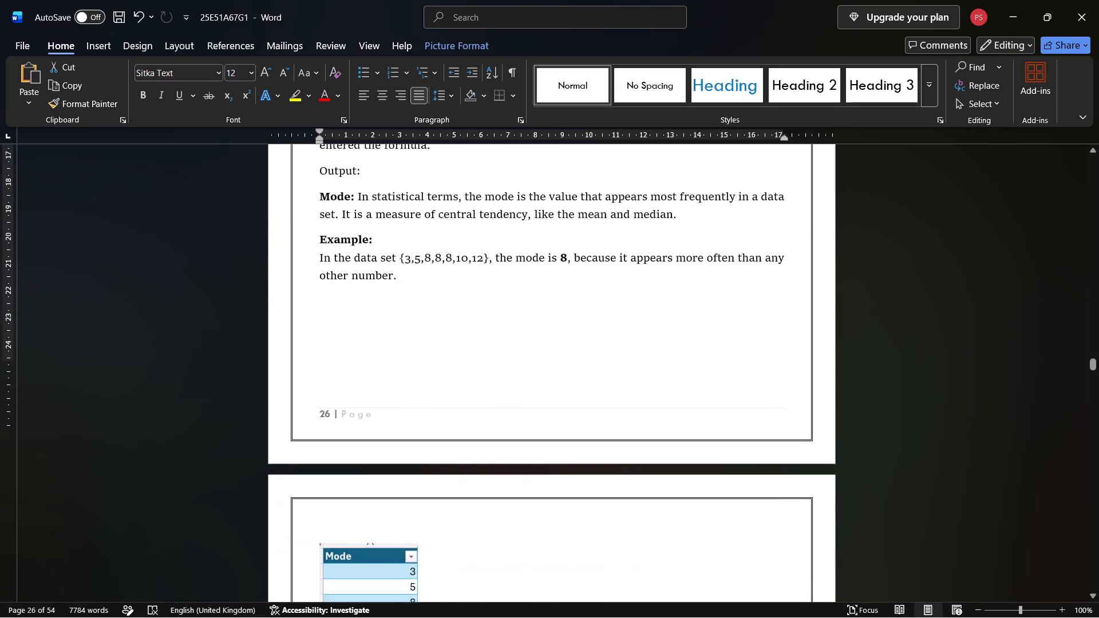
scroll(496, 463, down, 1)
click(417, 480)
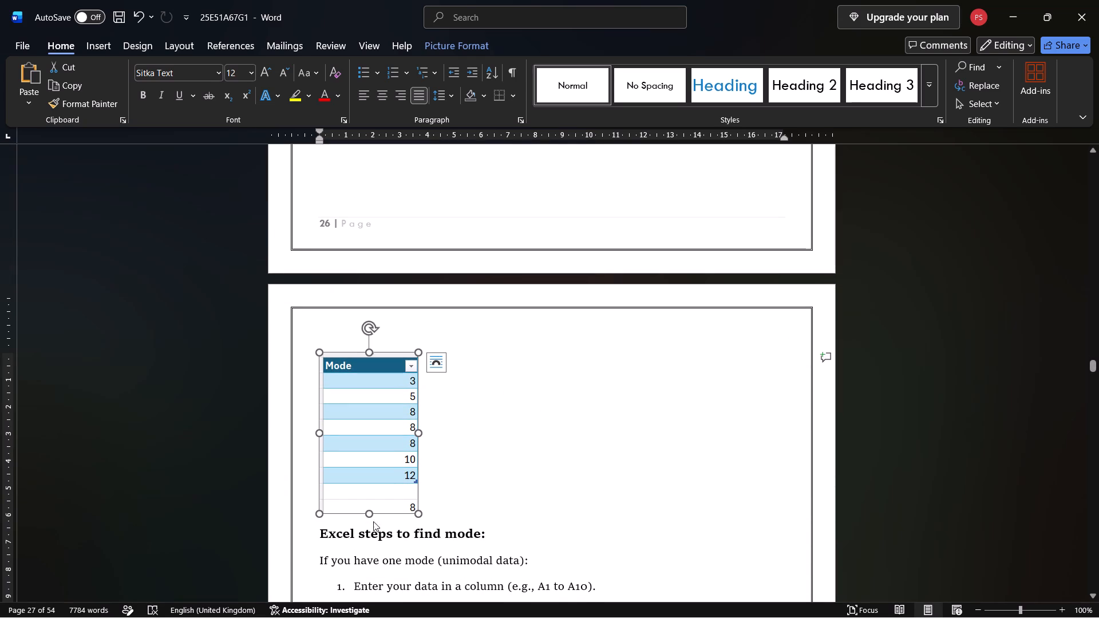
drag(370, 513, 370, 468)
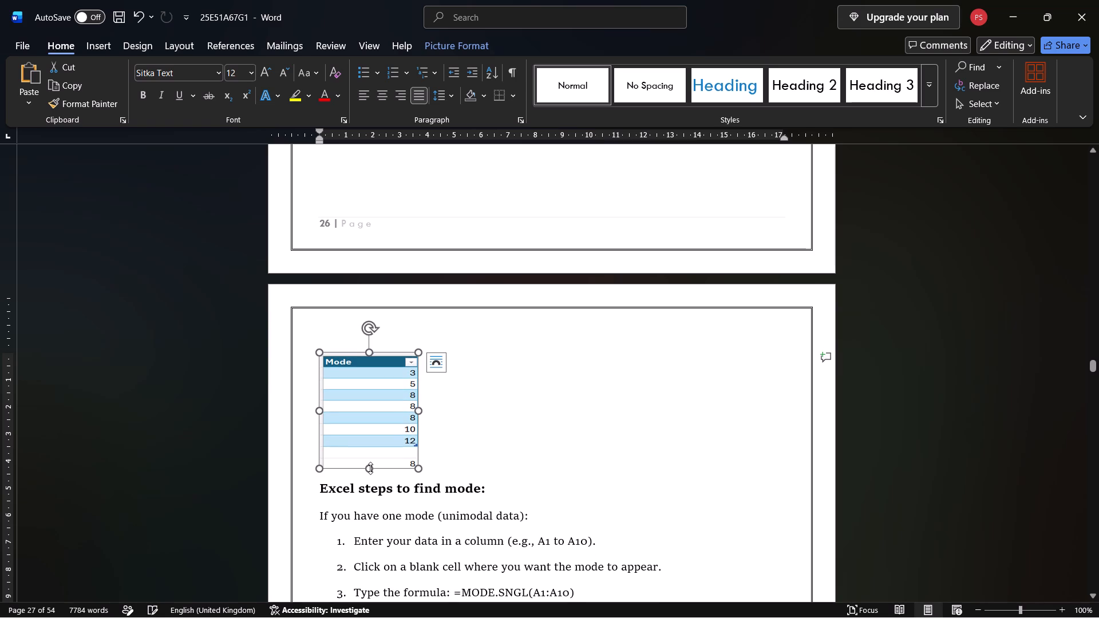
Delete the empty "Output:" line above the Mode paragraph on page 26.
scroll(373, 394, up, 2)
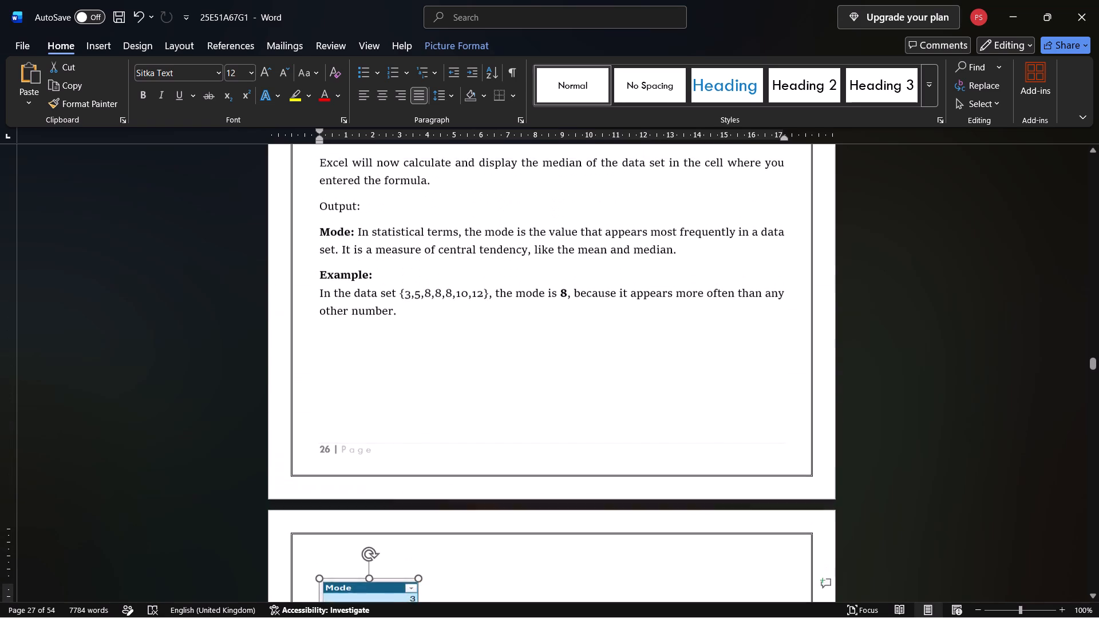
scroll(373, 394, up, 1)
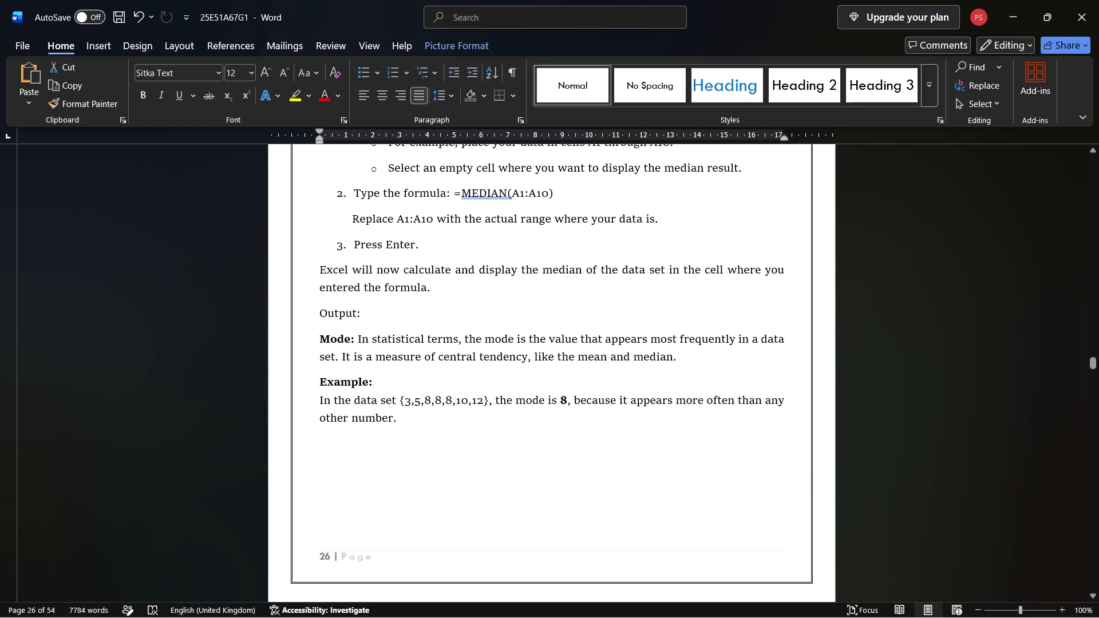
drag(362, 314, 315, 313)
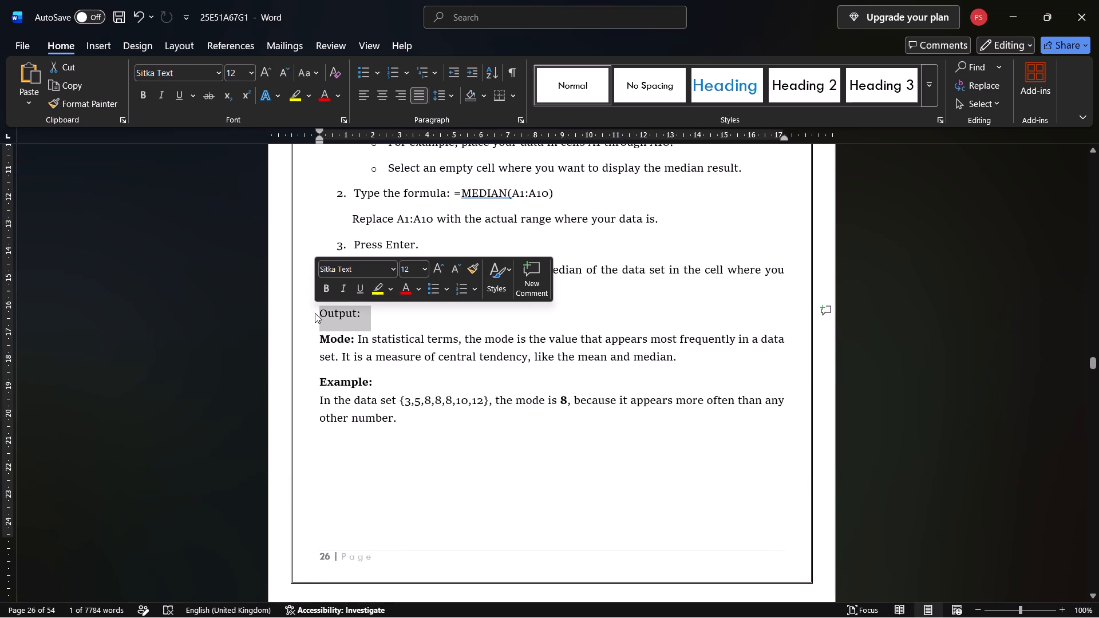
key(BackSpace)
scroll(482, 449, down, 1)
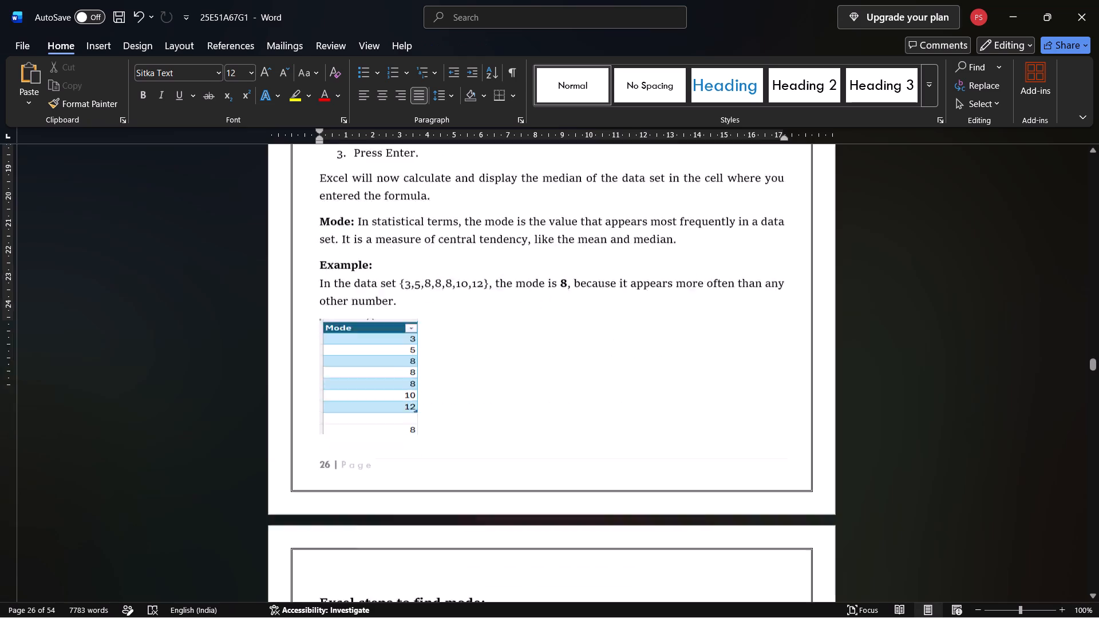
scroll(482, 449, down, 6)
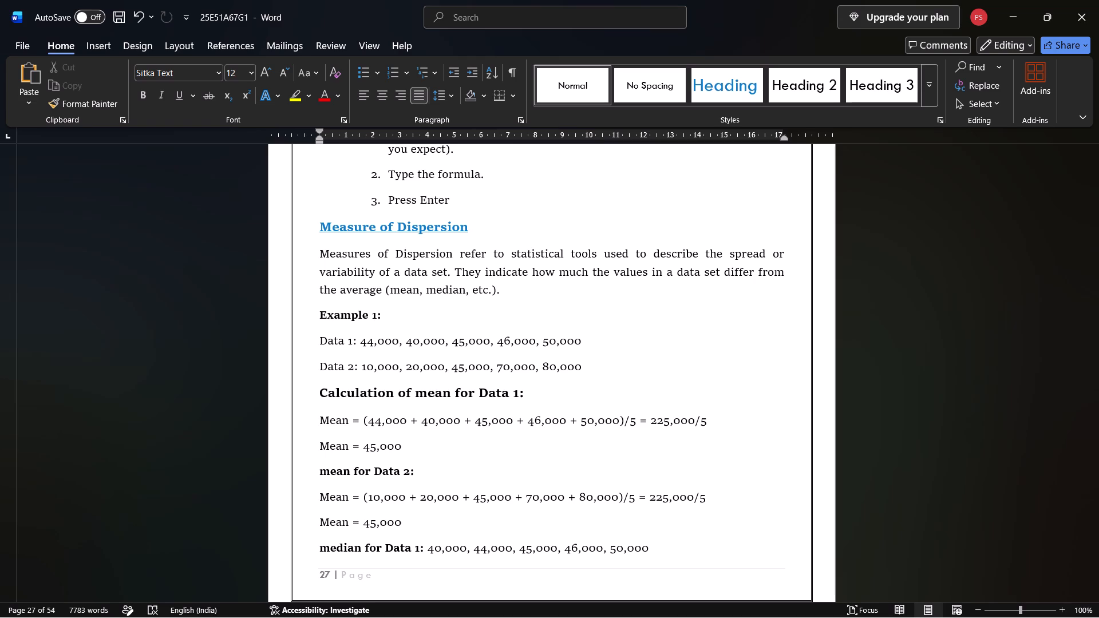
Narrow the RANGE table picture above "Excel steps to find range" on page 29, keeping its height.
scroll(482, 449, down, 4)
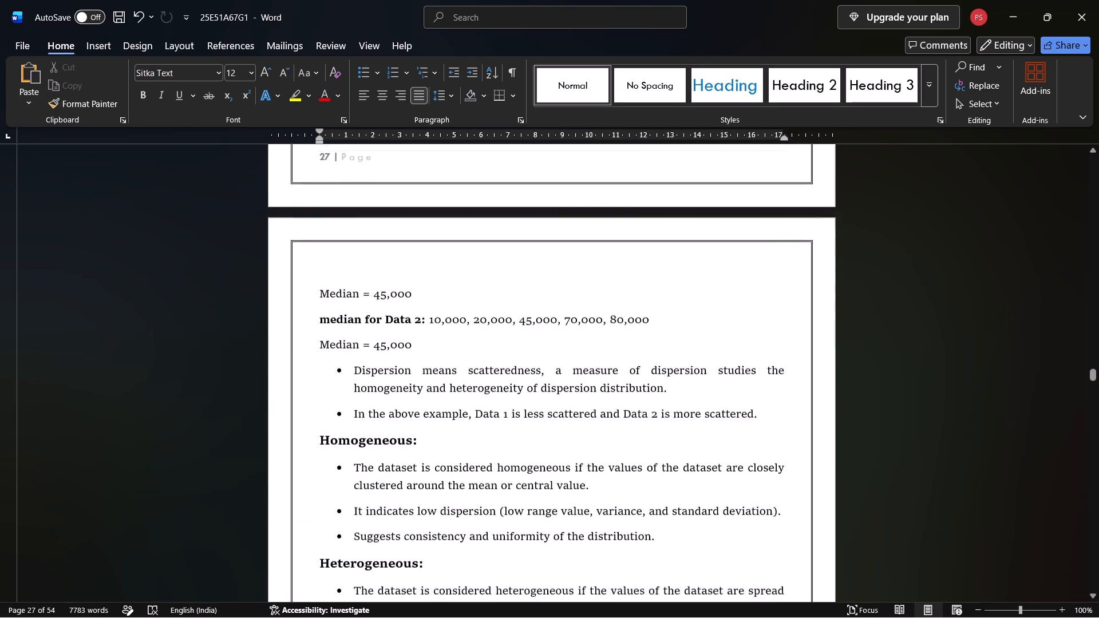
scroll(488, 429, down, 5)
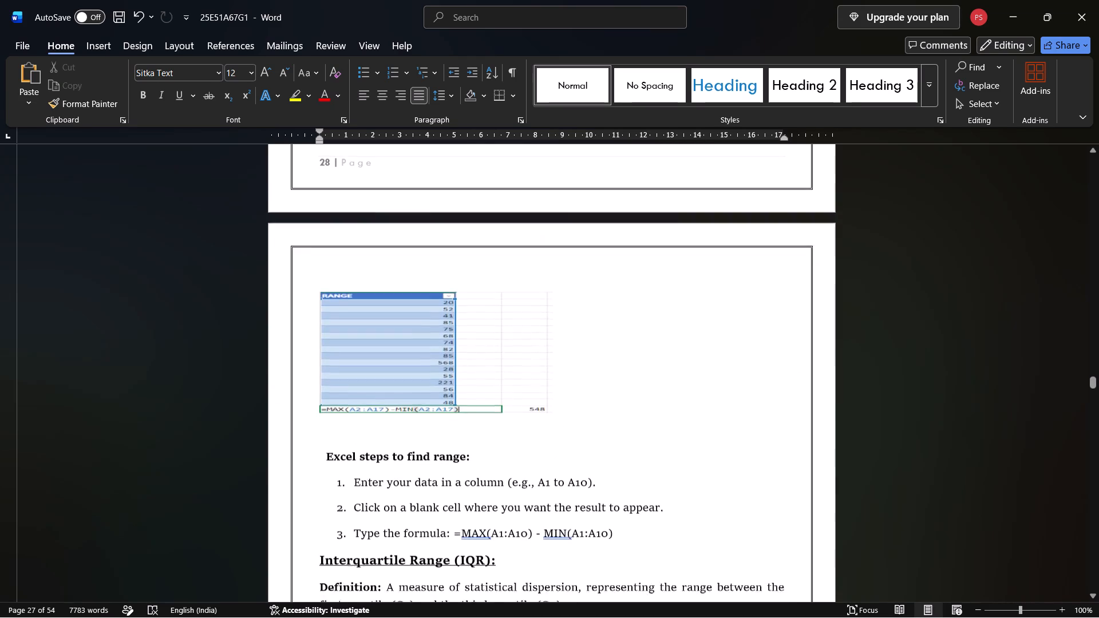
scroll(488, 429, down, 1)
click(446, 402)
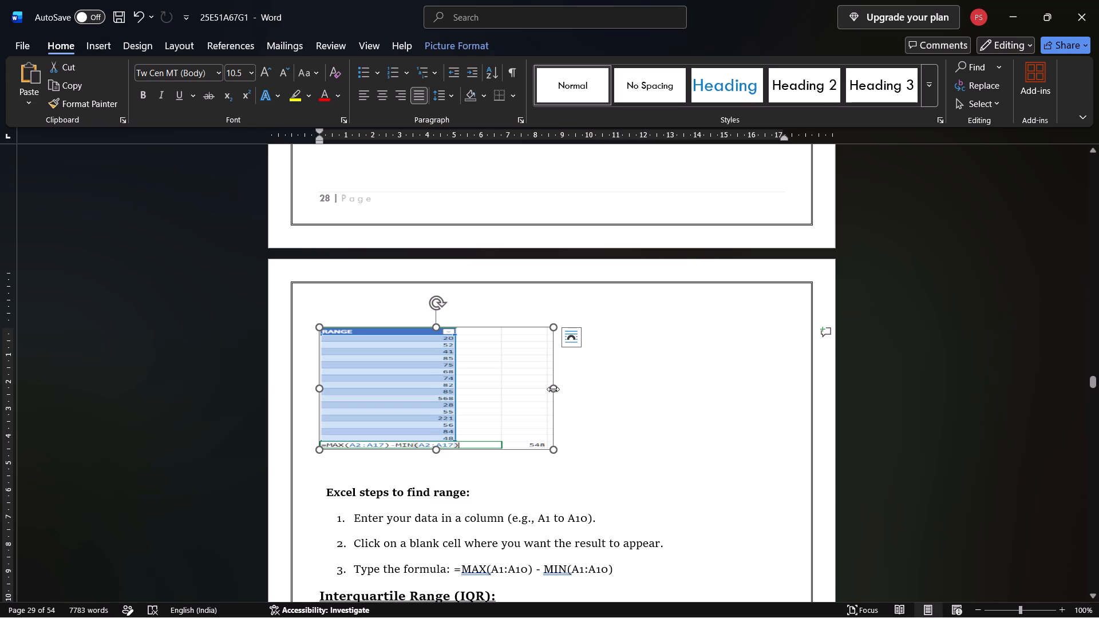
drag(553, 389, 526, 398)
Remove the leading spaces before the "Excel steps to find range:" heading on page 29.
scroll(523, 468, down, 1)
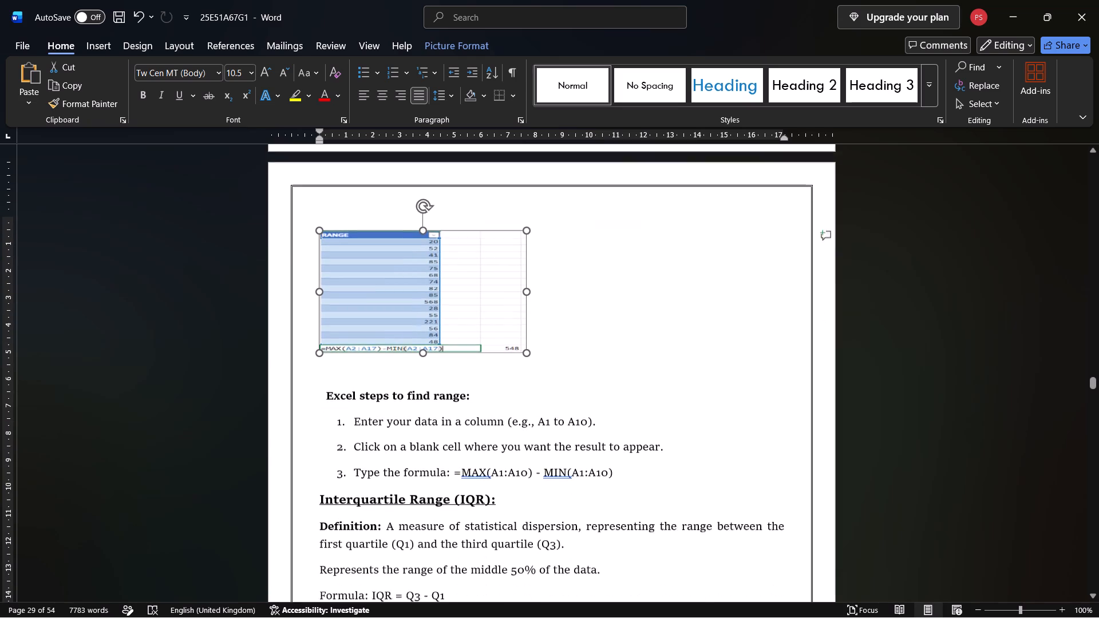
click(324, 386)
key(BackSpace)
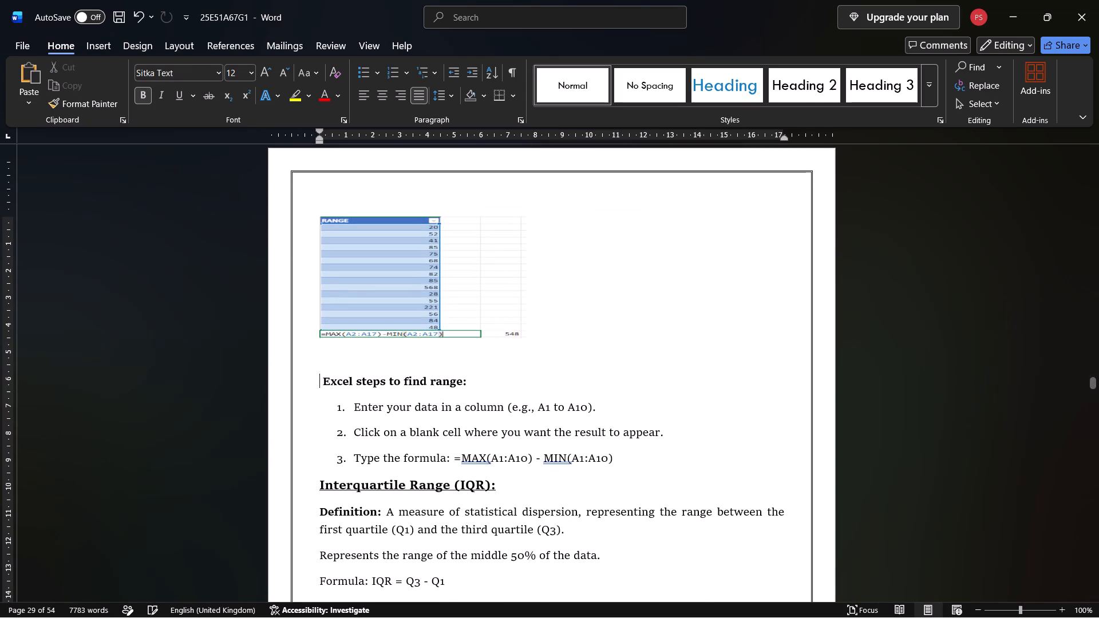
key(BackSpace)
Reduce the height of the INTER Quartile Range table picture on page 30, keeping its width.
scroll(324, 386, down, 2)
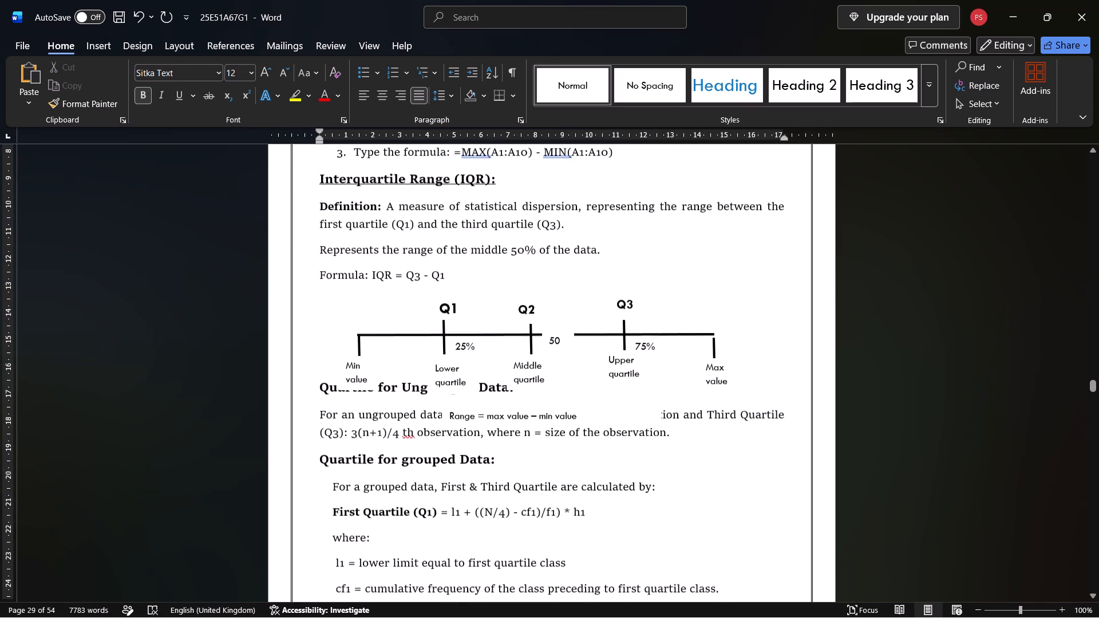
scroll(456, 345, down, 4)
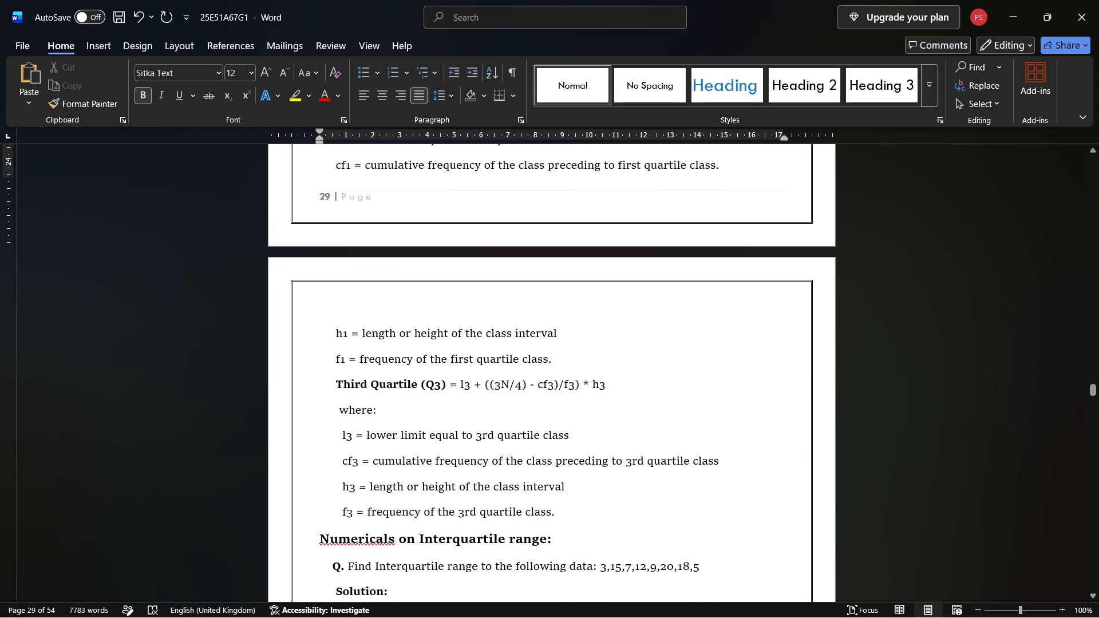
scroll(404, 439, down, 3)
click(404, 439)
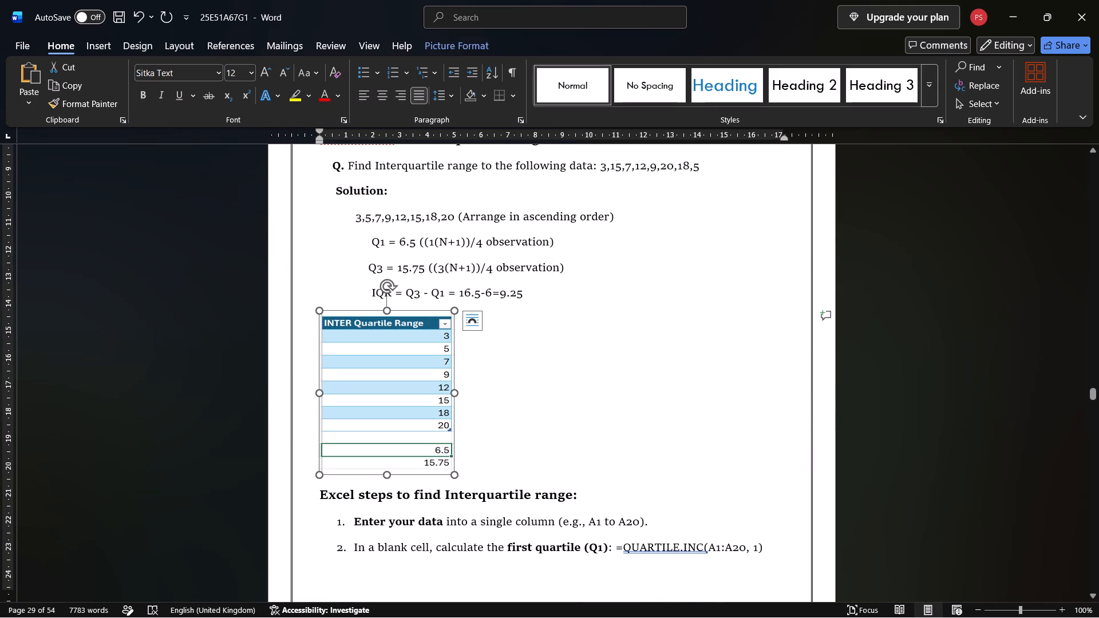
drag(386, 471, 386, 424)
Make the "Or directly:" formula line its own numbered item after item 4 of the interquartile range Excel steps.
scroll(386, 424, down, 3)
scroll(305, 221, up, 1)
click(320, 274)
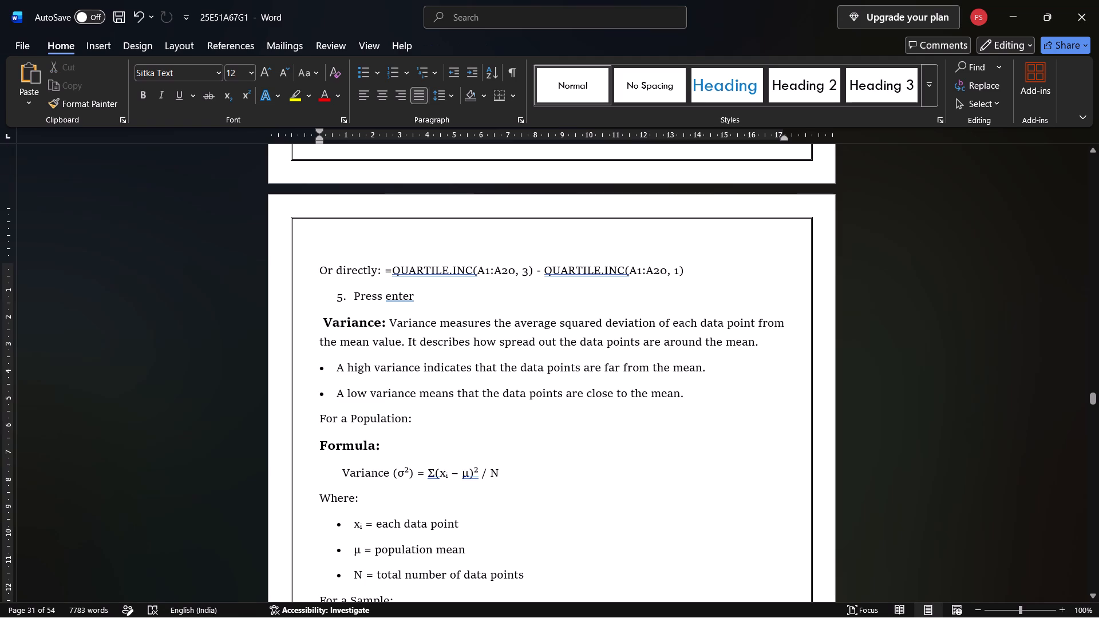
key(BackSpace)
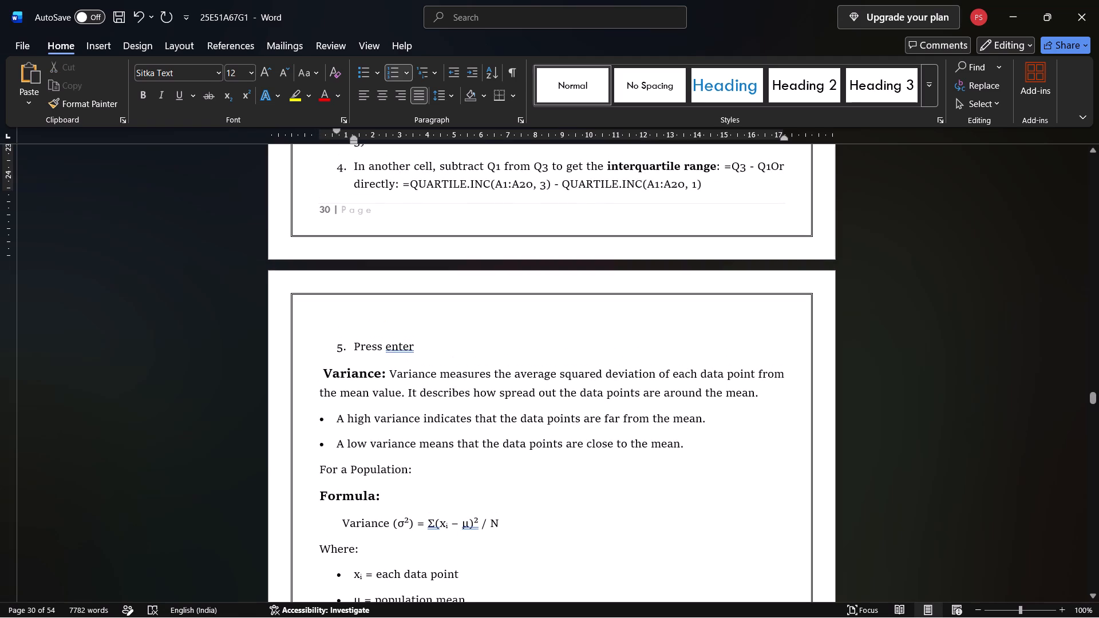
key(Return)
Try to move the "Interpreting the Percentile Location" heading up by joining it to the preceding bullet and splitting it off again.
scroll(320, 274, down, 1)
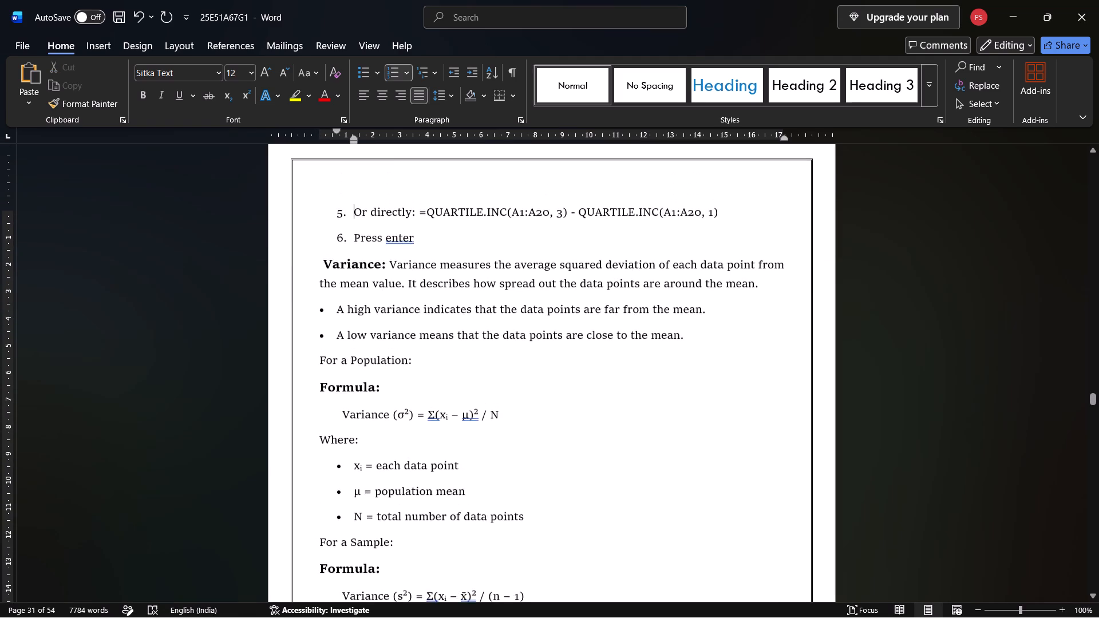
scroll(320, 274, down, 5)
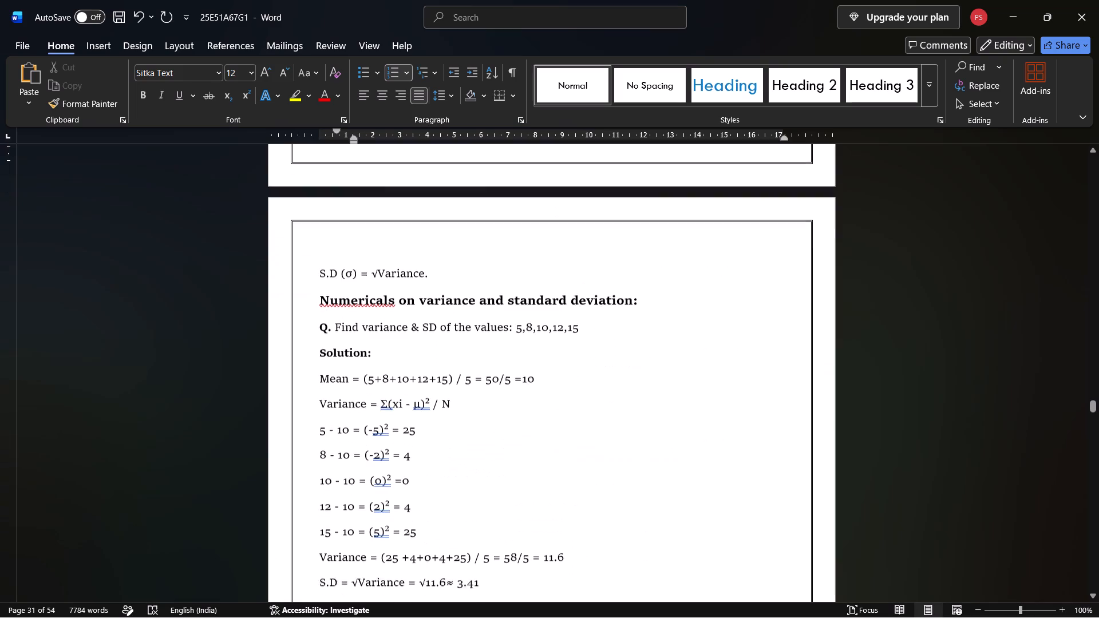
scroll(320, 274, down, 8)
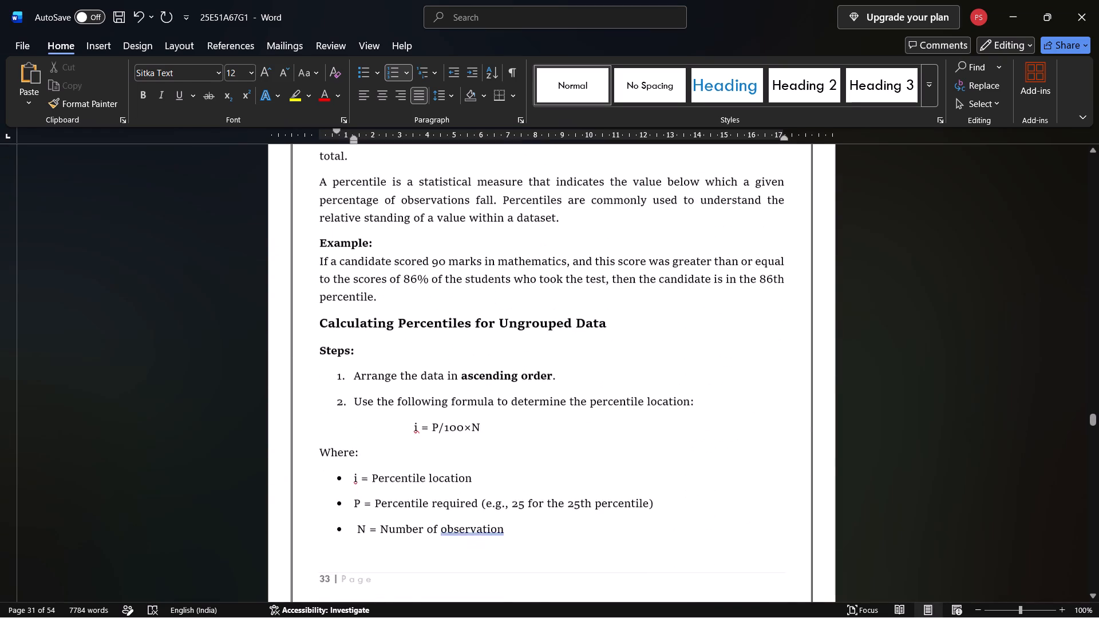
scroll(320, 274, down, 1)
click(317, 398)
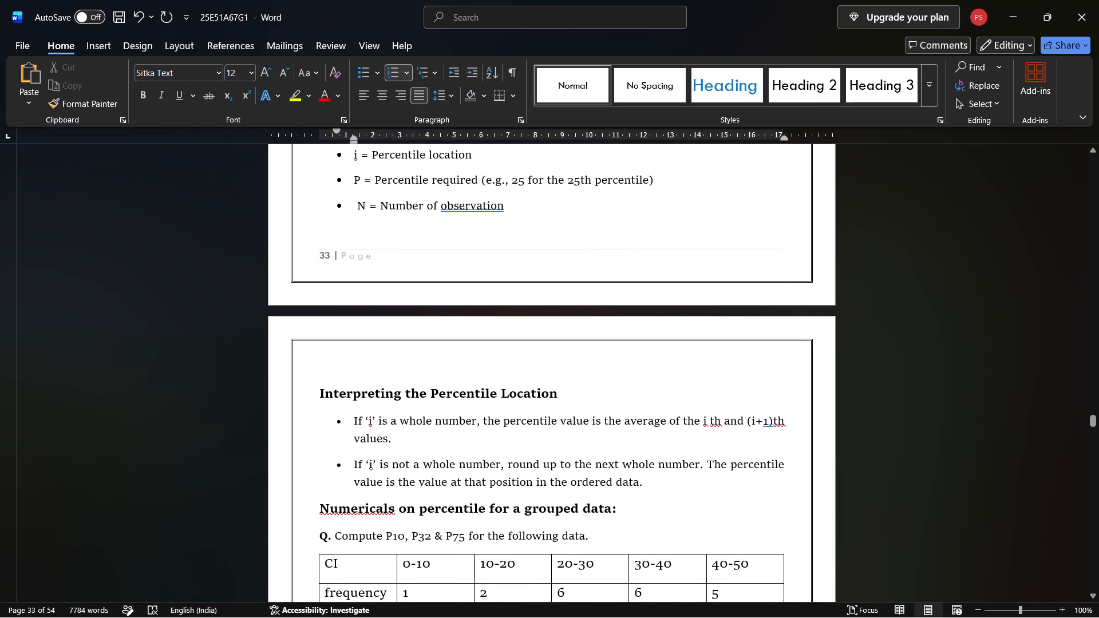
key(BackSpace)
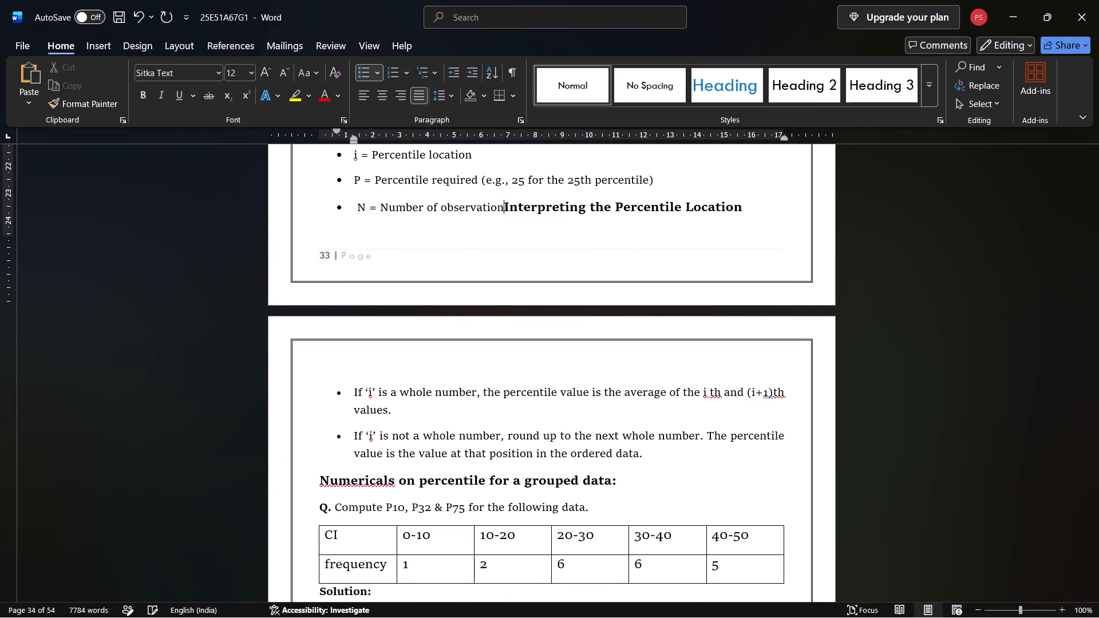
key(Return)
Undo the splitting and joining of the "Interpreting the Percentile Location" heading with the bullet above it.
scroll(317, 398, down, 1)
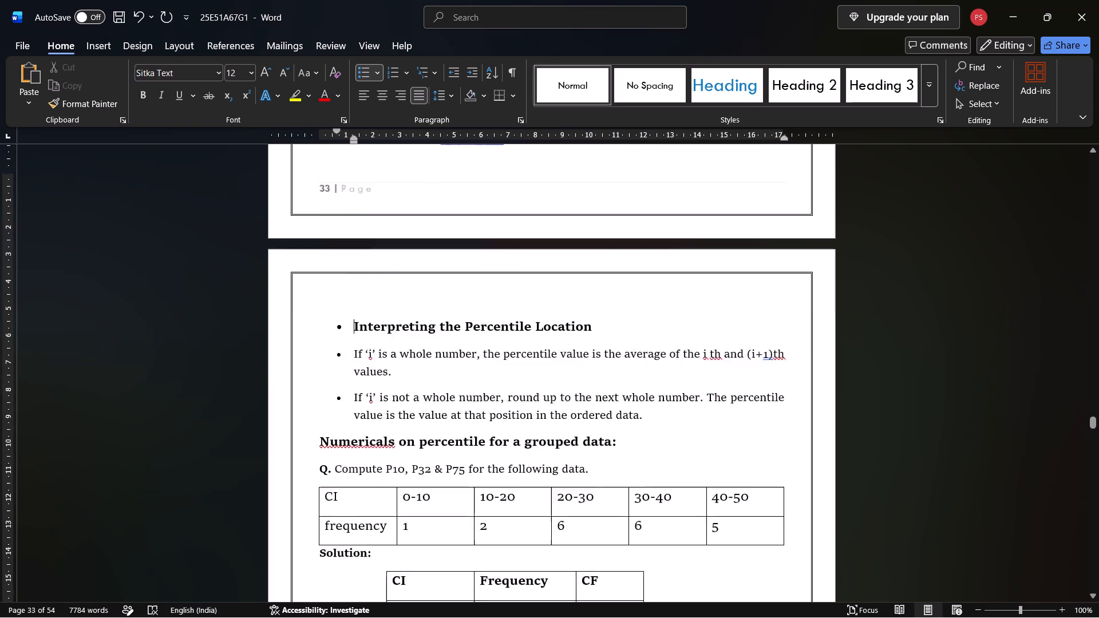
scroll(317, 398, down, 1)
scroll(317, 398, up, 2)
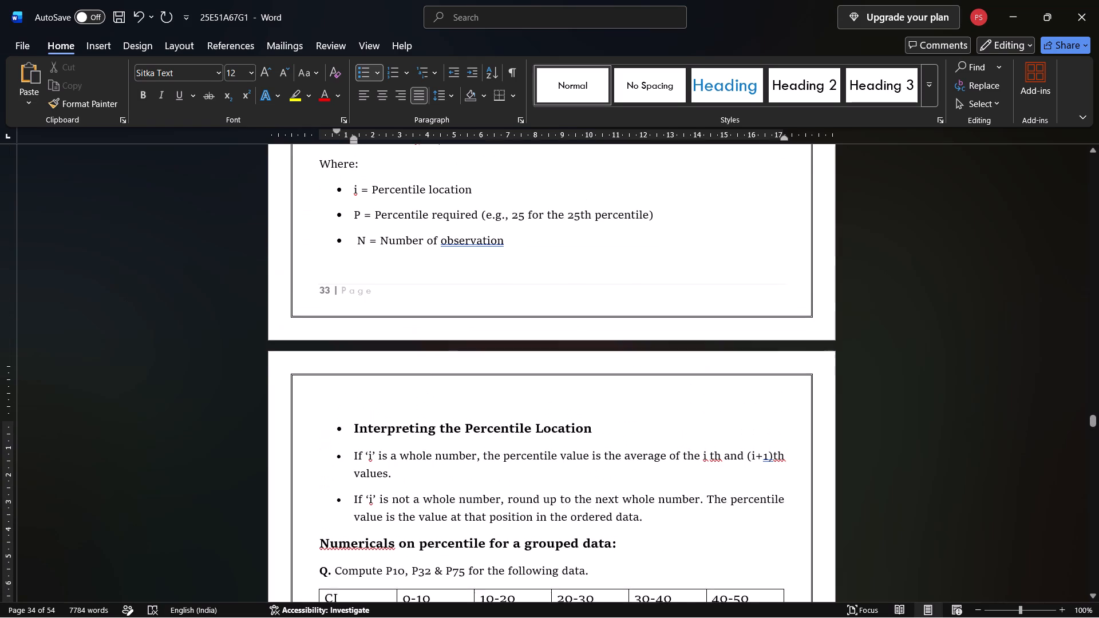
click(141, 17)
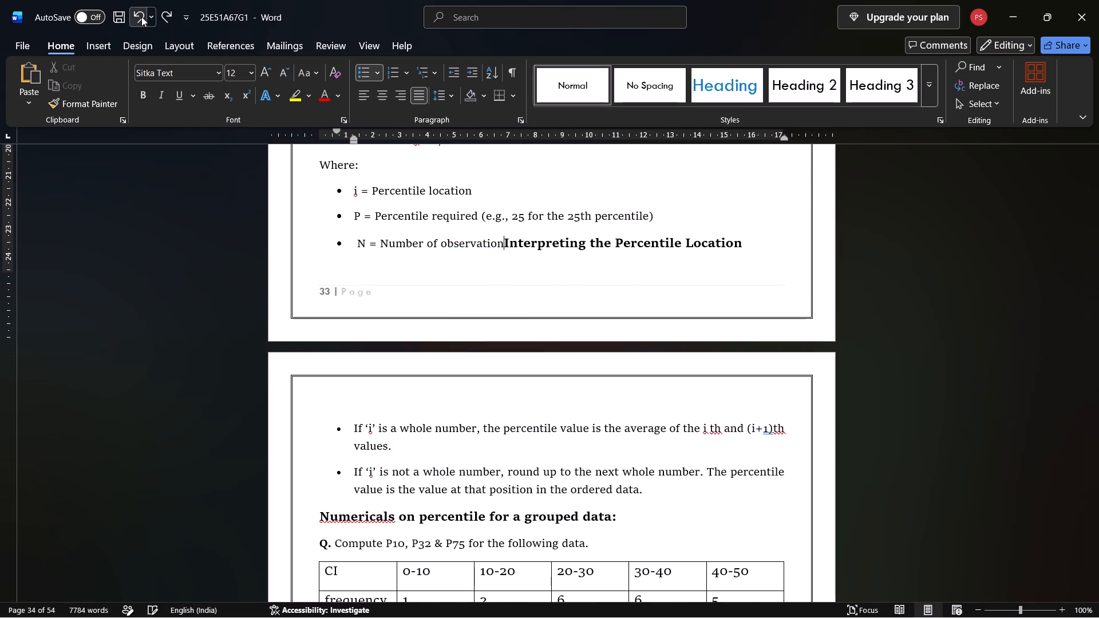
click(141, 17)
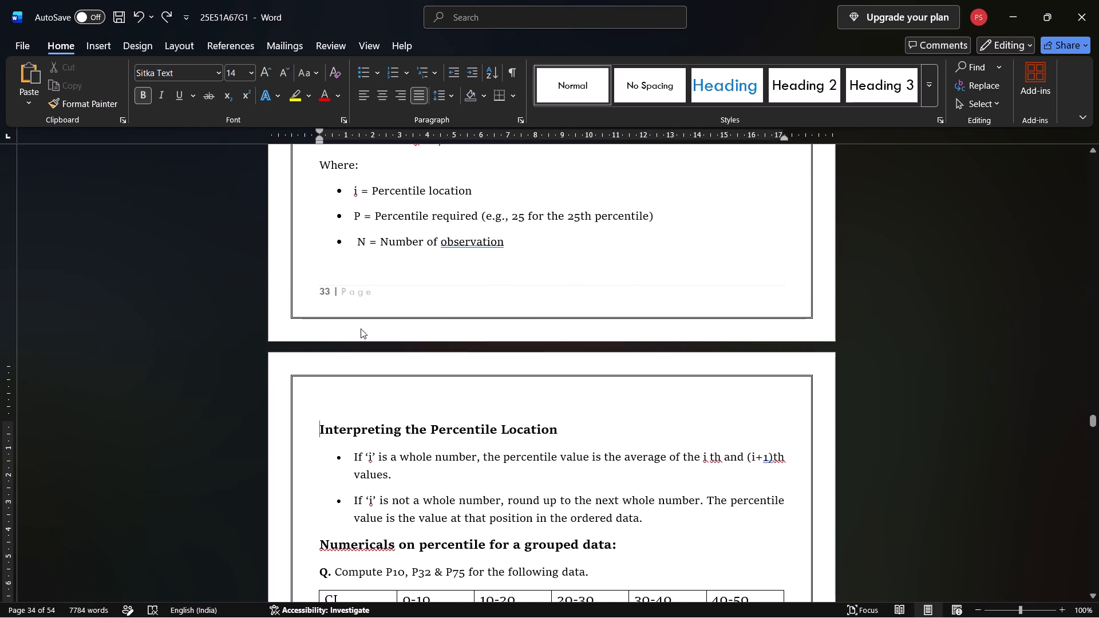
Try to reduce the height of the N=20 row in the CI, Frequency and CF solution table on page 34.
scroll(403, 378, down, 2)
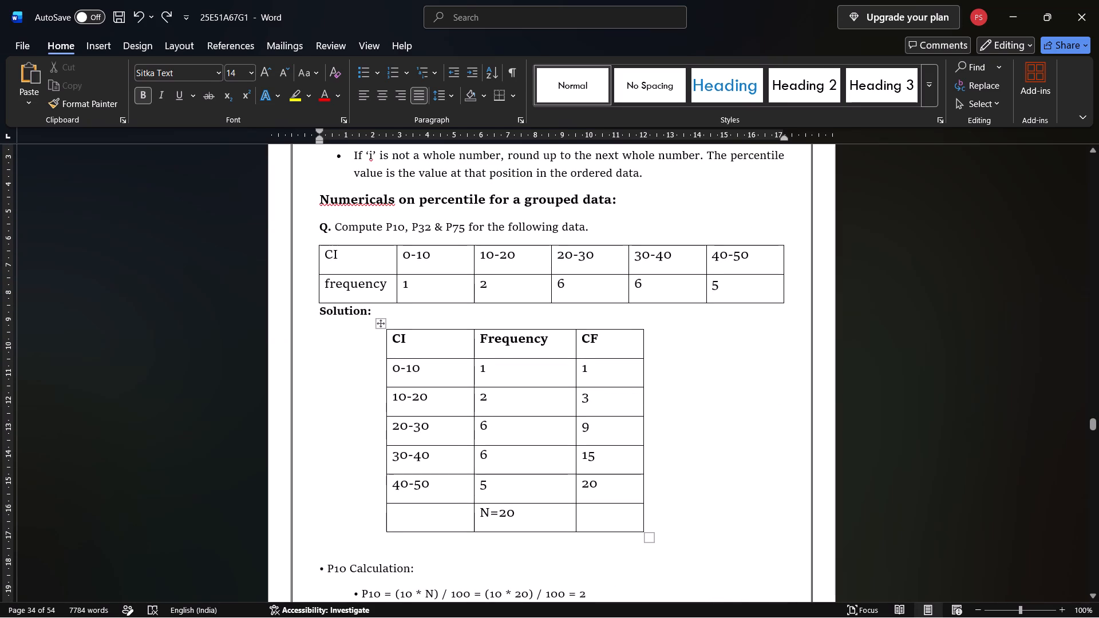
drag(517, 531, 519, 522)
Delete the empty line between the solution table and "P10 Calculation:" on page 34.
scroll(515, 391, down, 3)
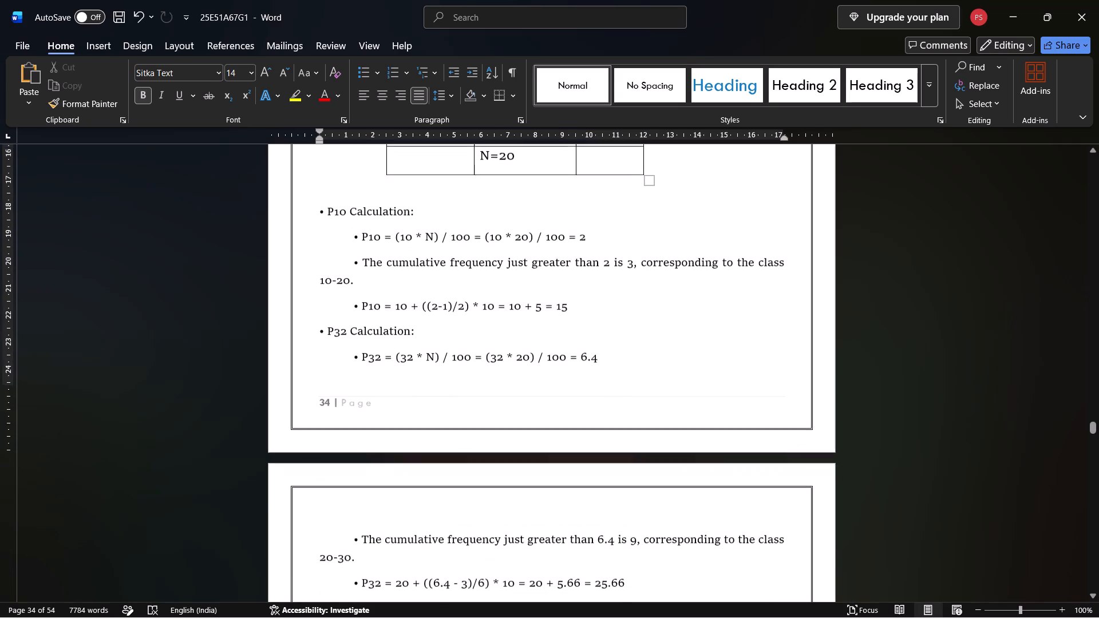
click(319, 290)
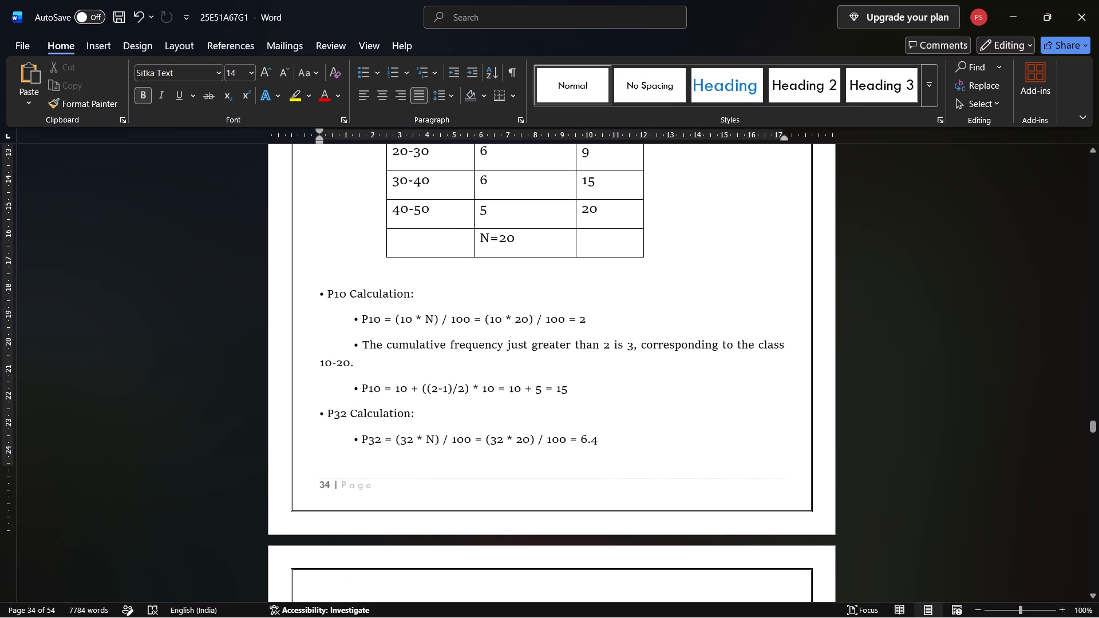
key(BackSpace)
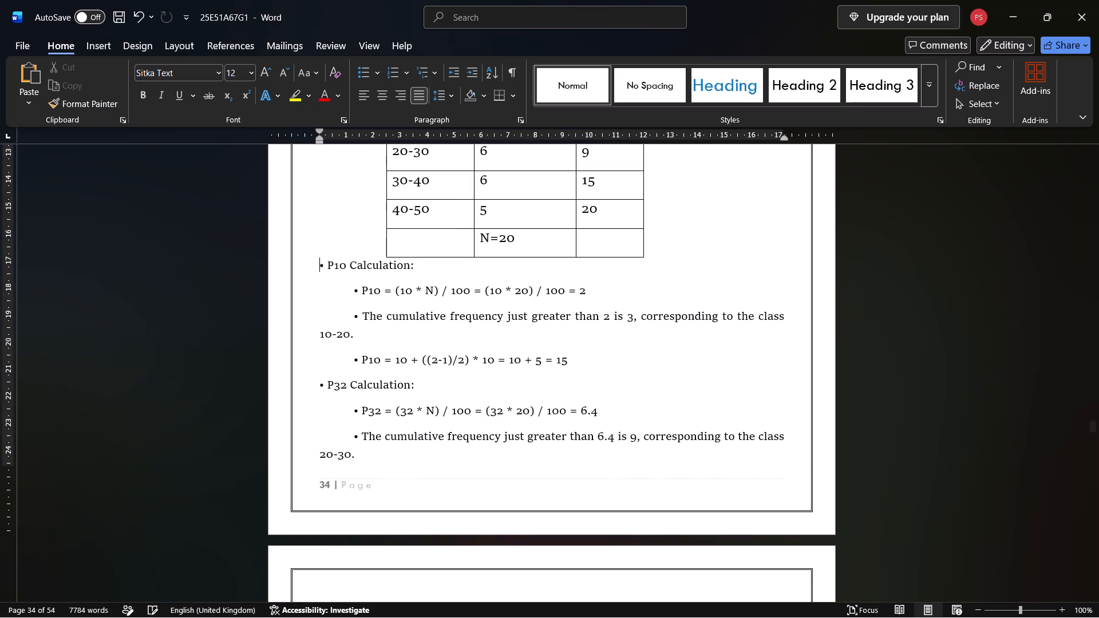
Join the "P32 = 20 + ((6.4 - 3)/6) * 10" line to the paragraph above, and split it off again without its indent.
scroll(515, 436, down, 2)
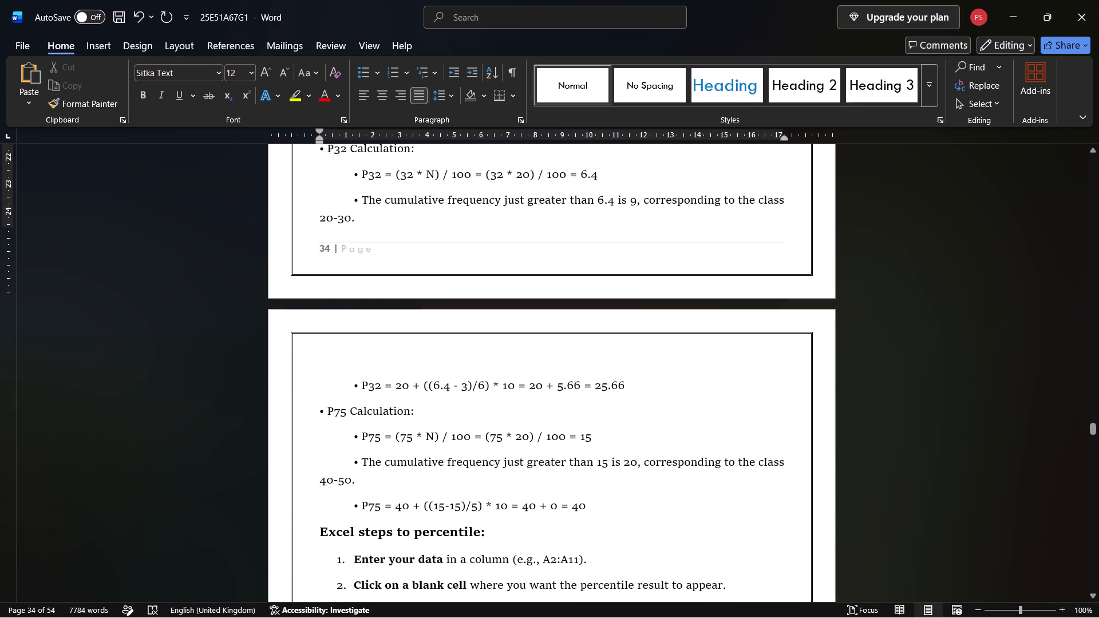
click(347, 385)
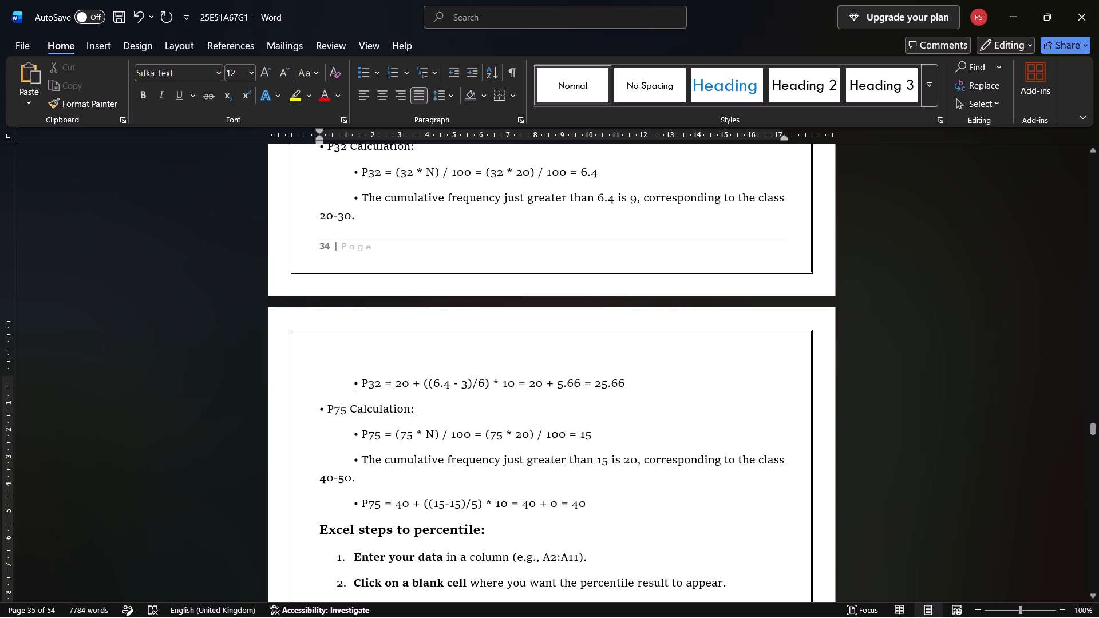
key(BackSpace)
key(BackSpace)
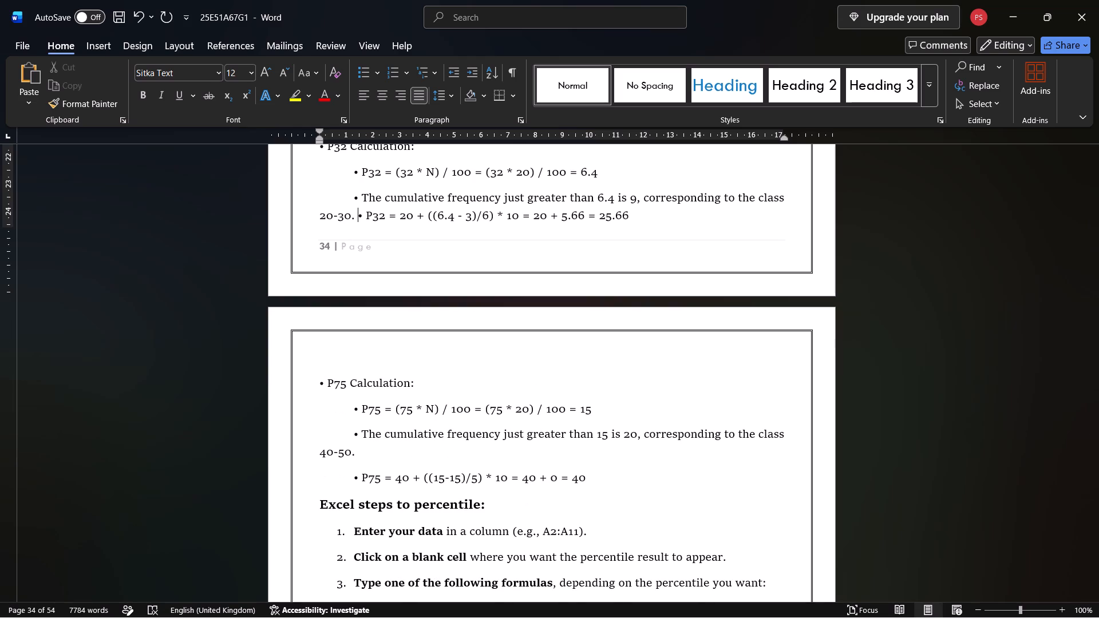
key(Return)
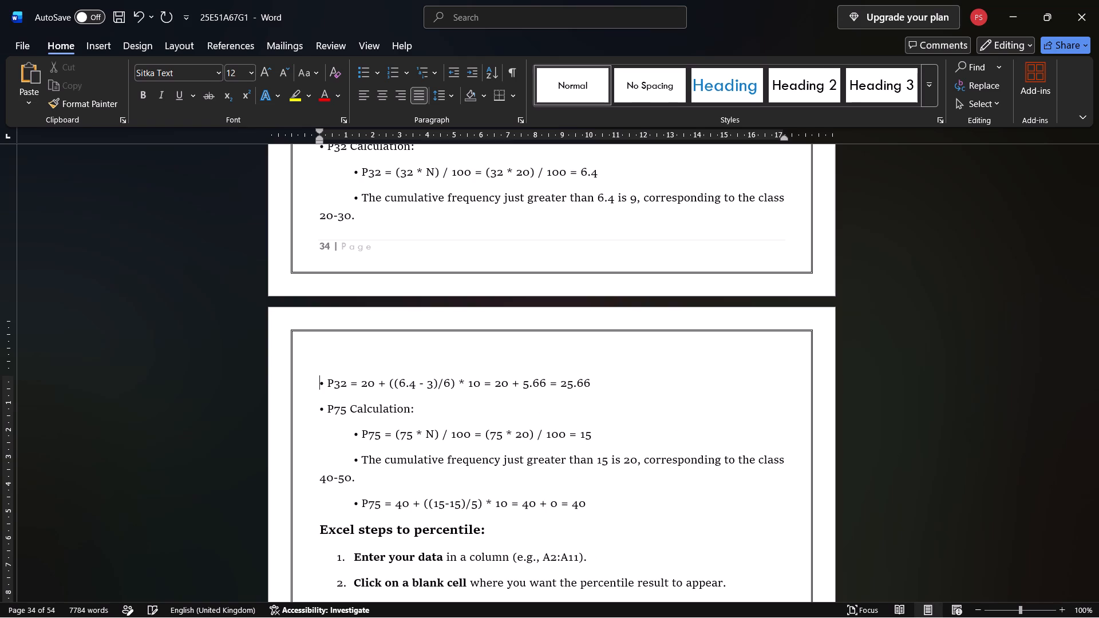
key(BackSpace)
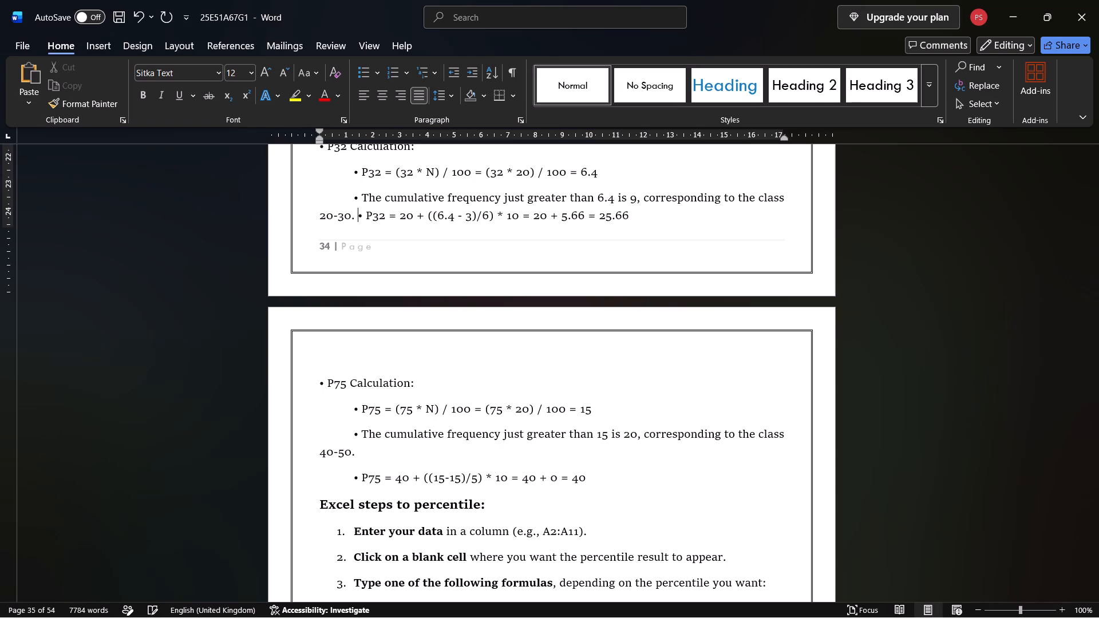
key(Return)
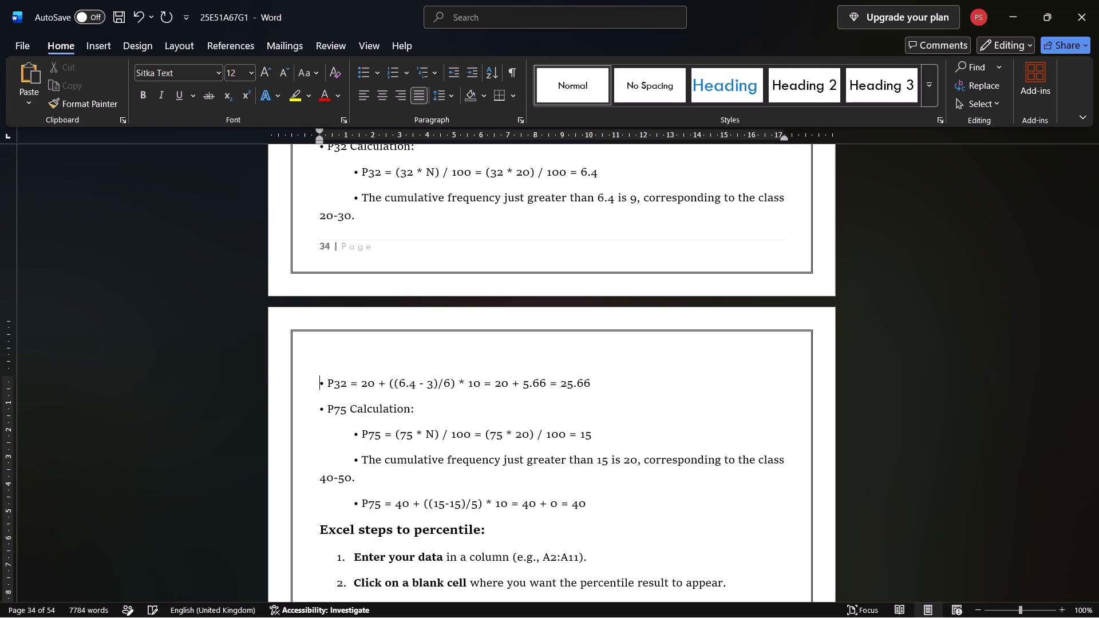
Examine the percentile Excel steps, the Skewness section and the Right Skewed Distribution chart on pages 35 and 36 for blank space.
scroll(351, 494, down, 1)
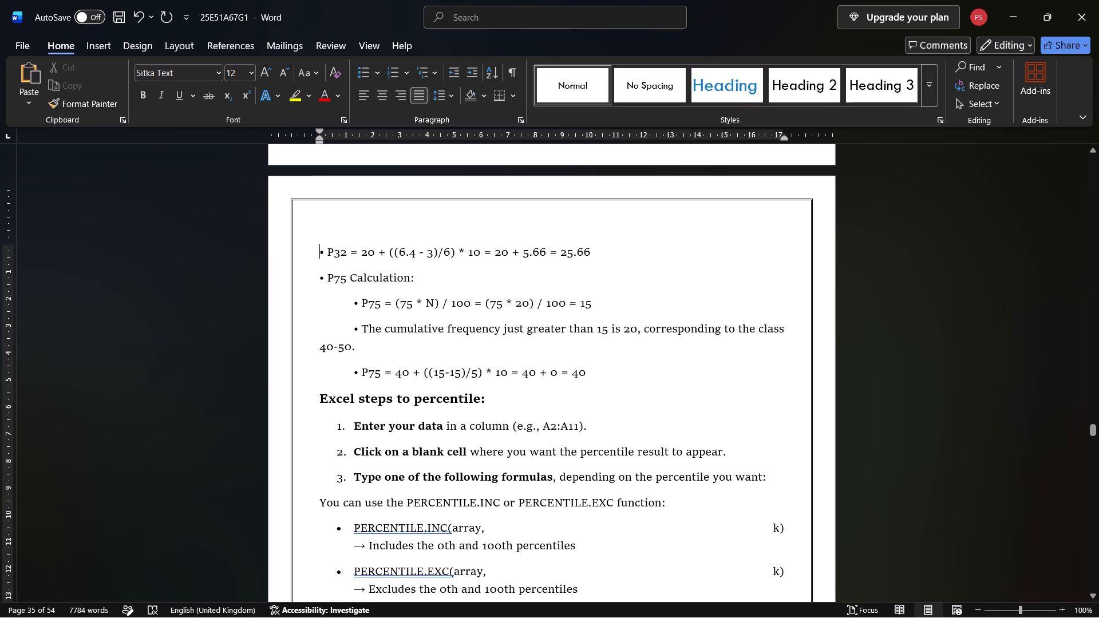
scroll(351, 326, down, 2)
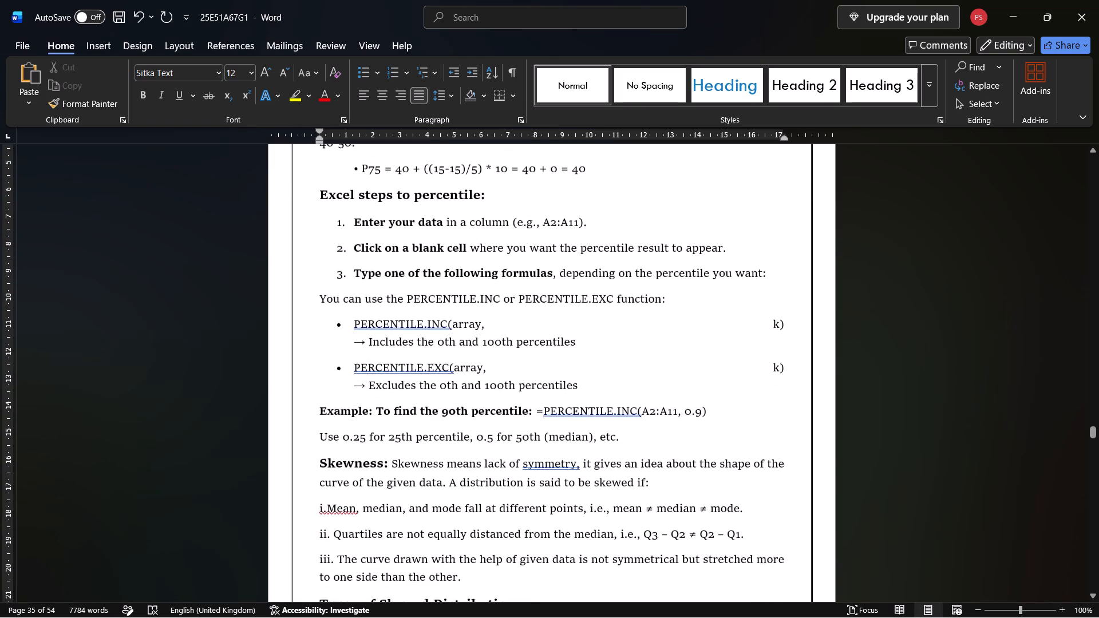
scroll(351, 326, down, 4)
scroll(351, 326, up, 1)
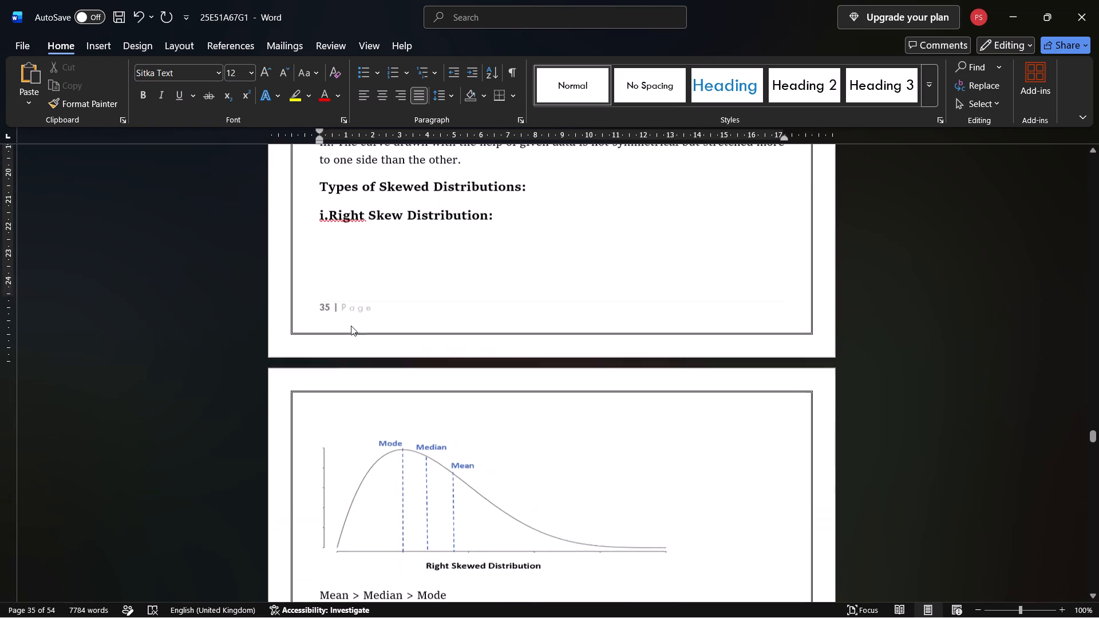
scroll(351, 326, up, 3)
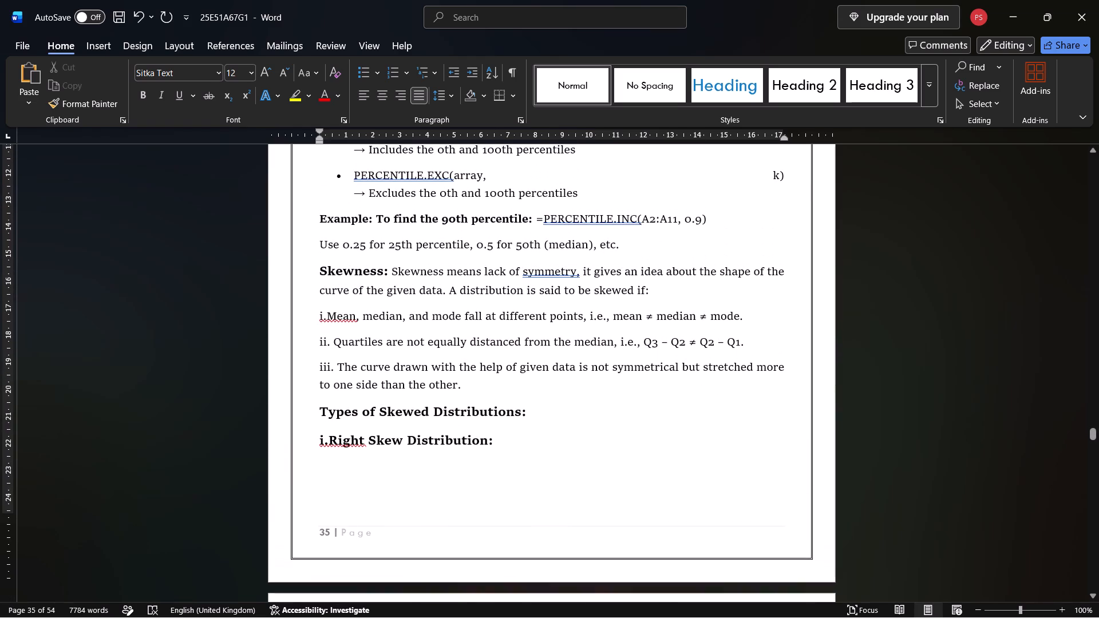
scroll(351, 326, up, 3)
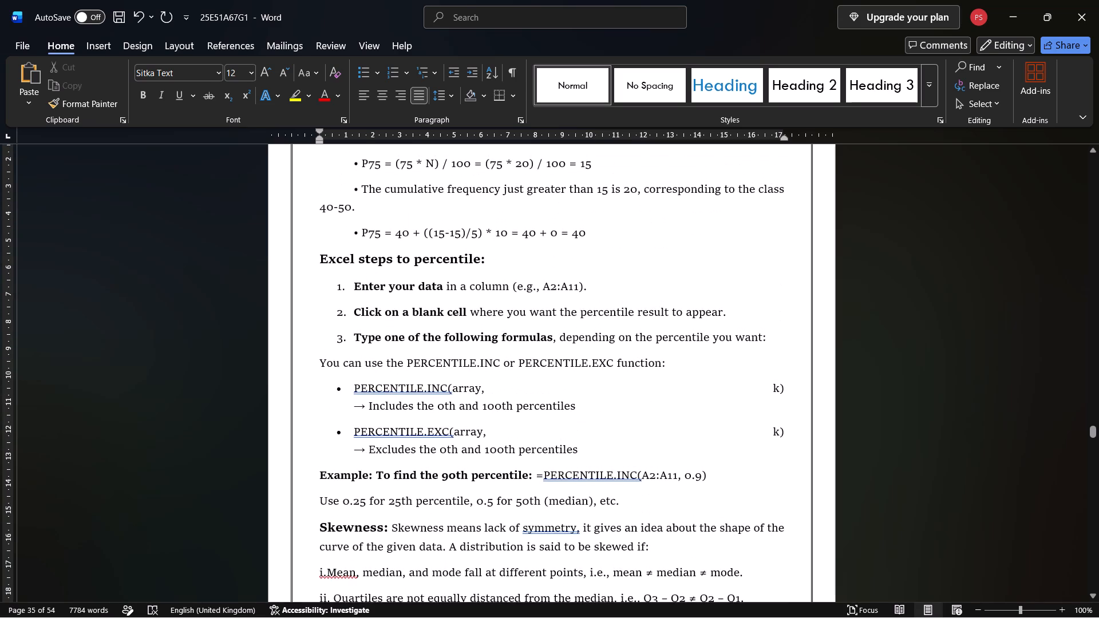
Remove the first-line indent from the "P32 = (32 * N) / 100" and "cumulative frequency just greater than 6.4" lines on page 34.
scroll(351, 326, up, 3)
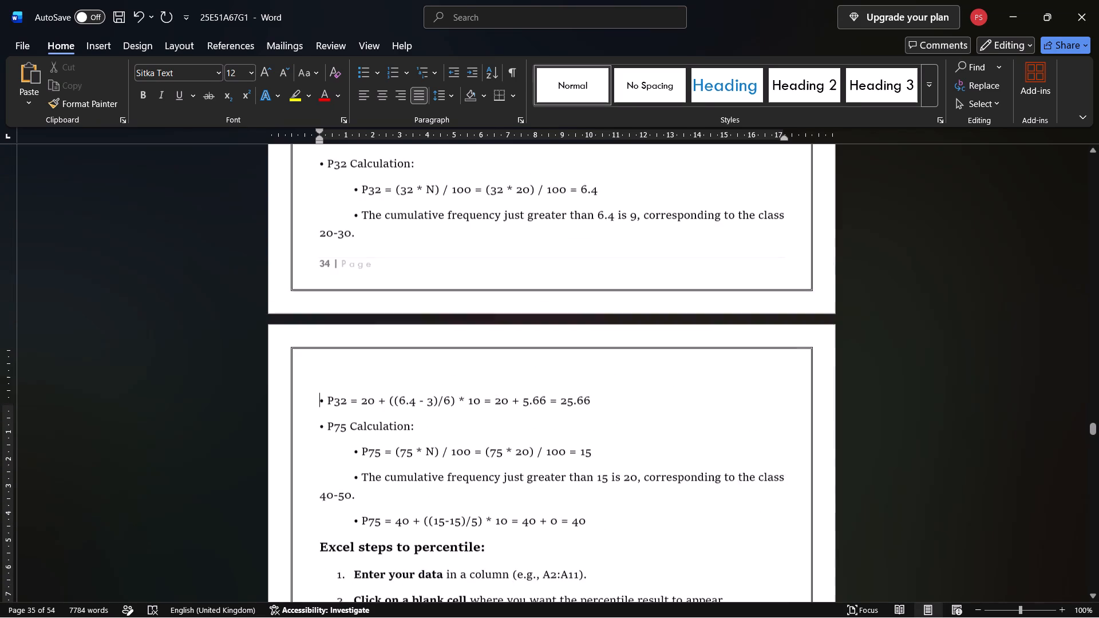
scroll(351, 326, up, 1)
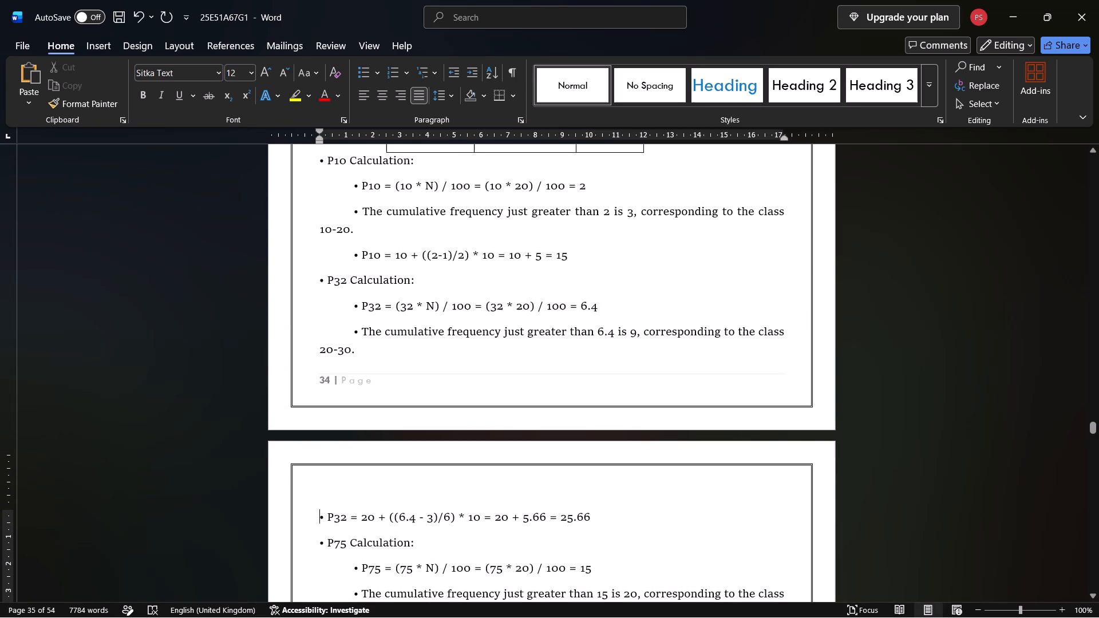
click(353, 335)
click(354, 310)
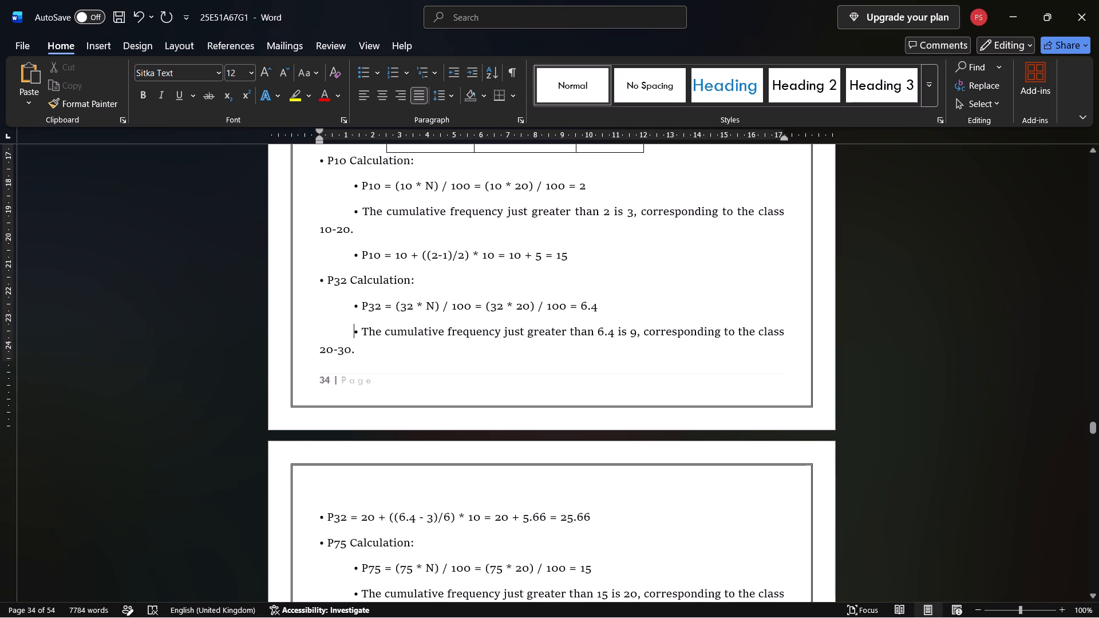
key(BackSpace)
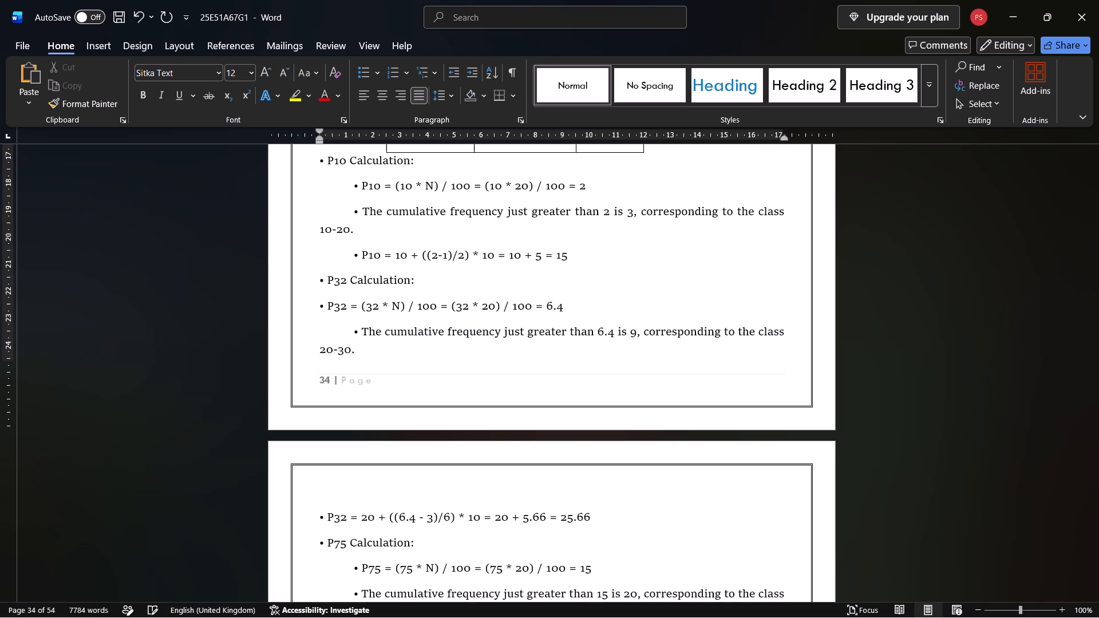
click(350, 331)
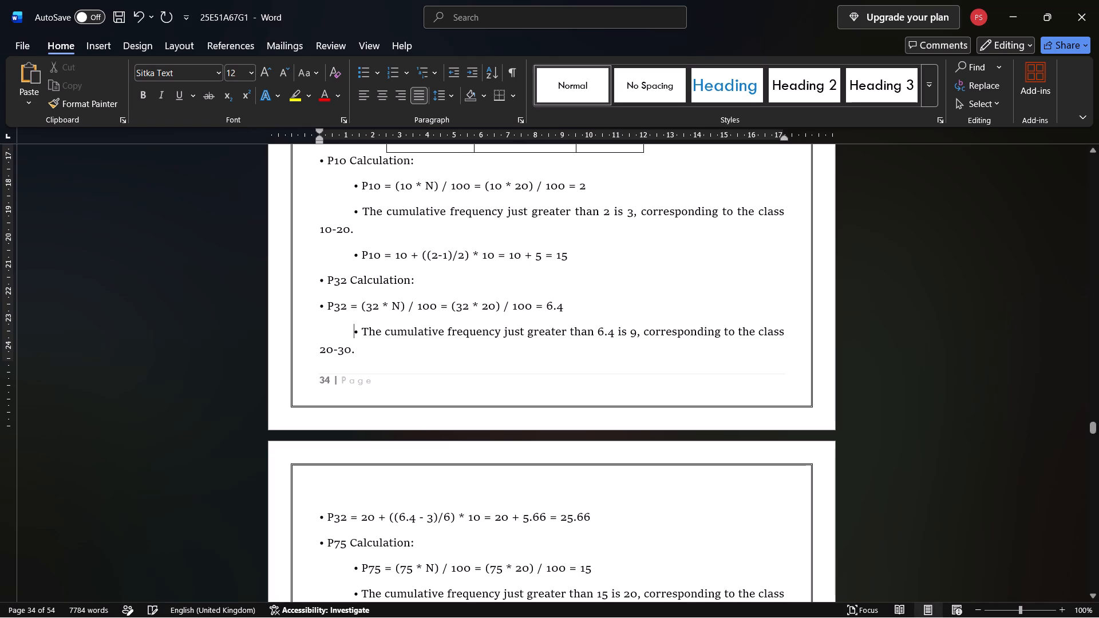
key(BackSpace)
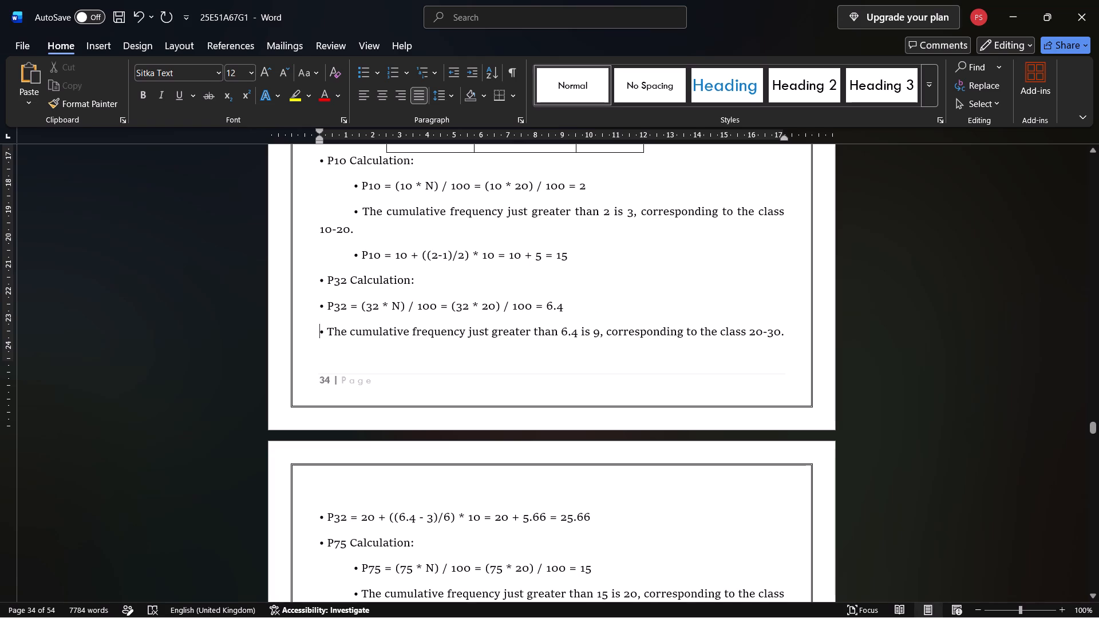
Join the "P32 = 20 + ((6.4 - 3)/6) * 10" line at the start of page 35 to the paragraph above it on page 34.
click(320, 516)
key(BackSpace)
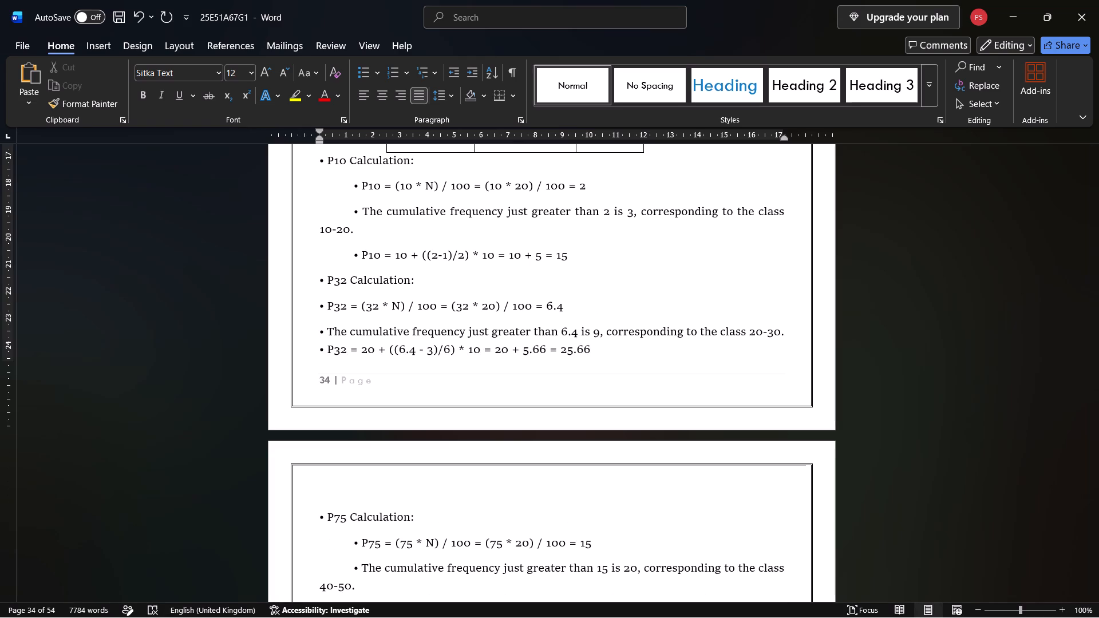
Remove the first-line indent from the three lines under "P10 Calculation:" on page 34.
click(346, 257)
scroll(358, 214, up, 1)
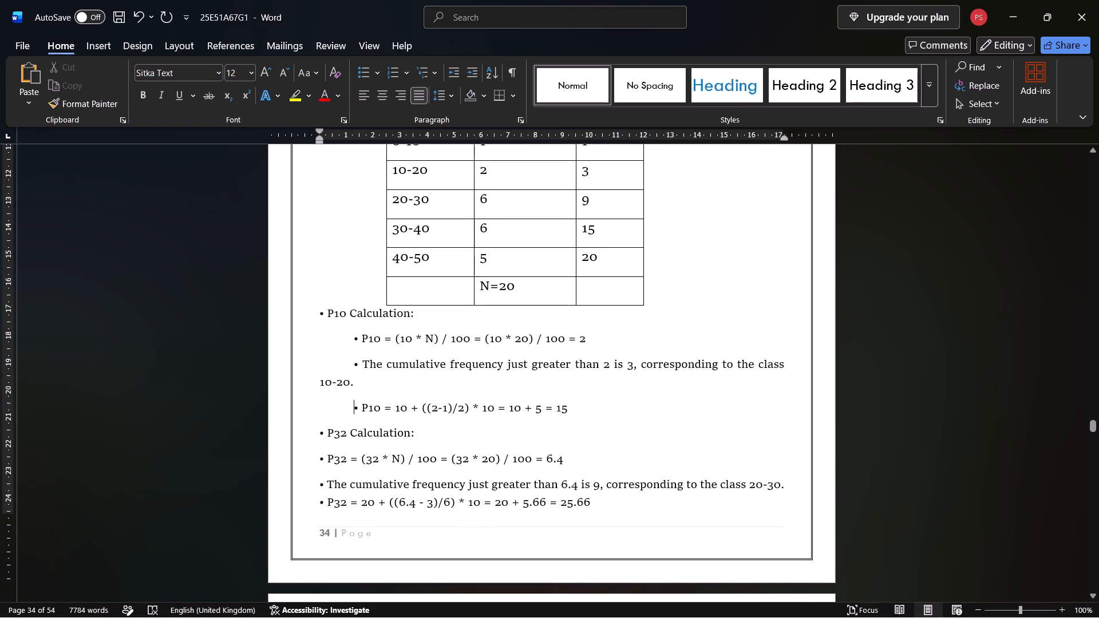
click(349, 342)
key(BackSpace)
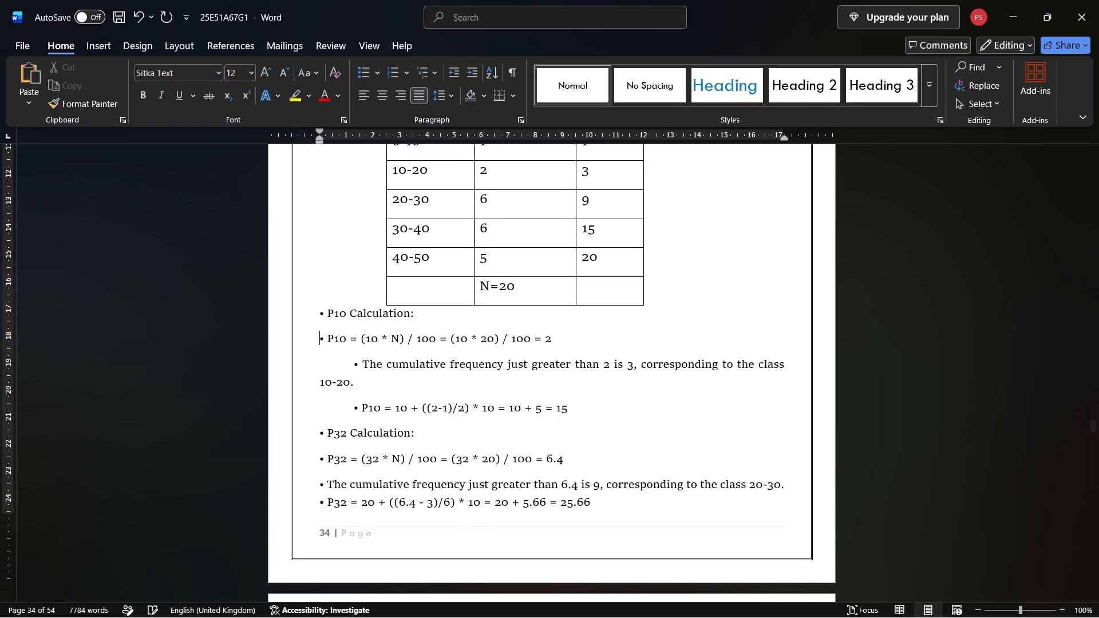
click(353, 363)
key(BackSpace)
click(351, 394)
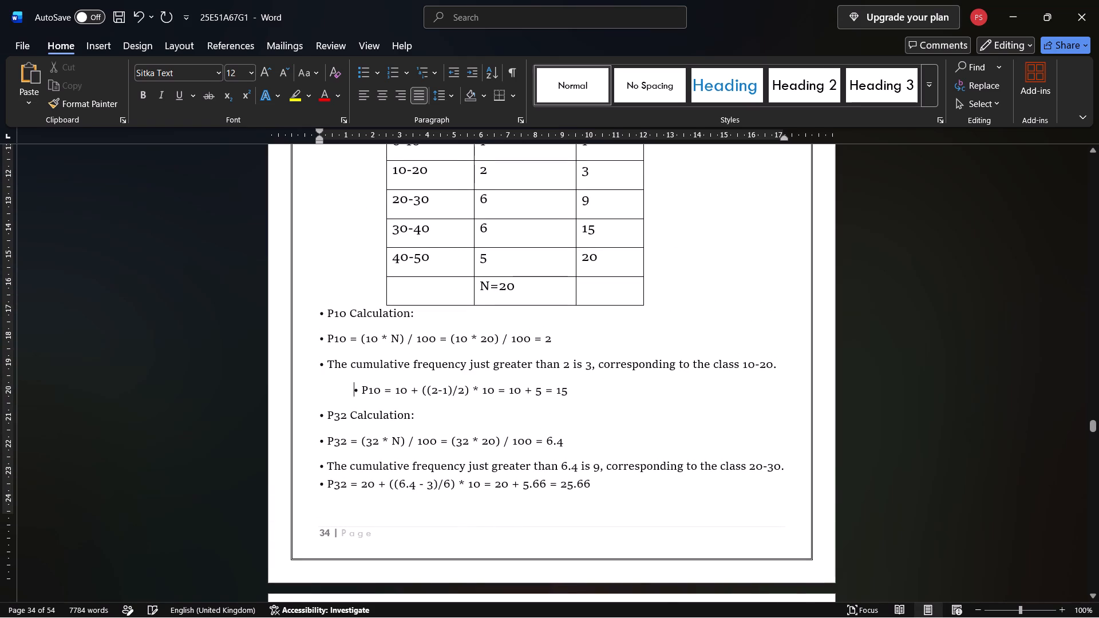
key(BackSpace)
Remove the first-line indent from the "P75 = (75 * N) / 100" line on page 35.
scroll(351, 394, down, 1)
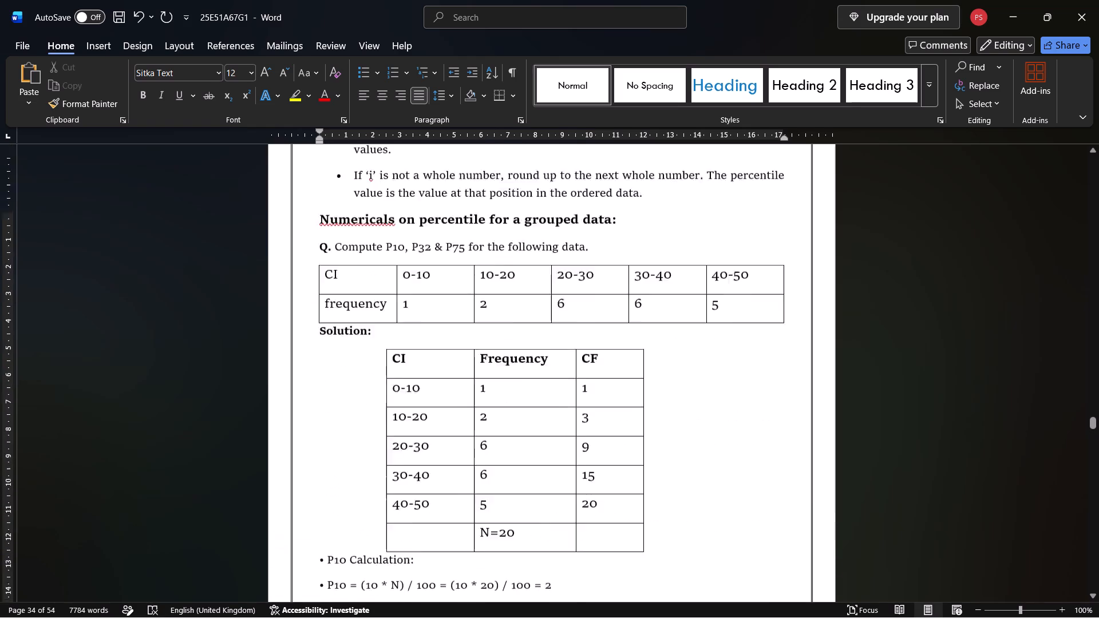
scroll(351, 394, down, 3)
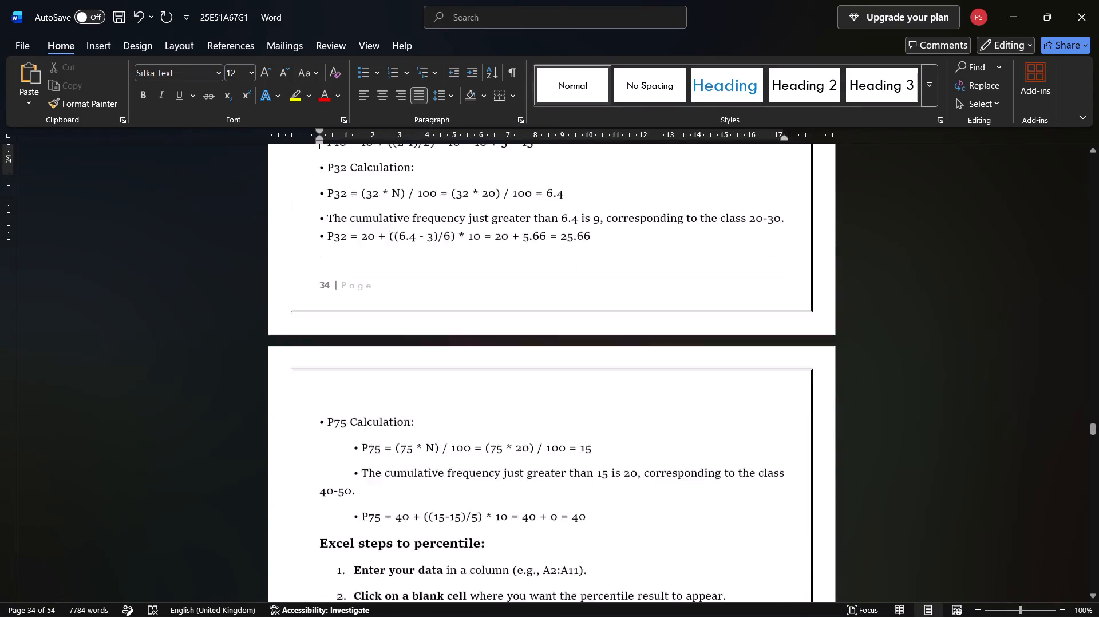
scroll(351, 394, down, 1)
click(350, 335)
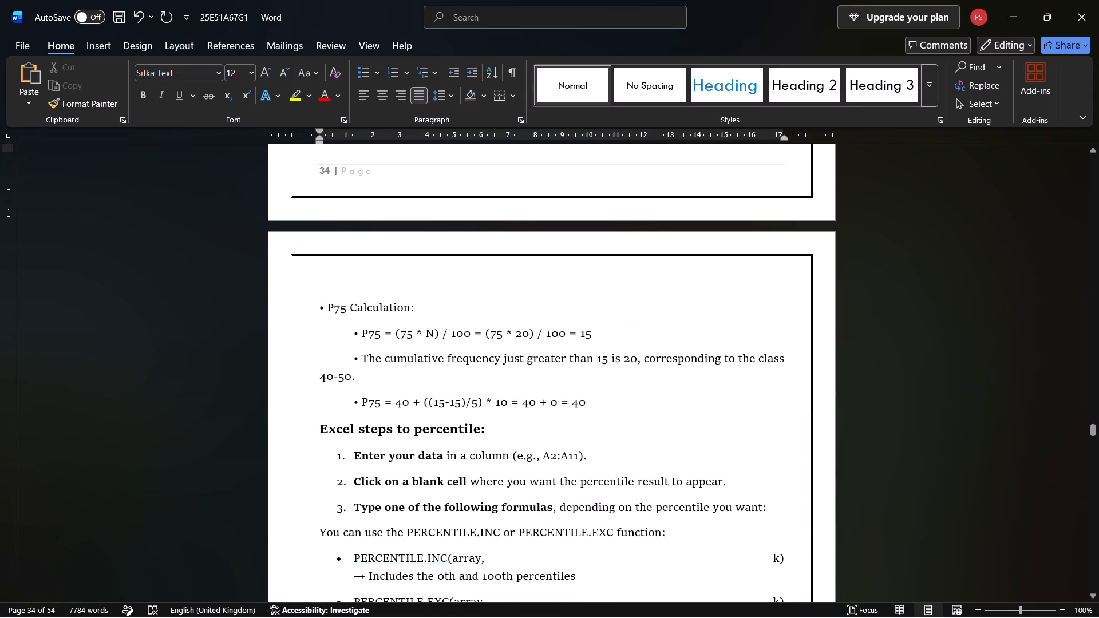
key(BackSpace)
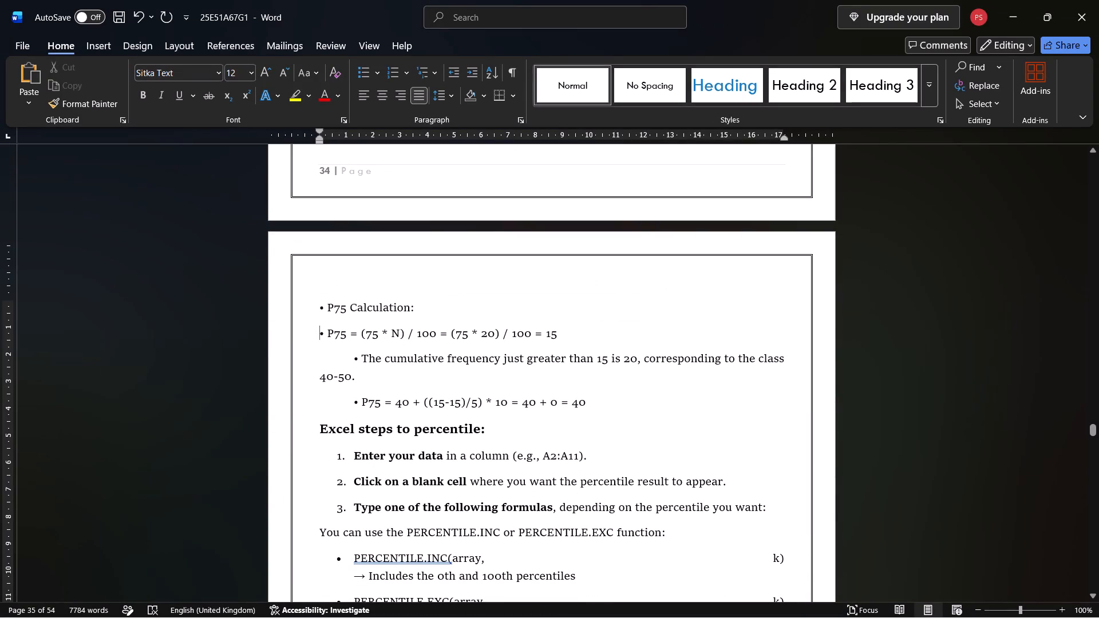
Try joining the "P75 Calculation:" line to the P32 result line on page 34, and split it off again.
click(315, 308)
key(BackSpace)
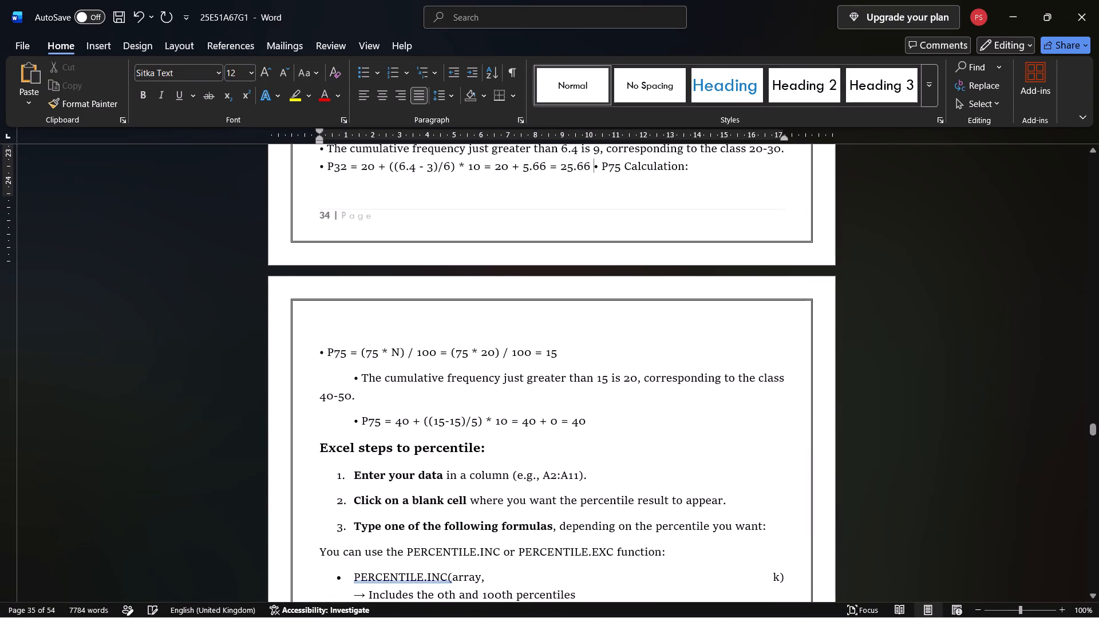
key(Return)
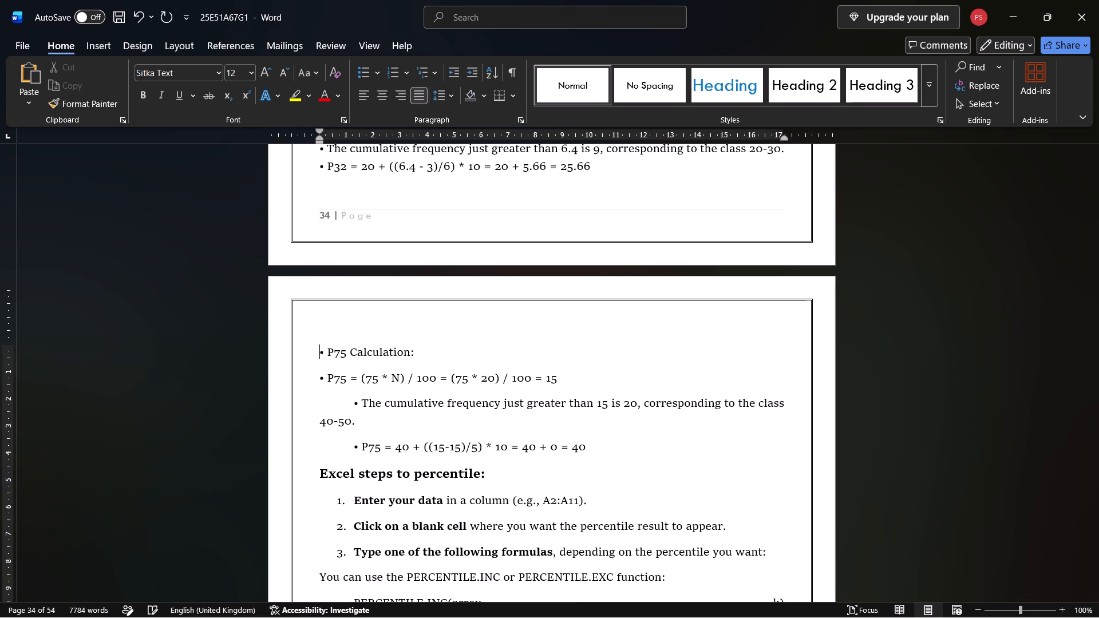
Remove the first-line indent from the "cumulative frequency just greater than 15" and "P75 = 40 + ((15-15)/5) * 10" lines.
click(351, 401)
key(BackSpace)
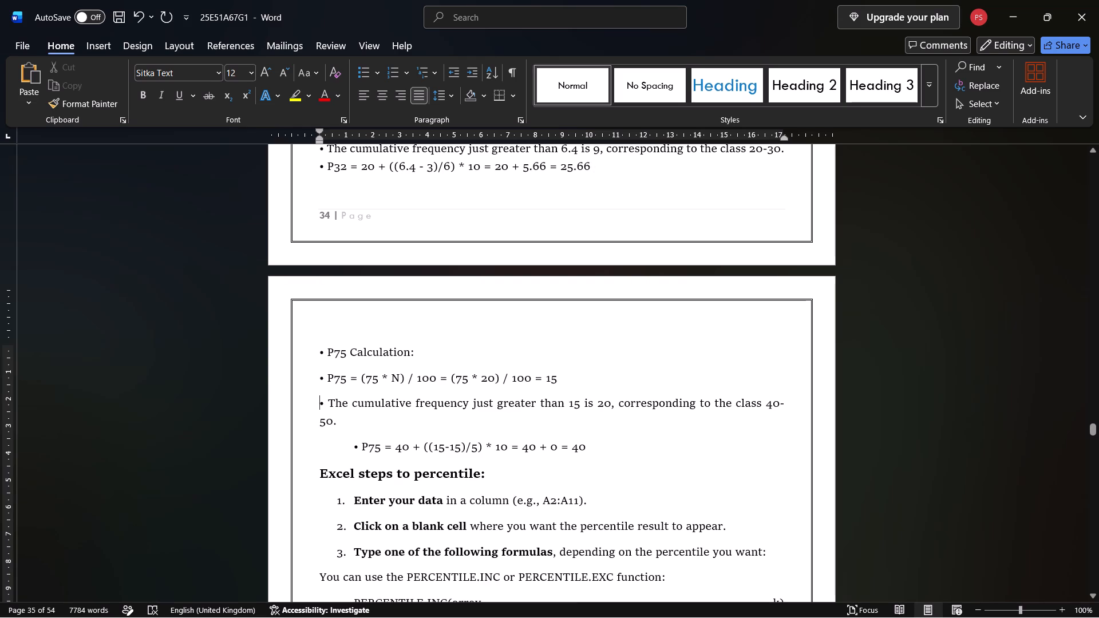
click(351, 445)
key(BackSpace)
Examine page 35 from the P75 calculation through the Right Skew Distribution heading for blank space.
scroll(351, 445, down, 1)
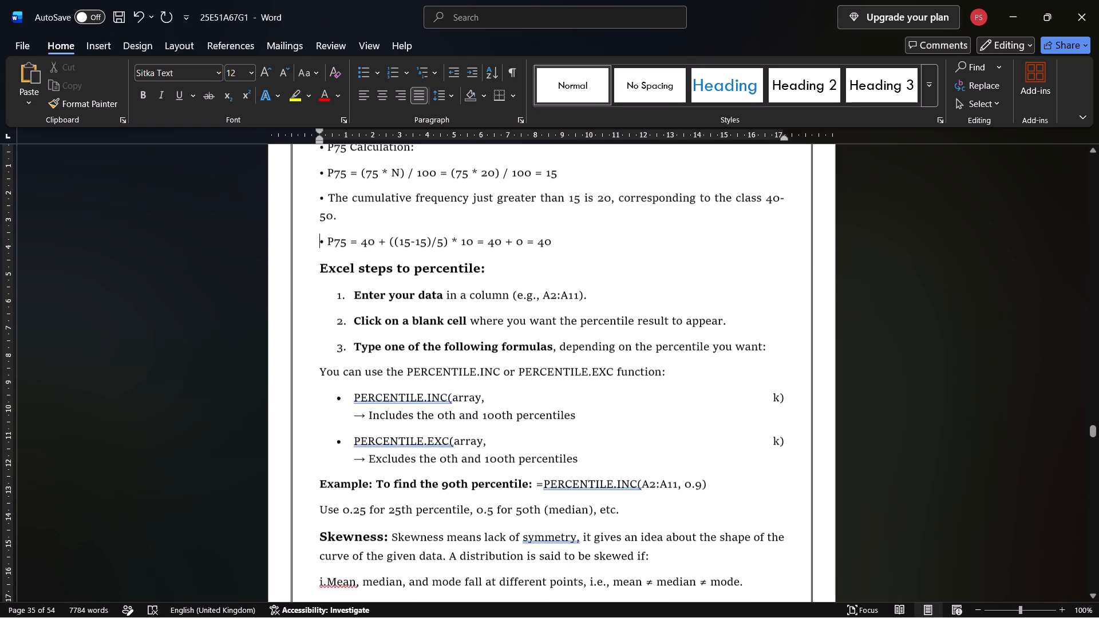
scroll(351, 445, down, 3)
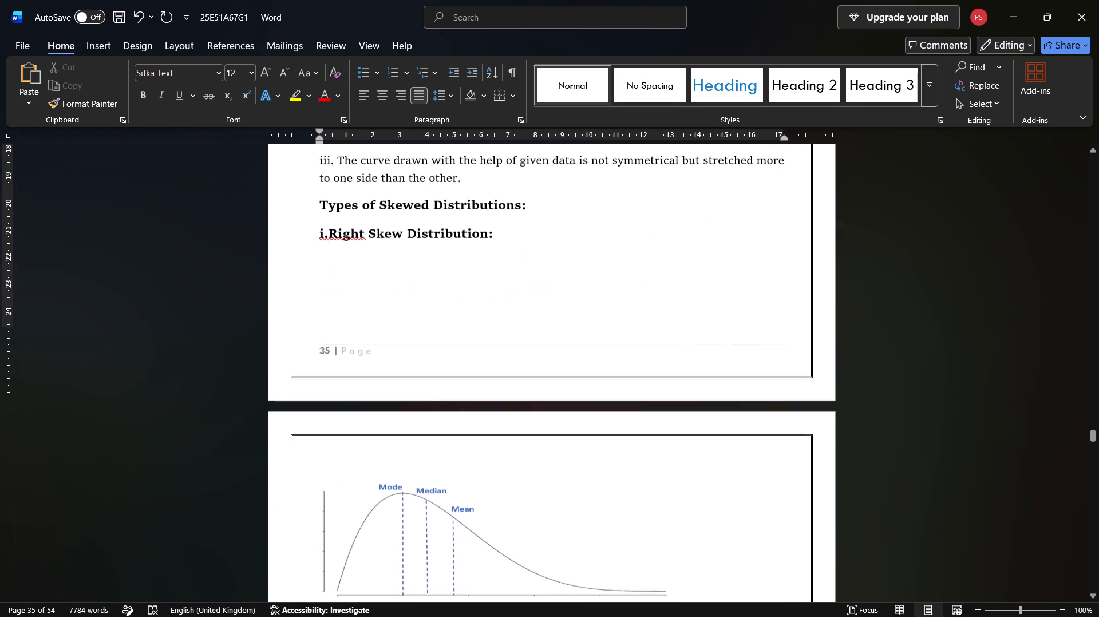
scroll(351, 445, up, 3)
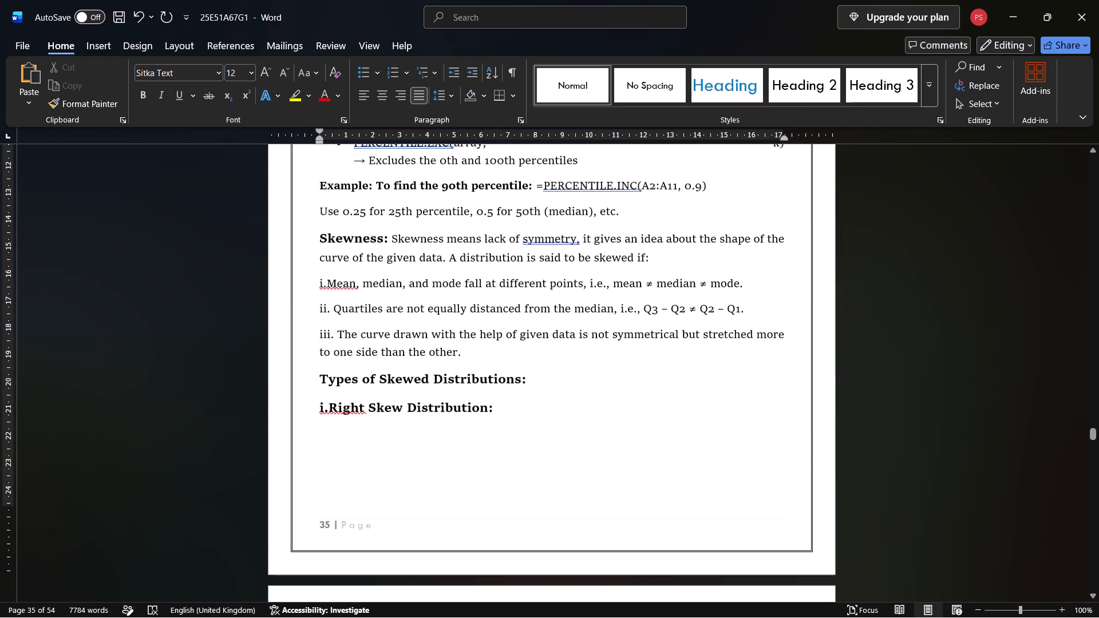
scroll(351, 445, up, 3)
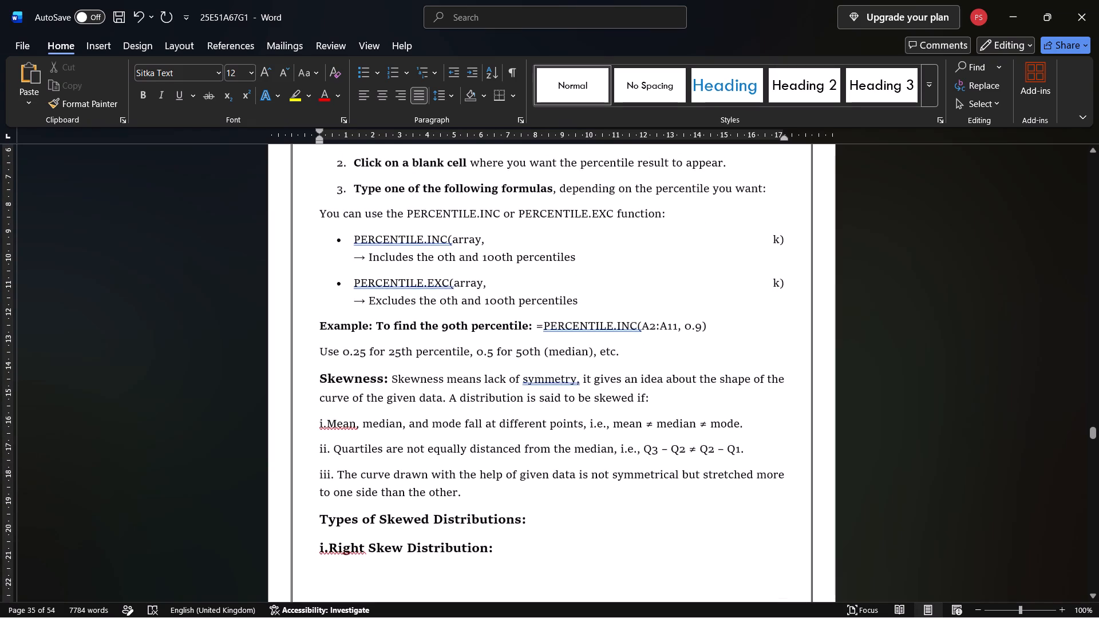
scroll(351, 445, up, 2)
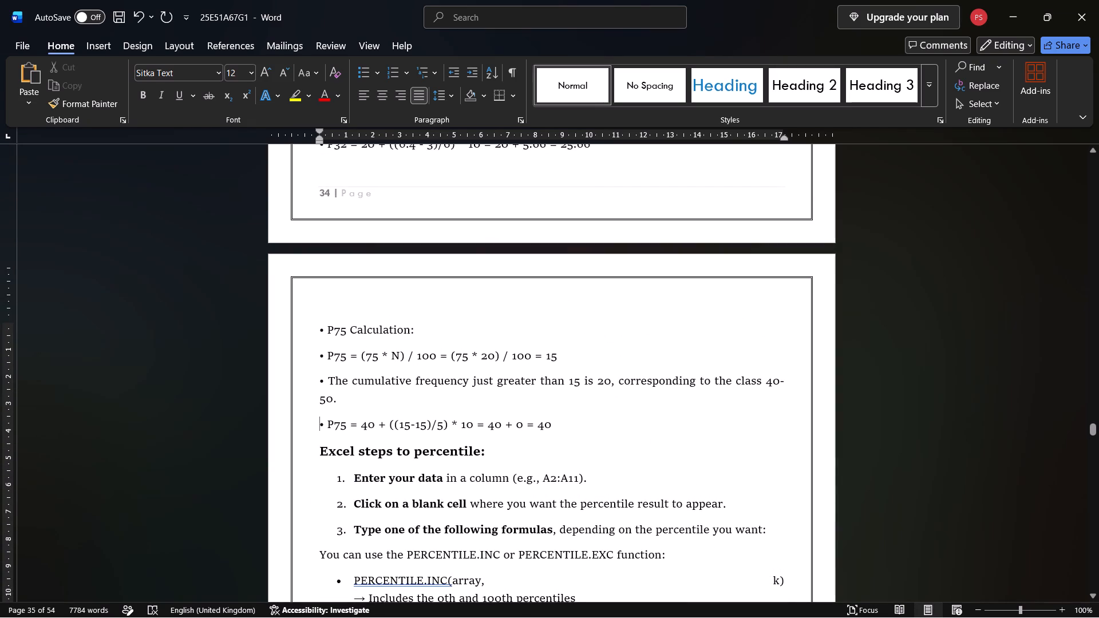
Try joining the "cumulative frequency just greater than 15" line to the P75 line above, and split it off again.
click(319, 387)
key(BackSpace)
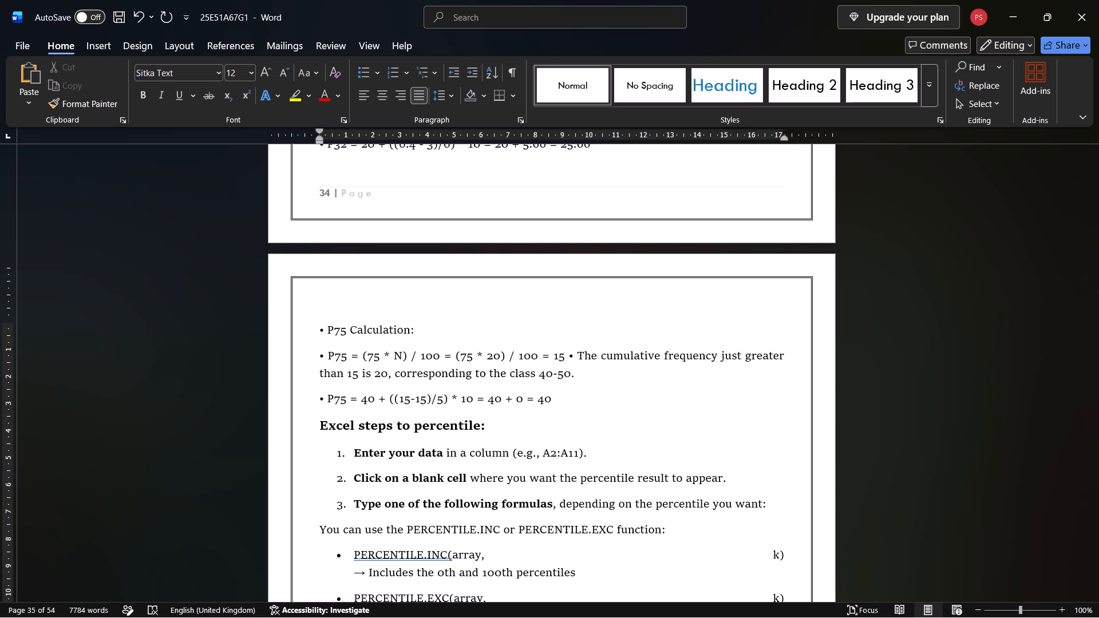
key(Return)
Shrink the Right Skewed Distribution picture on page 36 to about 11 cm wide and reduce its height.
scroll(319, 387, down, 4)
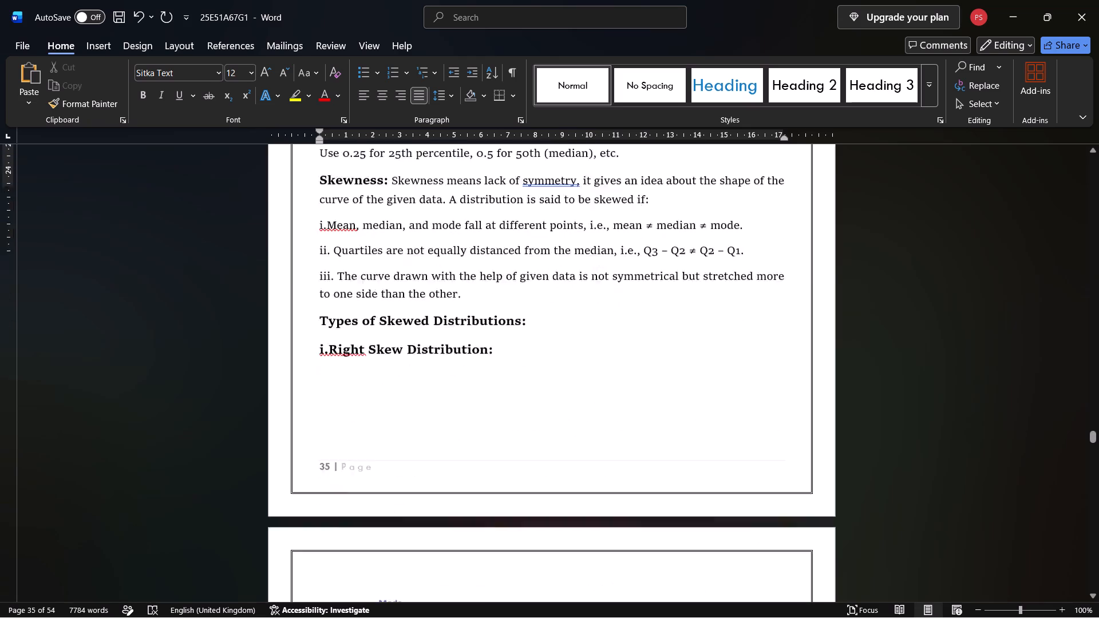
scroll(319, 387, down, 2)
click(462, 299)
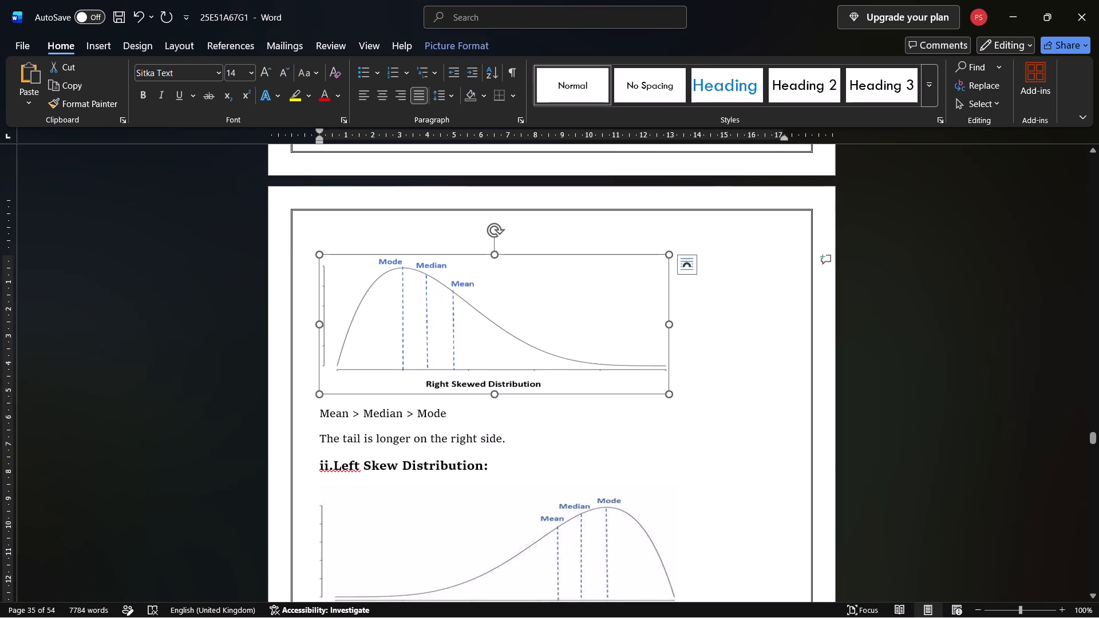
drag(669, 326, 615, 331)
drag(464, 394, 463, 354)
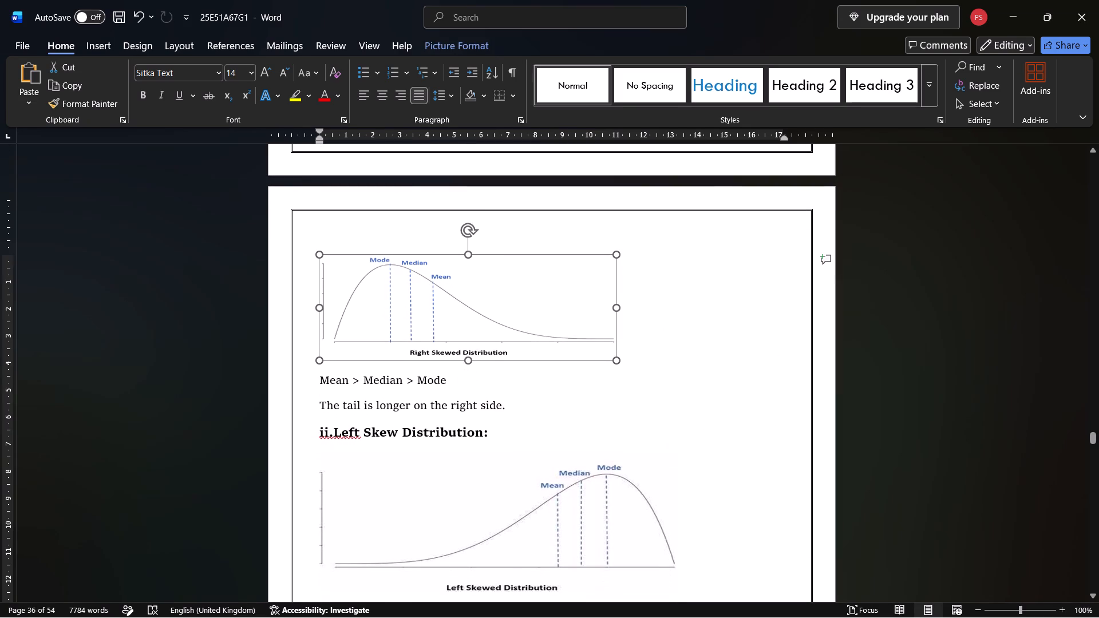
drag(463, 354, 463, 352)
drag(463, 352, 467, 336)
click(467, 336)
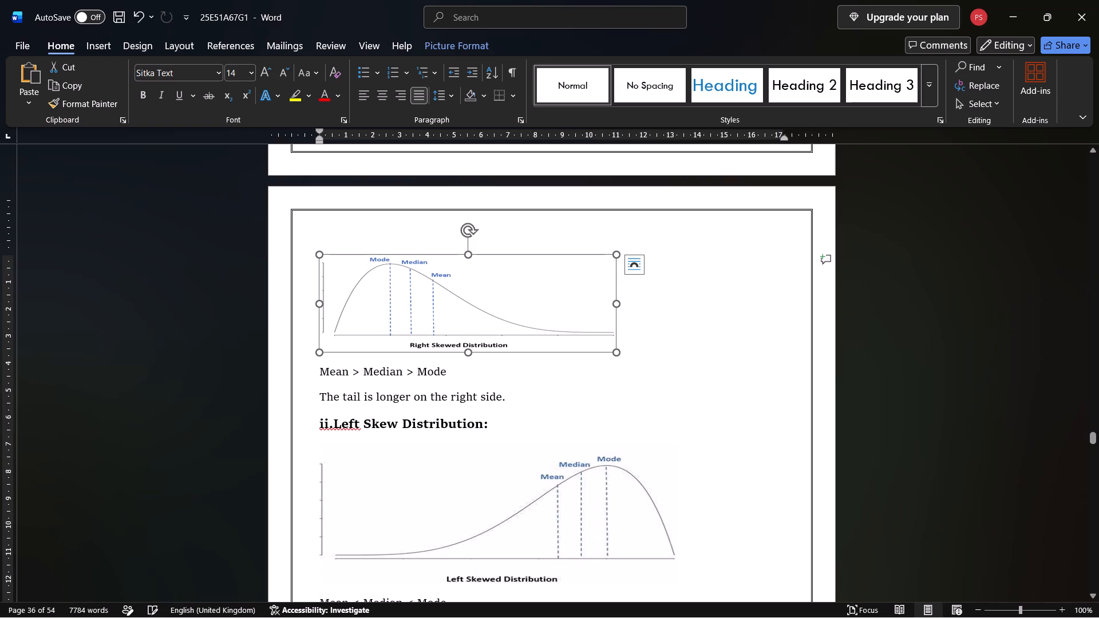
Shrink the Right Skewed Distribution picture to about 9.5 cm wide and 2.7 cm high to fit under its heading on page 35.
drag(467, 353, 460, 239)
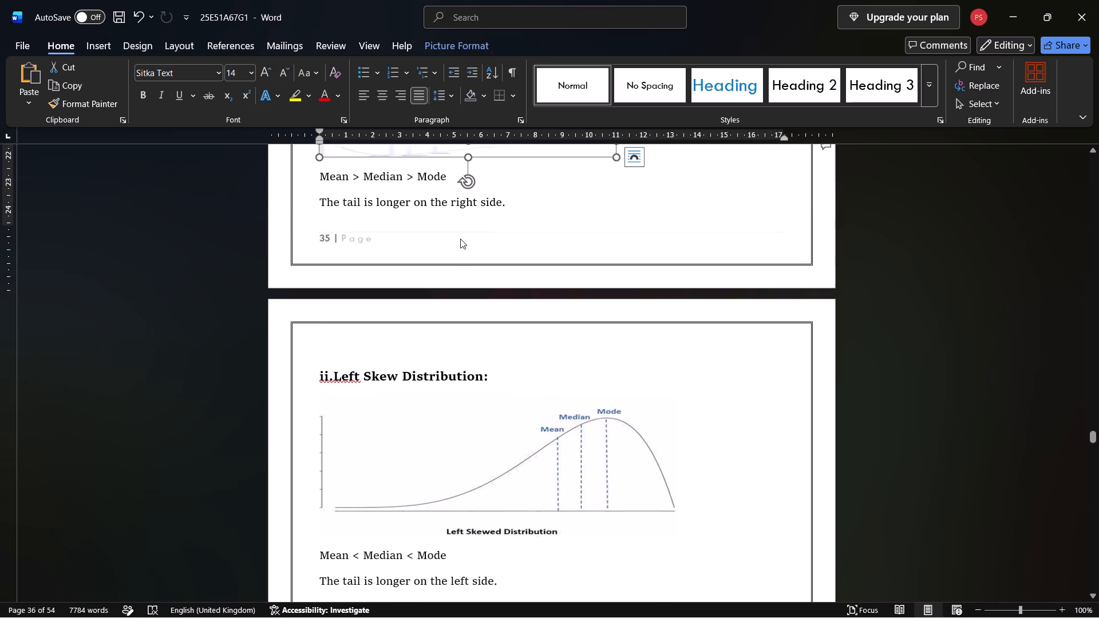
scroll(468, 225, up, 1)
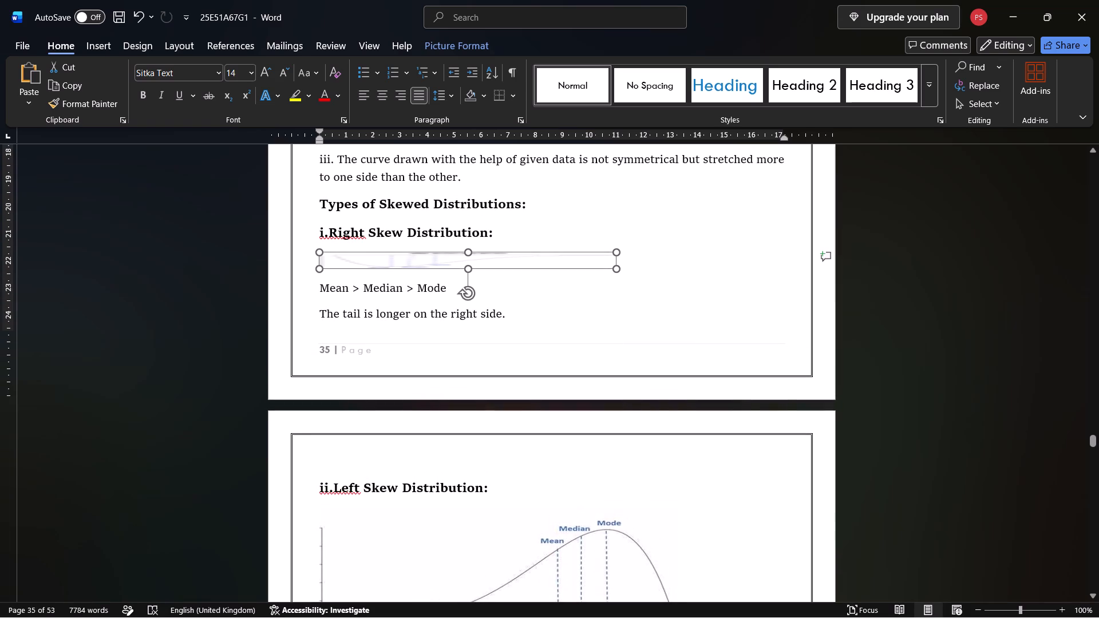
drag(469, 256, 476, 339)
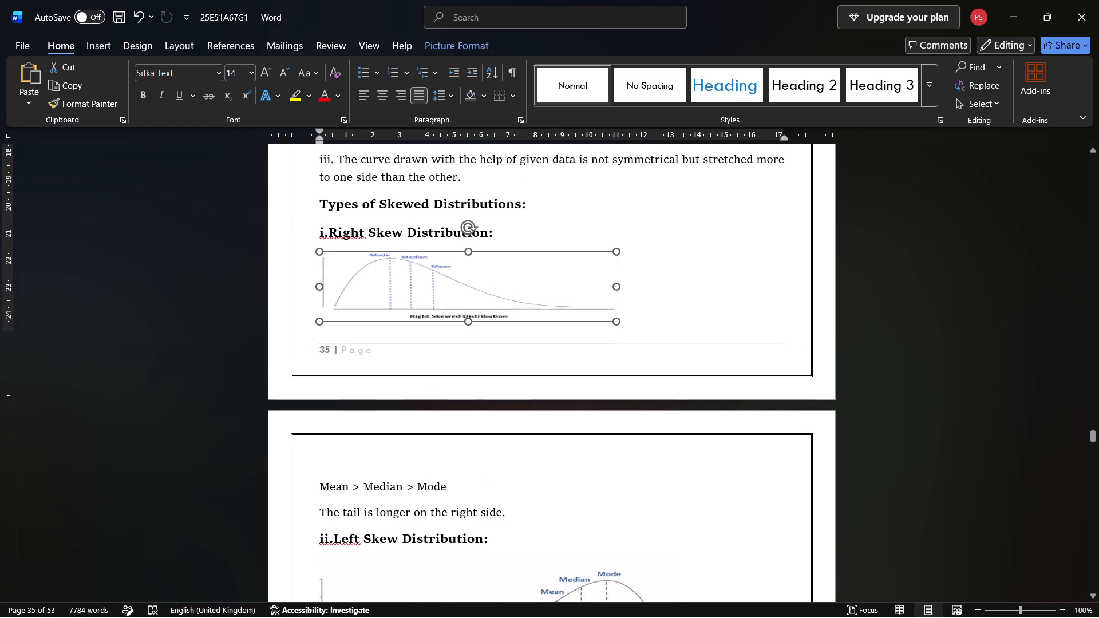
drag(476, 339, 464, 358)
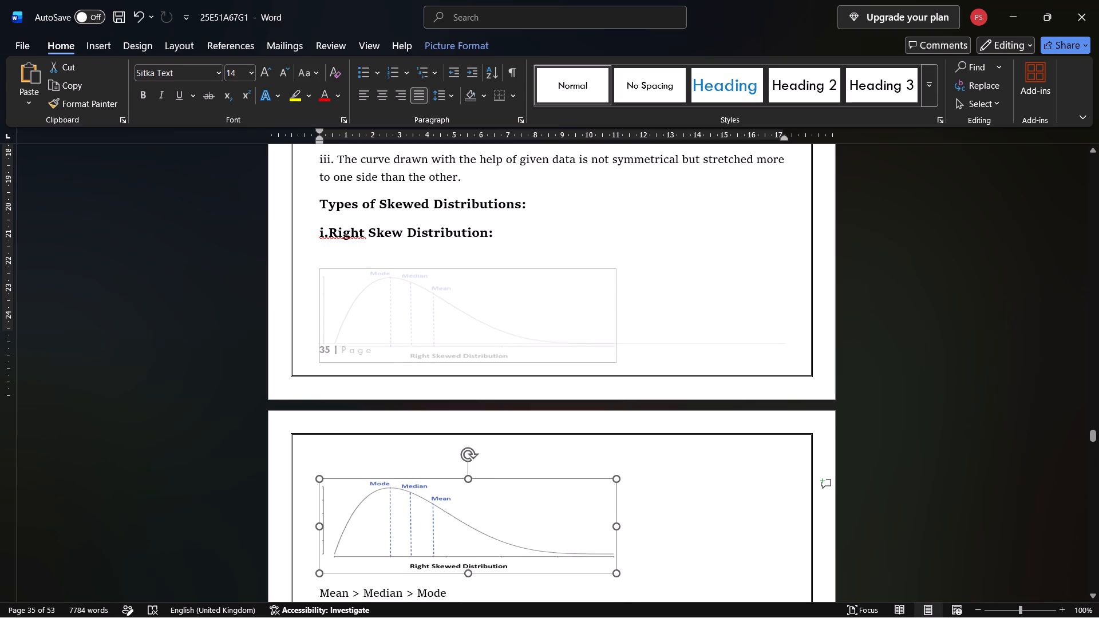
drag(464, 358, 458, 342)
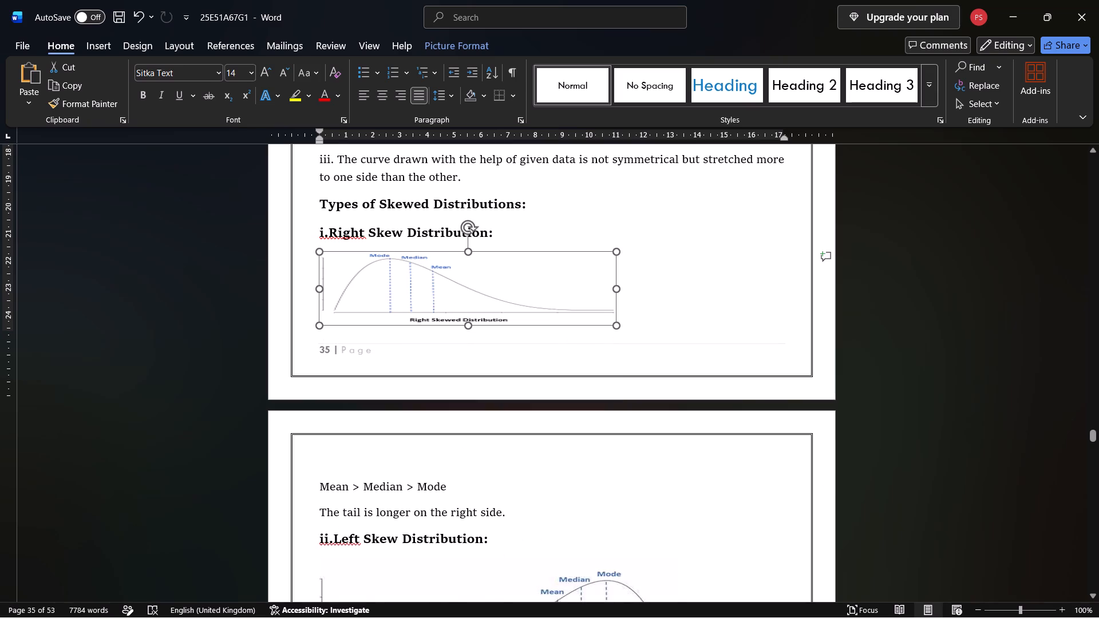
scroll(487, 285, up, 1)
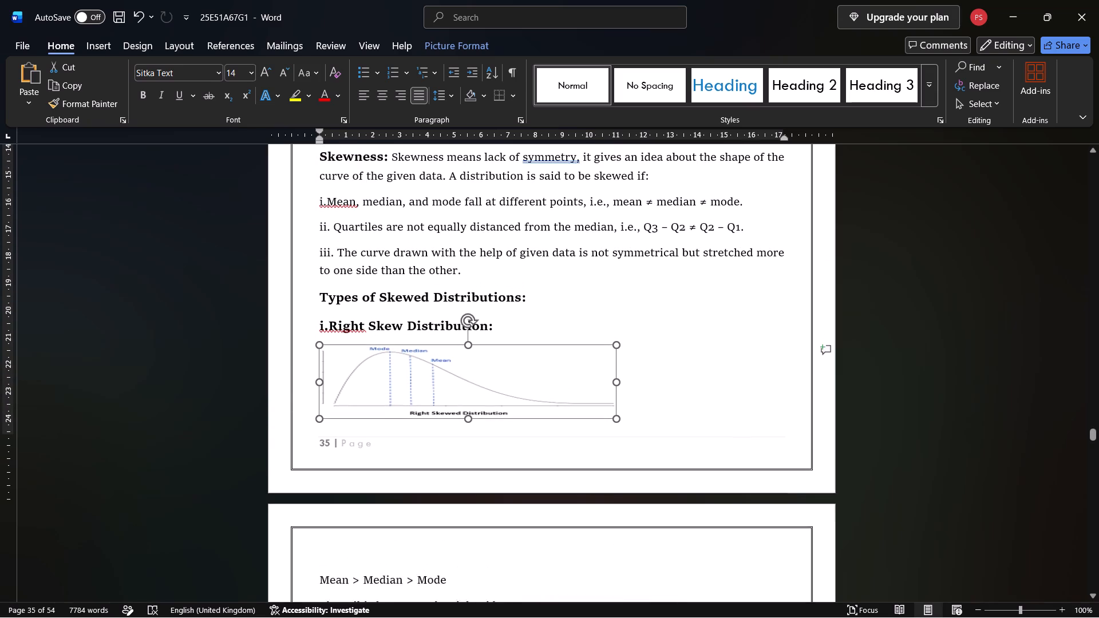
click(469, 352)
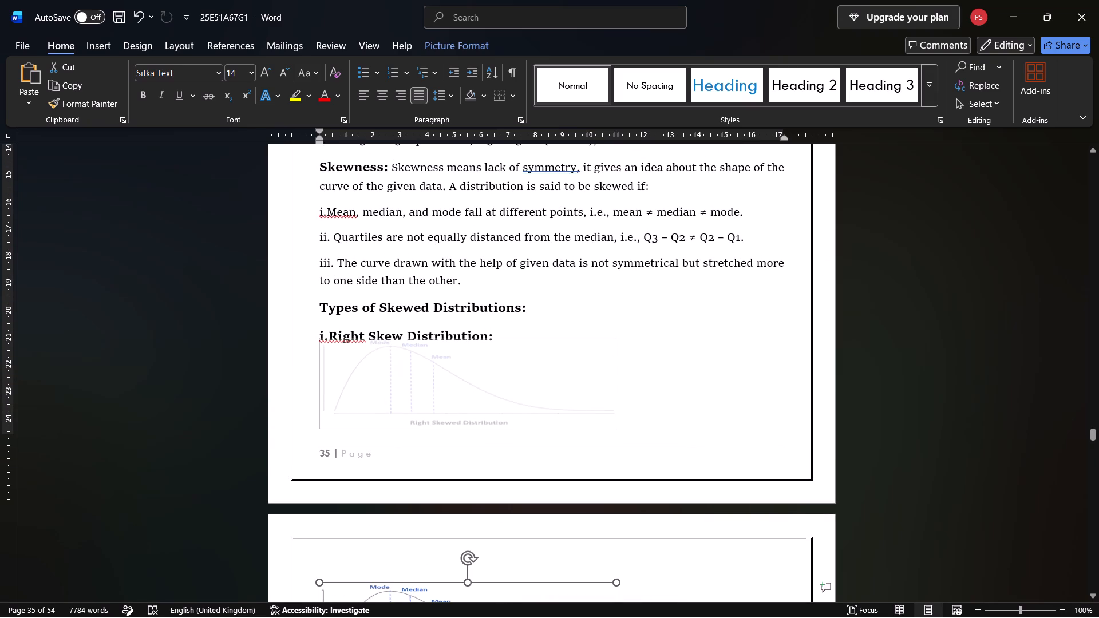
scroll(498, 302, up, 1)
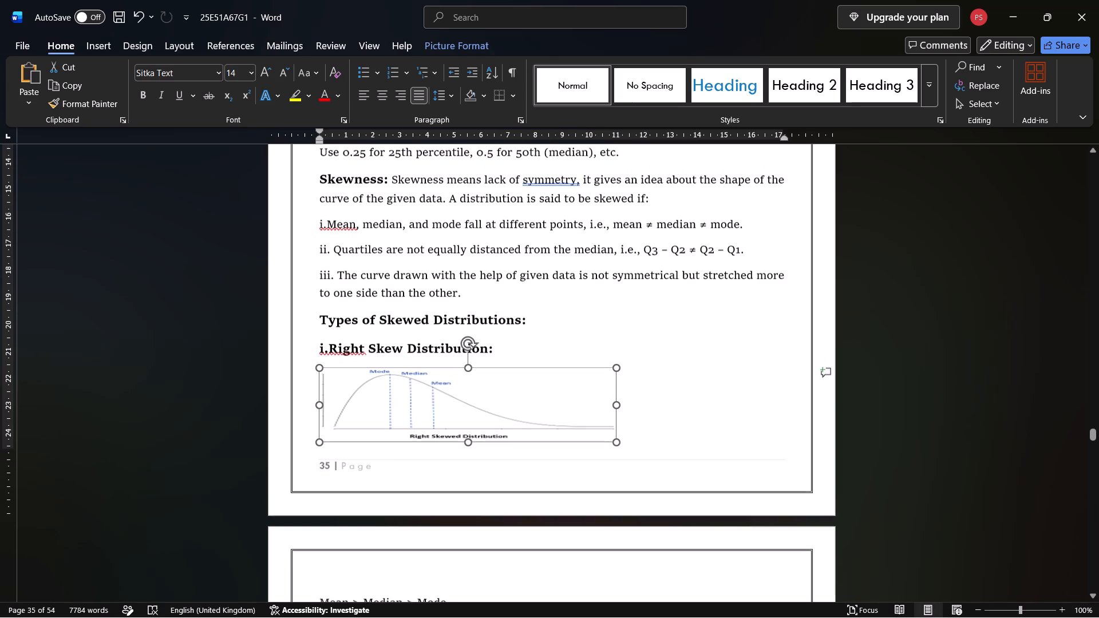
scroll(498, 302, up, 1)
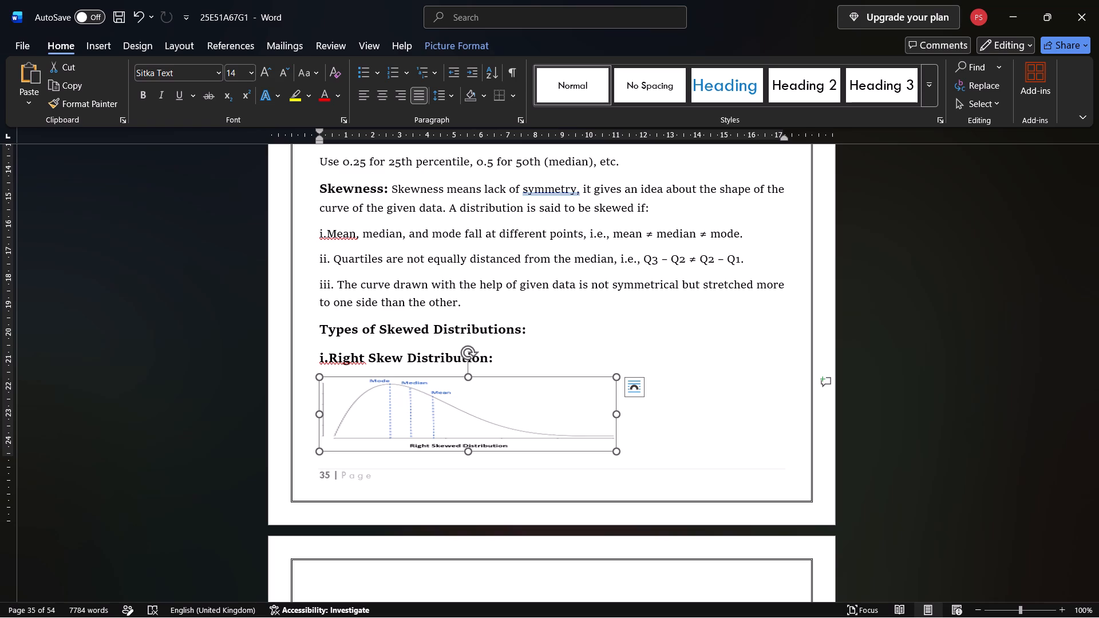
drag(615, 412, 603, 419)
drag(603, 419, 576, 427)
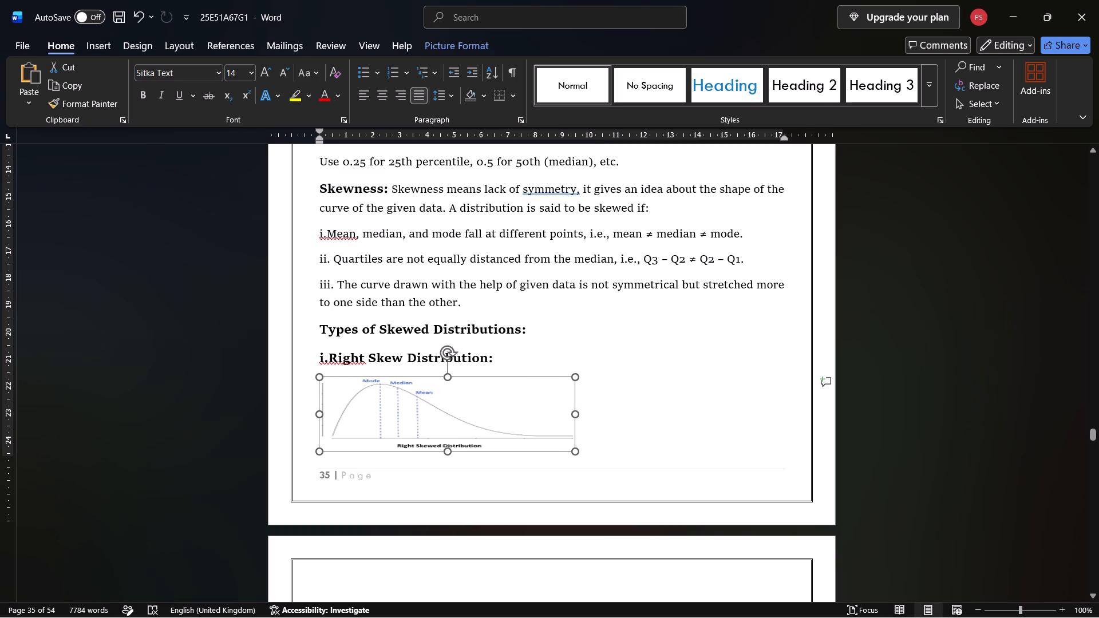
Delete the "cumulative frequency just greater than 15" and "P75 = 40 + ((15-15)/5) * 10" lines from the P75 calculation on page 35.
scroll(576, 427, up, 3)
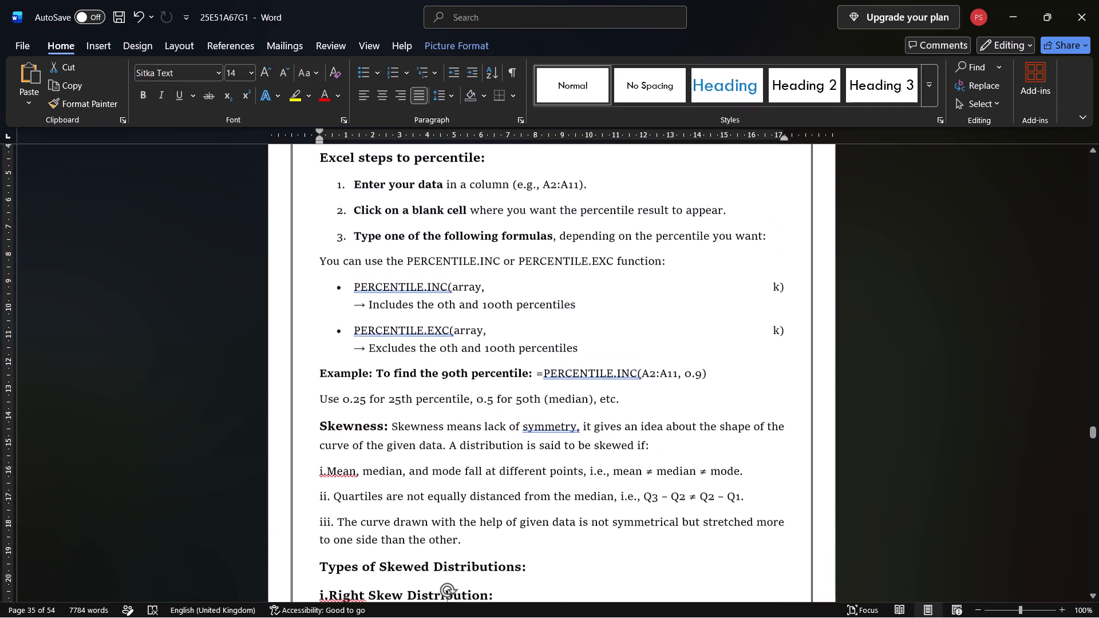
scroll(557, 393, up, 1)
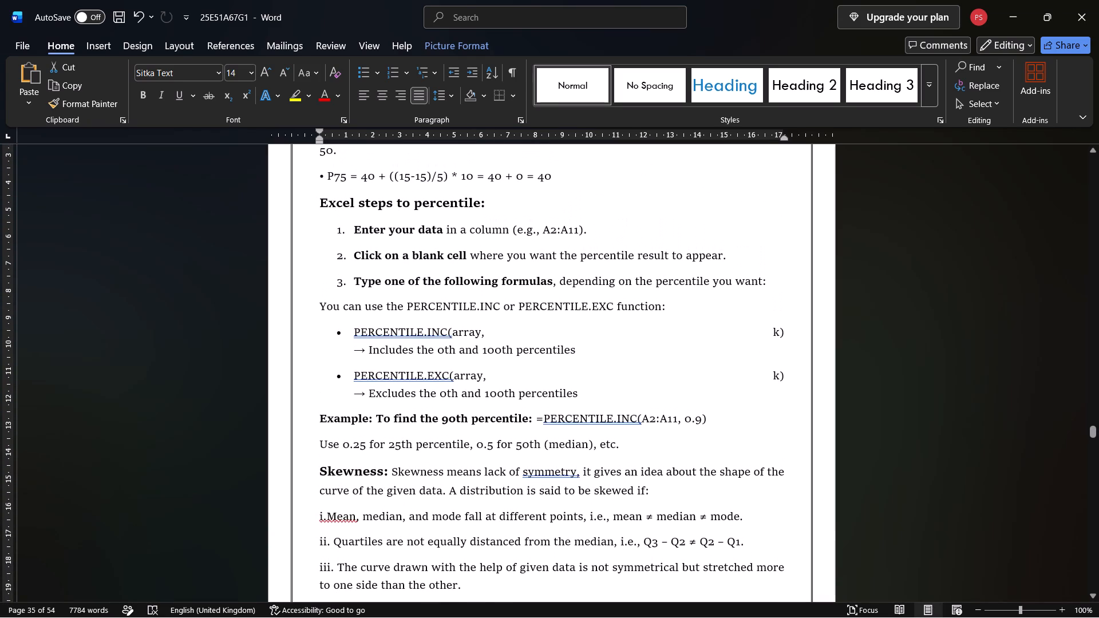
scroll(420, 345, up, 1)
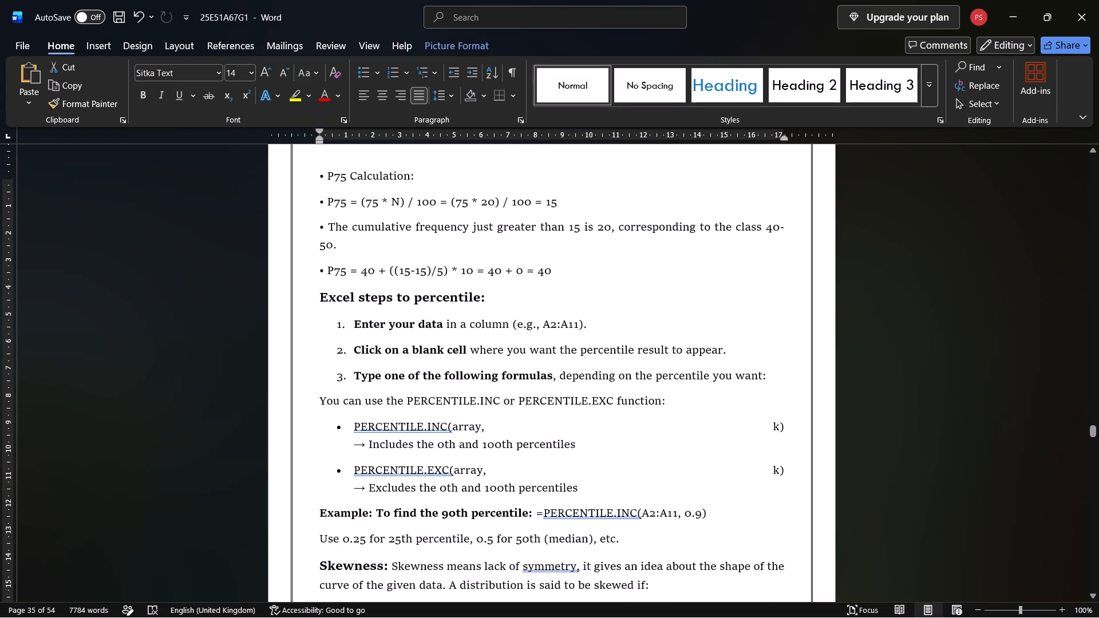
scroll(420, 345, up, 1)
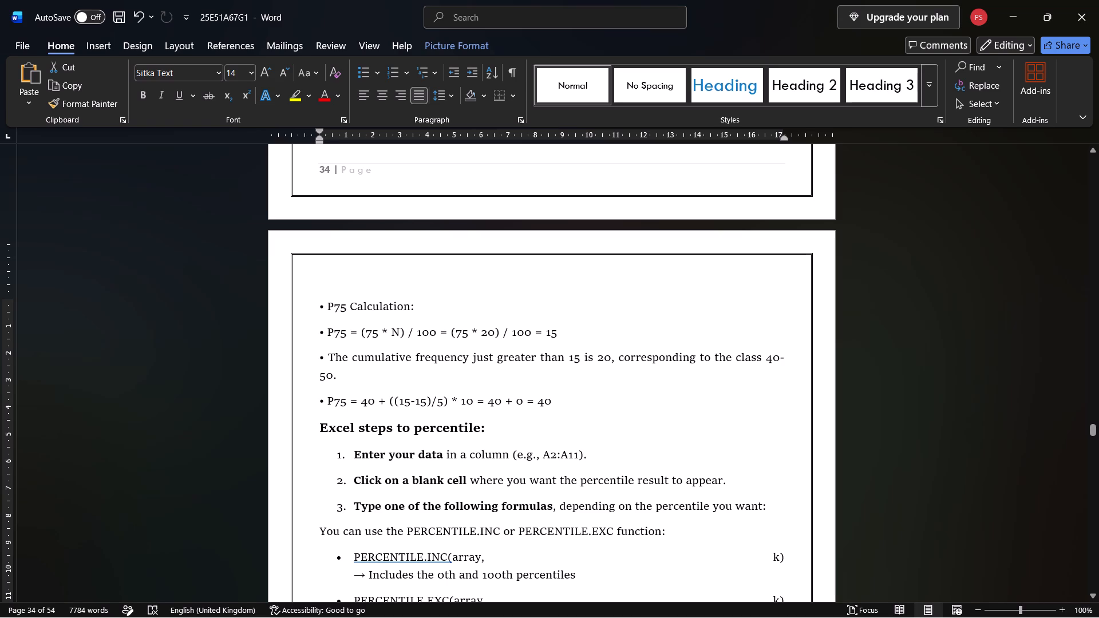
drag(317, 362, 339, 362)
drag(339, 362, 558, 405)
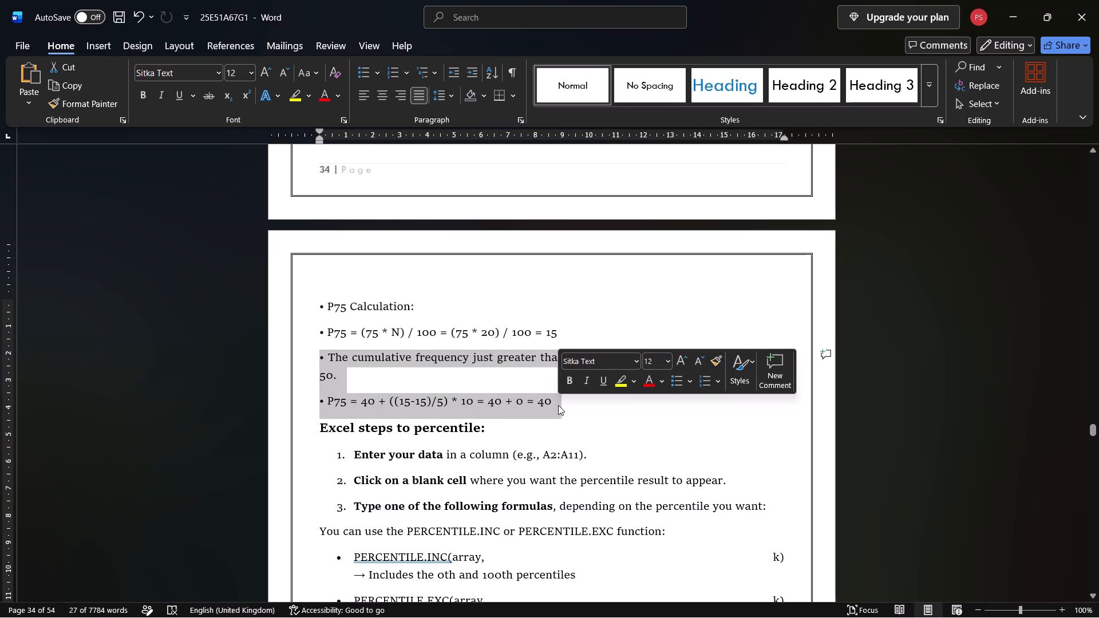
key(BackSpace)
Increase the height of the Right Skewed Distribution picture to fill the free space at the bottom of page 35.
scroll(558, 405, down, 3)
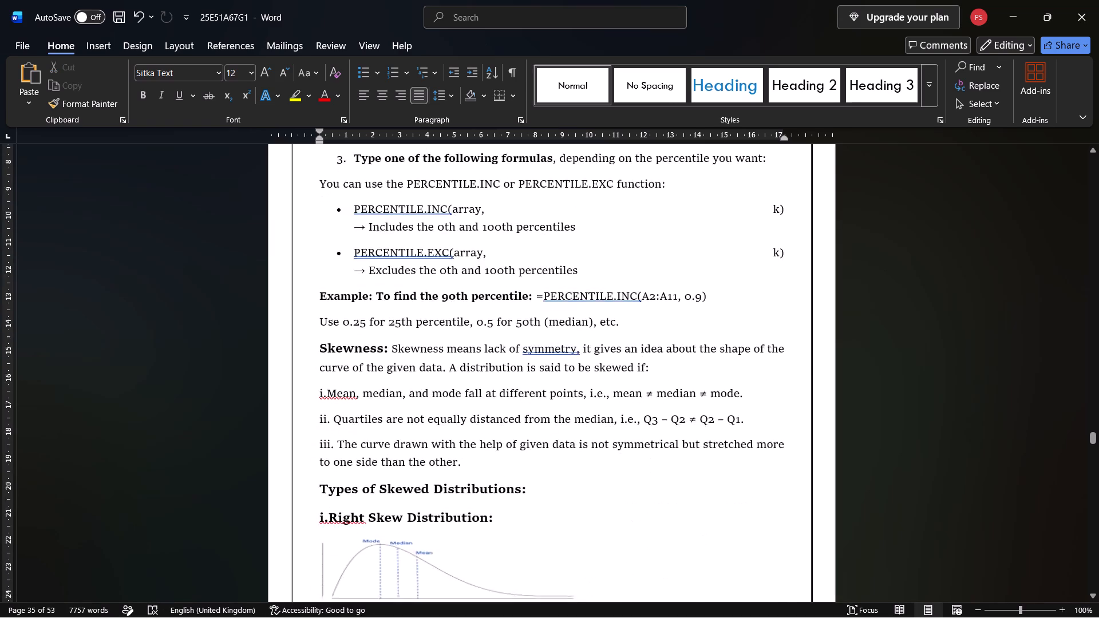
scroll(558, 405, down, 1)
click(454, 348)
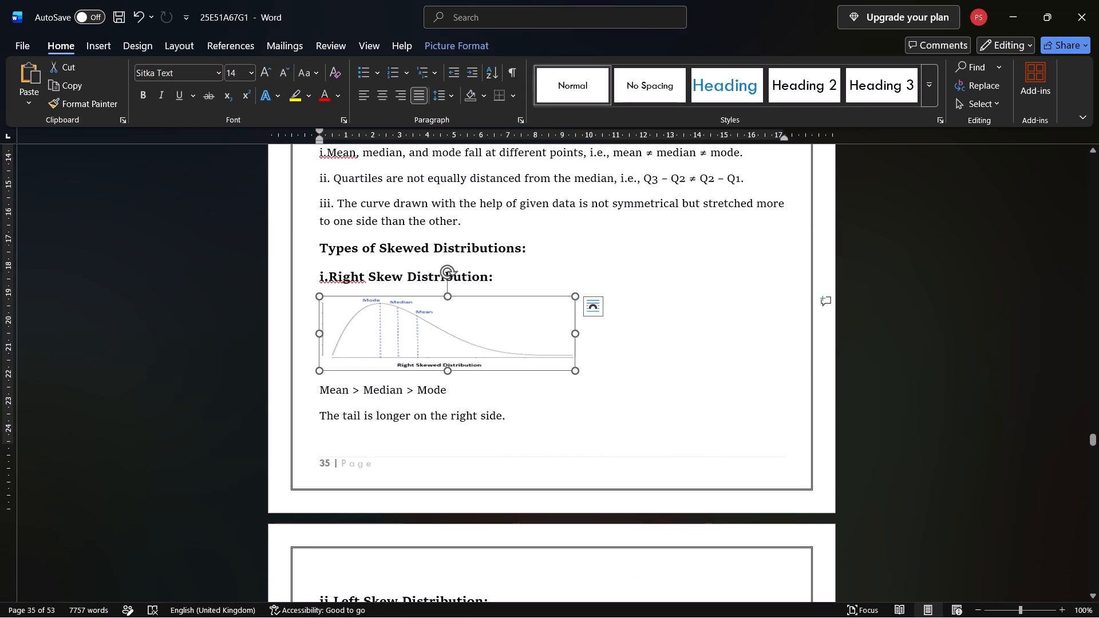
drag(448, 368, 449, 414)
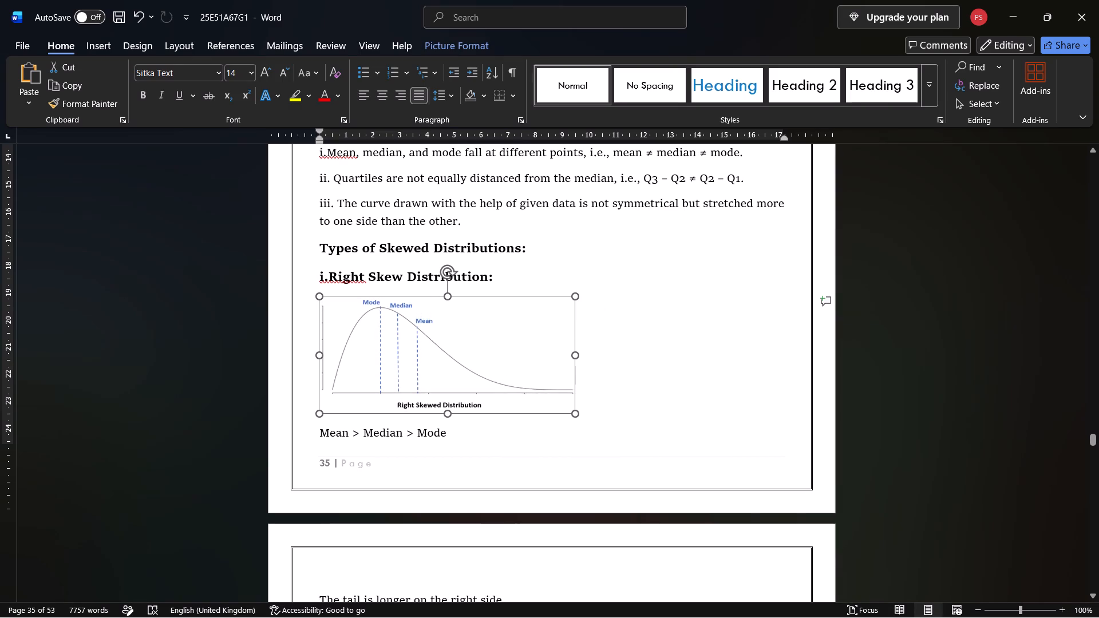
drag(449, 414, 447, 443)
Shrink the Left Skewed Distribution picture on page 36 to about 11 cm wide and slightly reduce its height.
scroll(491, 462, down, 3)
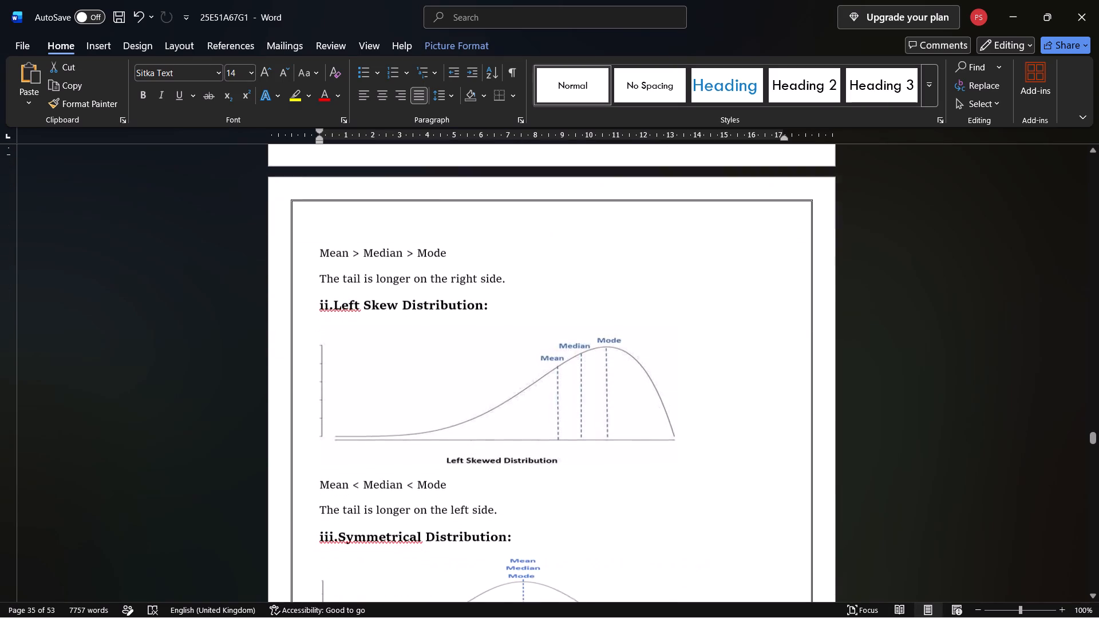
click(560, 405)
drag(677, 387, 616, 397)
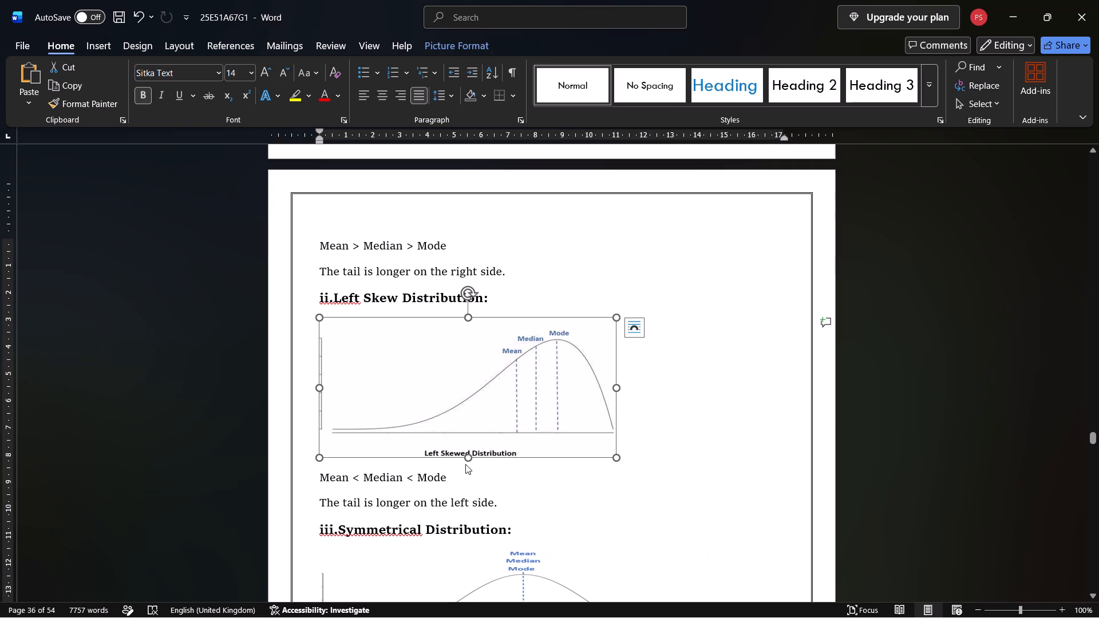
drag(465, 454, 464, 436)
Narrow the Symmetrical Distribution picture on page 36 to about 12 cm and slightly reduce its height.
scroll(537, 463, down, 2)
click(560, 348)
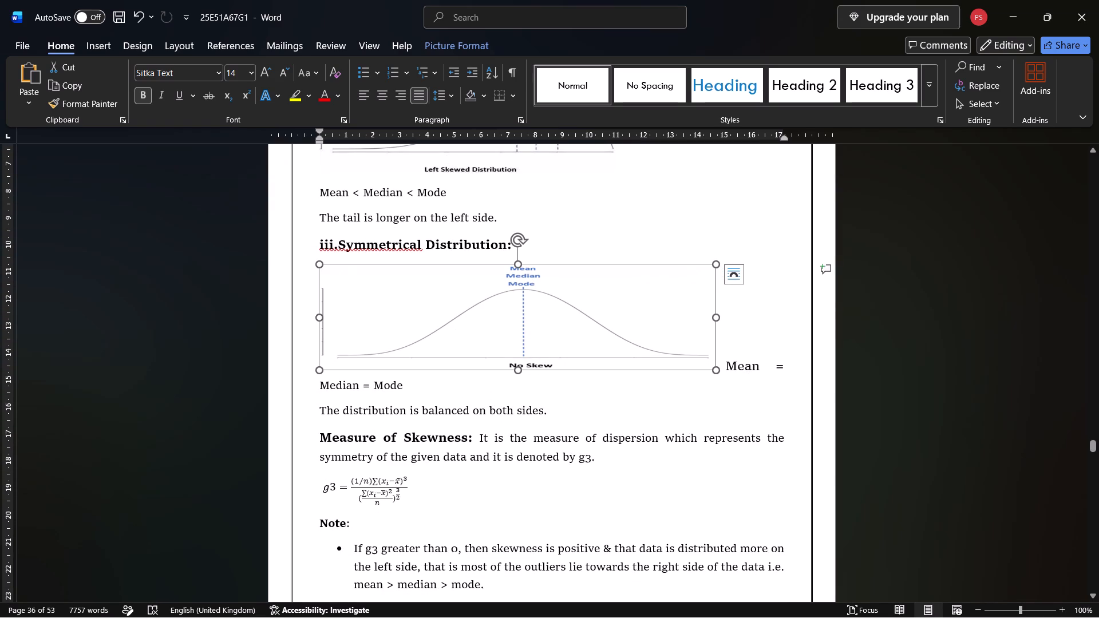
drag(711, 318, 647, 324)
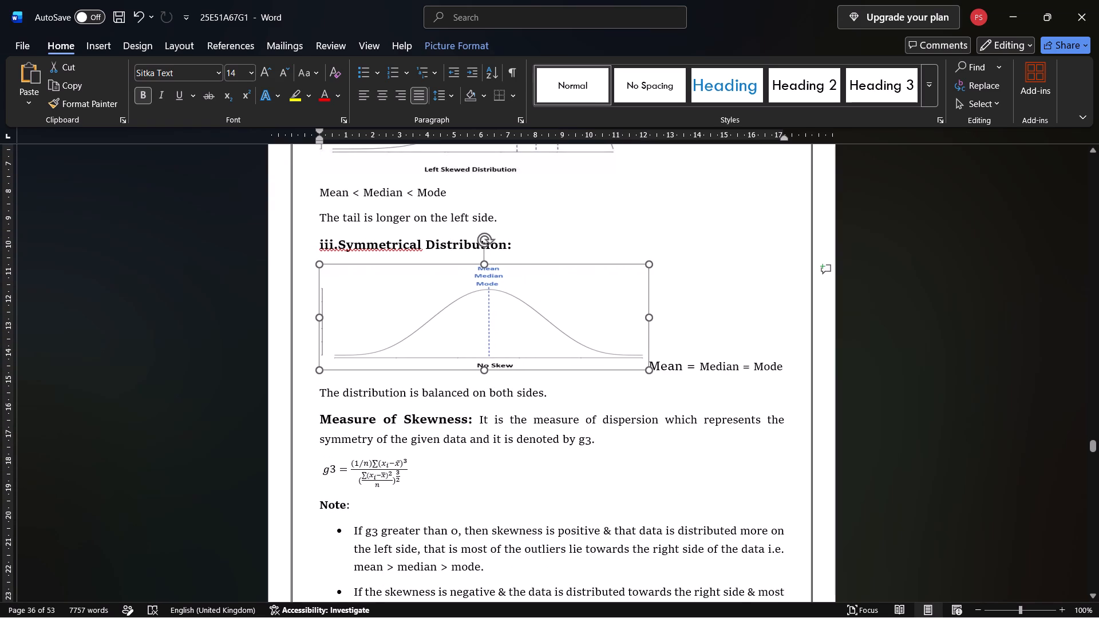
drag(647, 324, 646, 324)
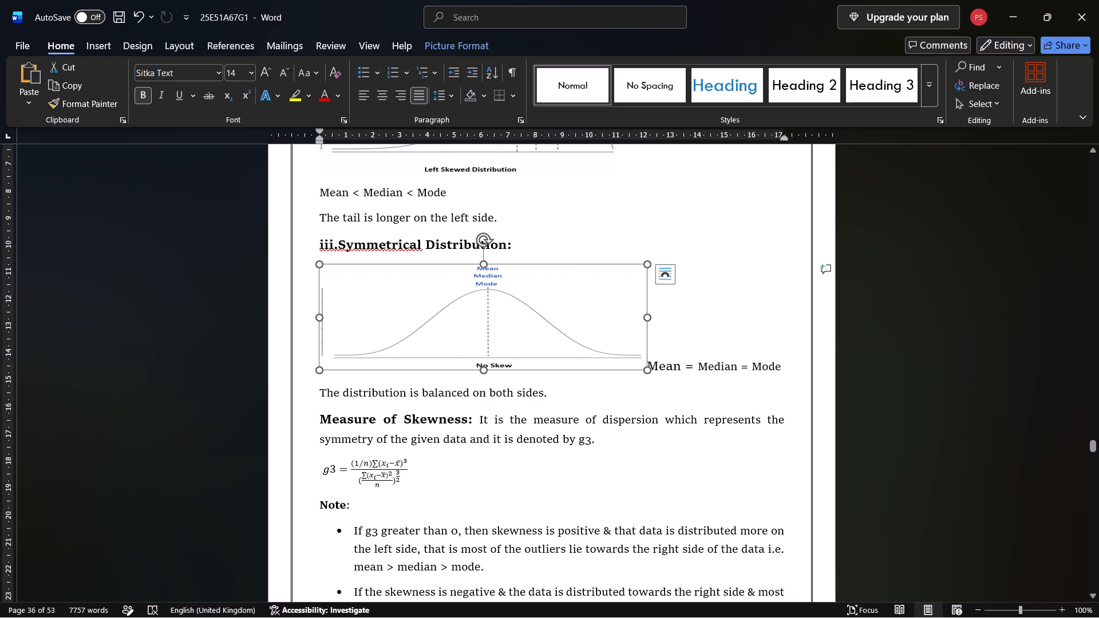
click(481, 369)
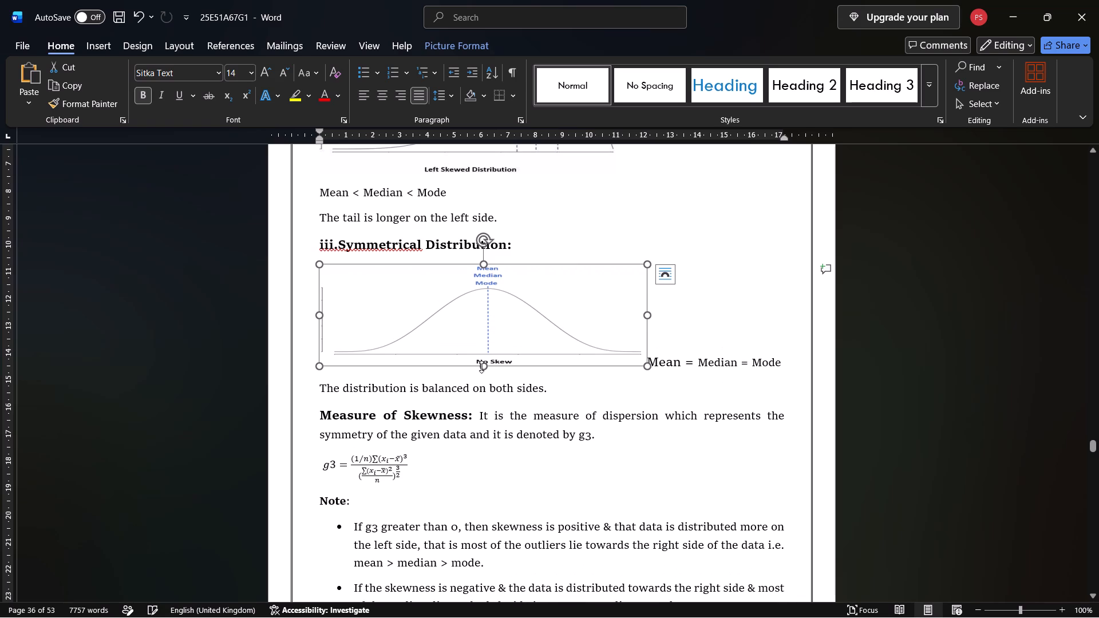
Move the "Mean = Median = Mode" text onto its own line below the Symmetrical Distribution picture.
click(647, 357)
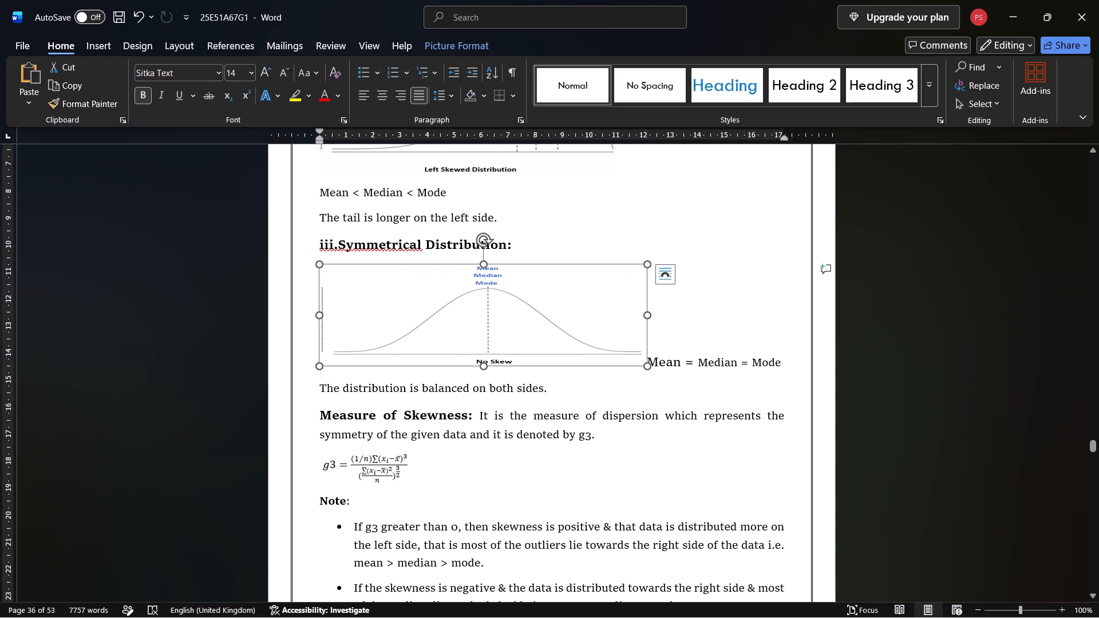
click(650, 359)
click(651, 359)
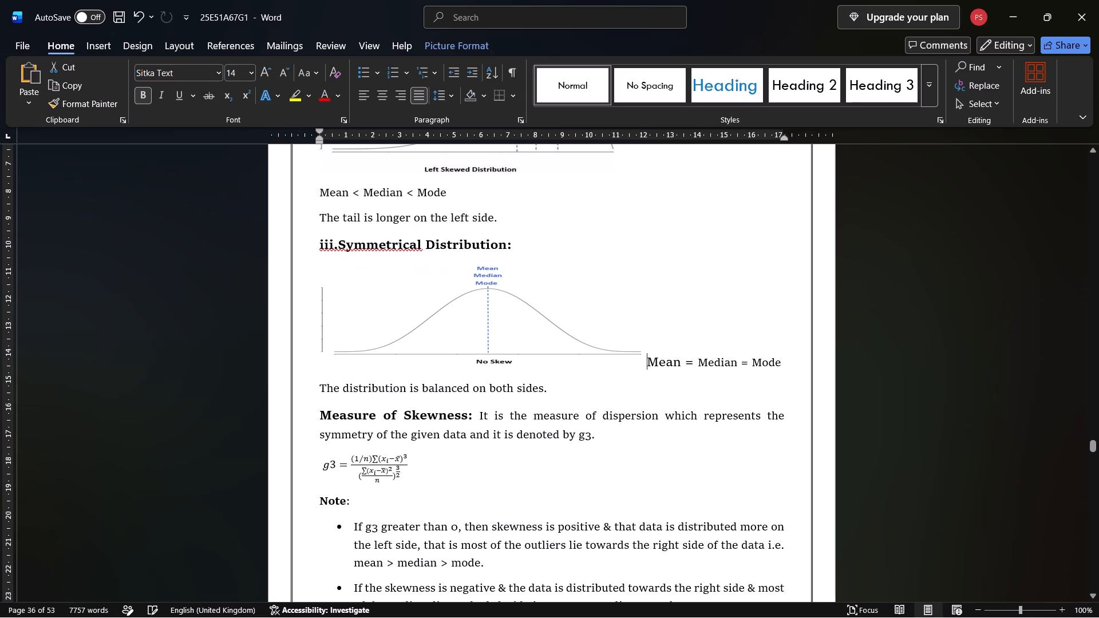
key(Return)
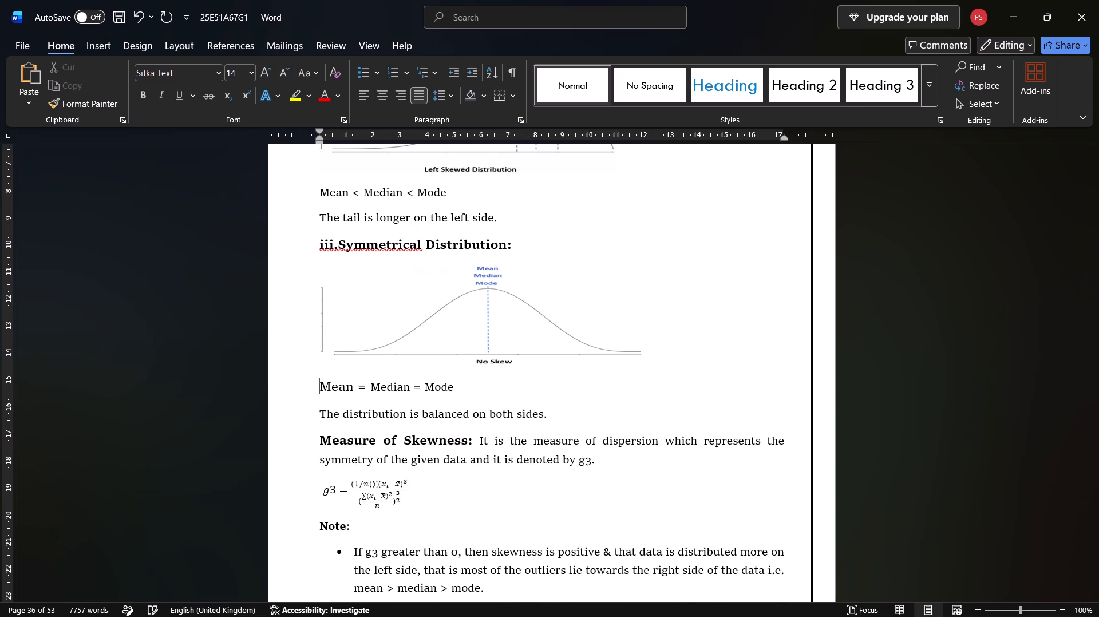
Examine the cross tabulation section, its GENDER\BAND table and the Male/Female chart on page 37 for blank space.
scroll(651, 359, down, 4)
scroll(651, 359, up, 1)
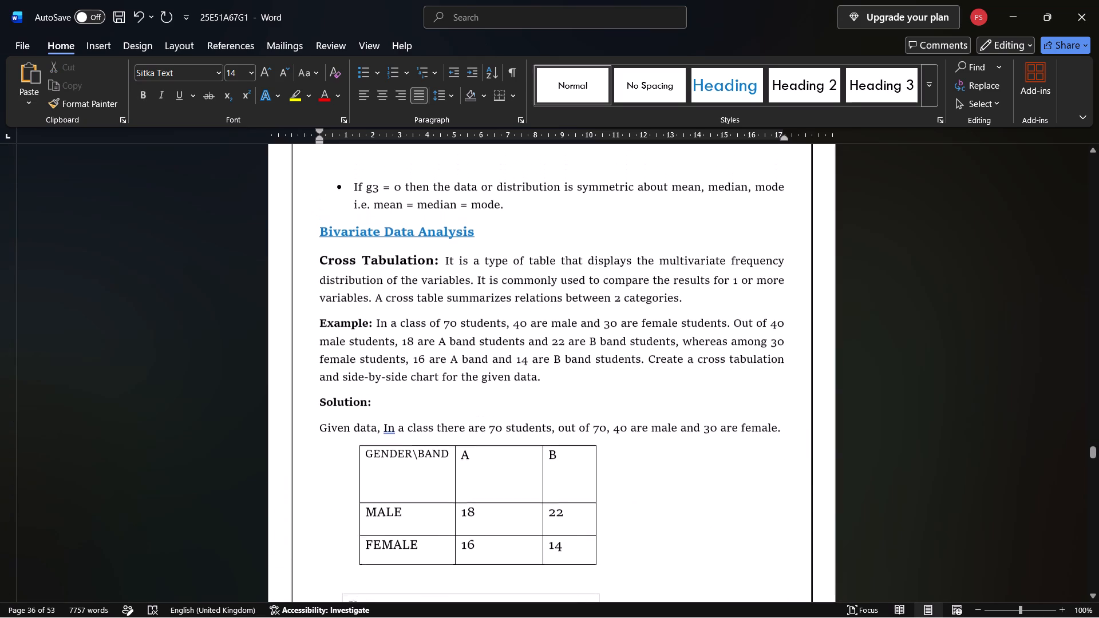
scroll(651, 359, up, 1)
scroll(651, 359, down, 2)
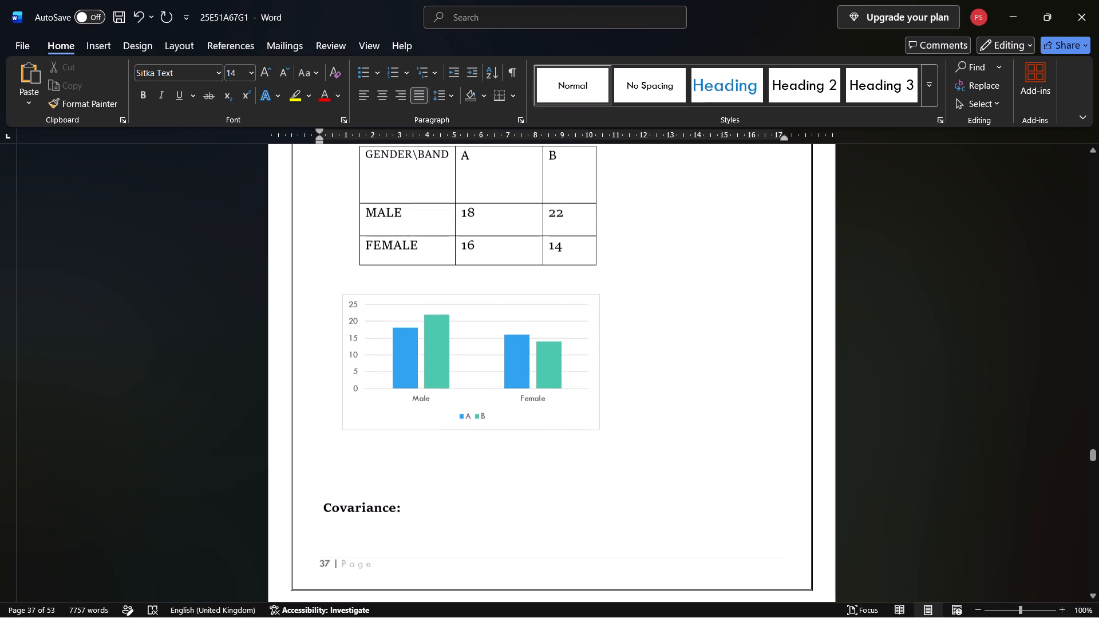
click(529, 325)
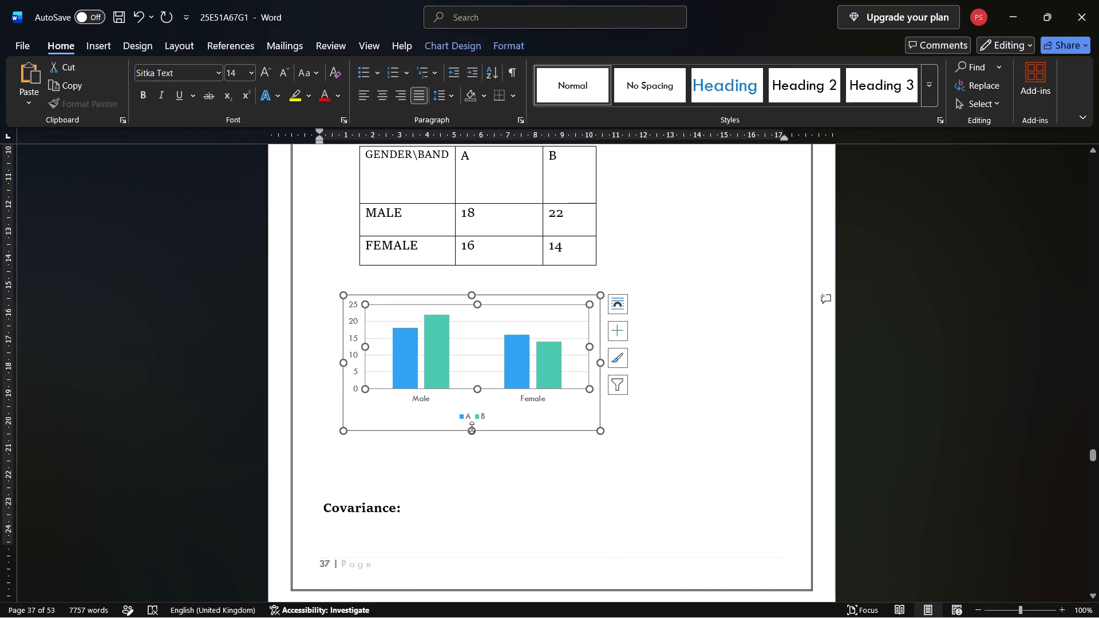
Delete the empty line above "For discrete random variables:" in the Covariance section on page 38.
scroll(496, 361, down, 3)
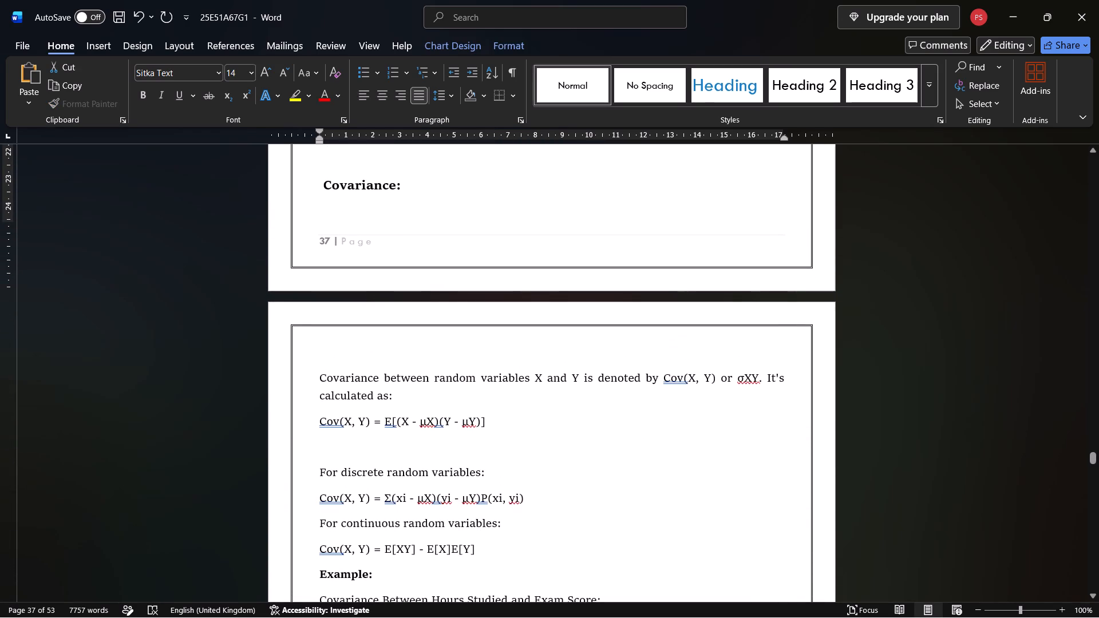
click(317, 474)
key(BackSpace)
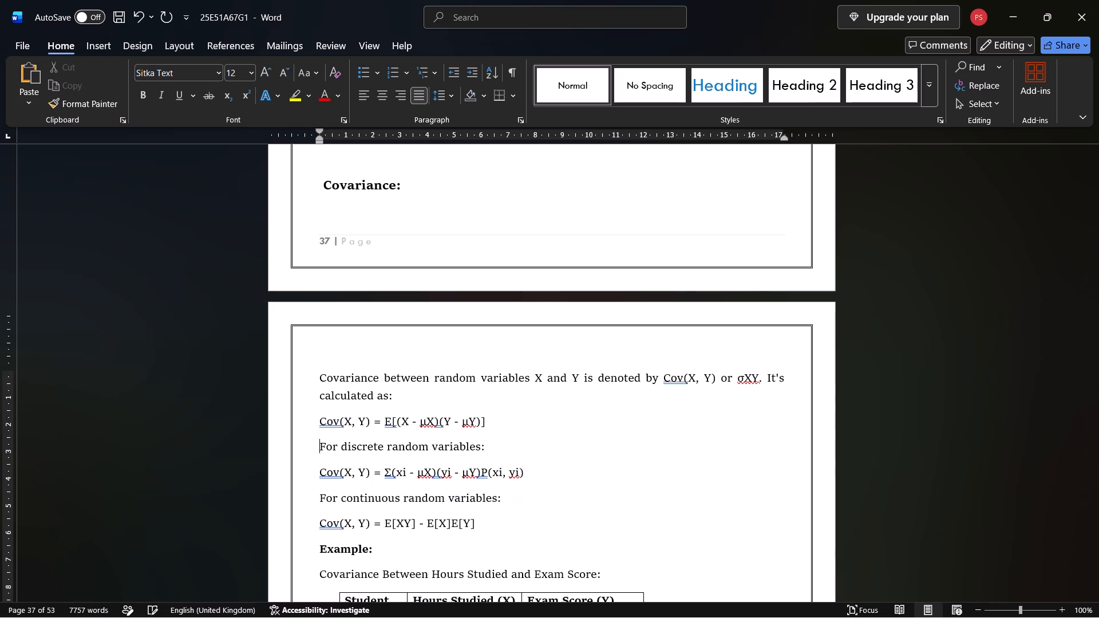
scroll(317, 474, down, 4)
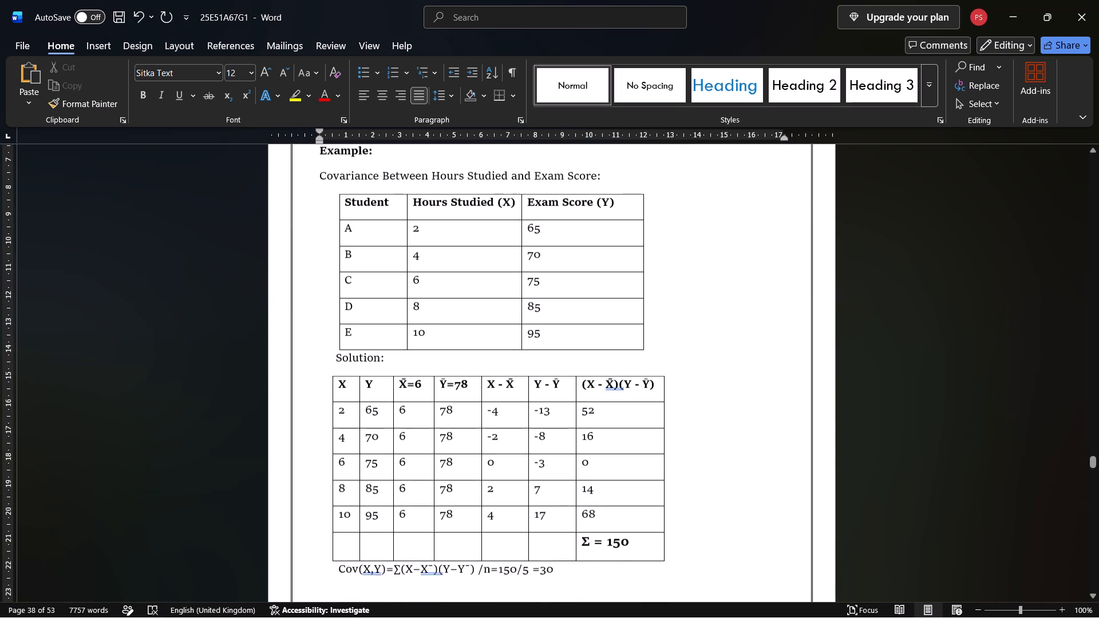
Delete the empty line above "Example using excel:" at the bottom of page 38.
scroll(481, 428, down, 3)
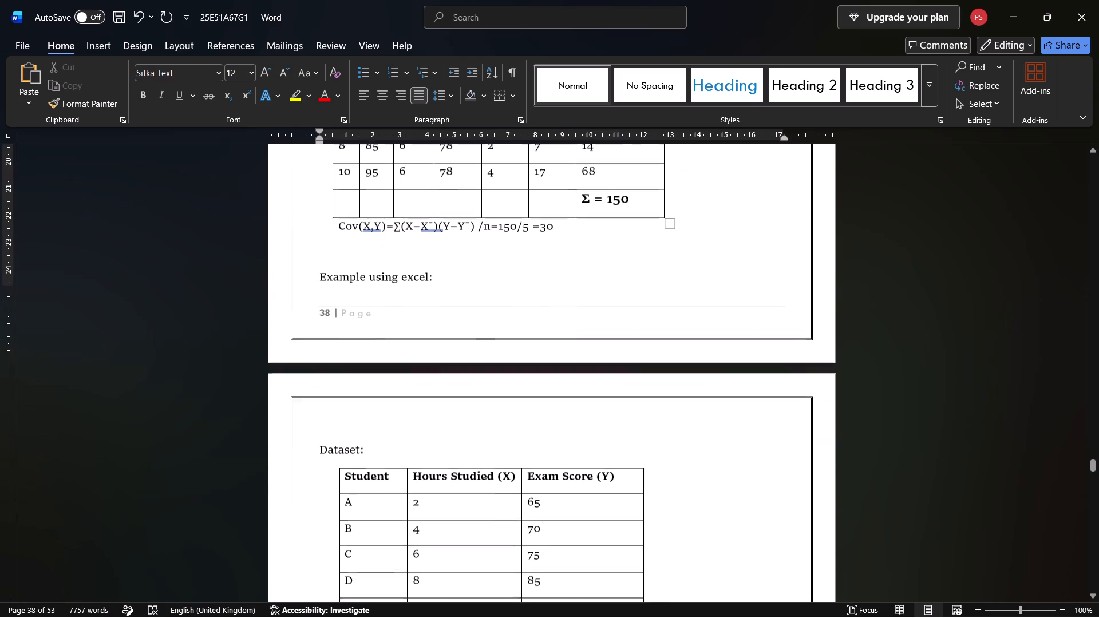
scroll(481, 428, down, 1)
click(317, 270)
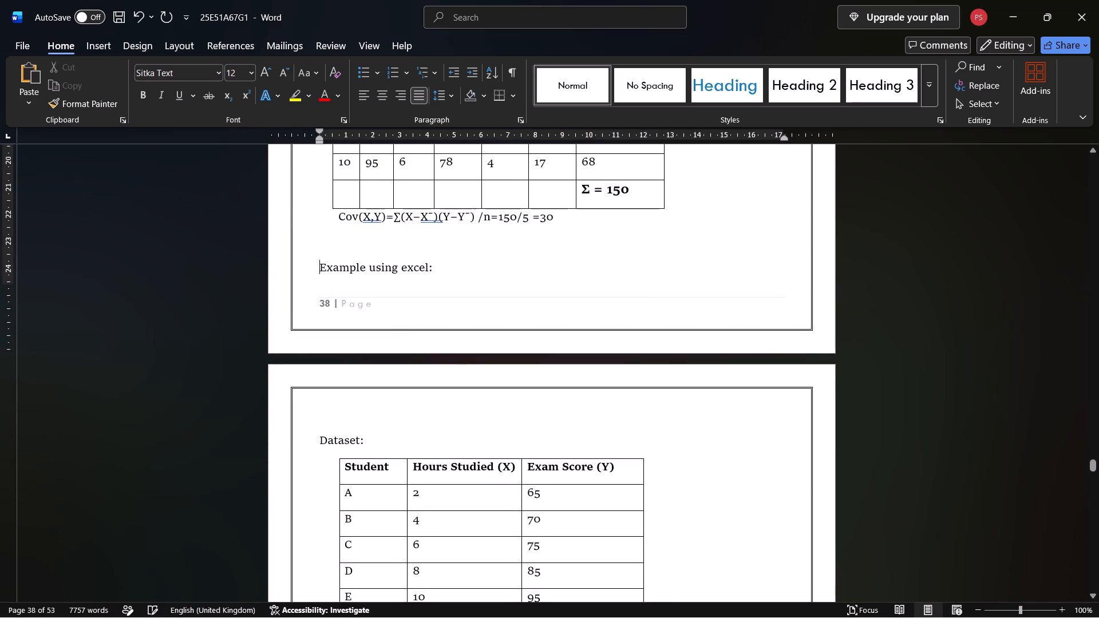
key(BackSpace)
scroll(317, 270, up, 2)
Delete the empty line between the covariance output picture and the "Correlation:" heading on page 39.
scroll(317, 270, down, 4)
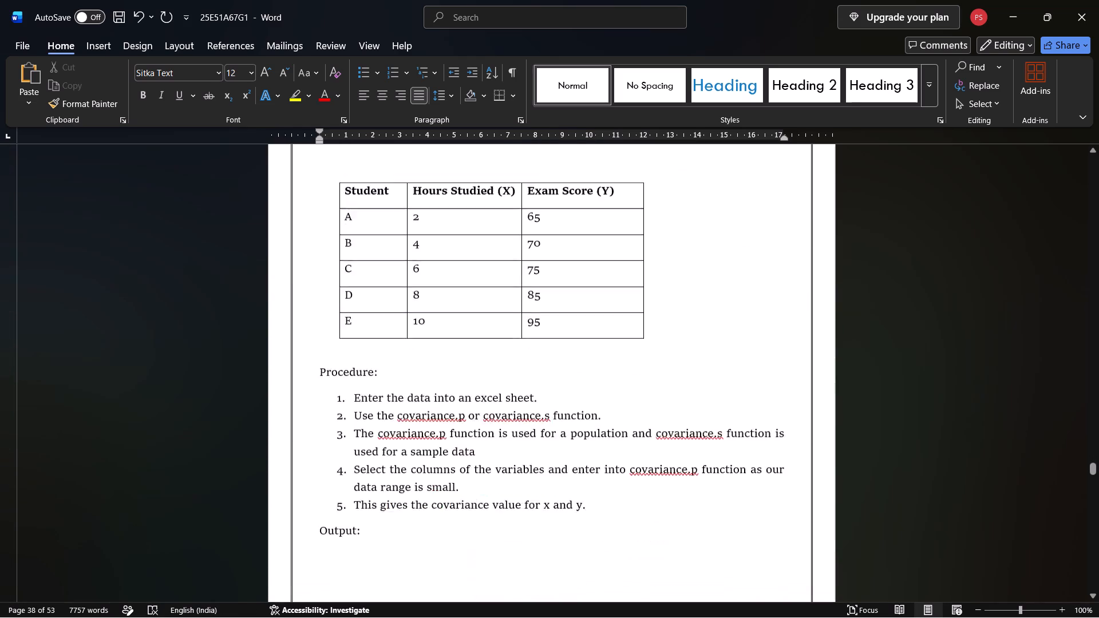
scroll(317, 270, down, 1)
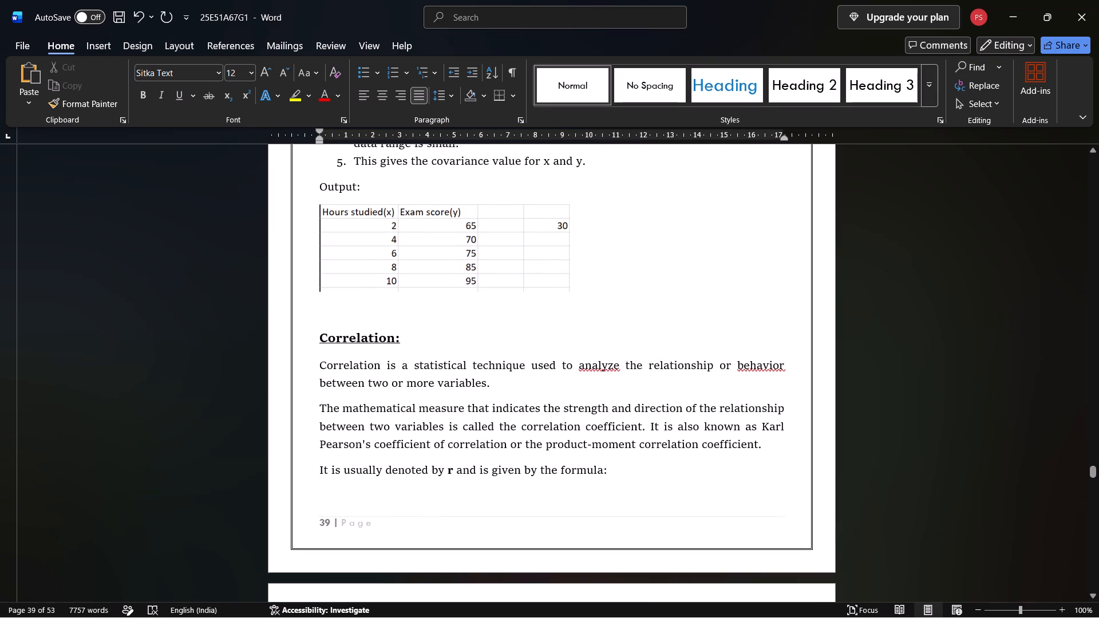
click(315, 332)
key(BackSpace)
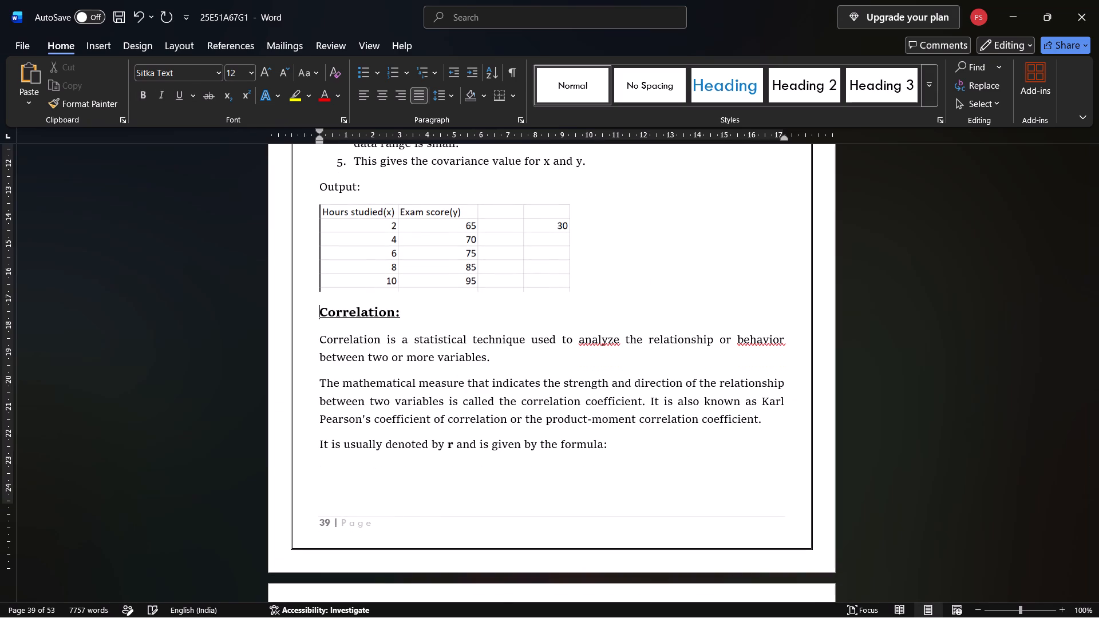
Join the "It is usually denoted by r" sentence to the end of the preceding correlation paragraph on page 39.
scroll(315, 332, down, 3)
scroll(358, 355, up, 1)
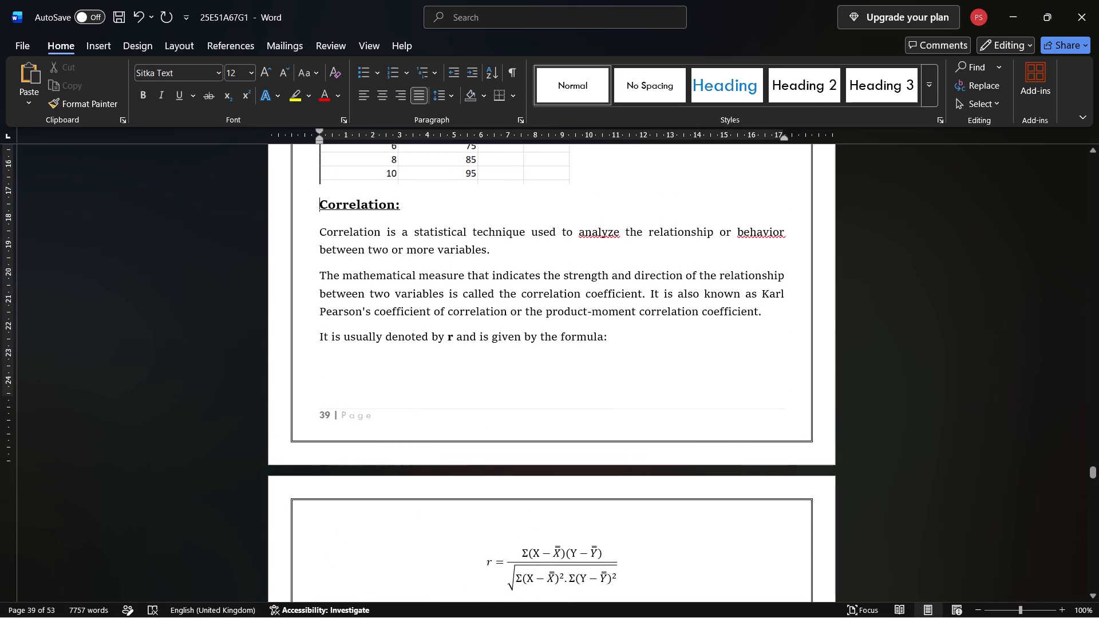
click(316, 336)
key(BackSpace)
Remove the leading indent spaces before "Where: X and Y are variables", keeping it on its own line below the correlation formula.
scroll(316, 336, down, 1)
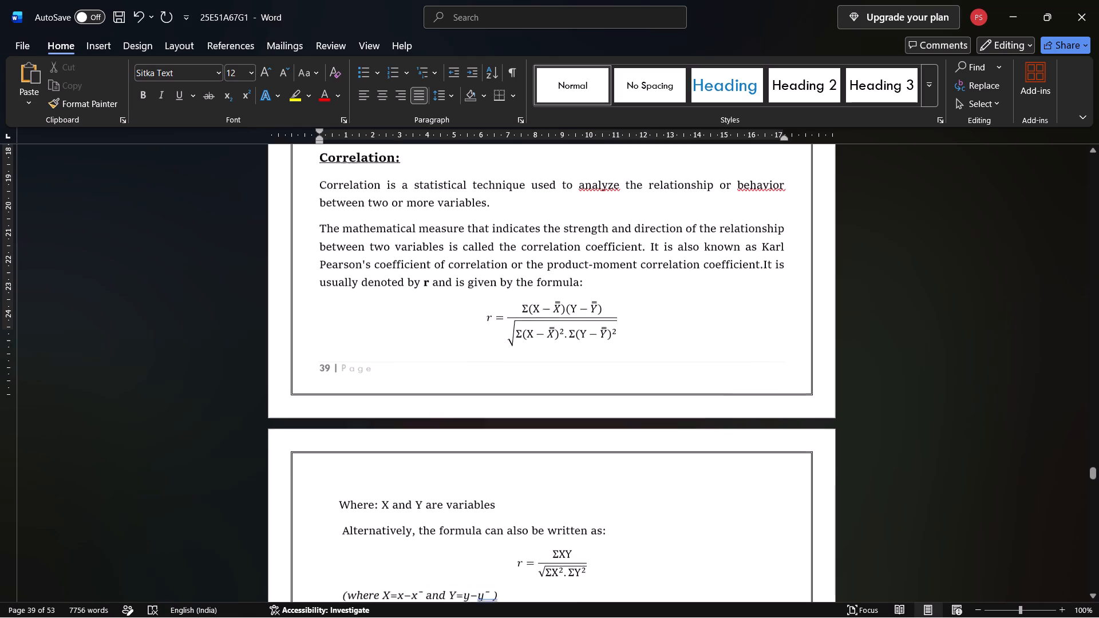
scroll(316, 336, down, 2)
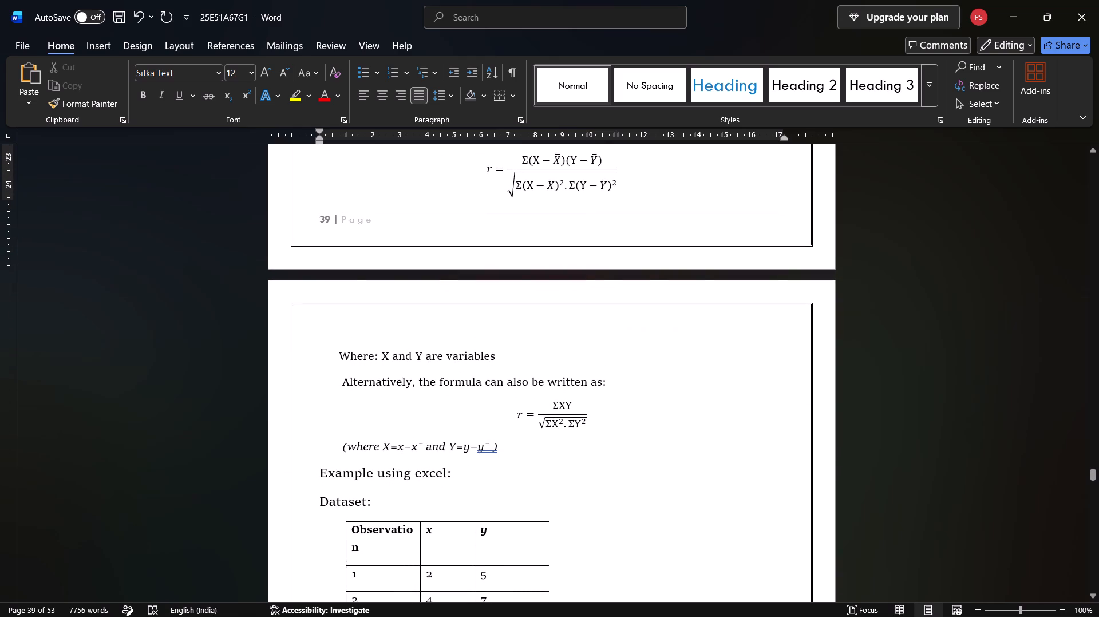
click(334, 358)
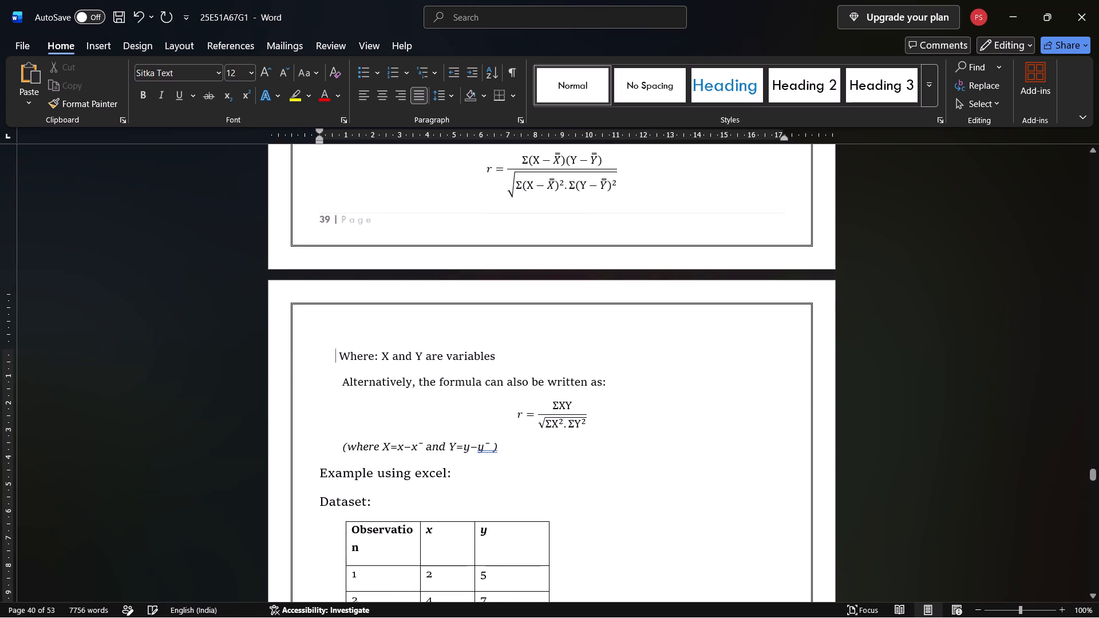
key(BackSpace)
key(BackSpace)
key(BackSpace)
key(BackSpace)
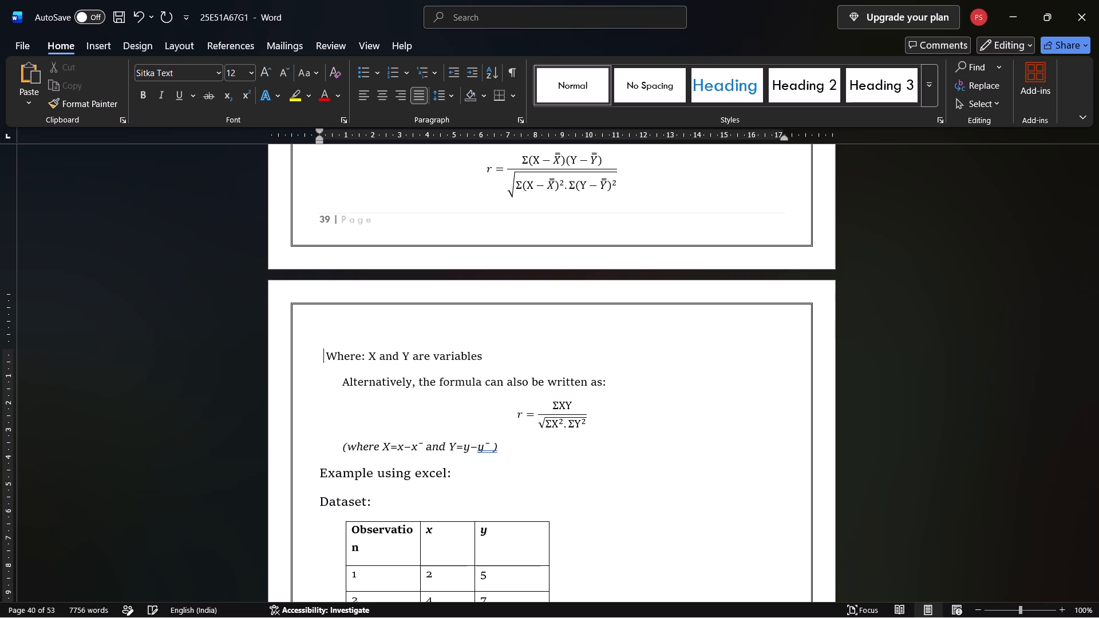
key(BackSpace)
key(BackSpace)
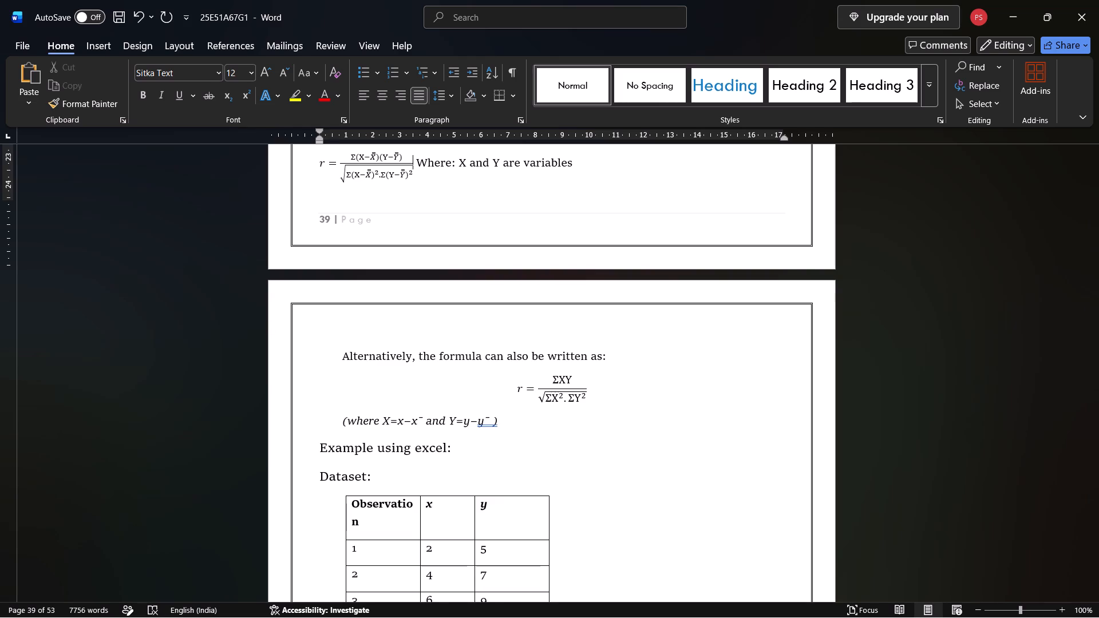
key(Return)
Examine the correlation example and the Spearman rank correlation sections on pages 40 to 42 for blank space.
scroll(334, 358, down, 1)
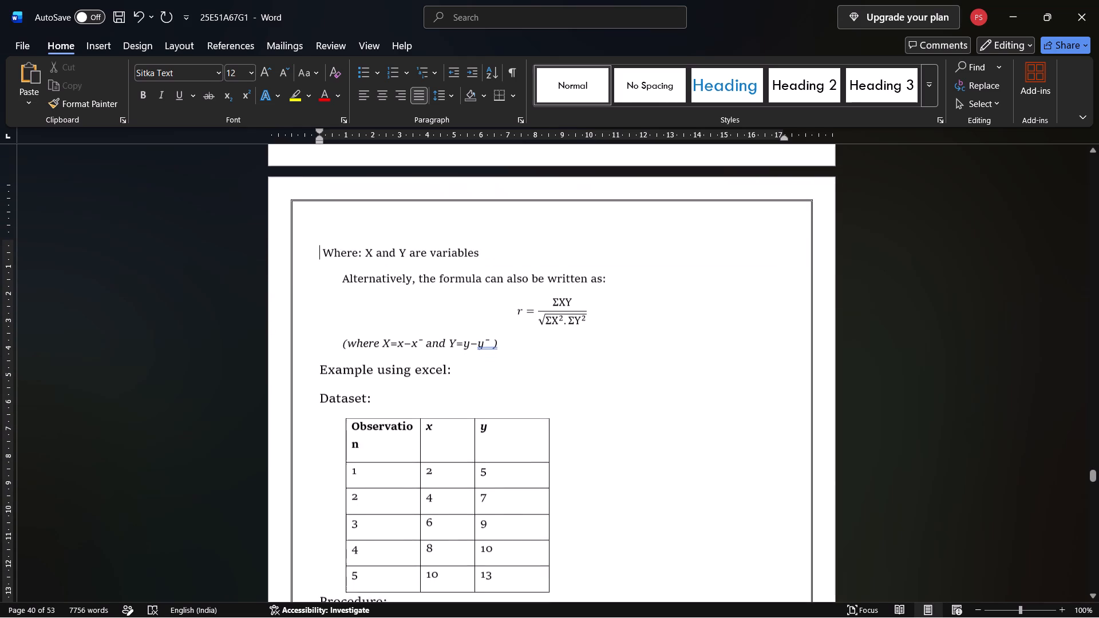
scroll(334, 358, down, 2)
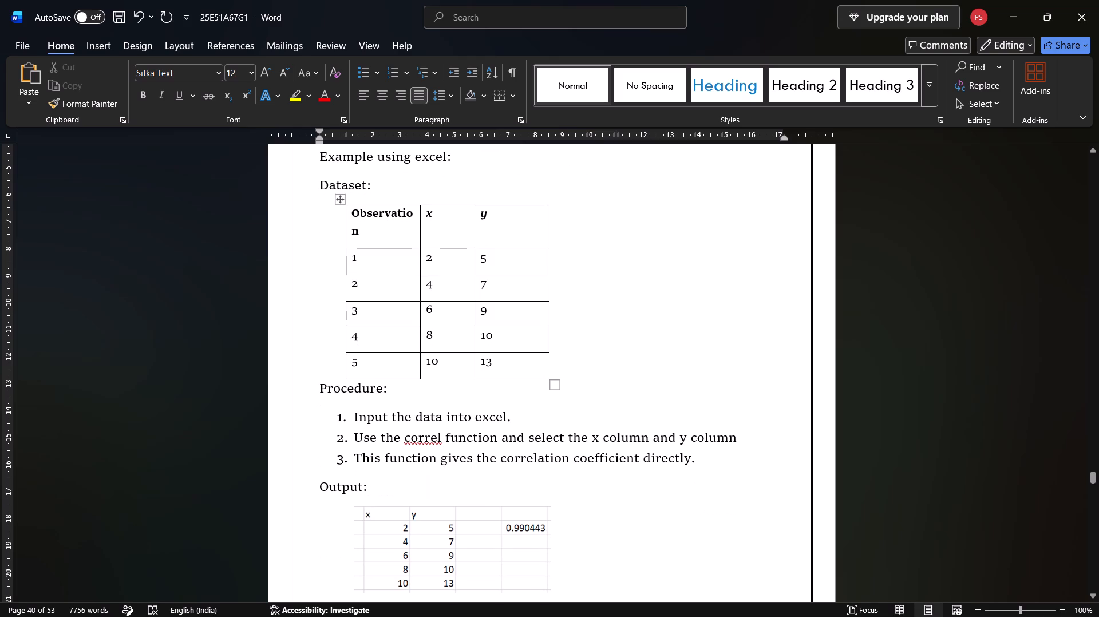
scroll(358, 343, down, 1)
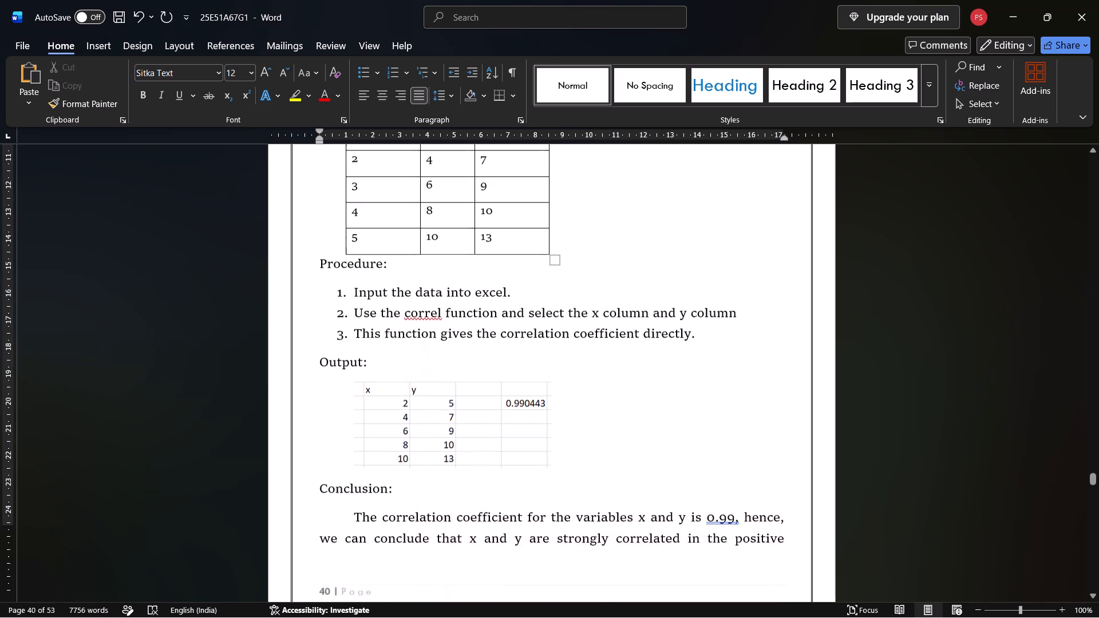
scroll(358, 343, down, 4)
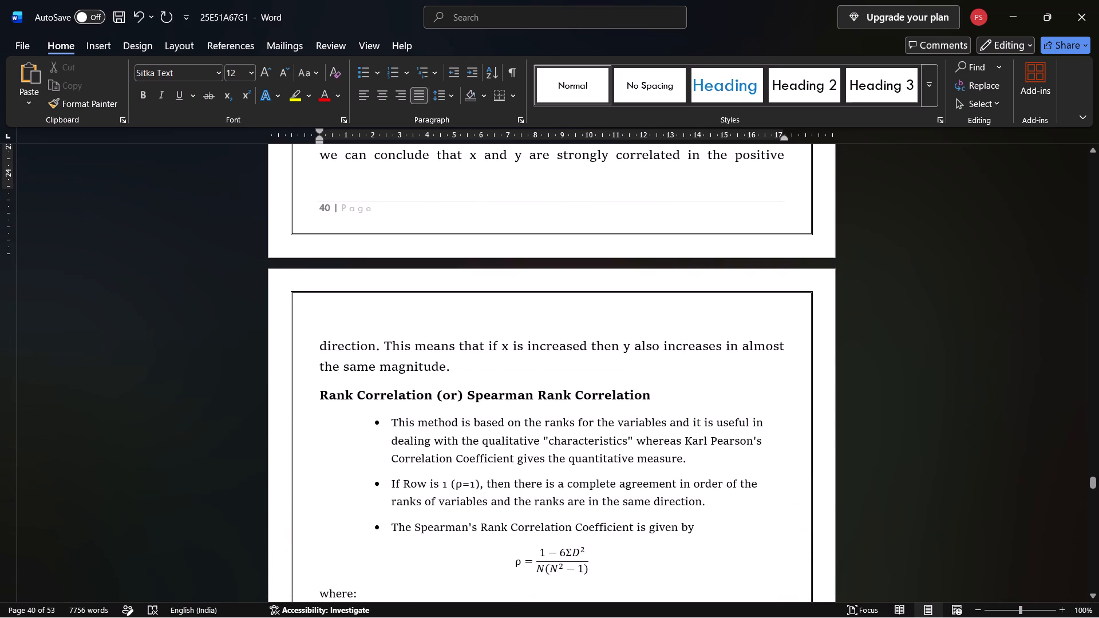
scroll(372, 363, down, 3)
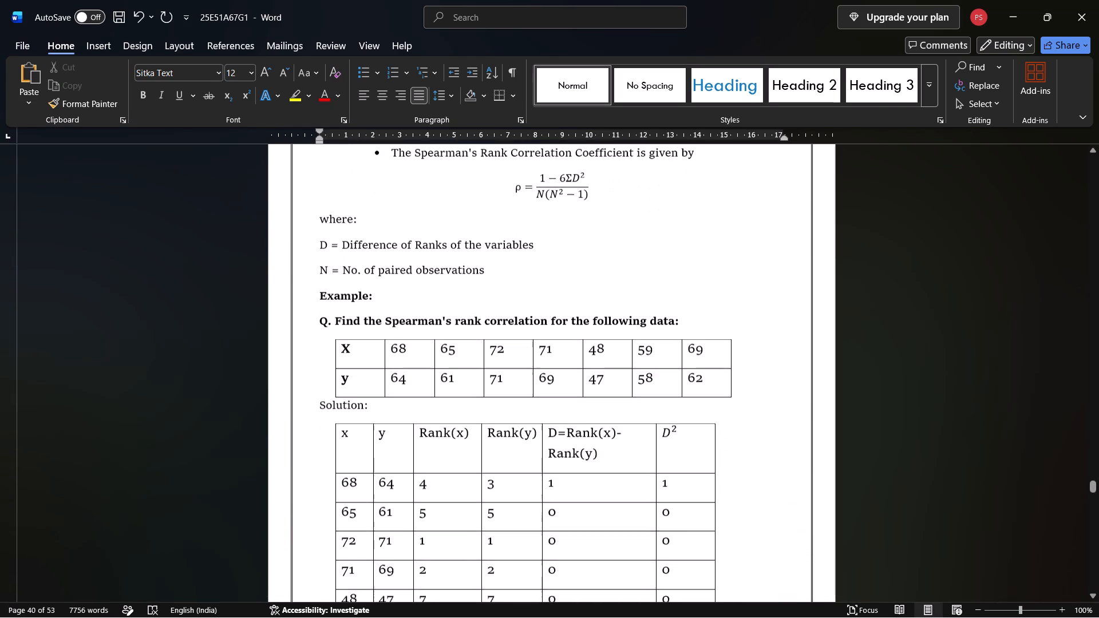
scroll(372, 363, down, 3)
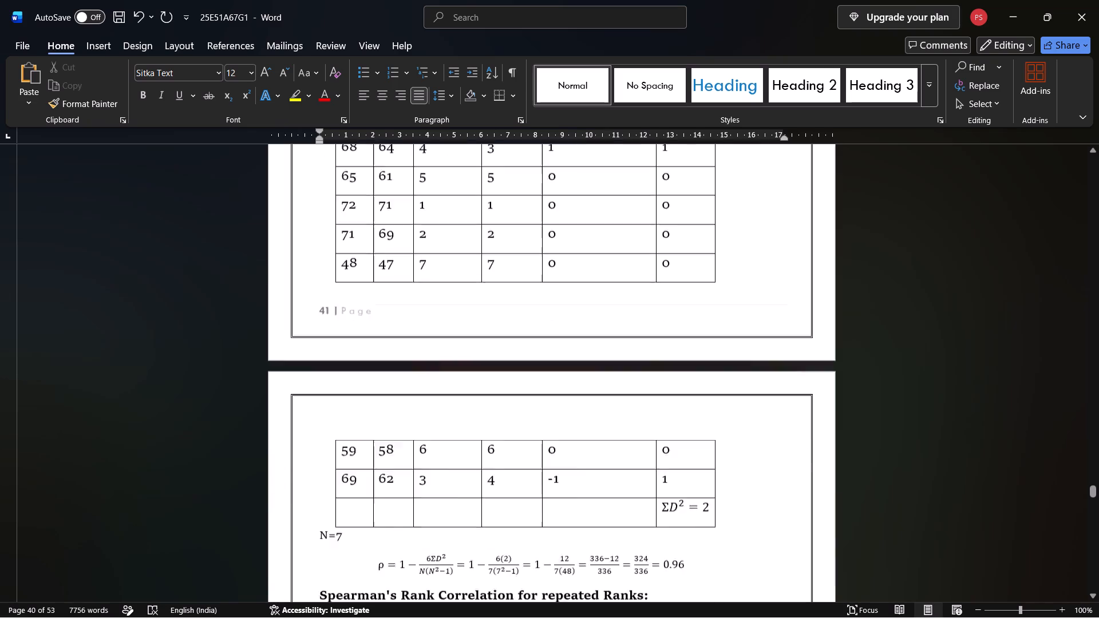
scroll(372, 363, down, 4)
click(392, 398)
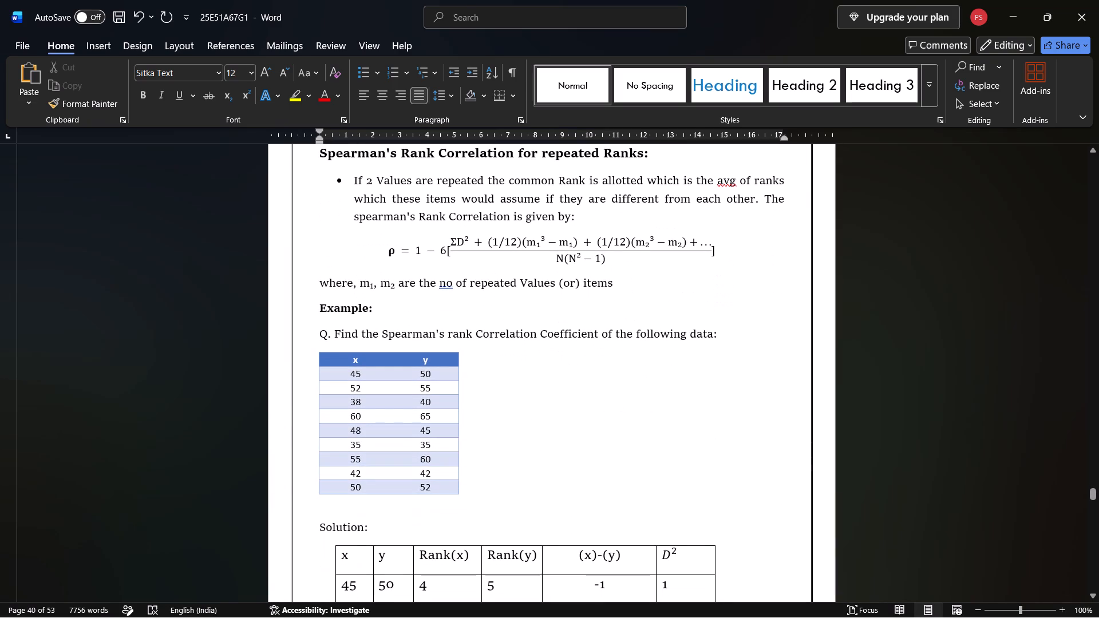
click(389, 481)
scroll(423, 498, down, 2)
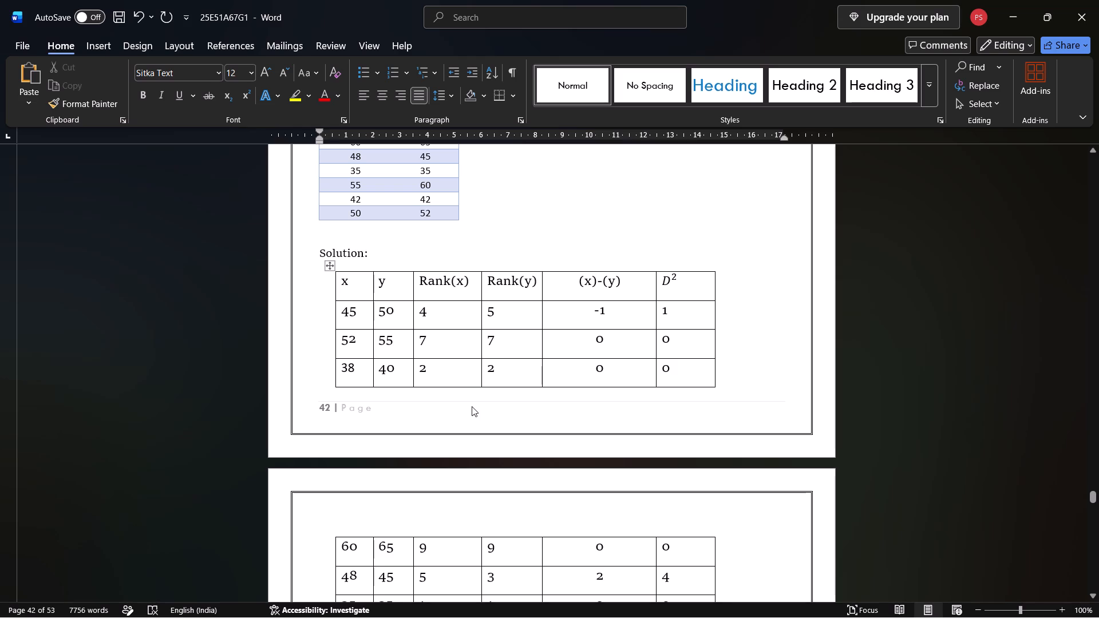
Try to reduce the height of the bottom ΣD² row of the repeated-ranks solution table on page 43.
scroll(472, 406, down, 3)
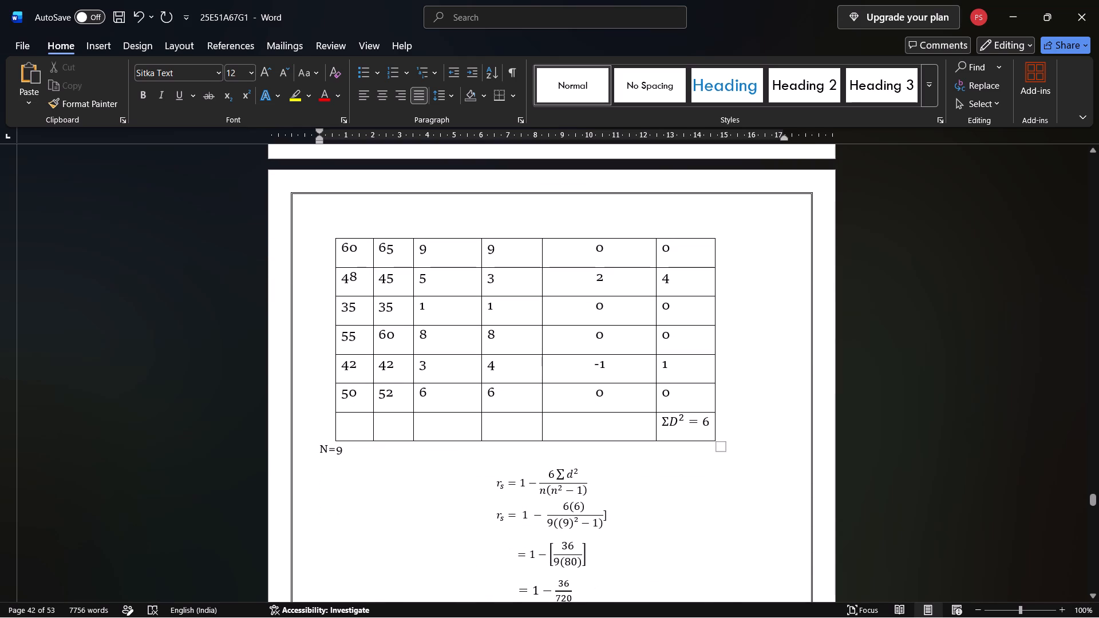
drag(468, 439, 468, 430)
Move the "(or)" text up beside the first "Regression line y on x" formula at the bottom of page 43.
scroll(468, 430, down, 4)
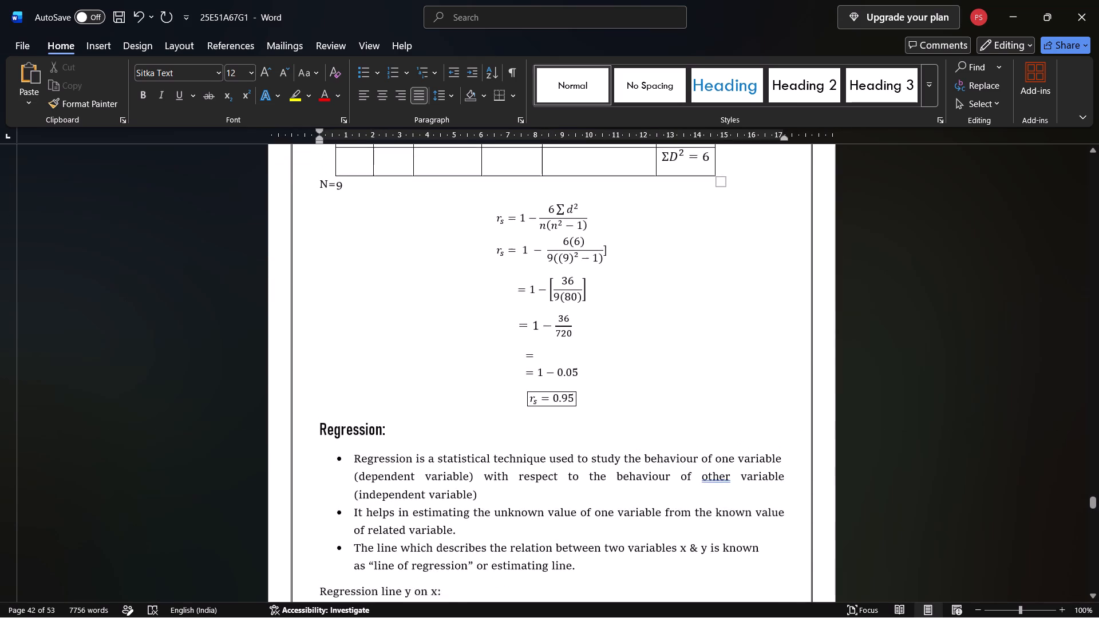
scroll(468, 430, down, 3)
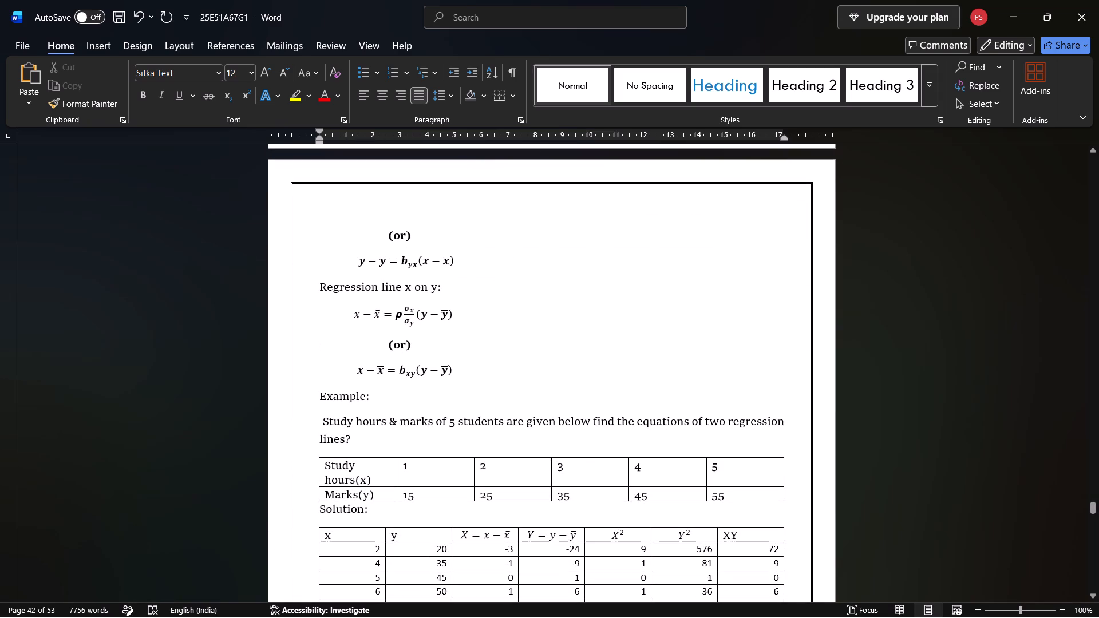
click(378, 237)
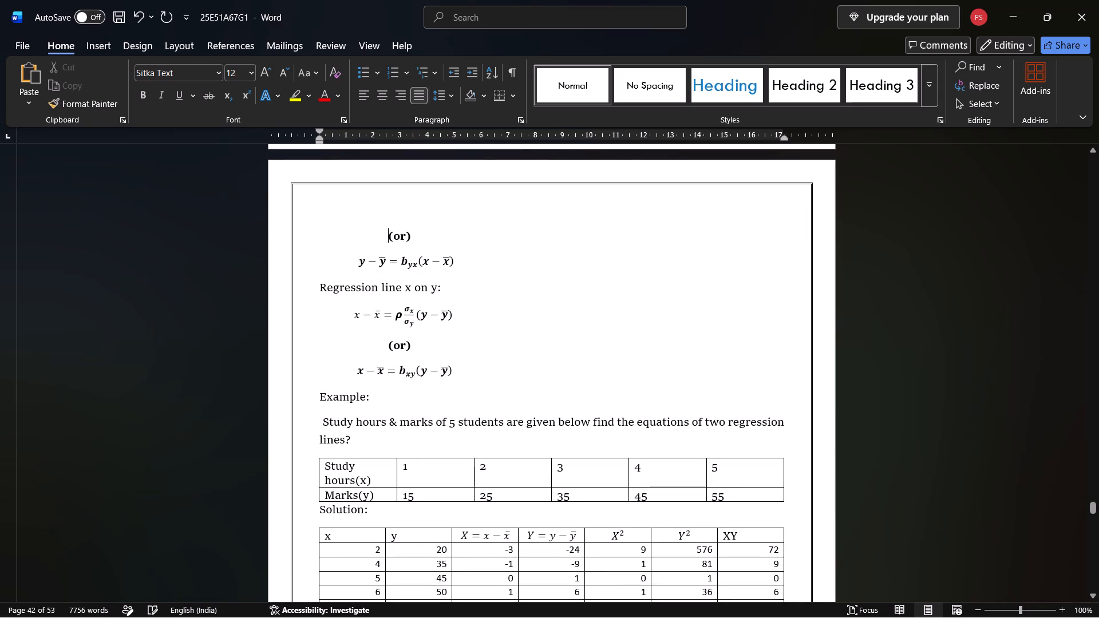
key(BackSpace)
key(BackSpace)
key(BackSpace)
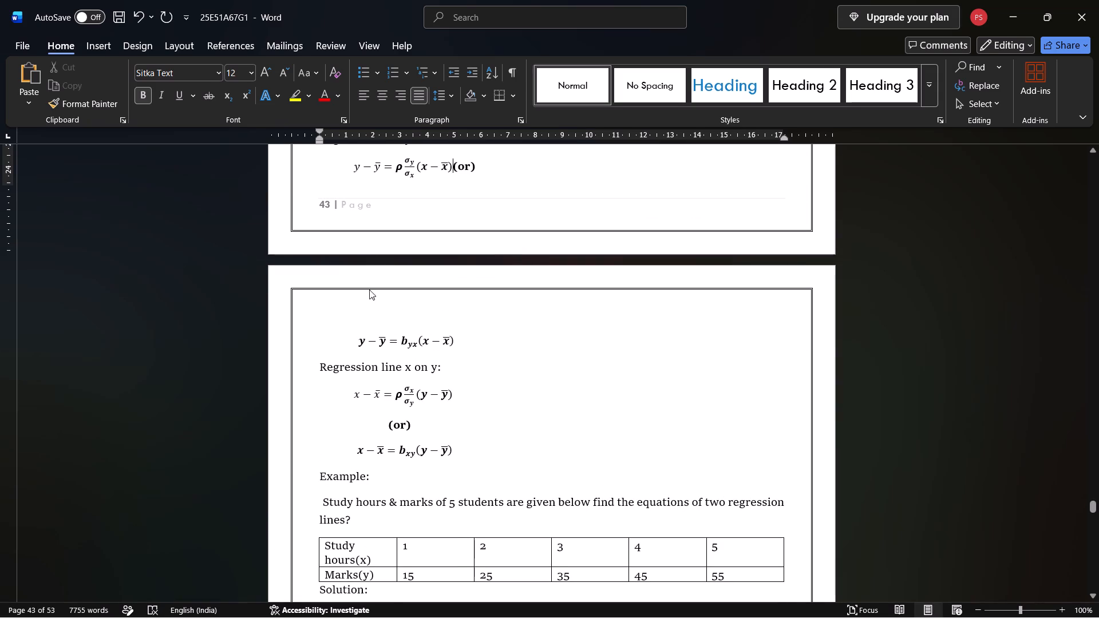
Remove the indent before the b_yx(x − x̄) formula and move it up onto the same line after "(or)".
click(351, 344)
key(BackSpace)
key(BackSpace)
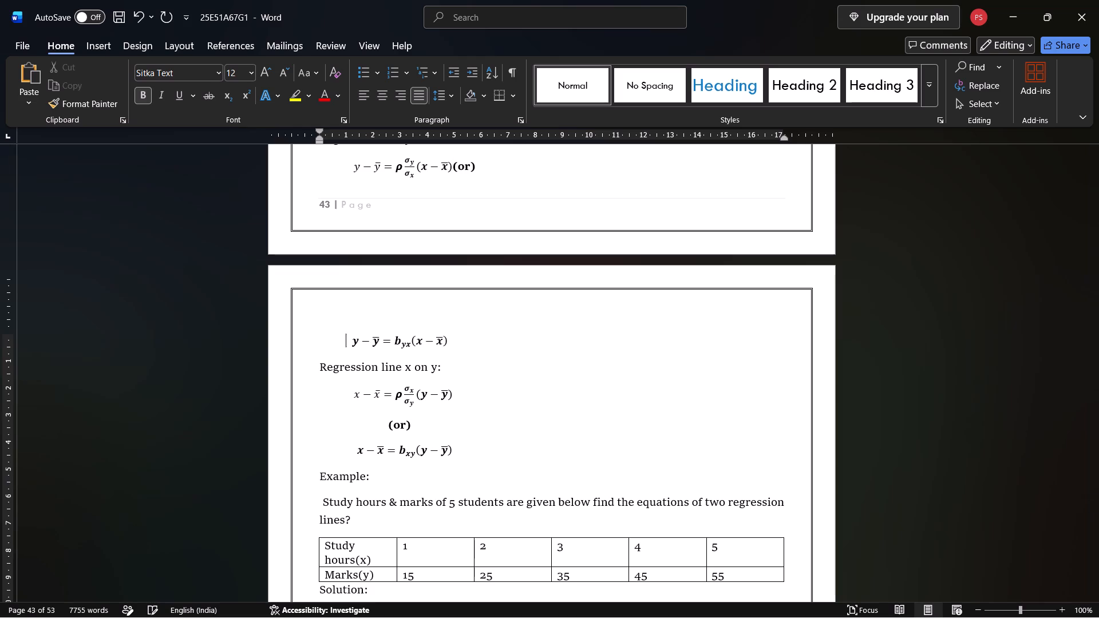
key(BackSpace)
key(BackSpace)
key(BackSpace)
key(BackSpace)
key(BackSpace)
key(BackSpace)
key(BackSpace)
key(BackSpace)
key(BackSpace)
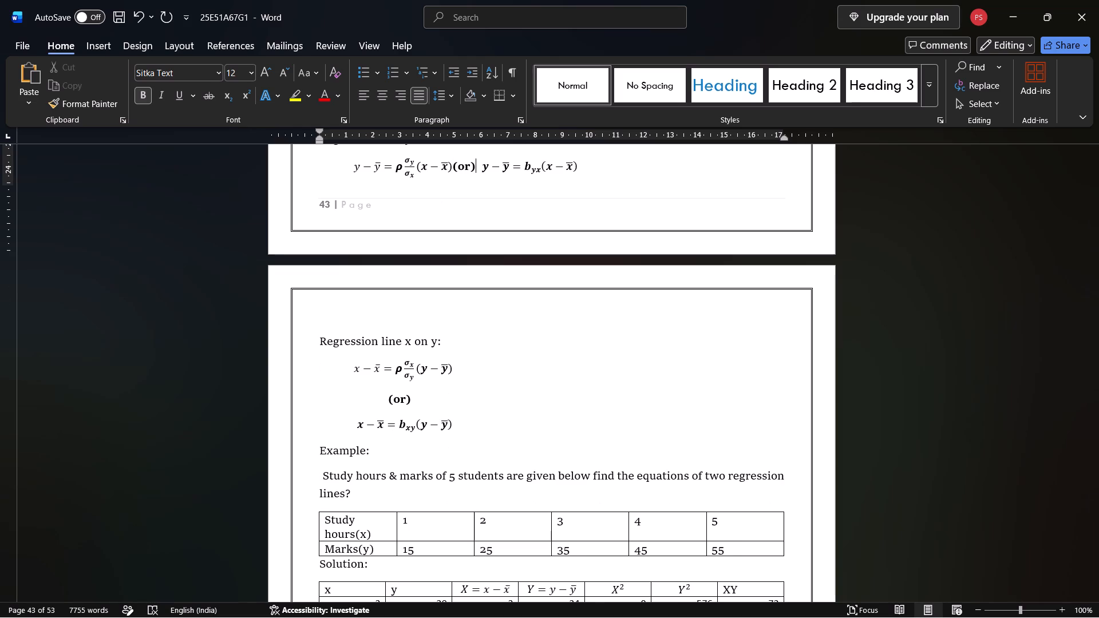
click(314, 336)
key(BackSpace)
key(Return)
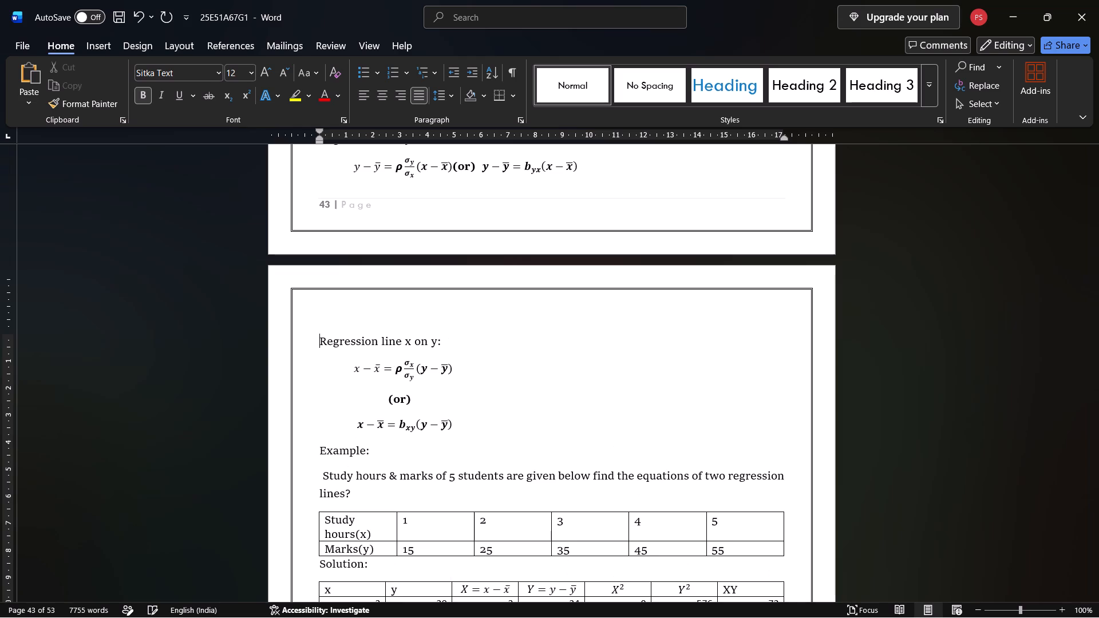
Move the "(or)" text up beside the first "Regression line x on y" formula on page 44.
scroll(363, 368, down, 1)
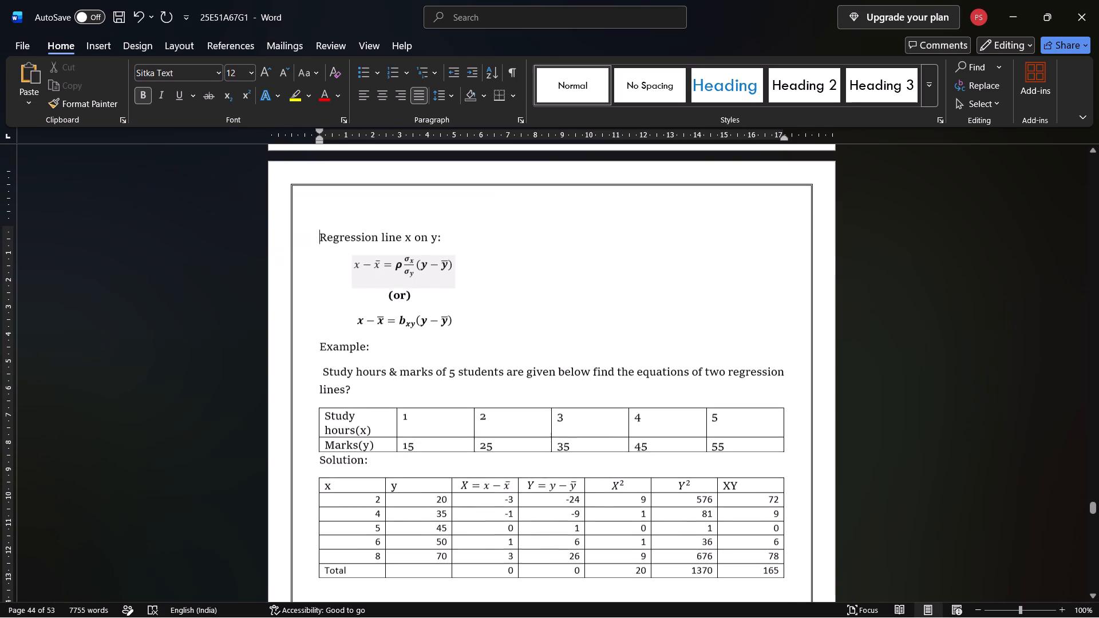
click(378, 292)
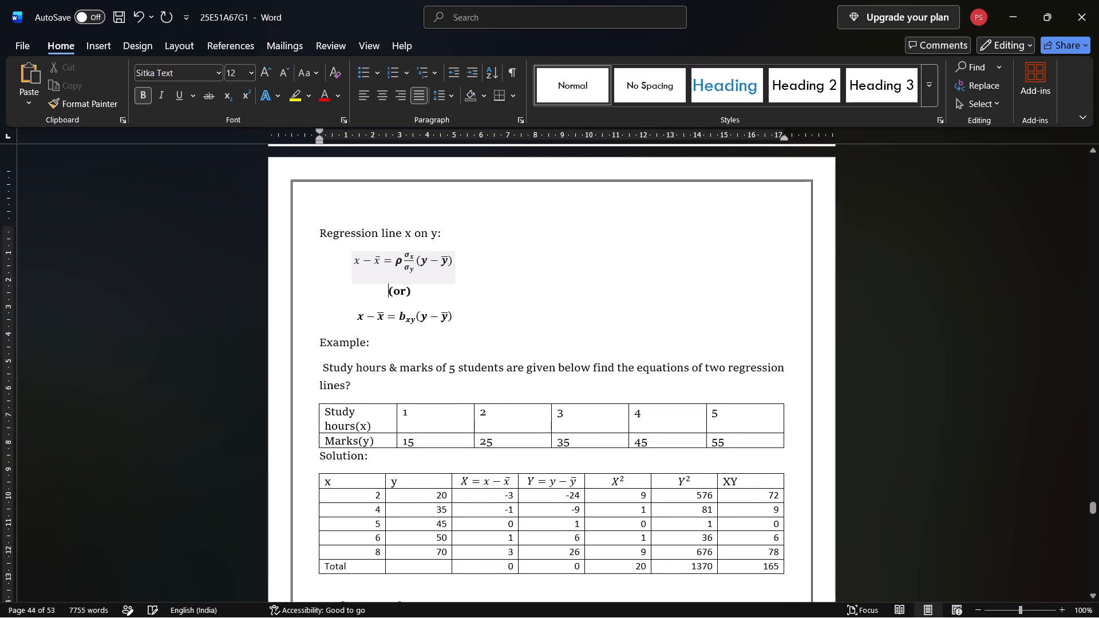
key(BackSpace)
key(BackSpace)
key(BackSpace)
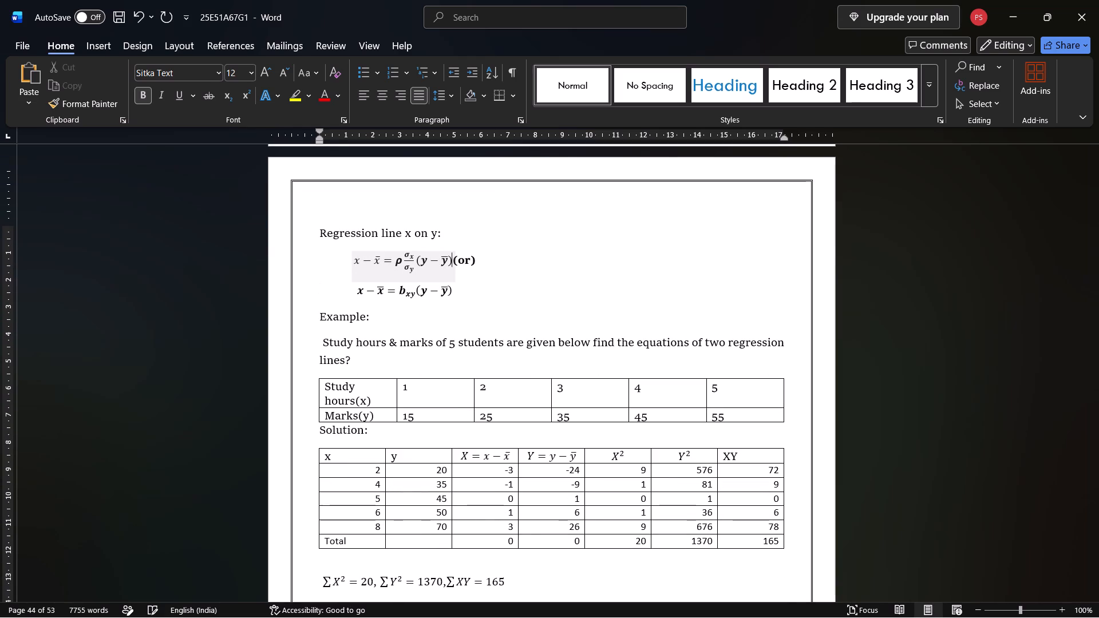
Move the b_xy(y − ȳ) formula on page 44 up after "(or)" and put spaces around "(or)".
click(349, 288)
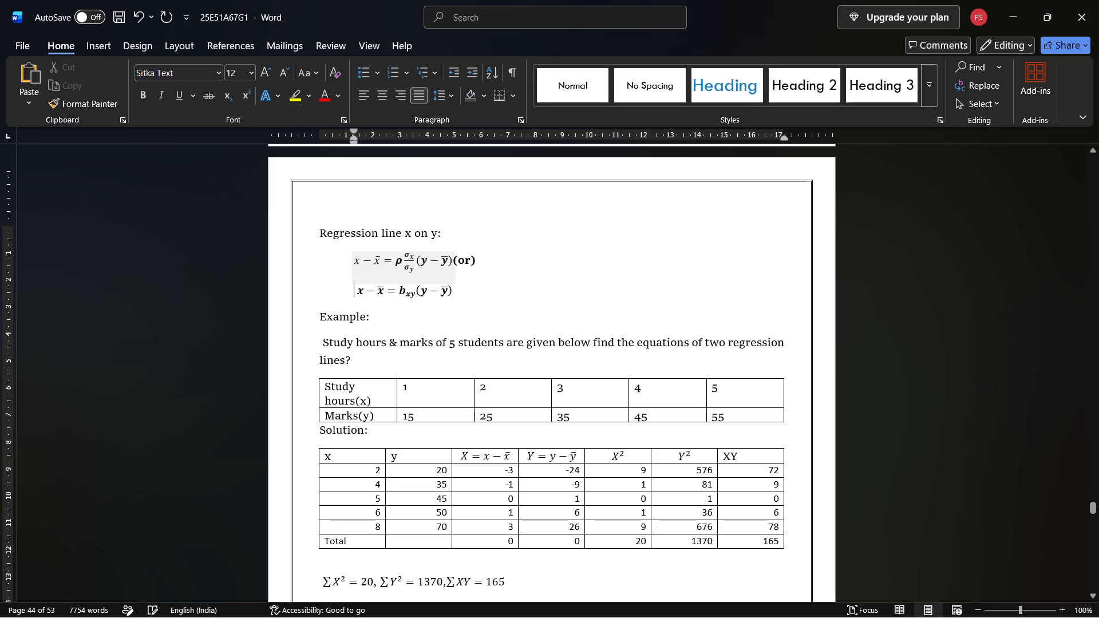
key(BackSpace)
key(BackSpace)
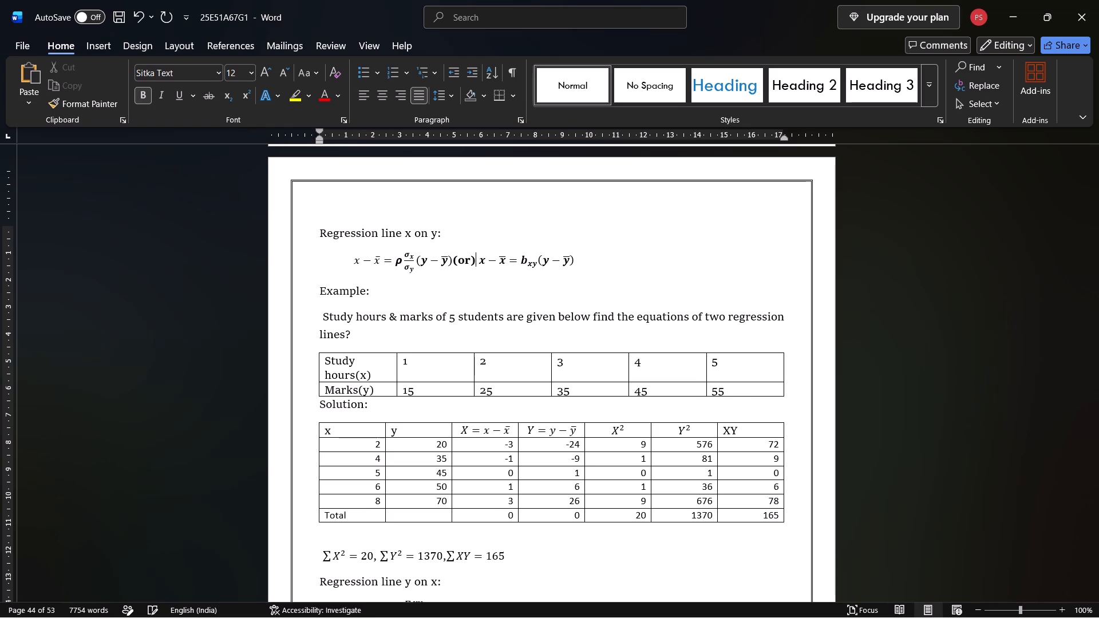
key(m)
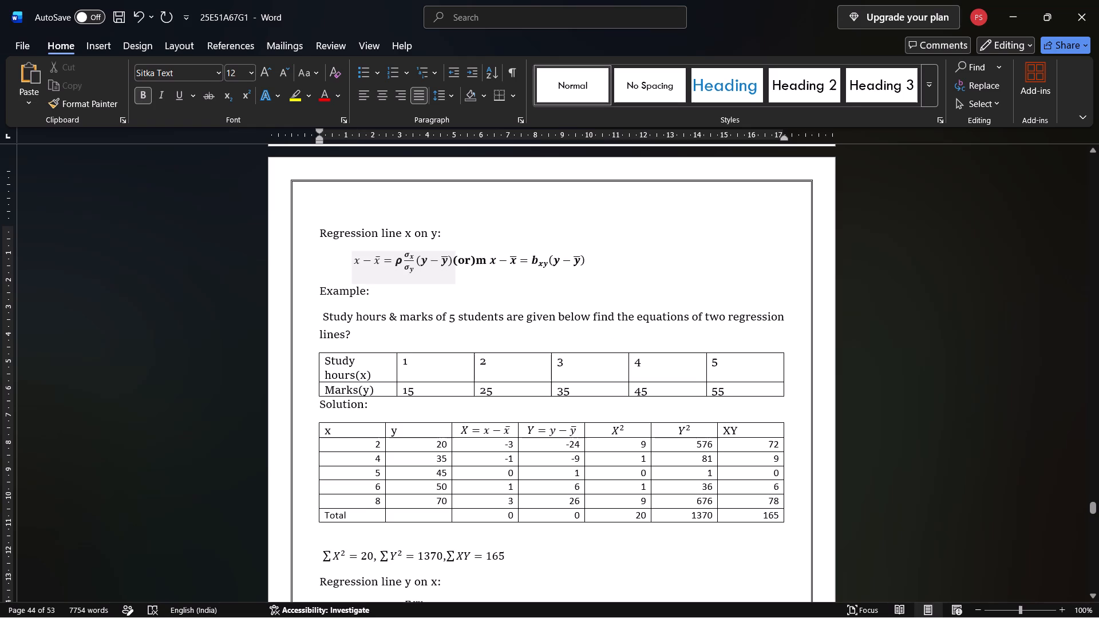
key(BackSpace)
key(space)
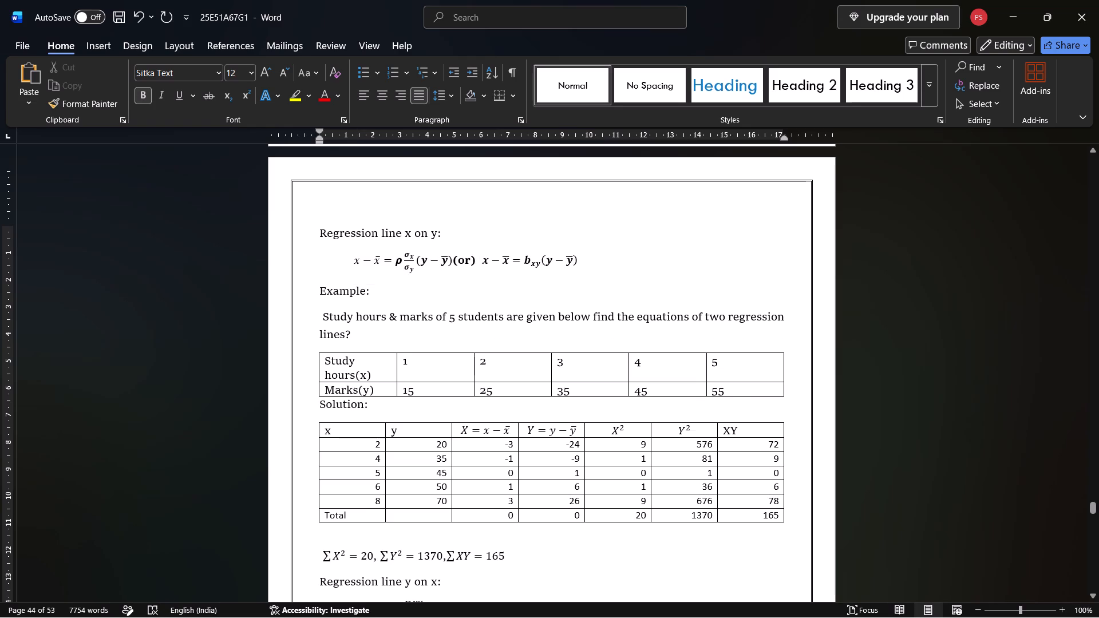
click(451, 260)
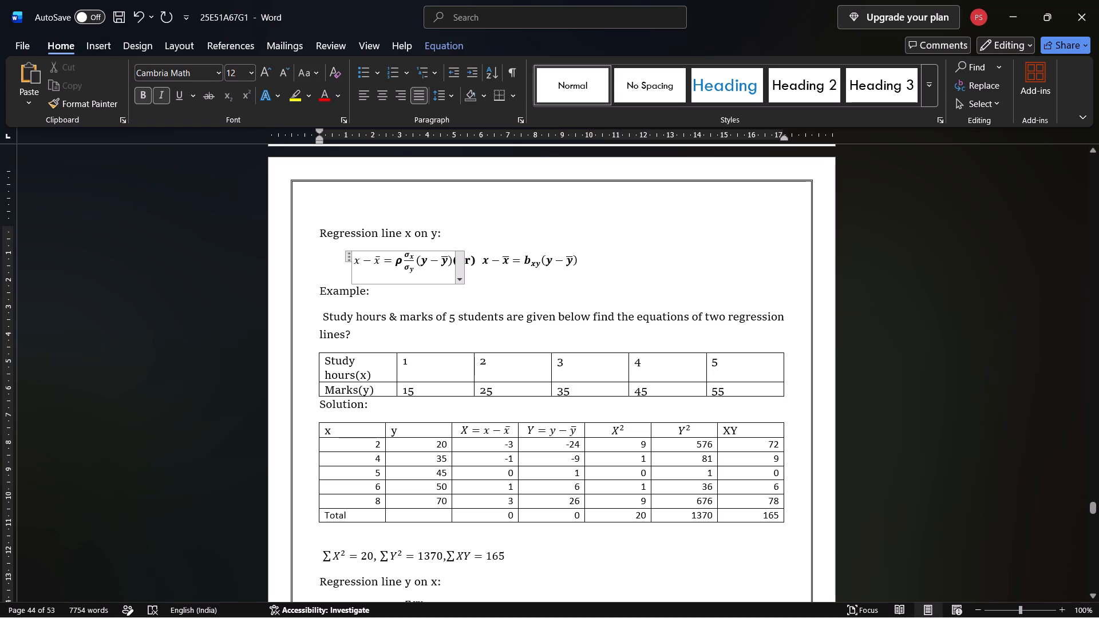
key(space)
key(space)
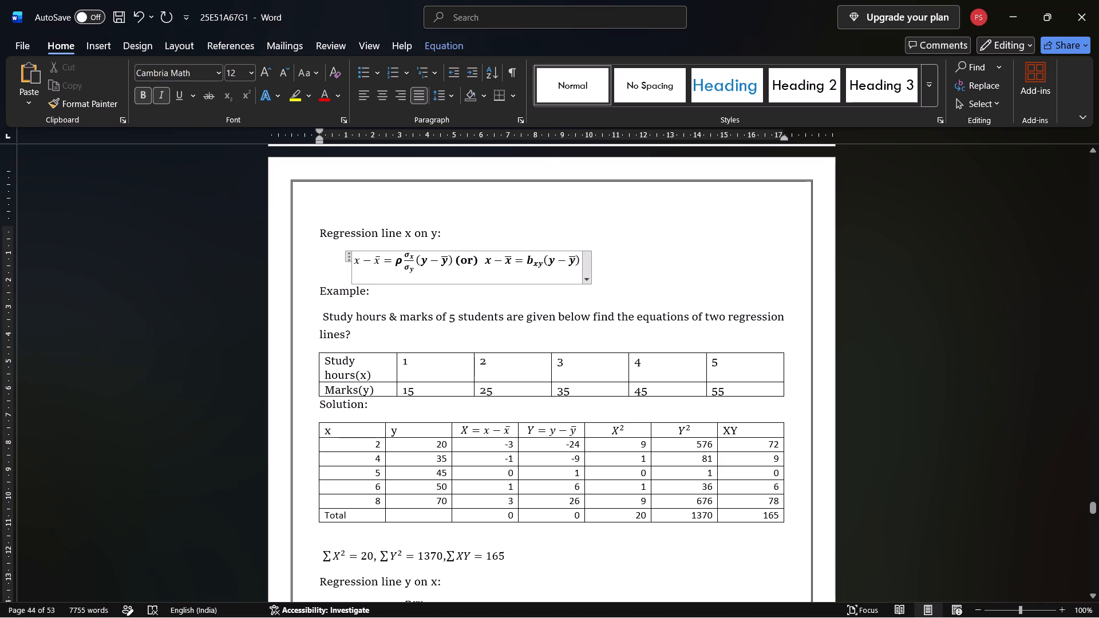
click(626, 273)
Remove the blank line between the x, y solution table and the ΣX², ΣY², ΣXY line on page 44.
scroll(593, 426, down, 1)
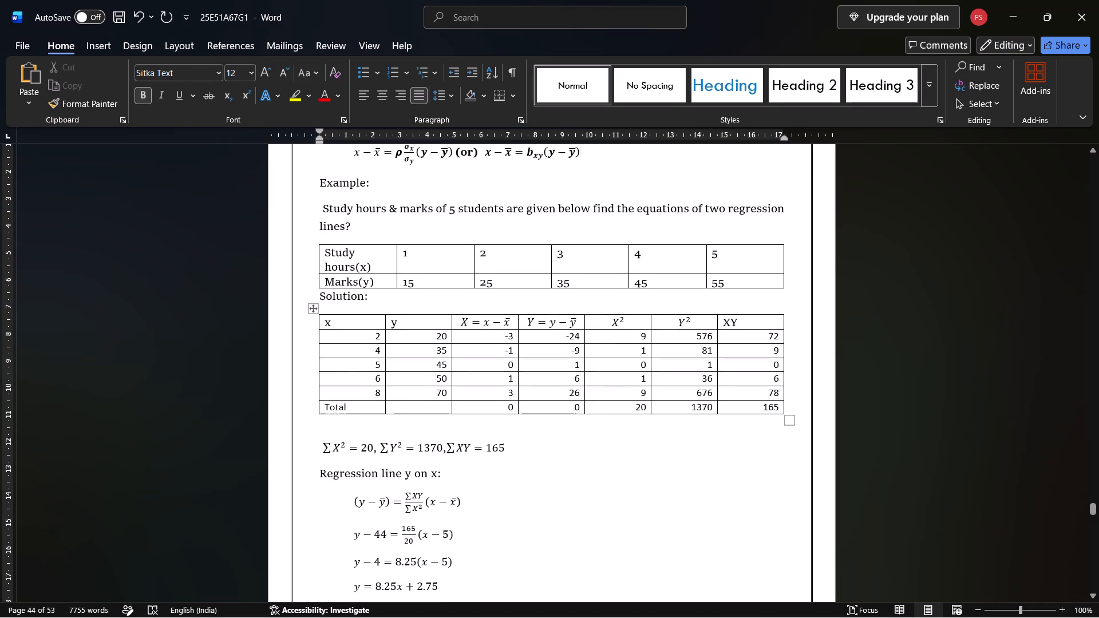
click(317, 448)
key(BackSpace)
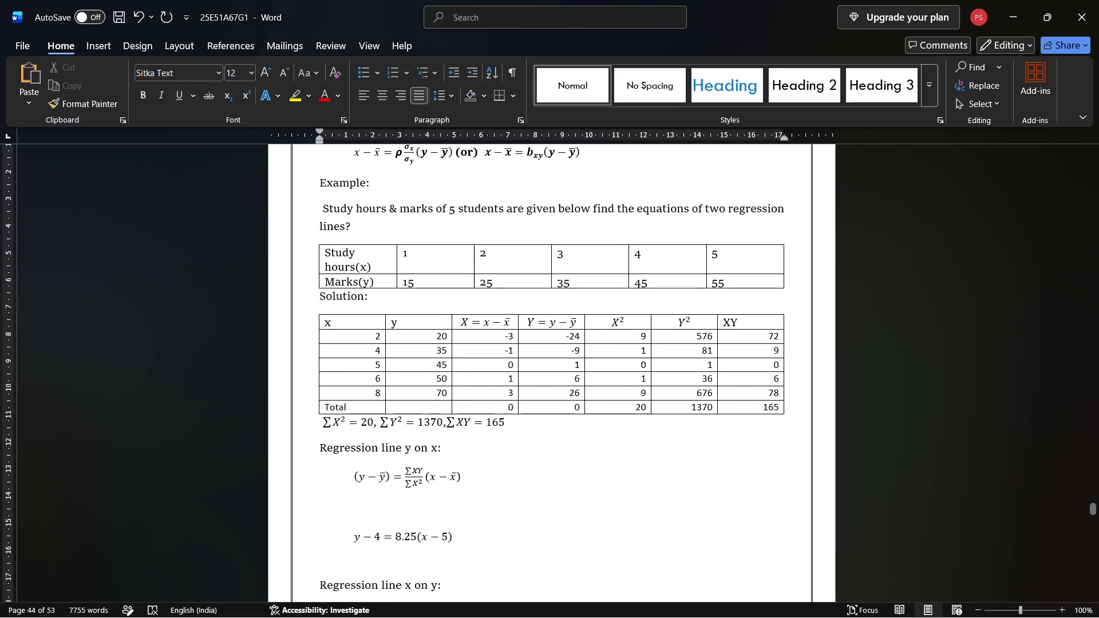
Set the font size of the "Case Study Analysis:" heading on page 45 to 20.
scroll(317, 448, down, 6)
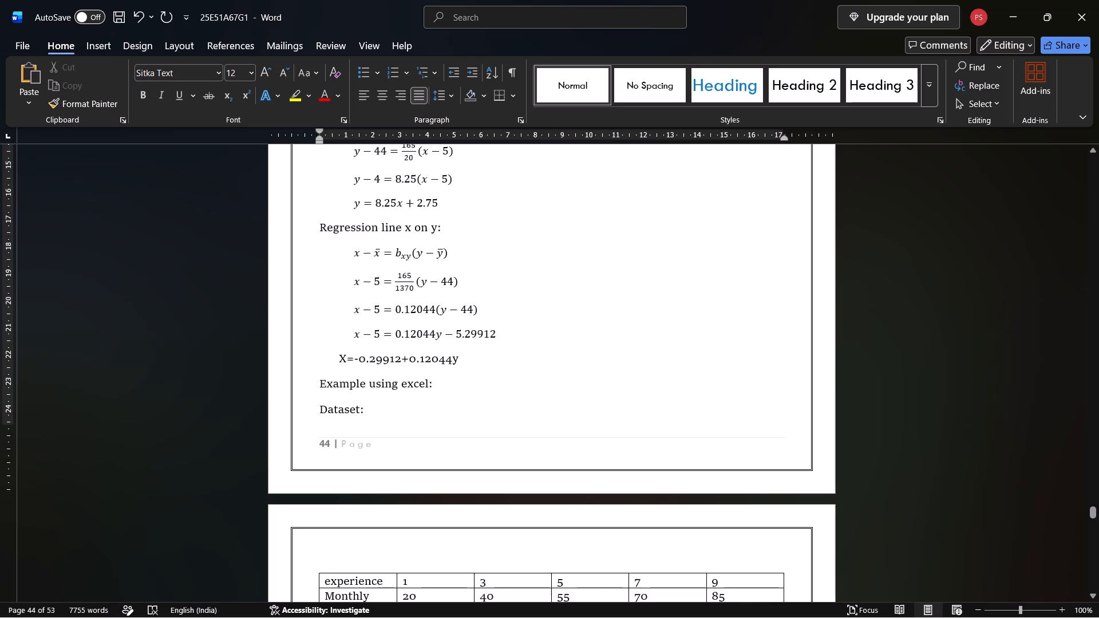
scroll(317, 448, down, 5)
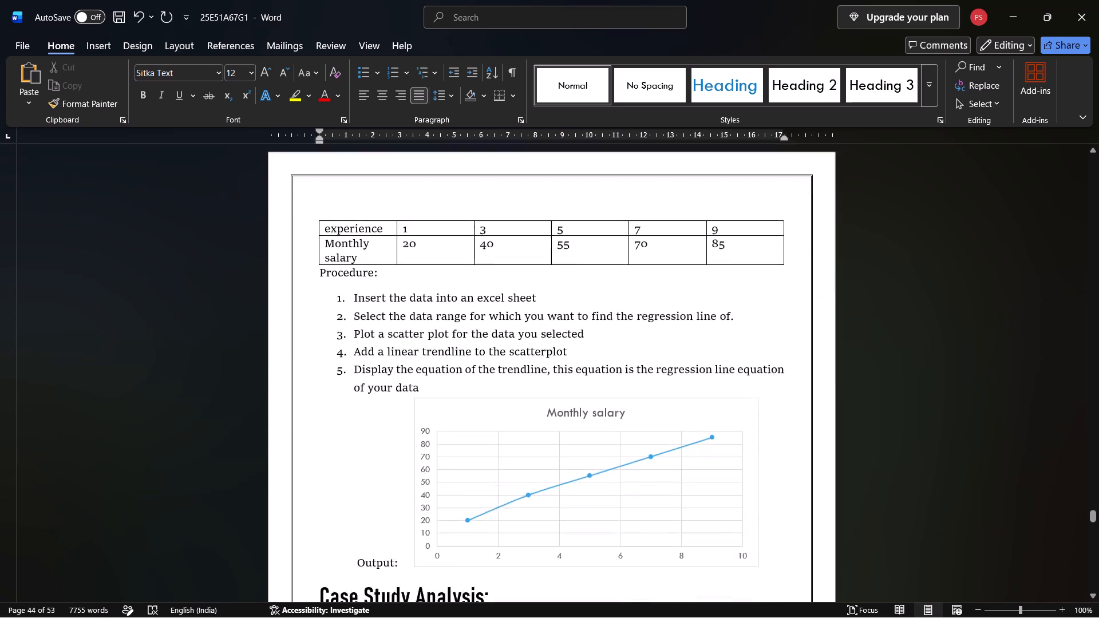
scroll(317, 448, down, 2)
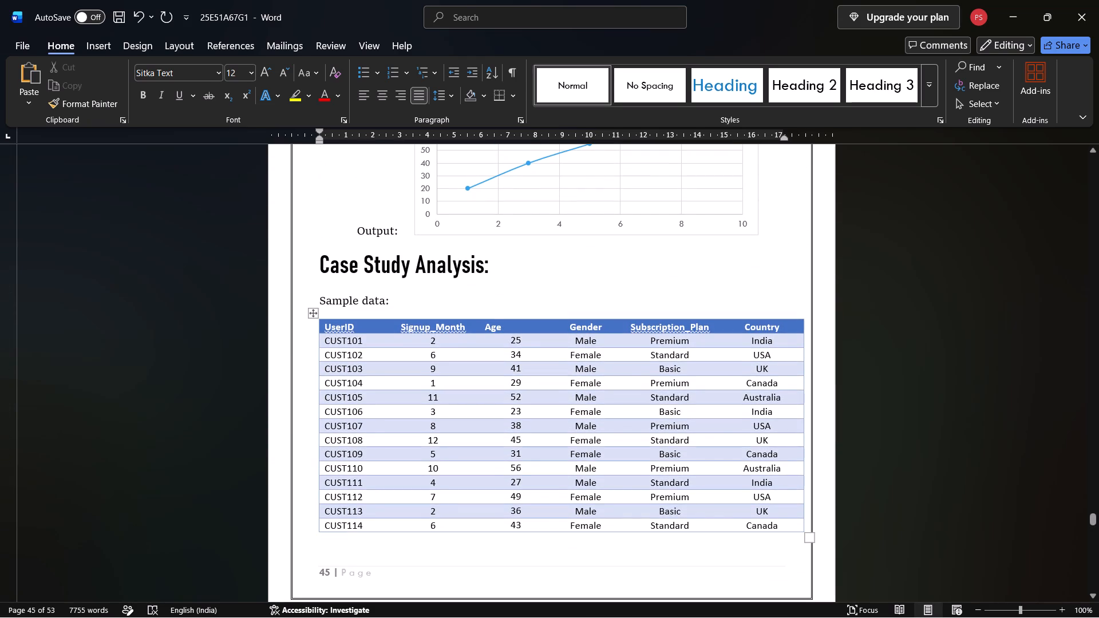
drag(495, 265, 335, 271)
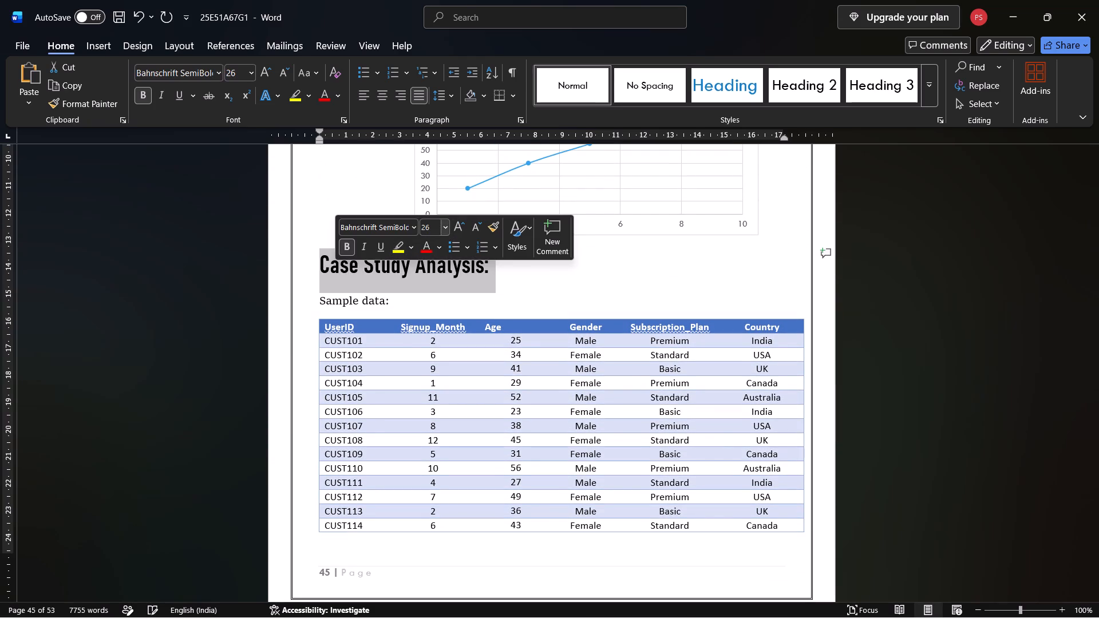
click(434, 225)
click(442, 226)
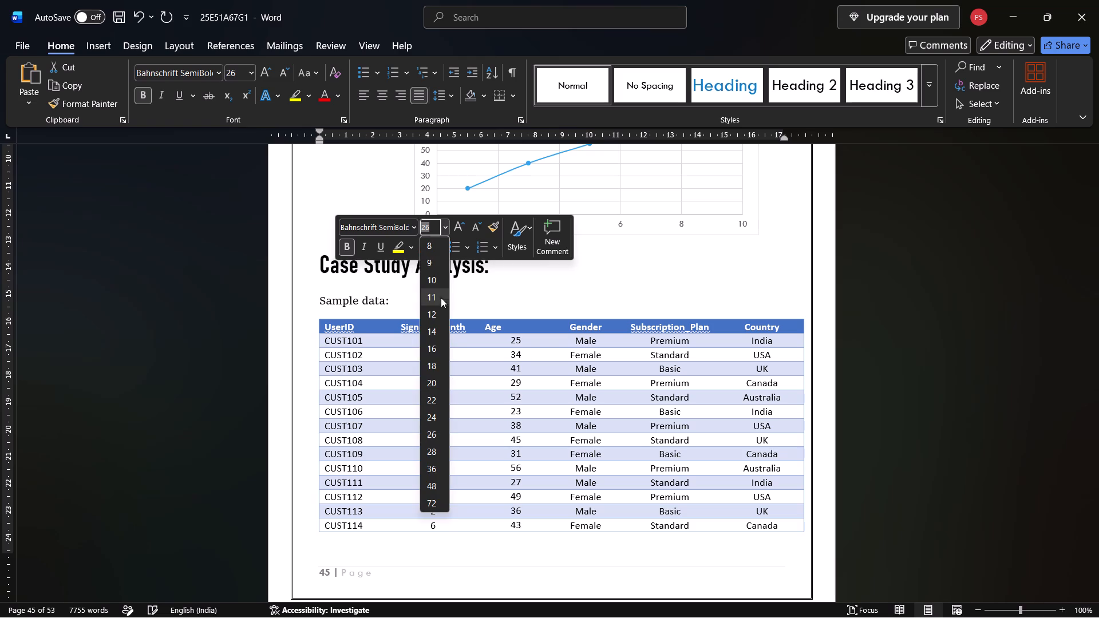
click(437, 379)
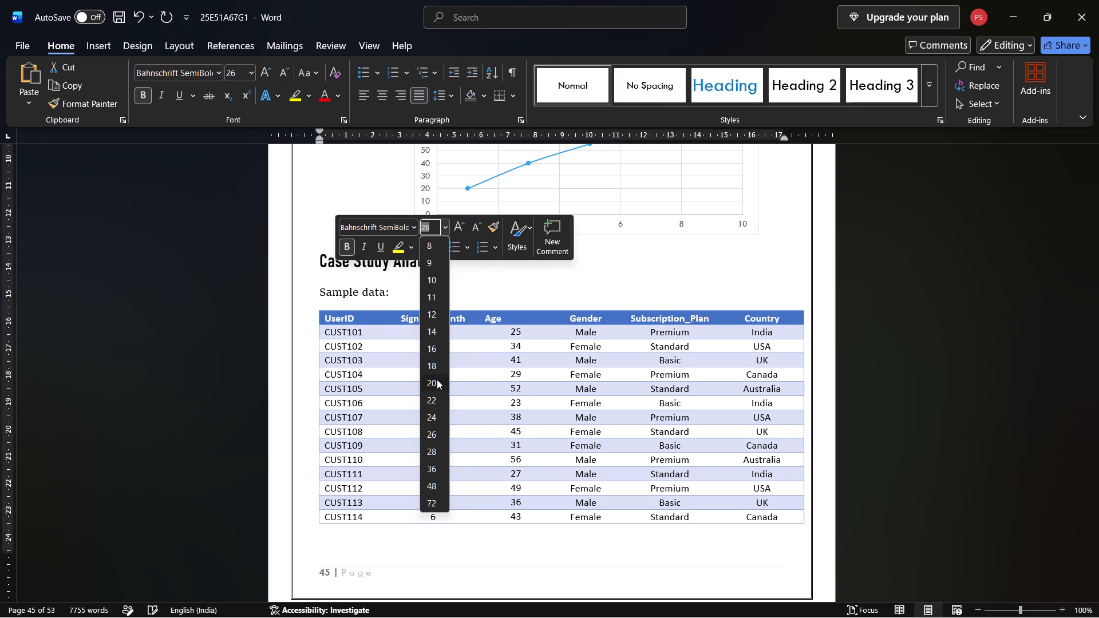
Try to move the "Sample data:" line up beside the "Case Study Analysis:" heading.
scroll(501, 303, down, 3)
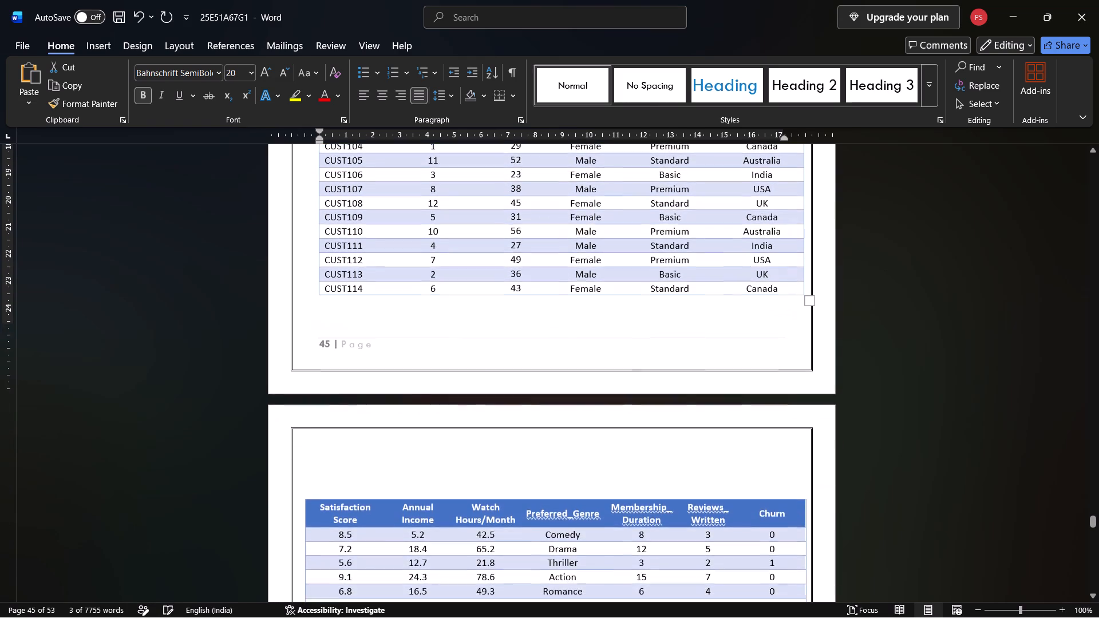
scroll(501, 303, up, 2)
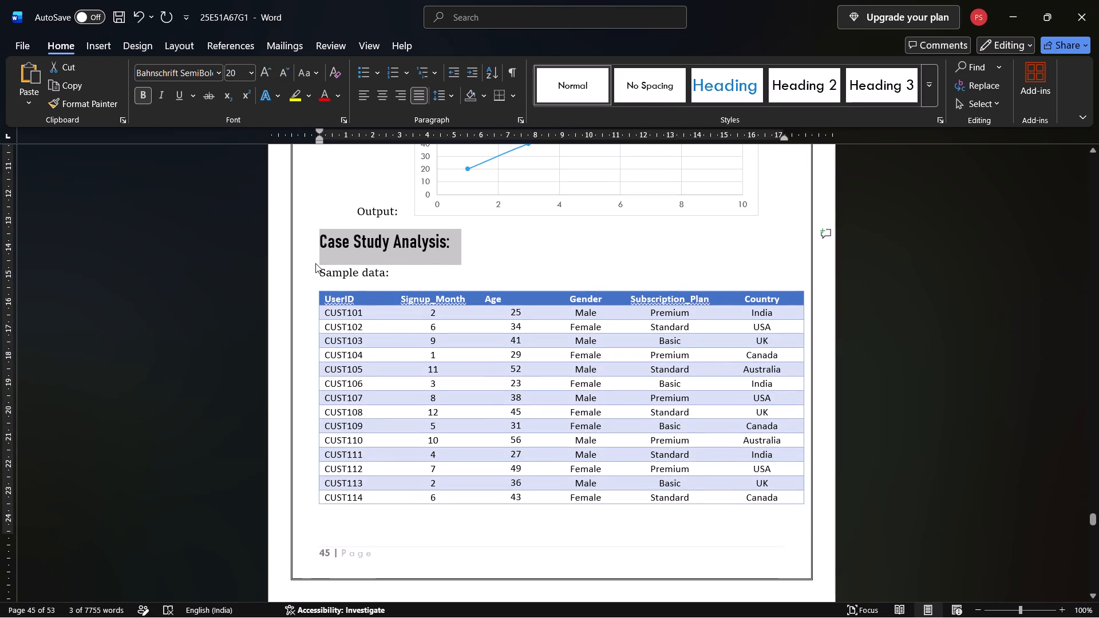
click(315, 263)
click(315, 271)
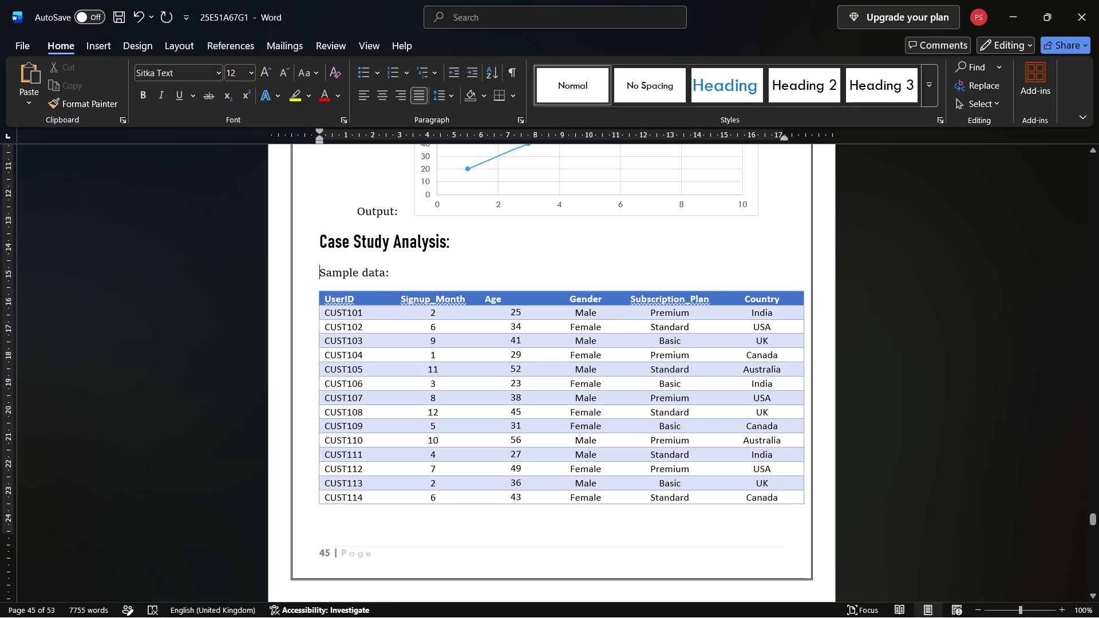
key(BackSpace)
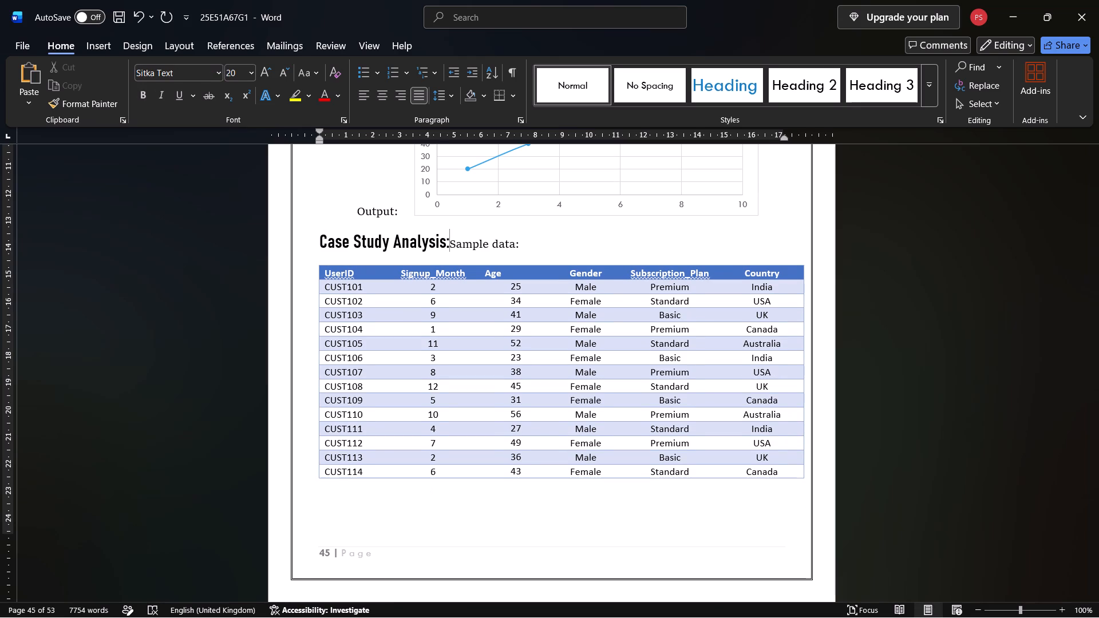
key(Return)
Remove the blank lines between the UserID table on page 45 and the Satisfaction Score table on page 46.
scroll(315, 271, down, 3)
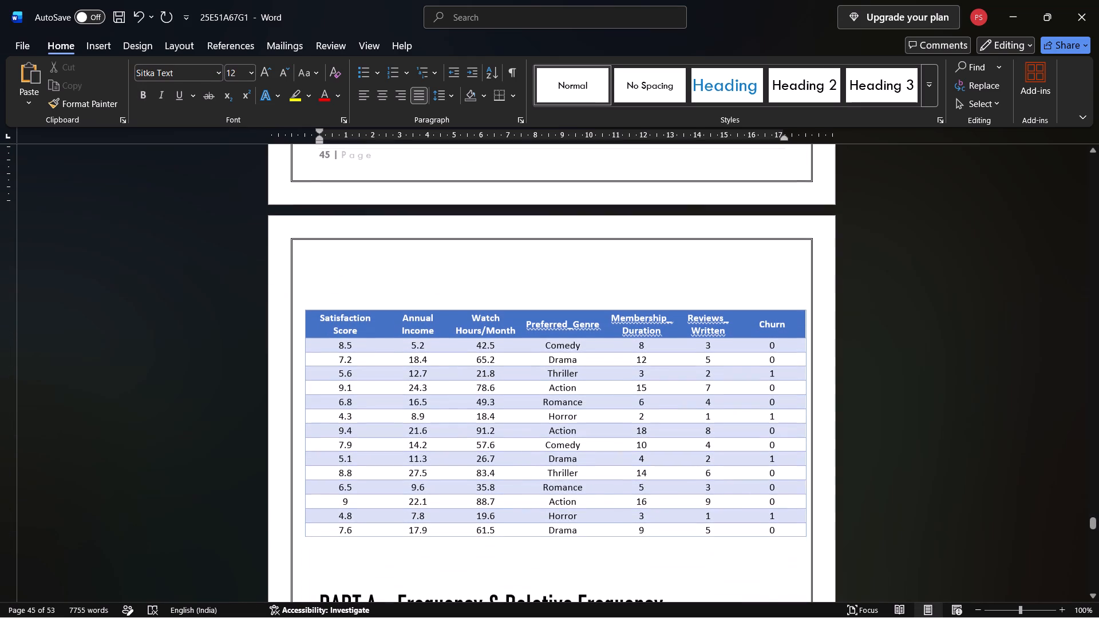
drag(327, 313, 333, 326)
click(333, 326)
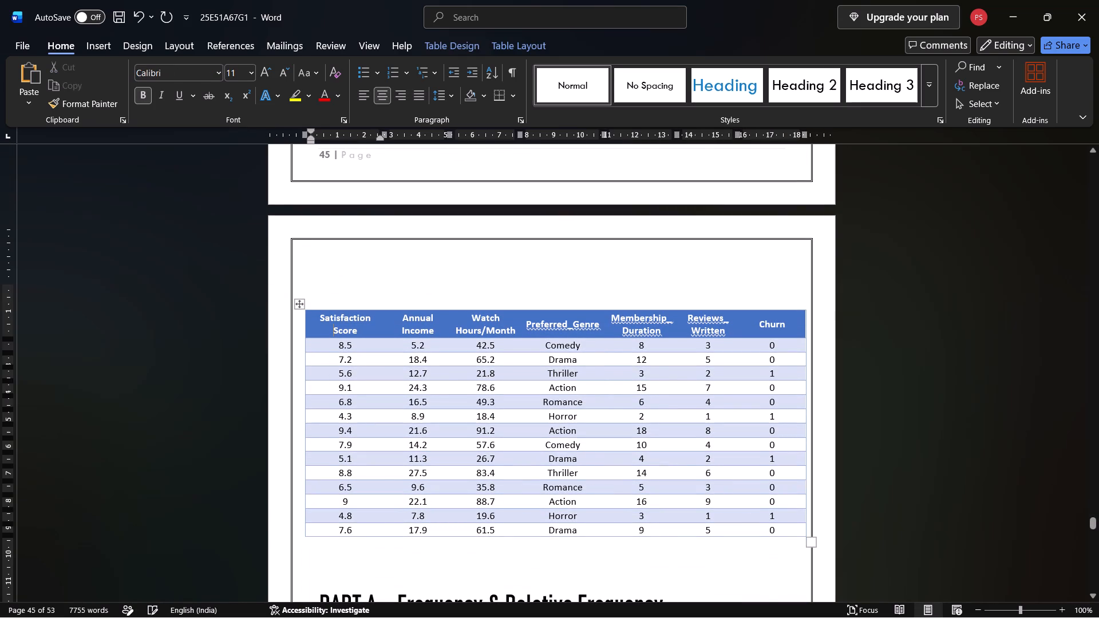
click(310, 310)
click(502, 444)
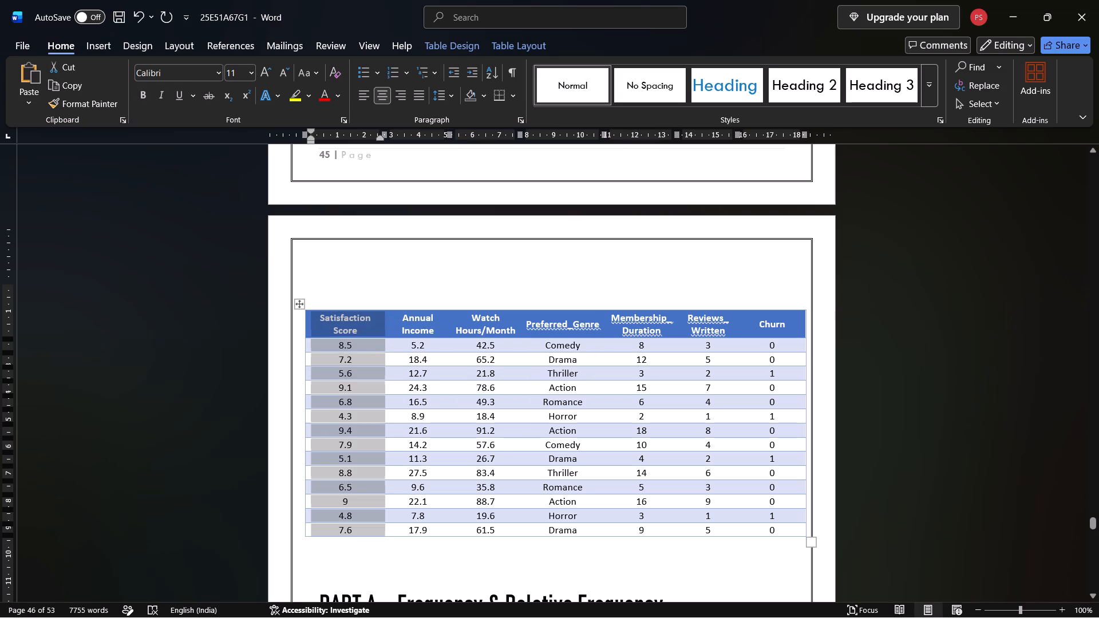
click(351, 323)
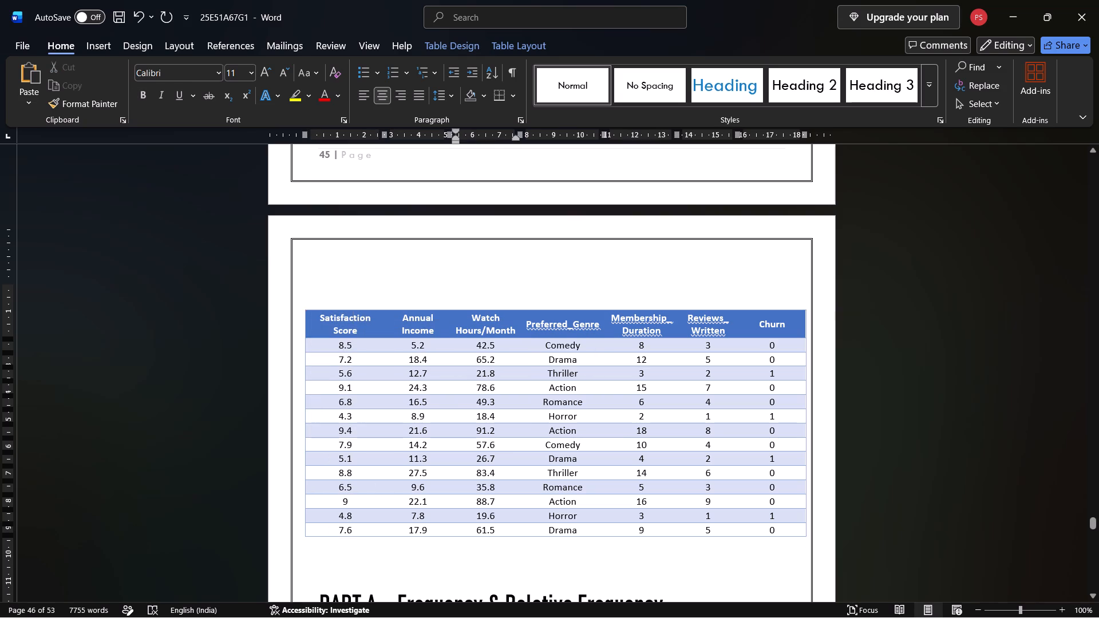
right_drag(351, 323, 357, 264)
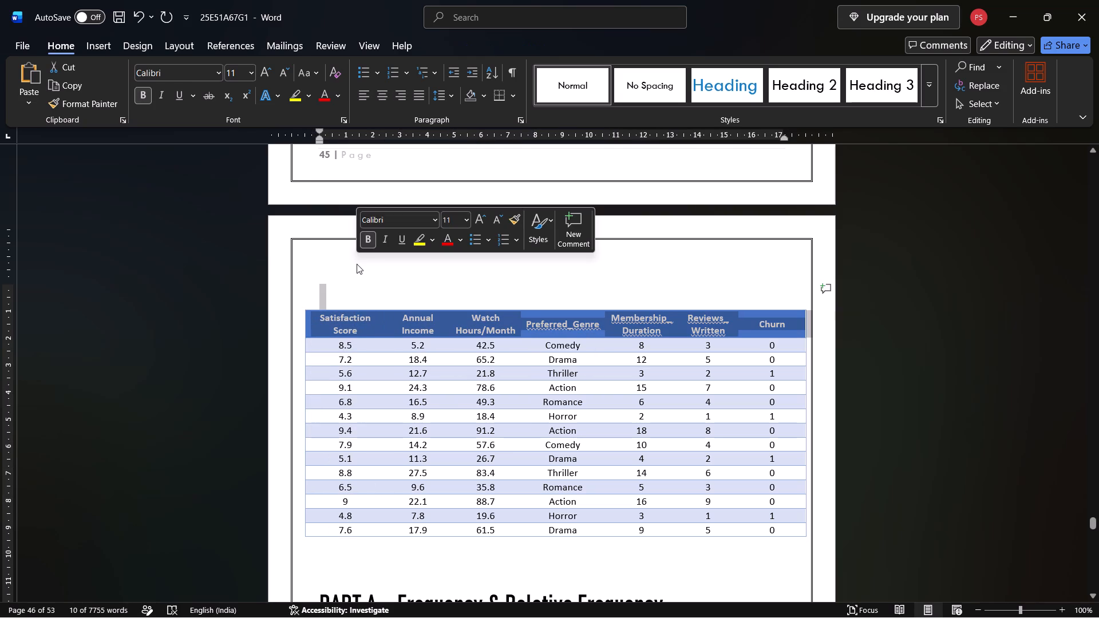
click(343, 272)
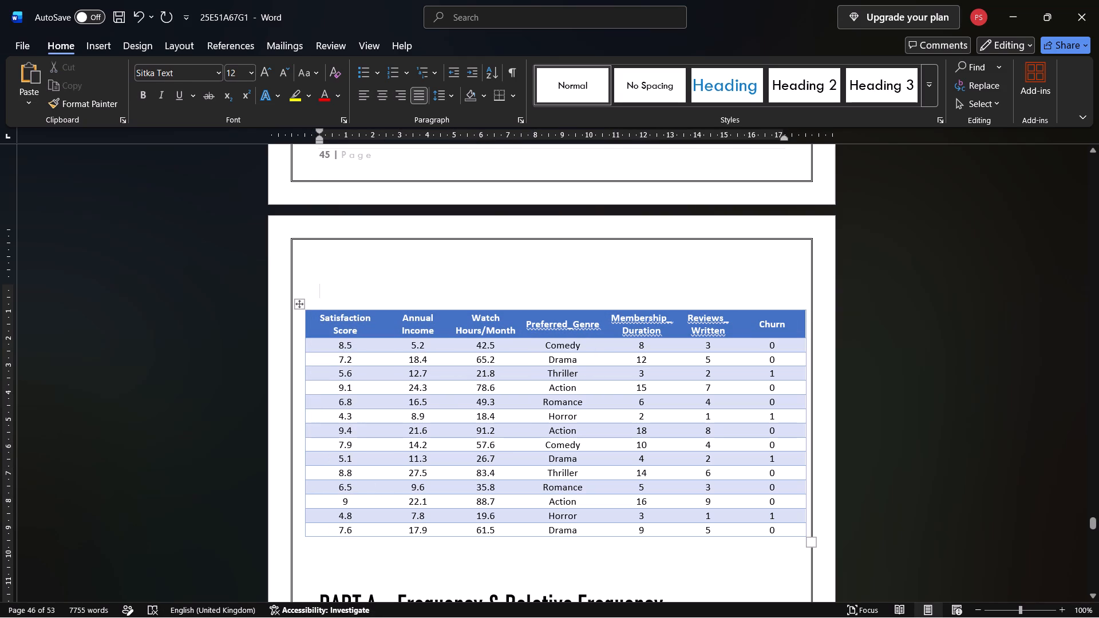
key(BackSpace)
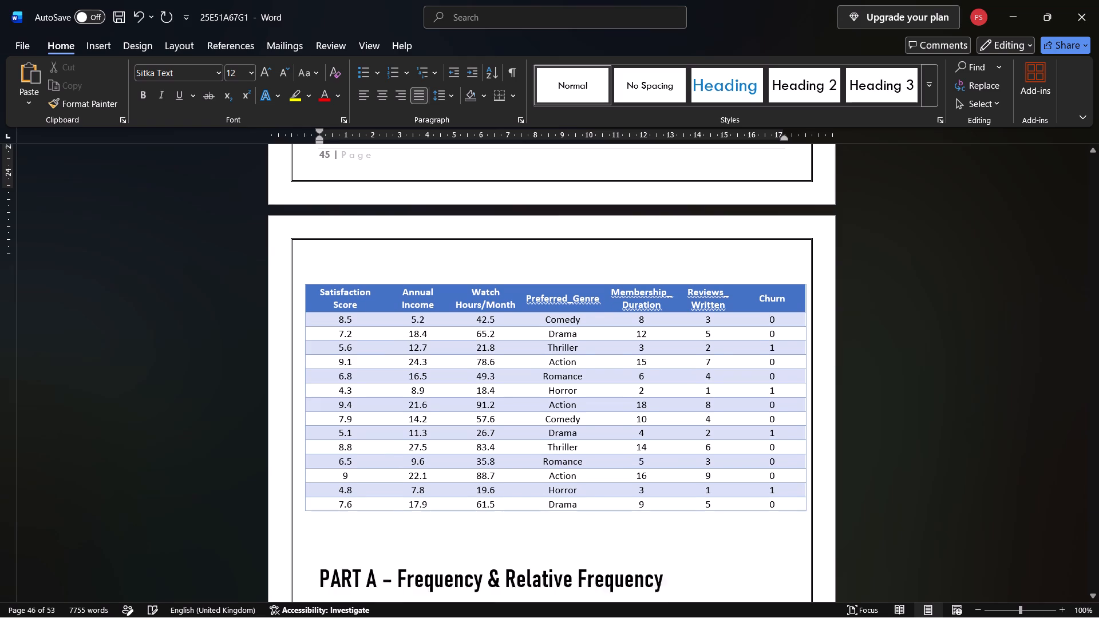
key(BackSpace)
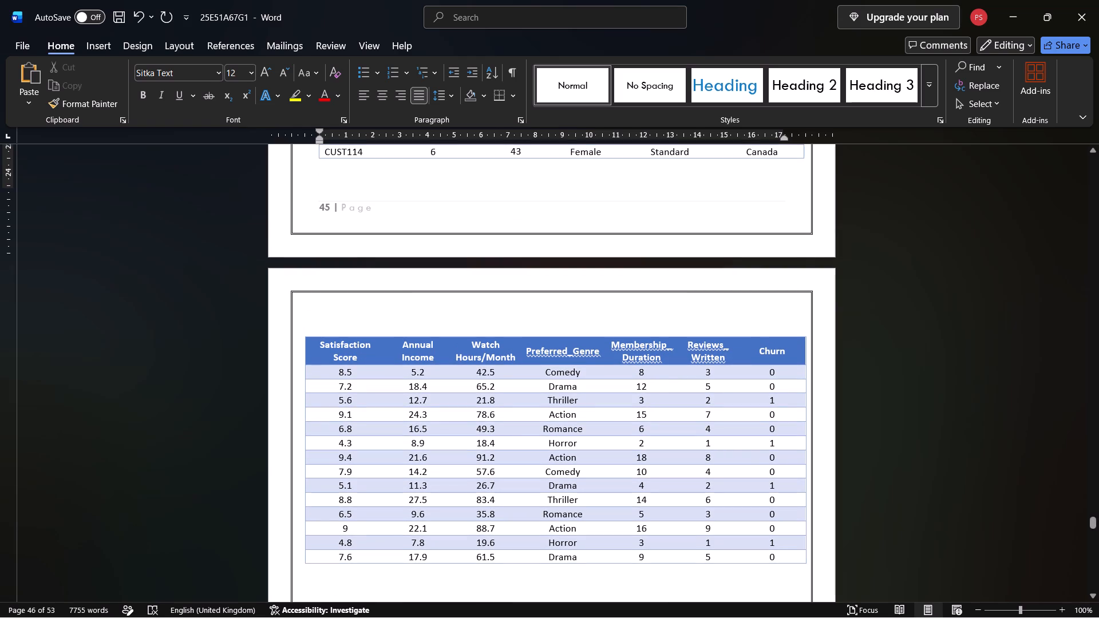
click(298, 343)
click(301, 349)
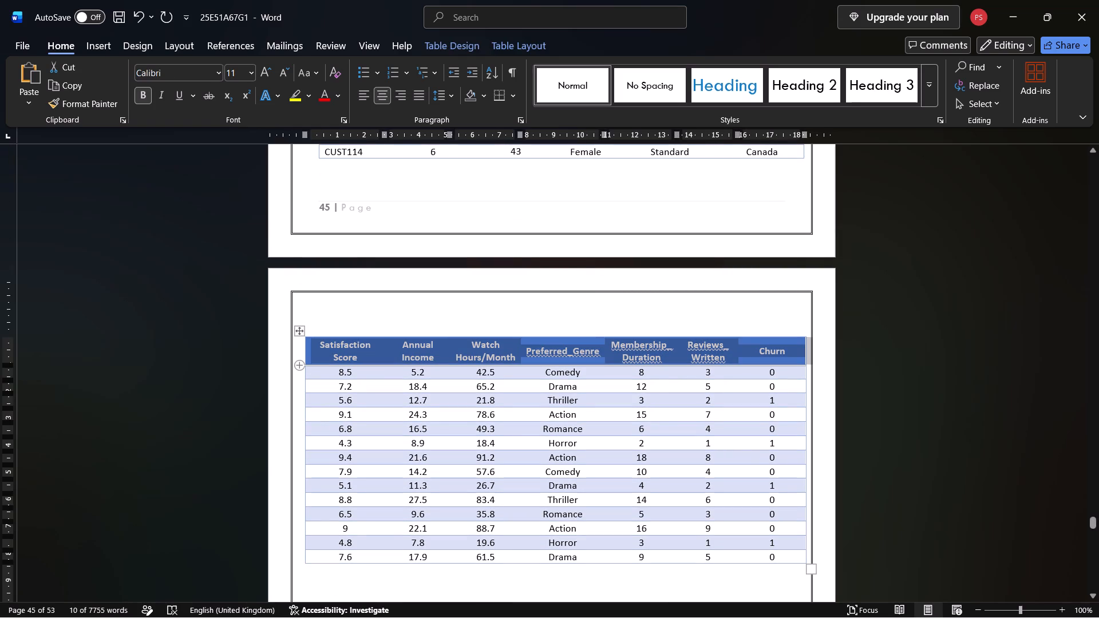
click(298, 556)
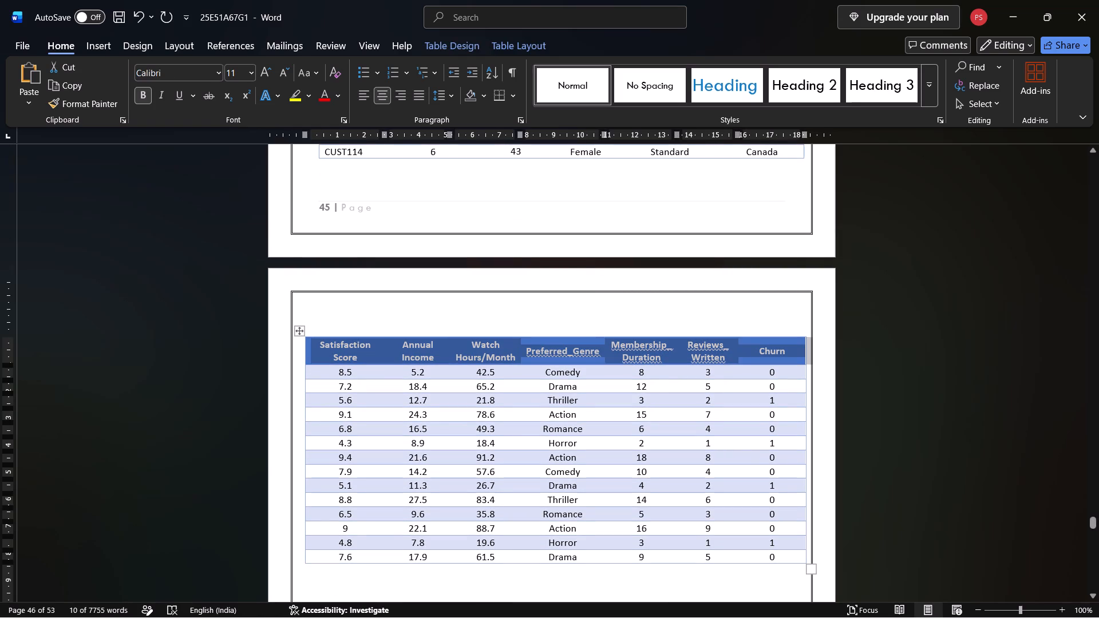
Remove the two blank lines above the "PART A – Frequency & Relative Frequency" heading on page 46.
scroll(447, 535, down, 5)
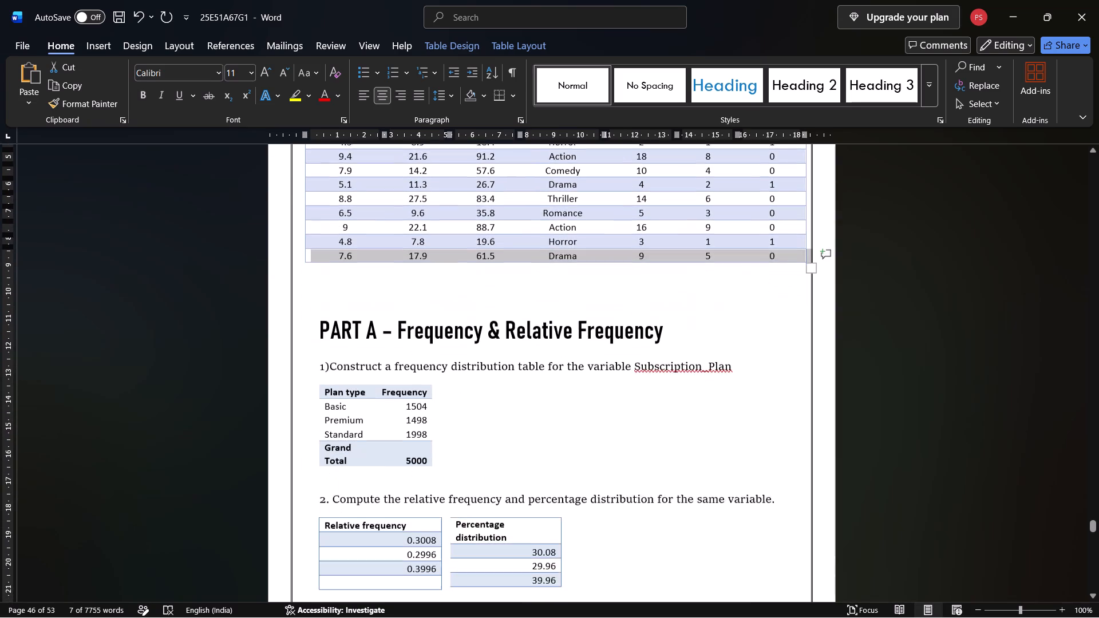
click(310, 314)
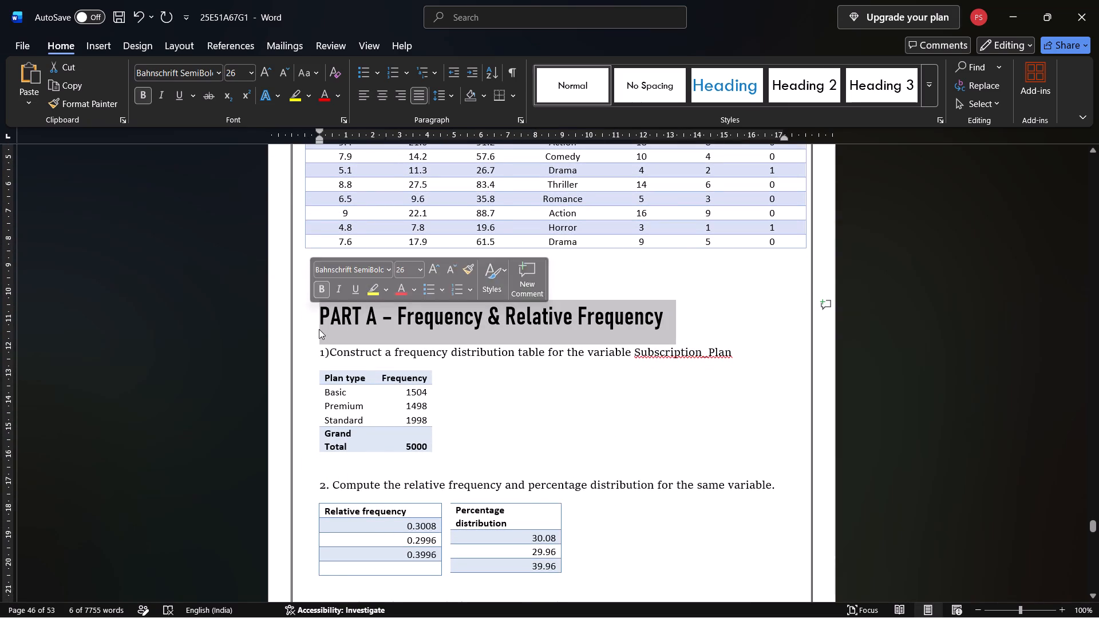
click(319, 329)
key(BackSpace)
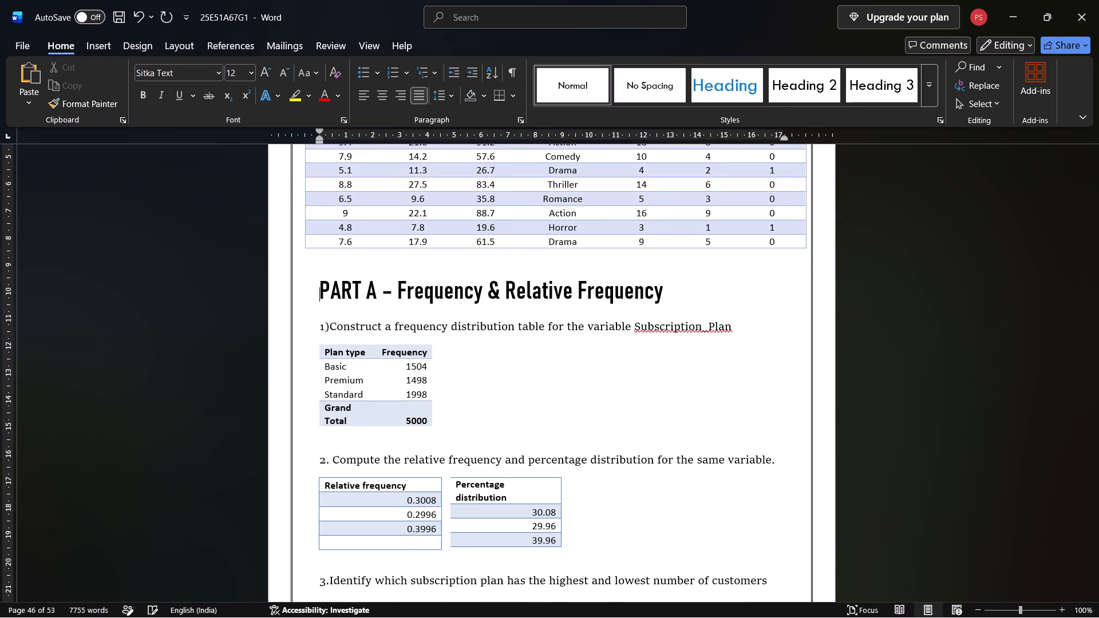
key(BackSpace)
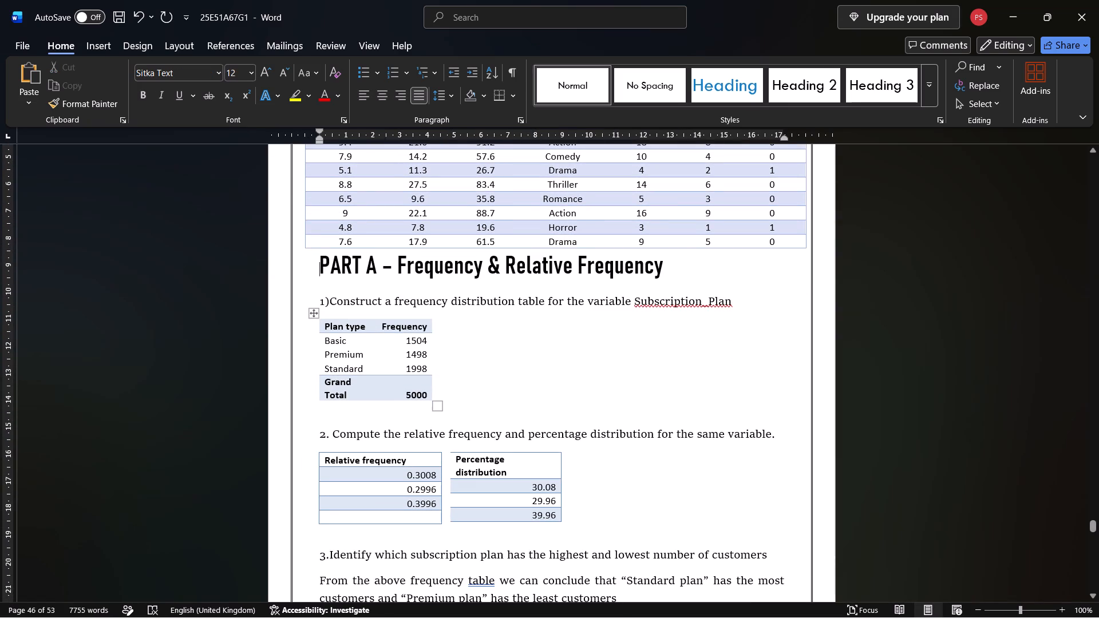
Set the font size of the "PART A – Frequency & Relative Frequency" heading on page 46 to 20.
drag(661, 271, 370, 271)
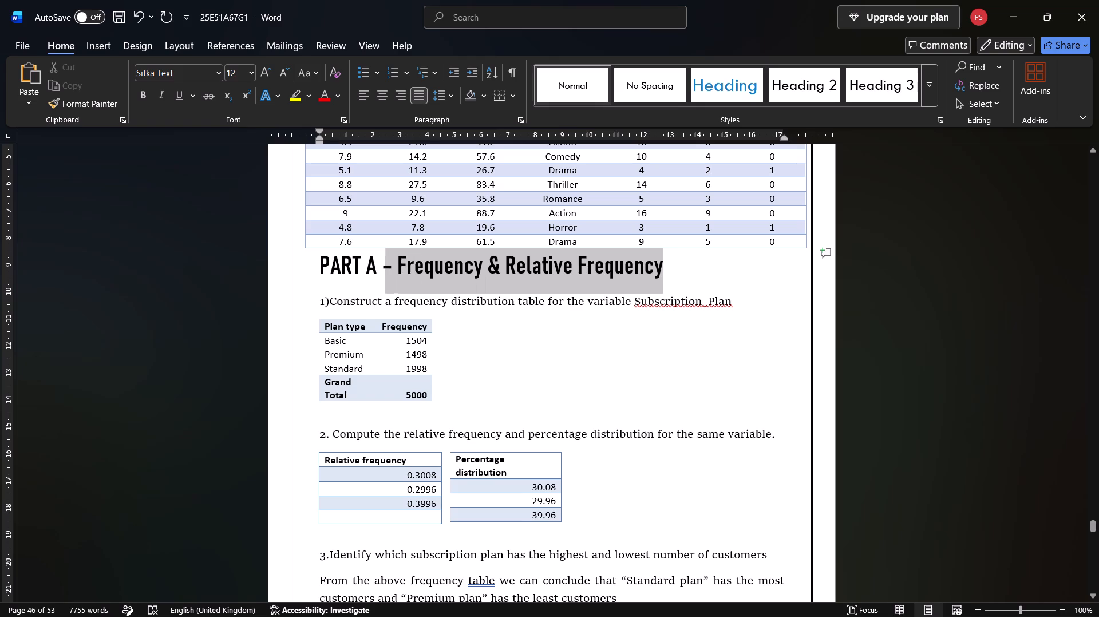
drag(370, 271, 329, 269)
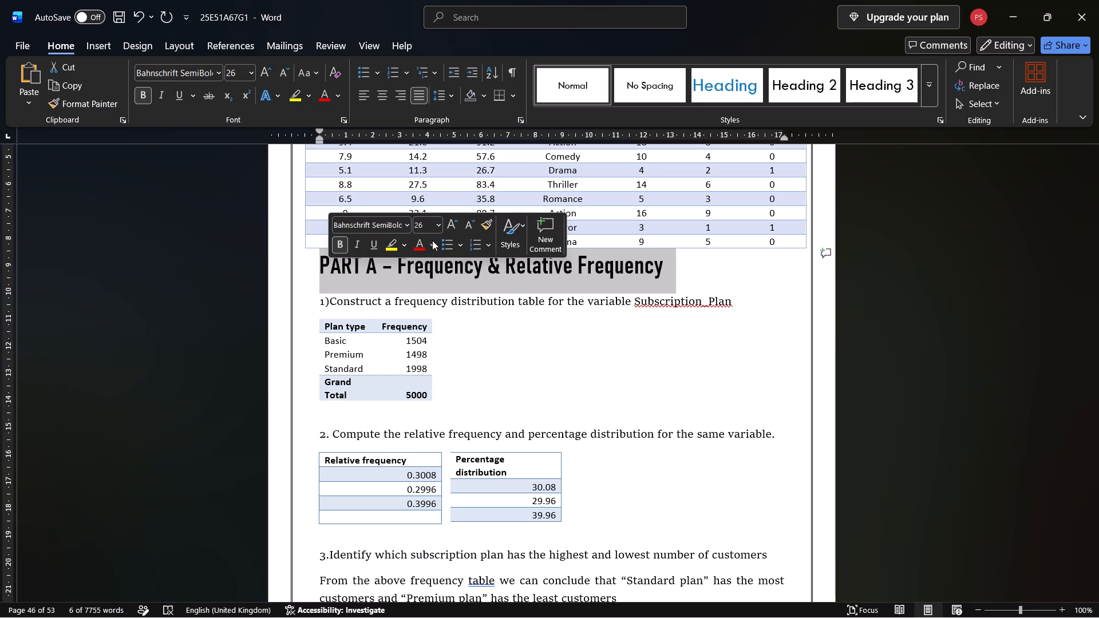
click(439, 223)
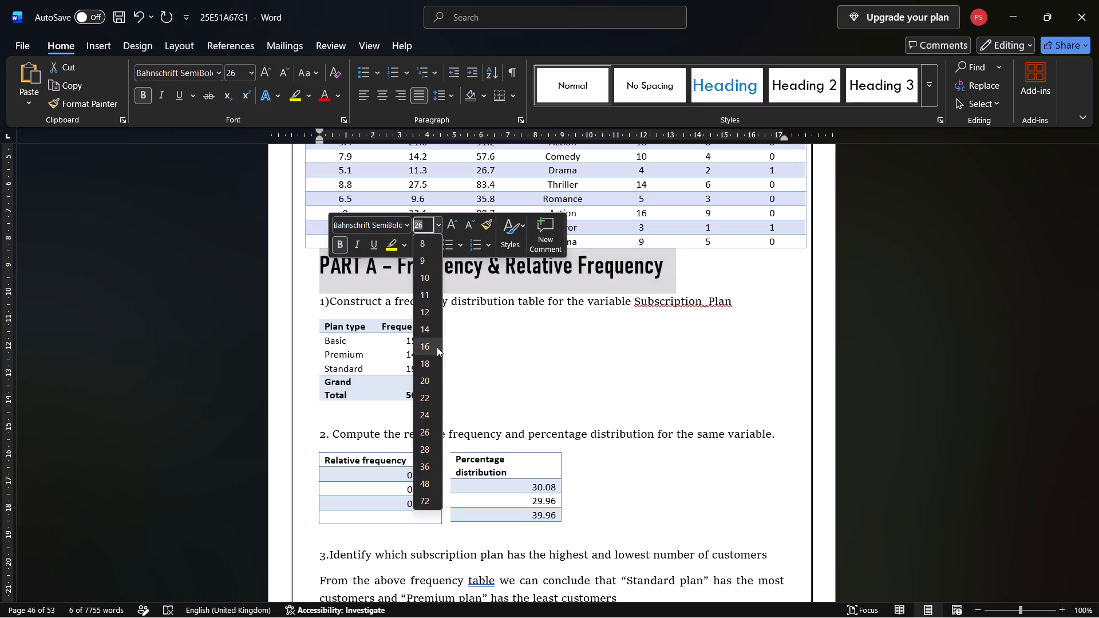
click(429, 378)
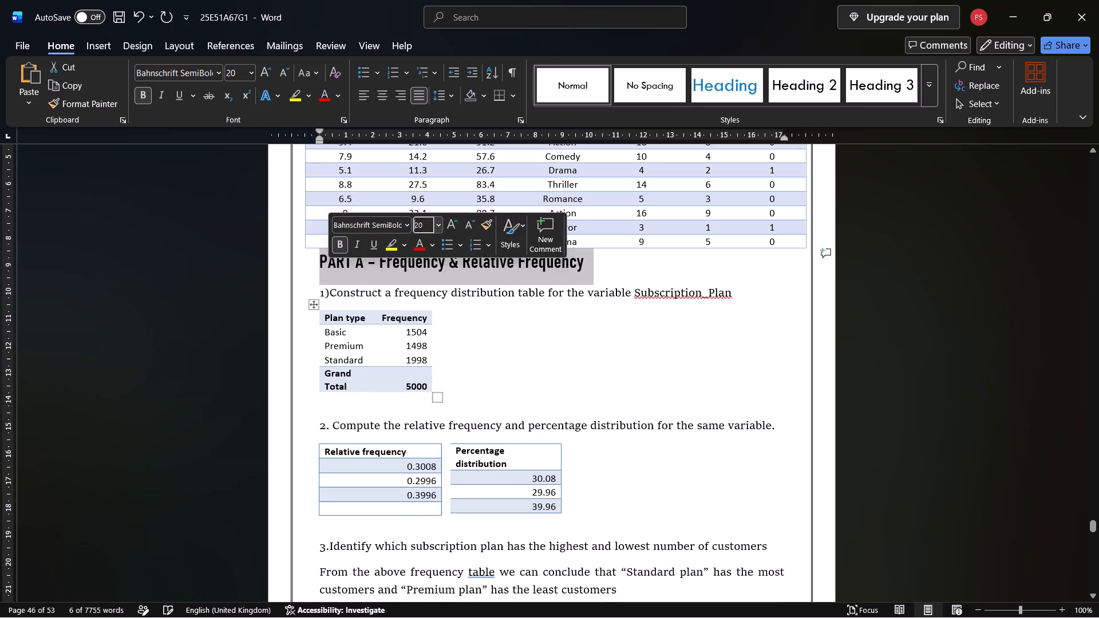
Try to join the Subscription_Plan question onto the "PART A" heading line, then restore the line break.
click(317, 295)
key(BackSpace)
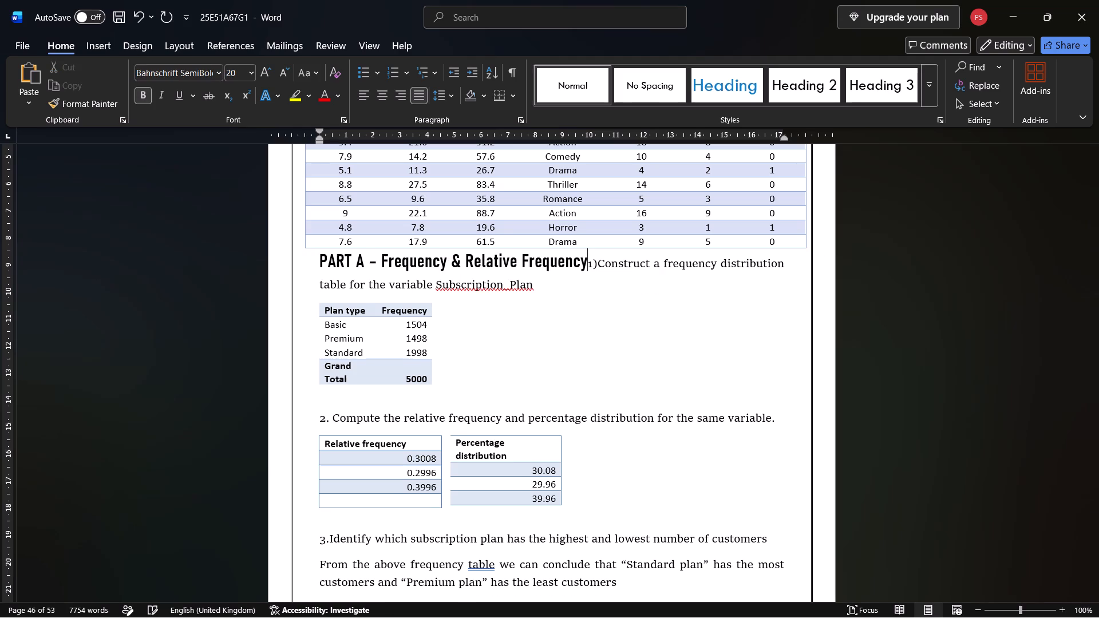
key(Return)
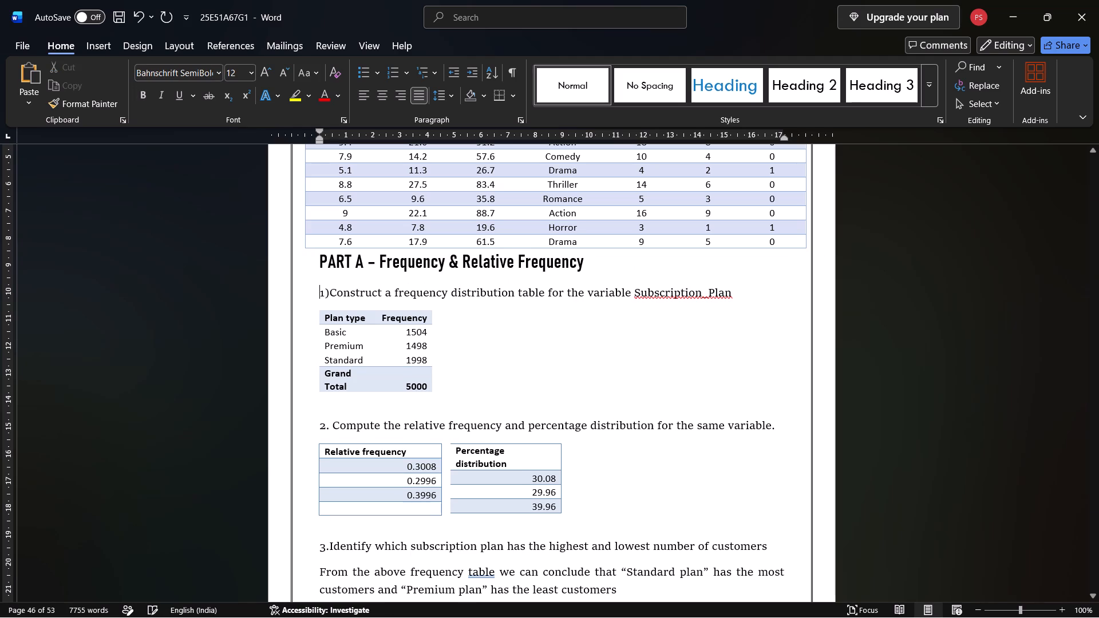
Remove the blank line between the Plan type frequency table and question 2 on page 46.
click(317, 426)
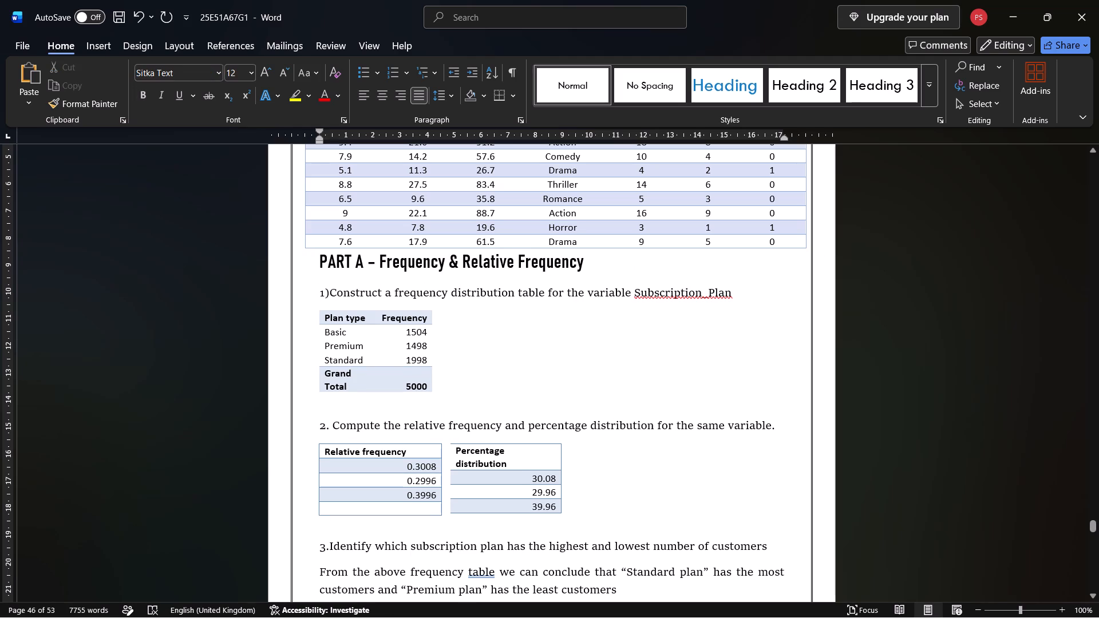
key(BackSpace)
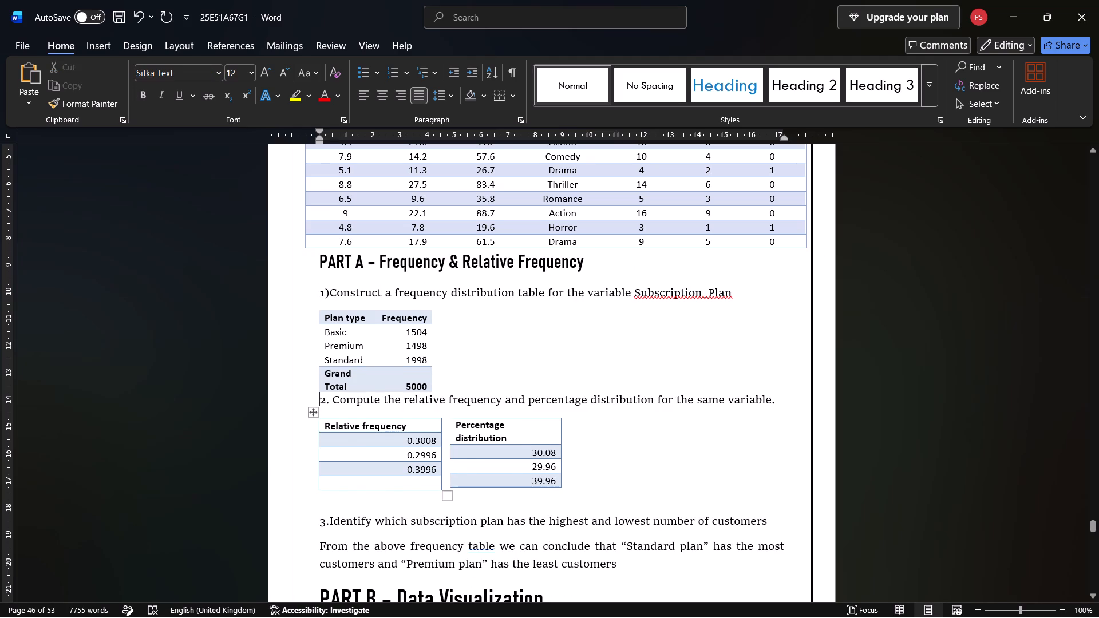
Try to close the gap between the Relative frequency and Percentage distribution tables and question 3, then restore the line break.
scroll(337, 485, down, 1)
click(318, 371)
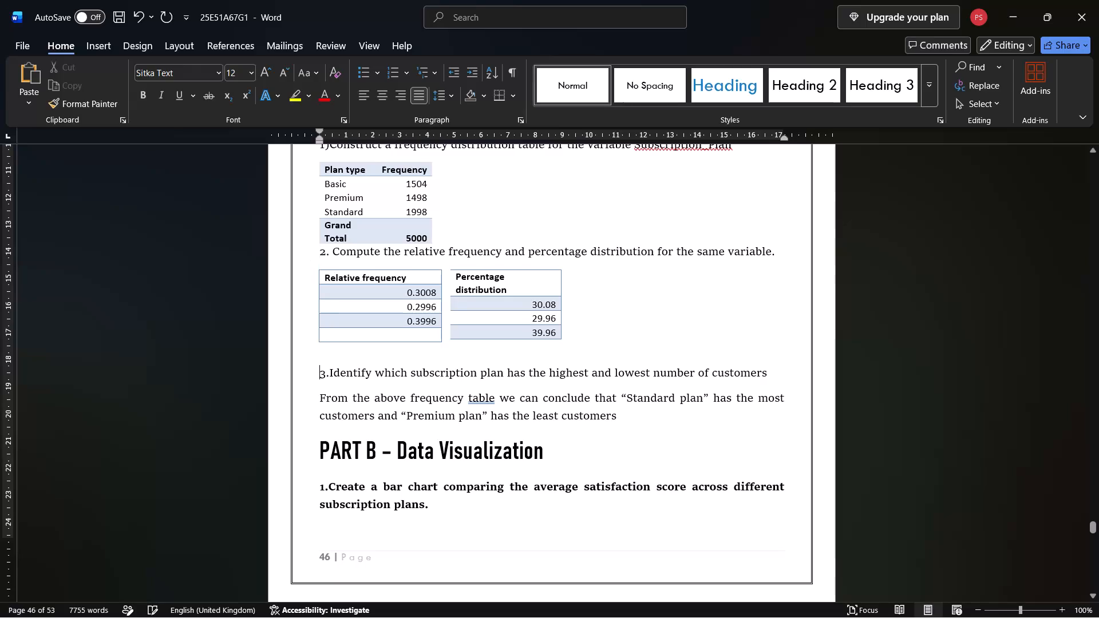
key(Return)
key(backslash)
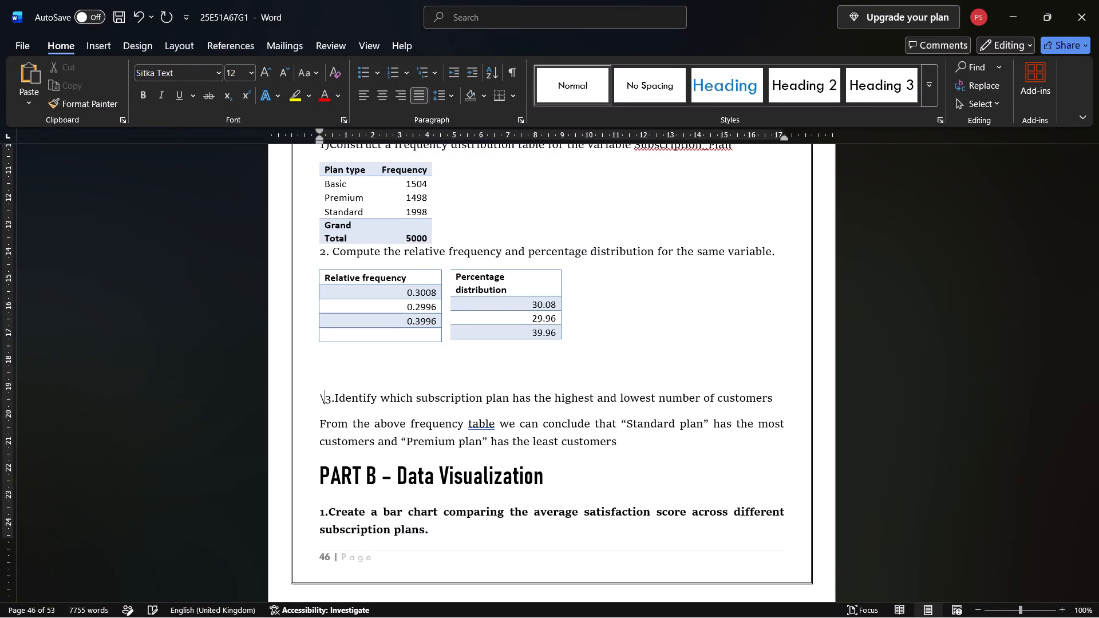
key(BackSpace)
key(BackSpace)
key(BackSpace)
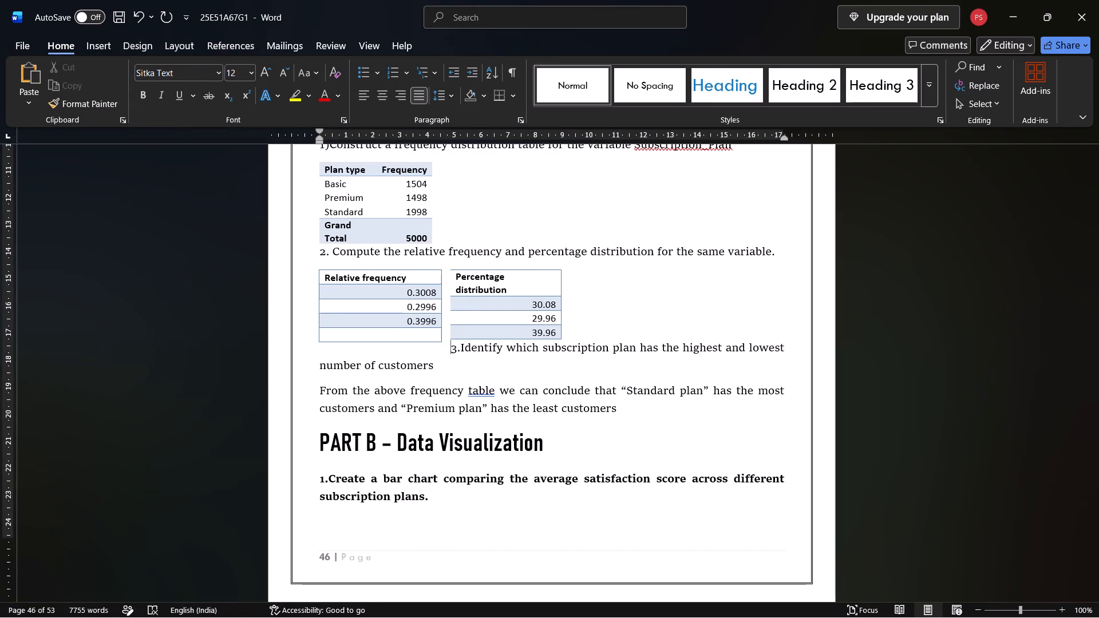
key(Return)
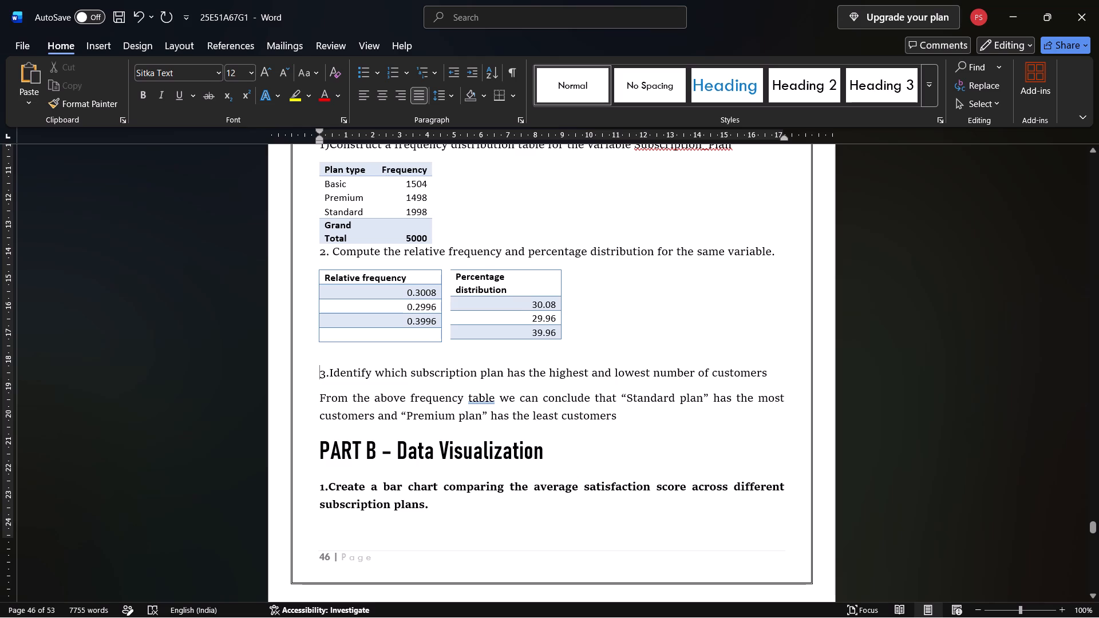
Make the "Average Satisfaction Score by Subscription Plan" bar chart on page 47 narrower and shorter.
scroll(437, 356, down, 1)
scroll(511, 336, down, 2)
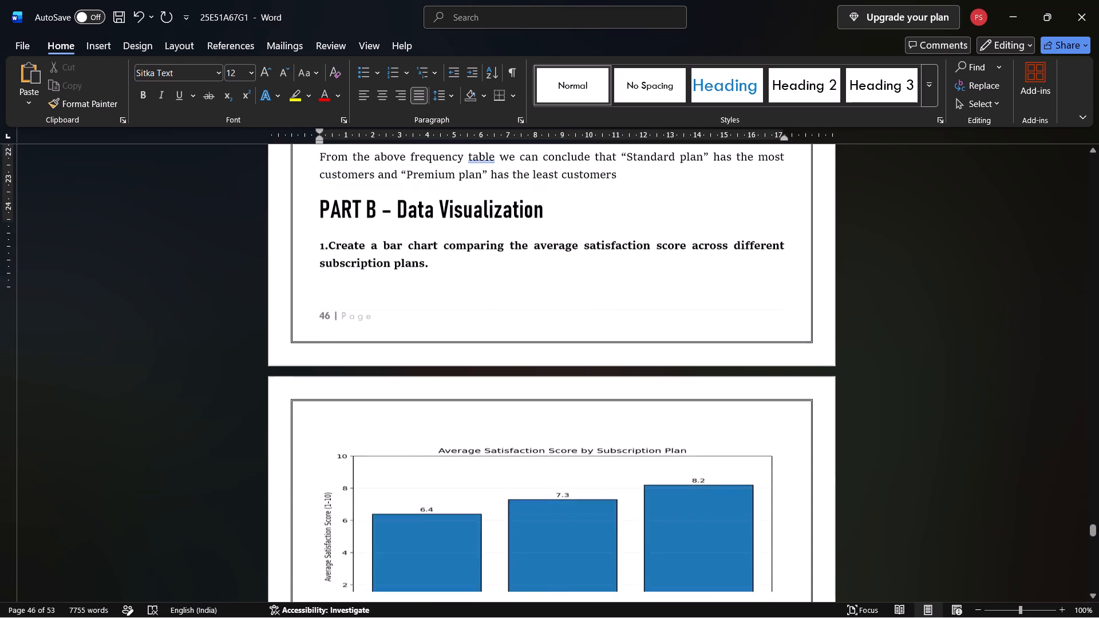
scroll(511, 336, down, 2)
click(511, 336)
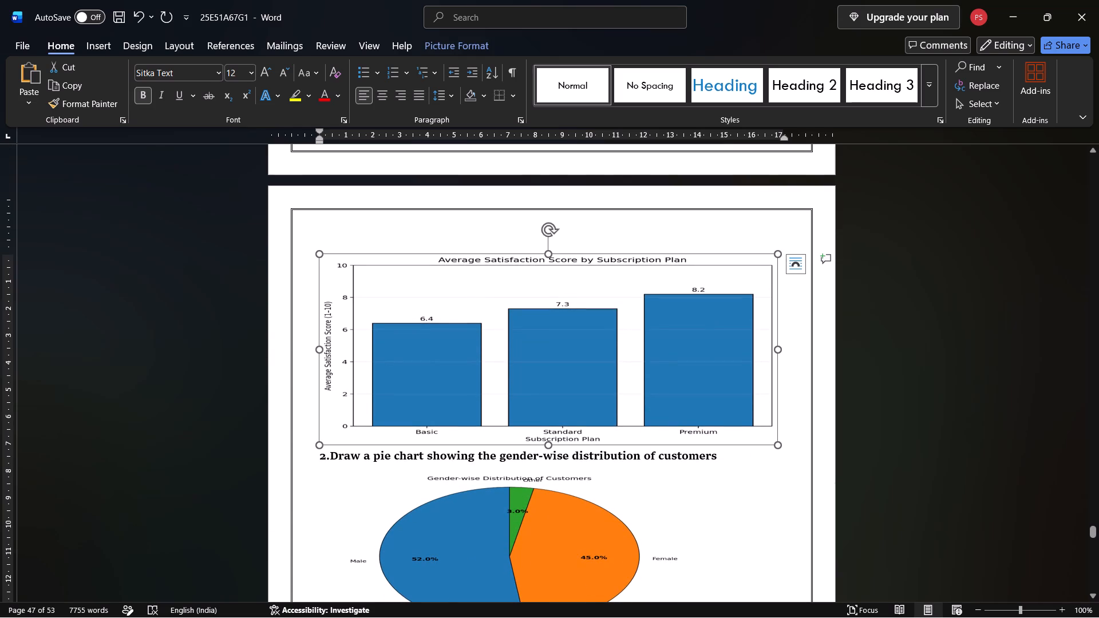
drag(780, 347, 673, 342)
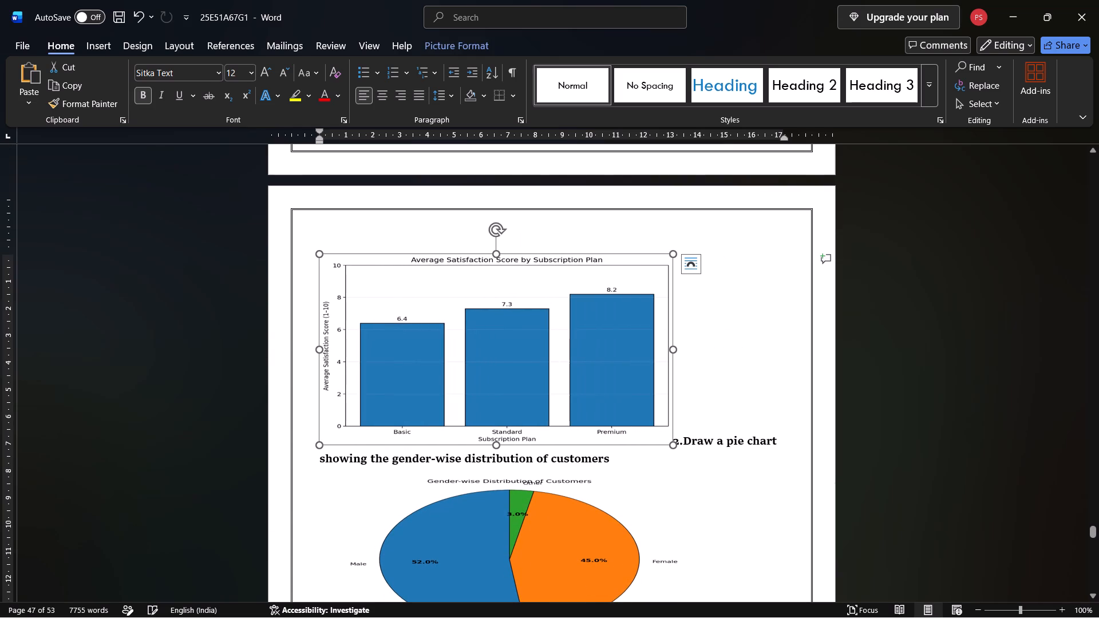
drag(493, 447, 493, 418)
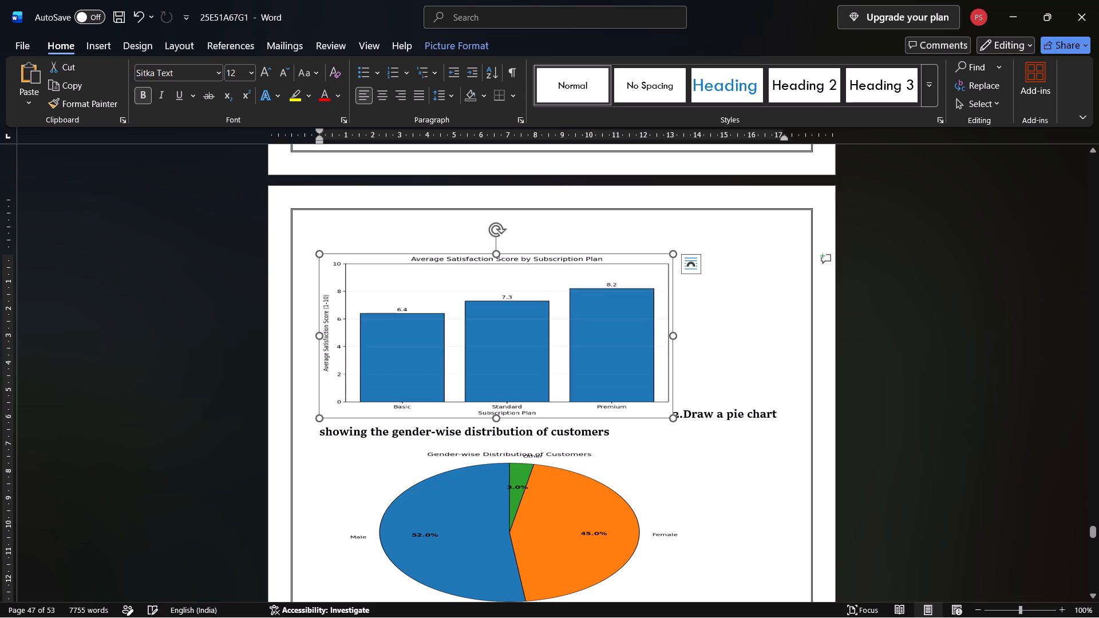
Look through the Part B charts on pages 47 to 49 to check their sizes and placement.
scroll(521, 472, down, 1)
scroll(562, 320, down, 2)
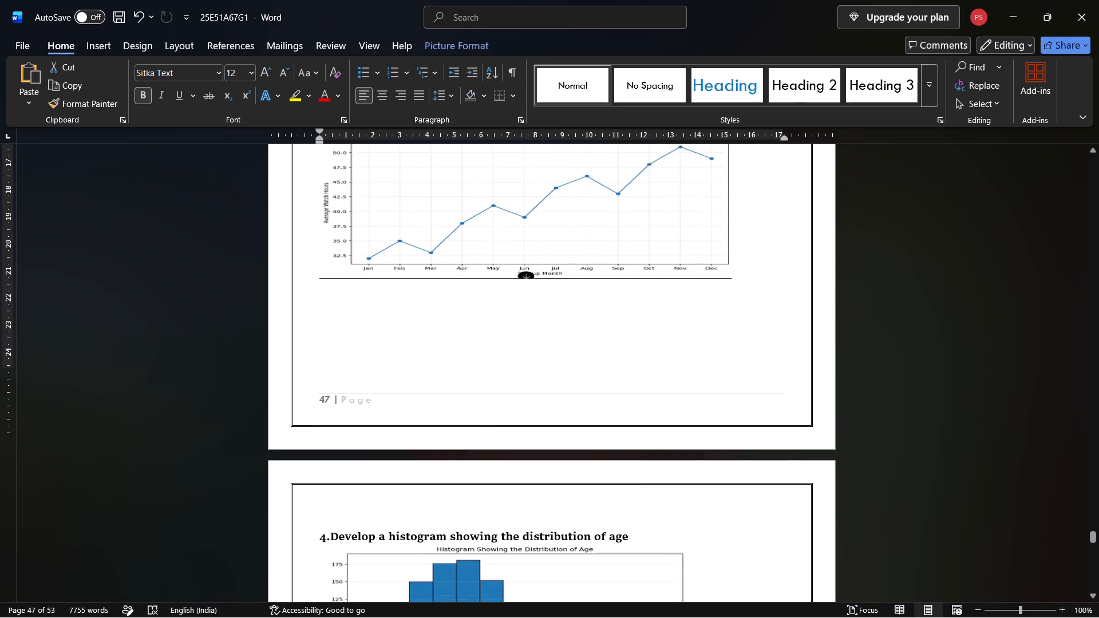
scroll(562, 320, down, 2)
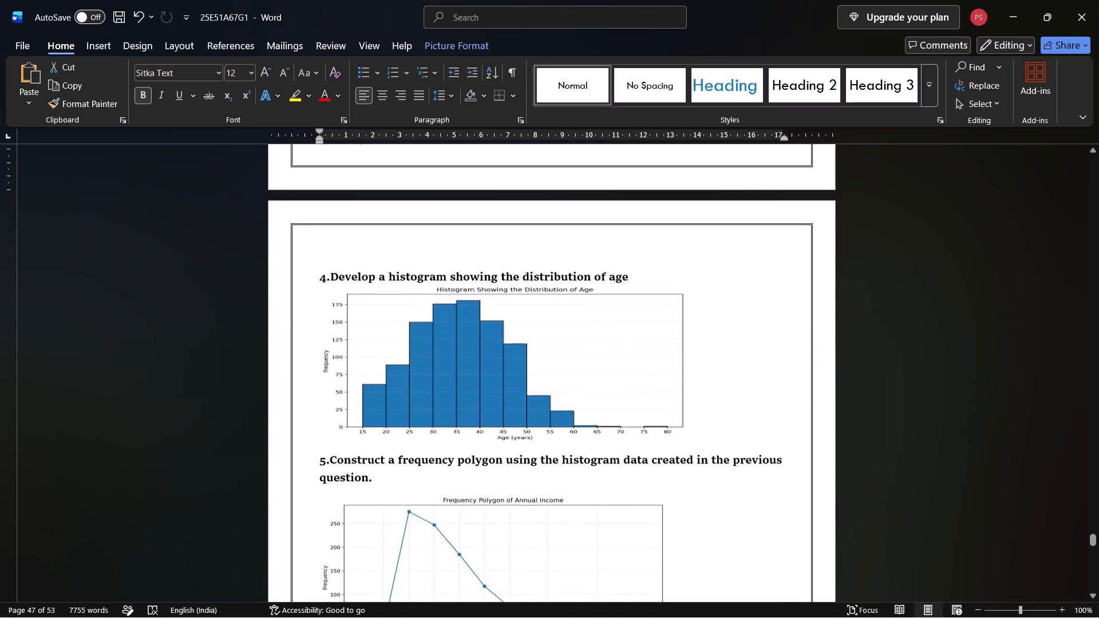
scroll(562, 320, up, 3)
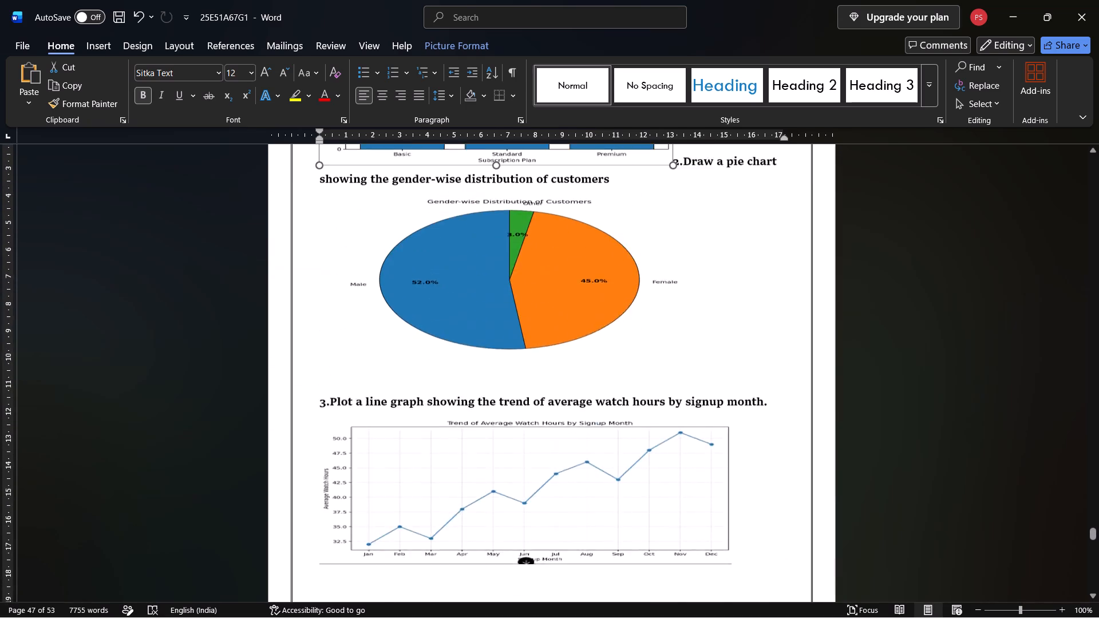
scroll(562, 320, up, 1)
scroll(562, 320, down, 8)
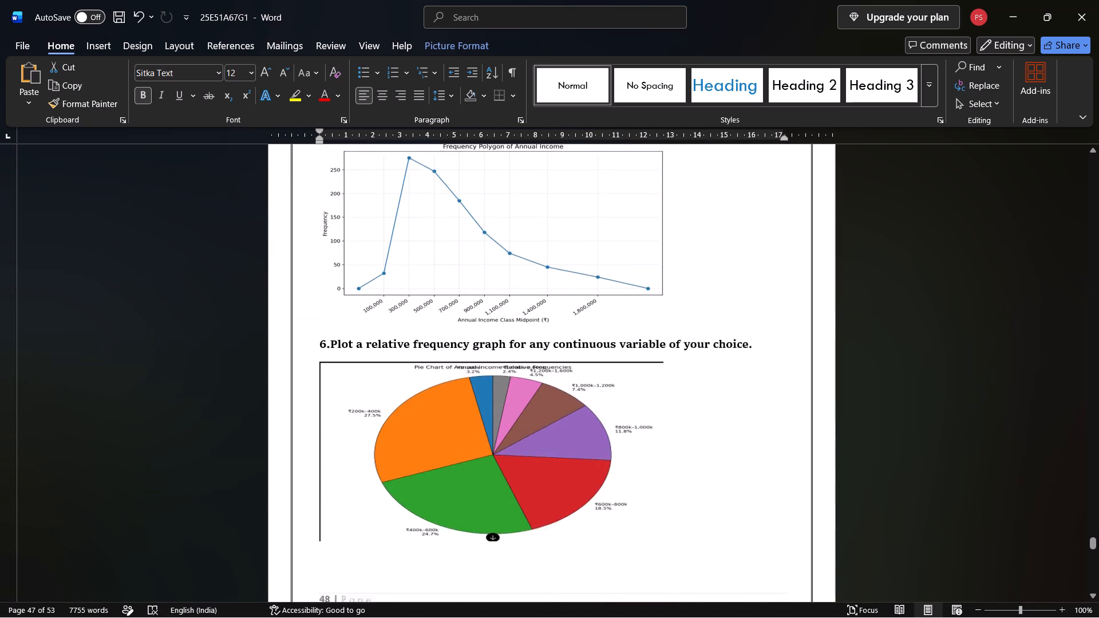
scroll(562, 320, down, 3)
scroll(562, 320, up, 2)
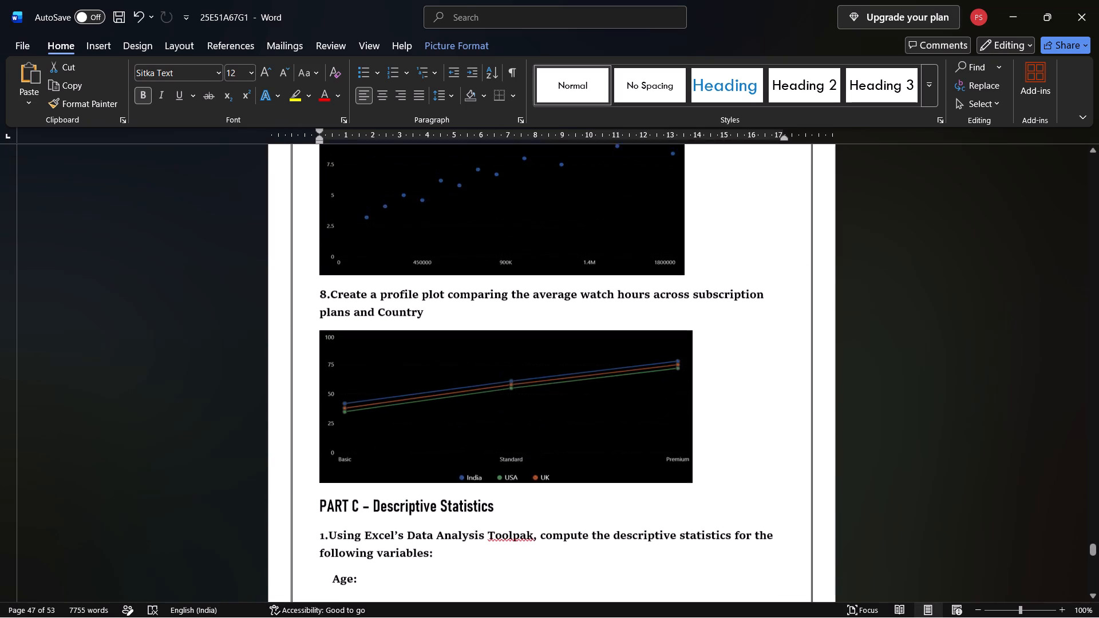
scroll(562, 320, up, 1)
scroll(562, 320, down, 4)
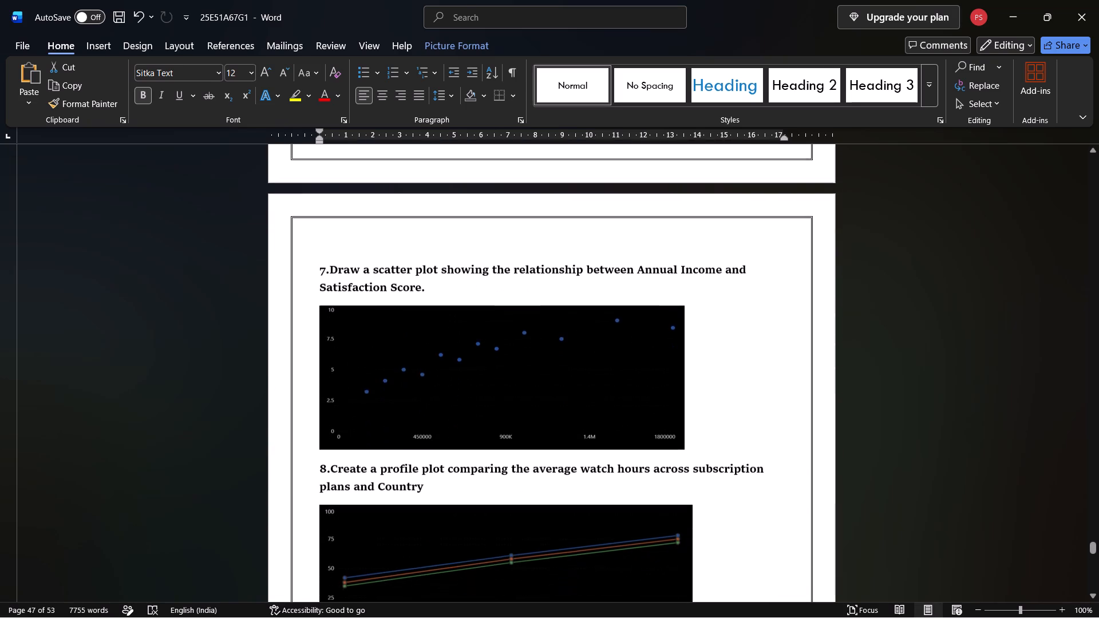
Reduce the width of the scatter plot picture under question 7 on page 49.
click(645, 348)
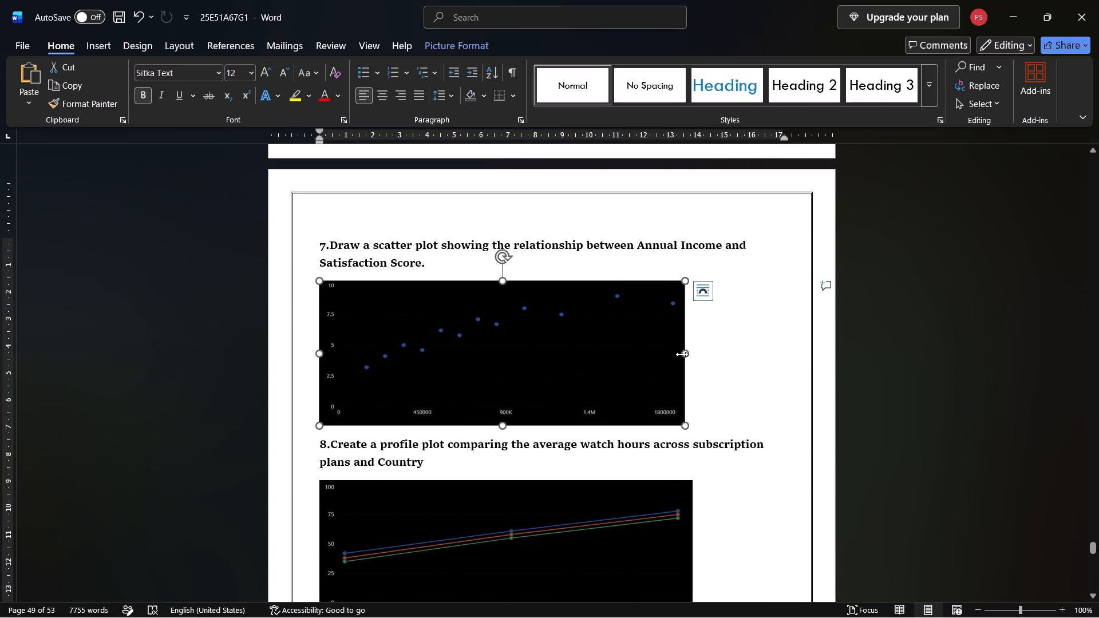
drag(682, 354, 631, 359)
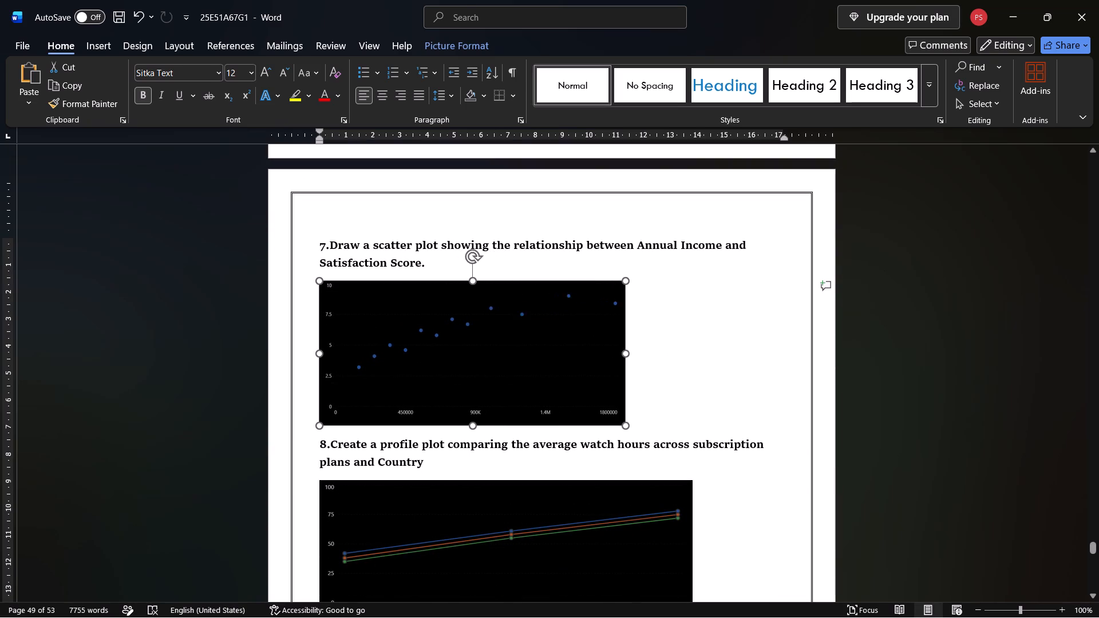
drag(631, 359, 649, 359)
click(649, 359)
Reduce the height of the Height (cm) statistics picture so it fits on page 49 under "Age:" and stays readable.
scroll(611, 379, down, 3)
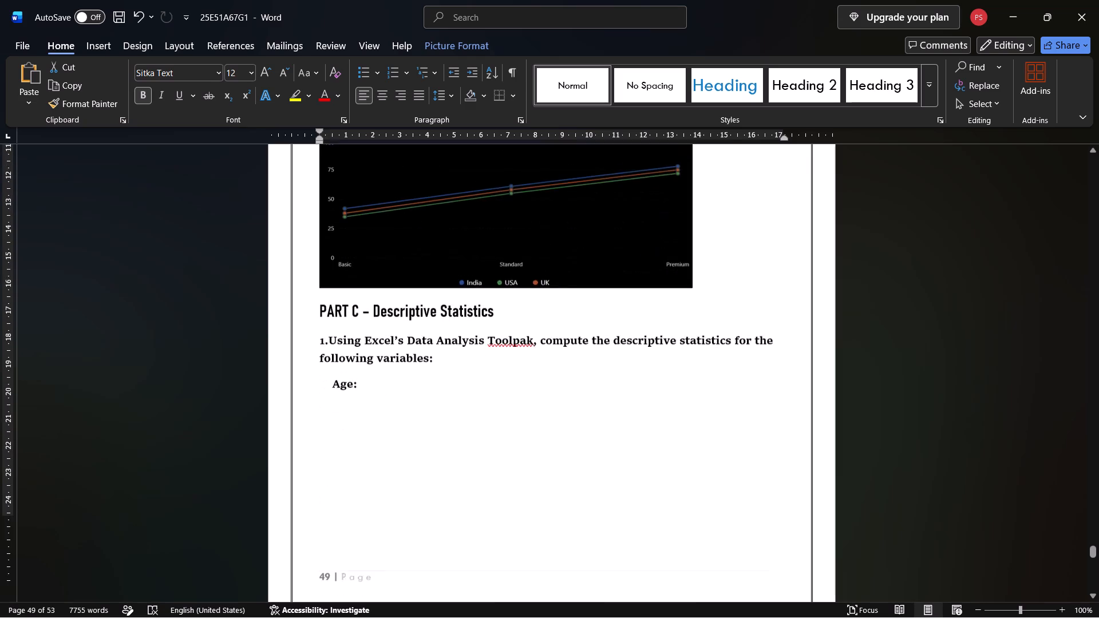
scroll(611, 379, down, 4)
click(611, 379)
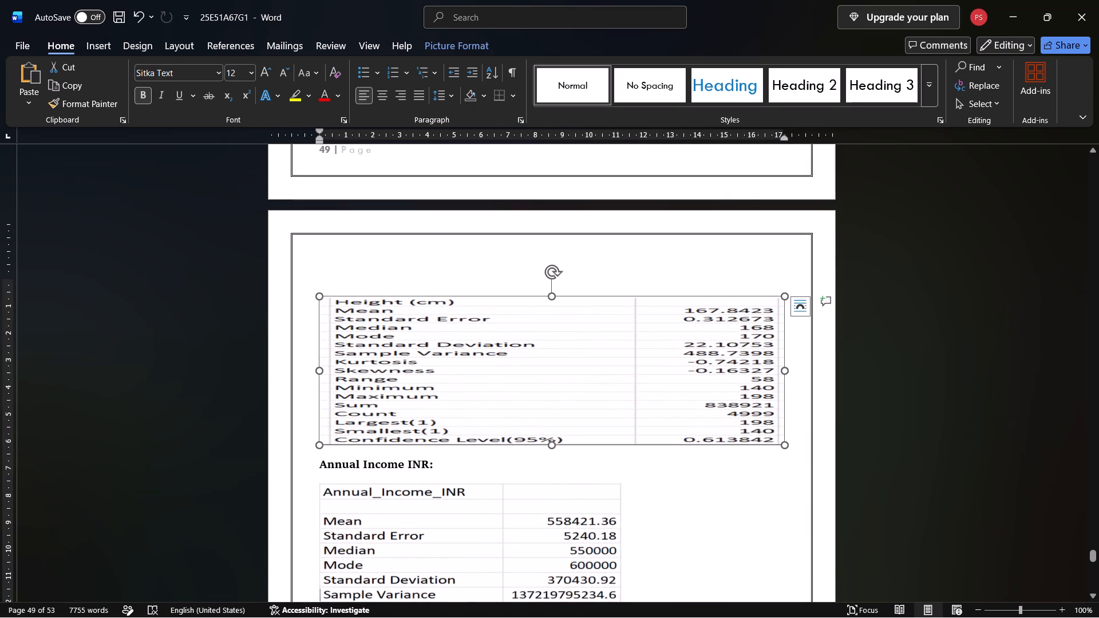
drag(552, 443, 541, 355)
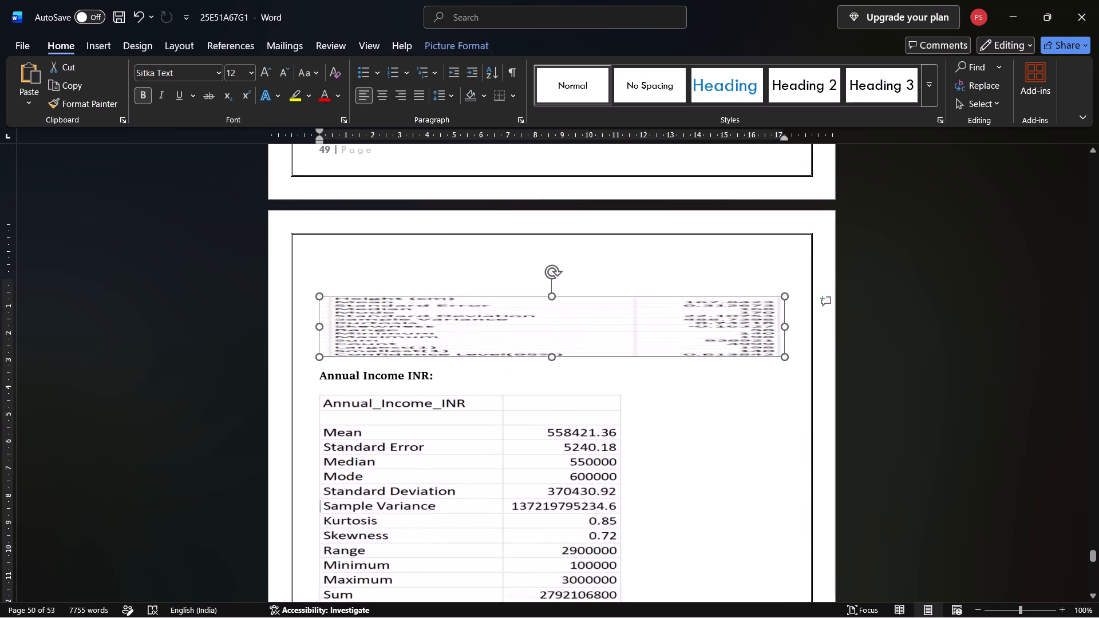
drag(541, 355, 540, 337)
scroll(529, 203, up, 1)
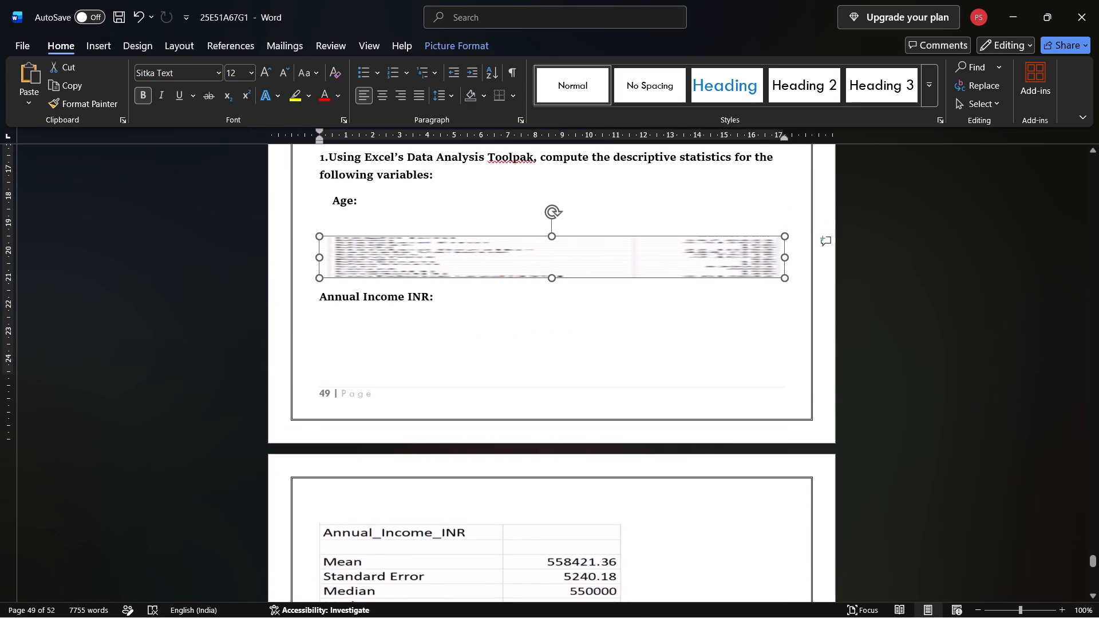
click(547, 280)
drag(552, 280, 562, 349)
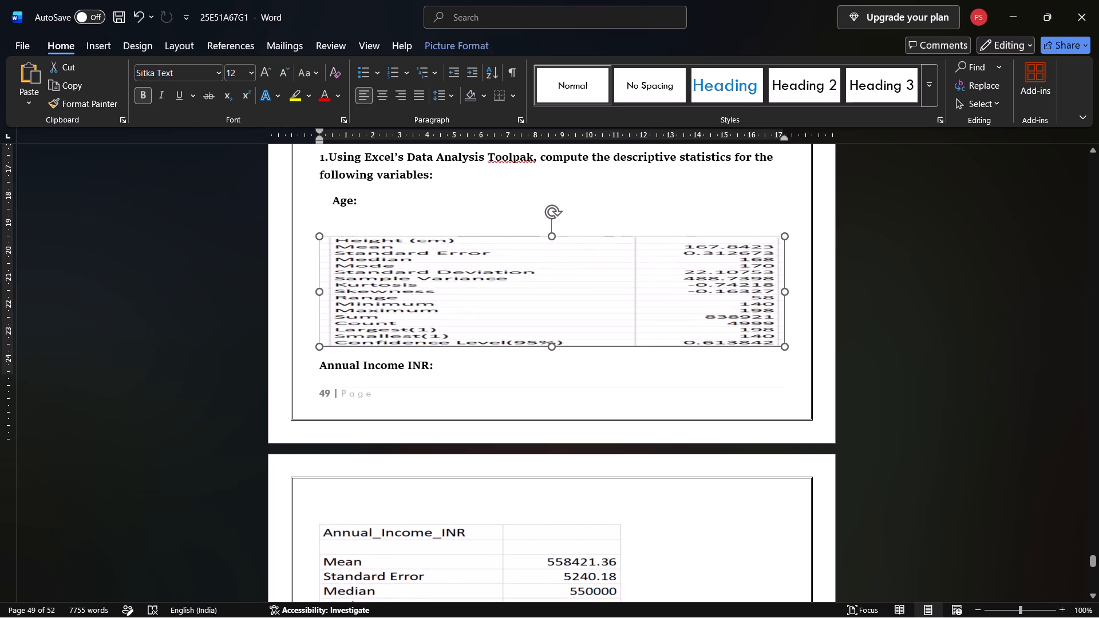
drag(562, 349, 562, 359)
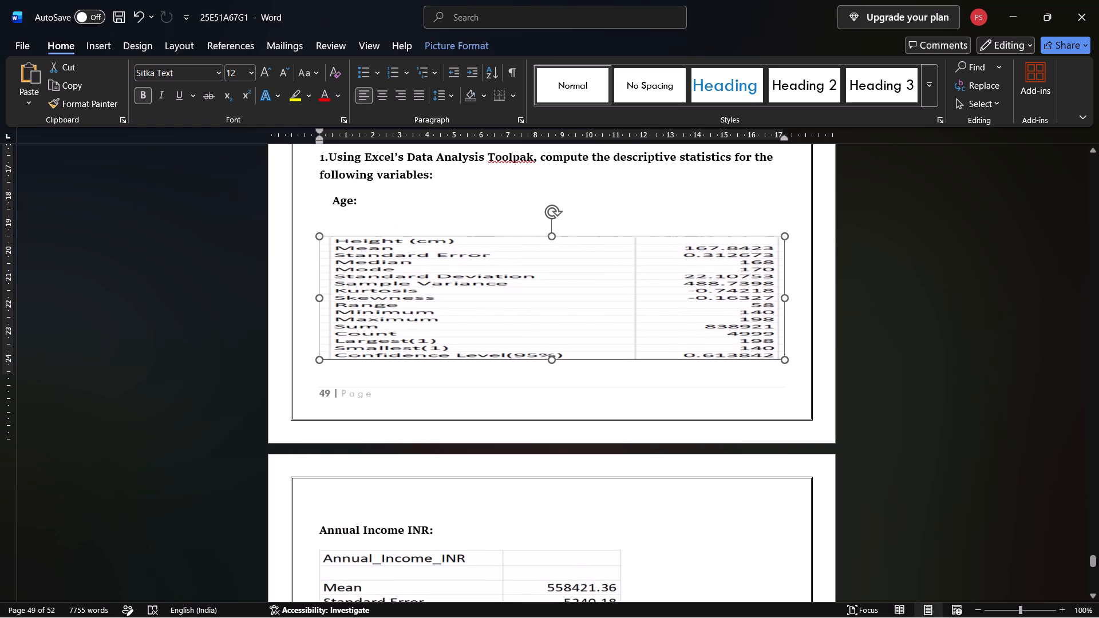
drag(562, 359, 559, 379)
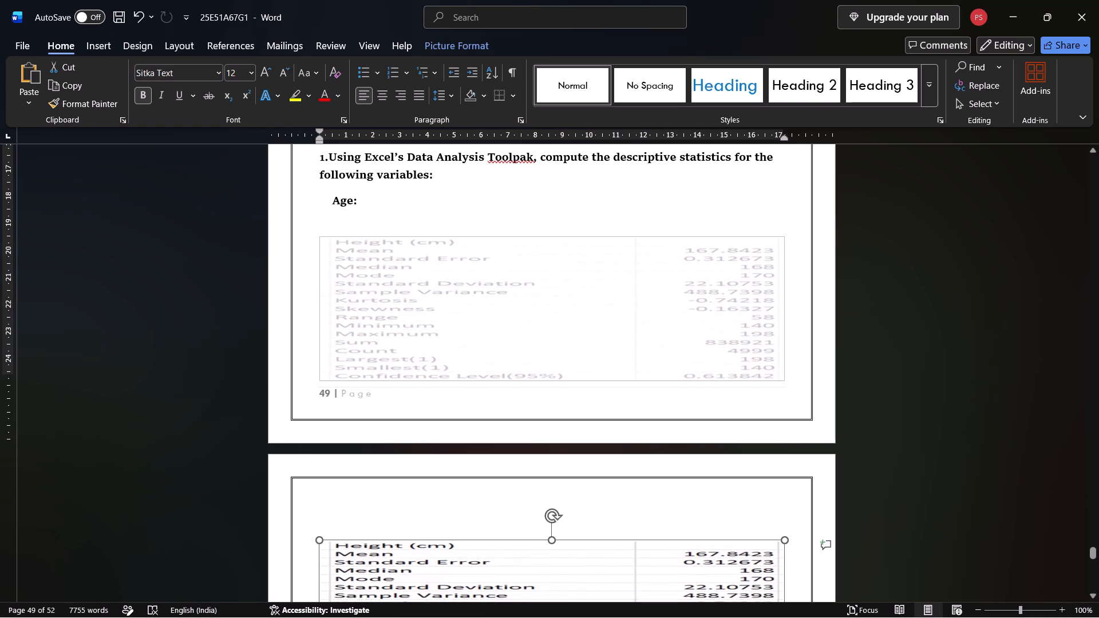
drag(559, 379, 559, 370)
Reduce the height of the Annual_Income_INR statistics picture on page 50.
scroll(569, 407, down, 1)
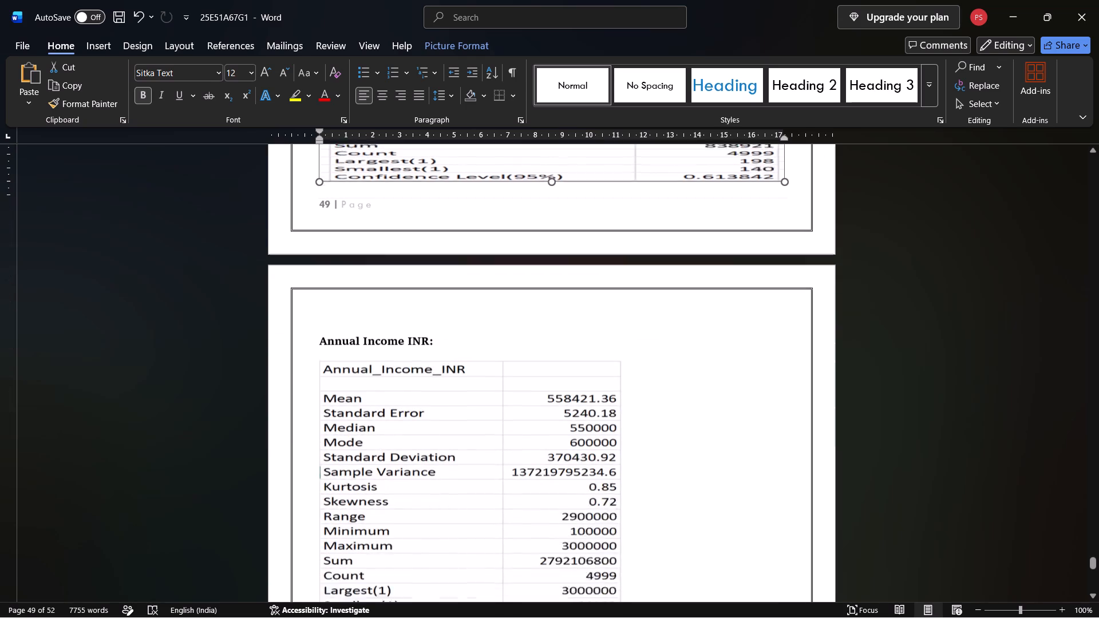
scroll(569, 407, down, 1)
click(569, 407)
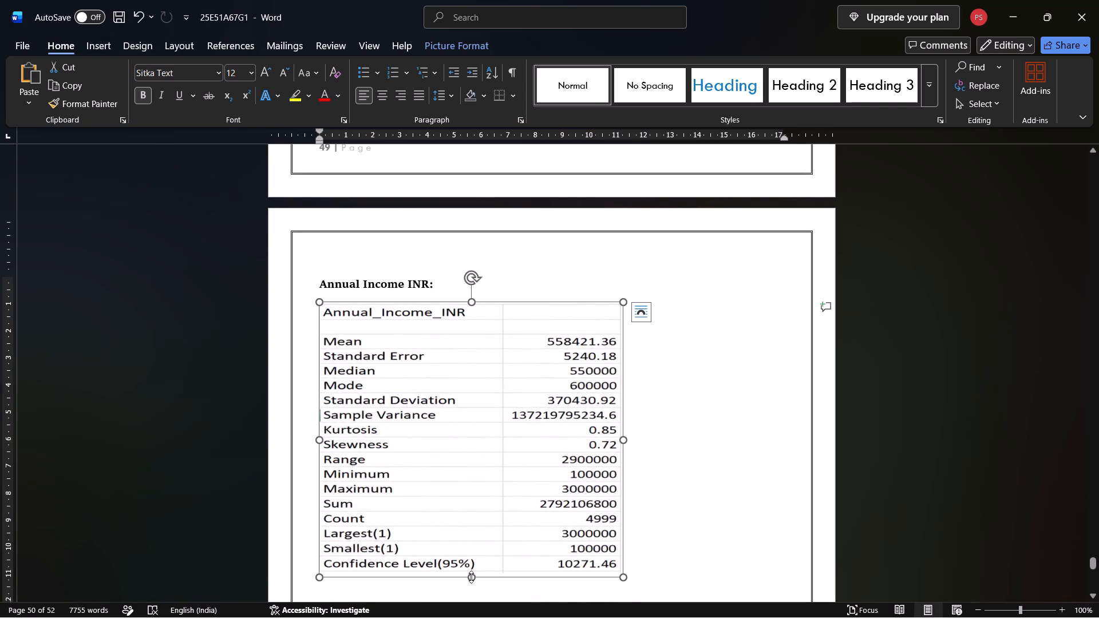
drag(470, 577, 476, 487)
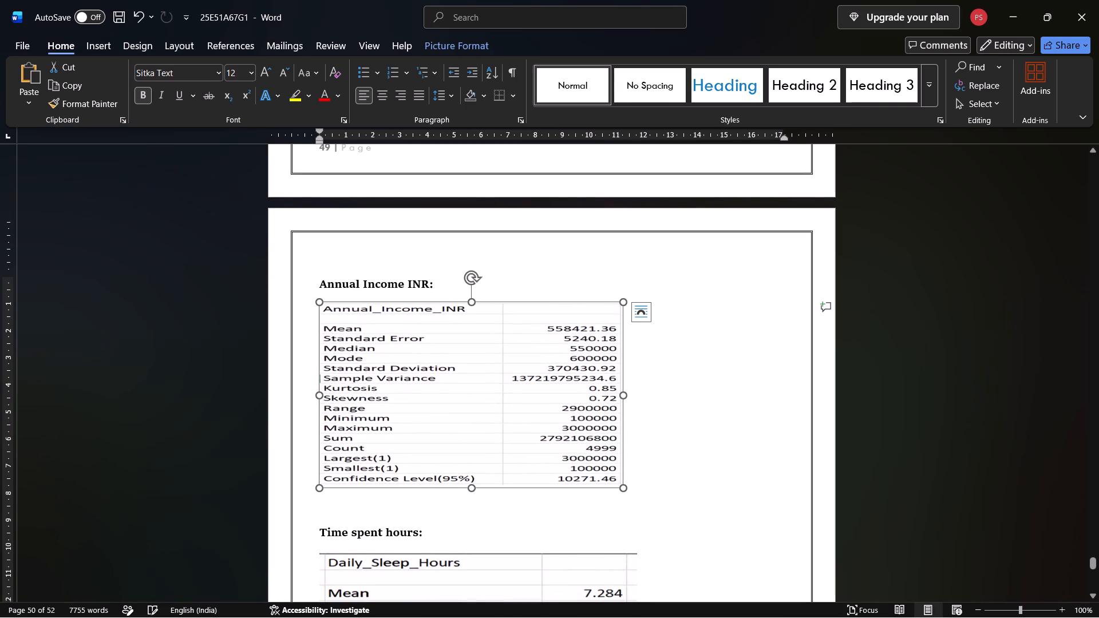
Reduce the width of the Annual_Income_INR statistics picture on page 50.
drag(619, 394, 580, 398)
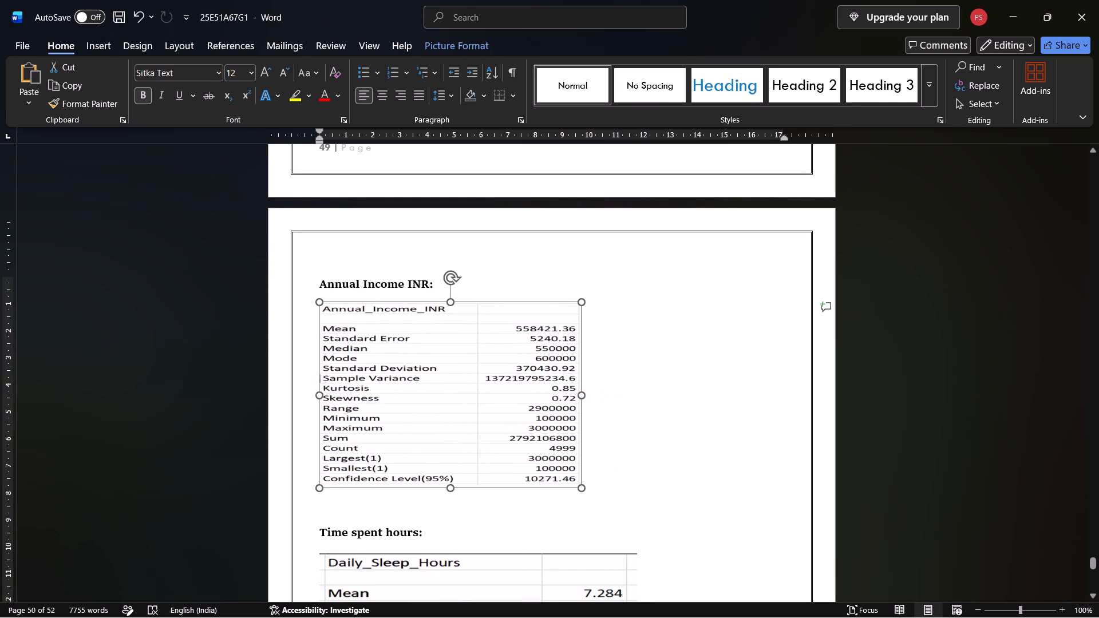
drag(580, 398, 571, 398)
scroll(609, 403, down, 1)
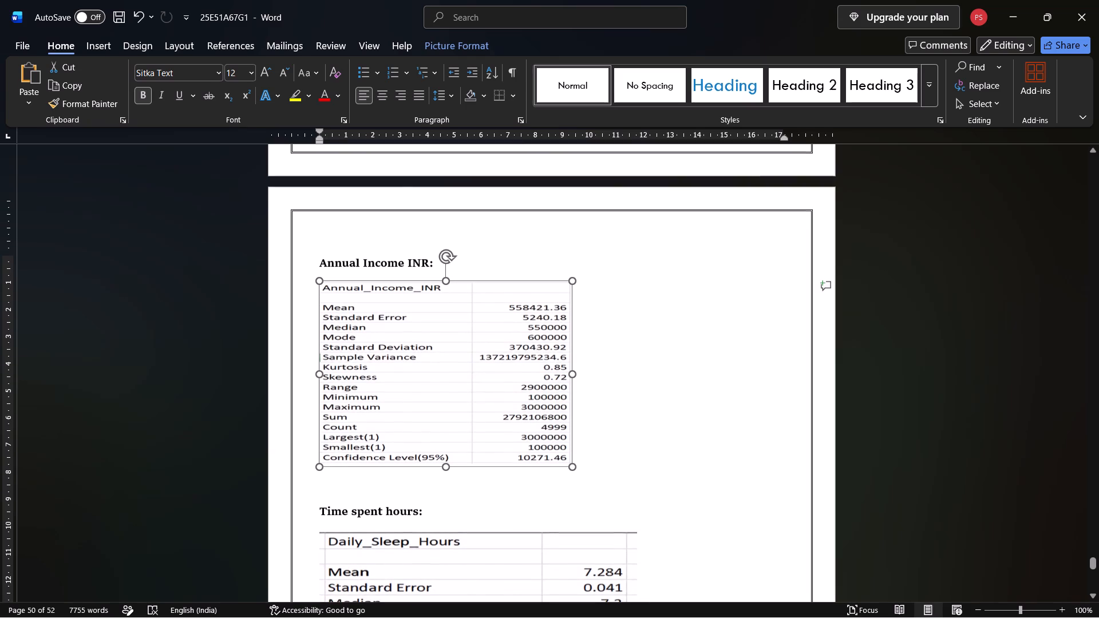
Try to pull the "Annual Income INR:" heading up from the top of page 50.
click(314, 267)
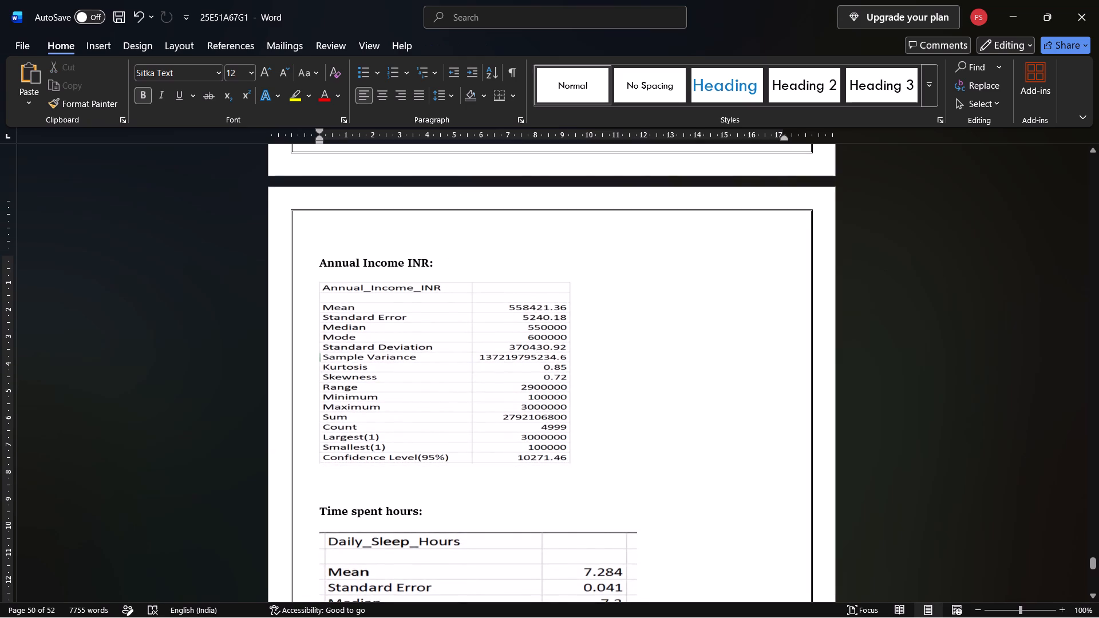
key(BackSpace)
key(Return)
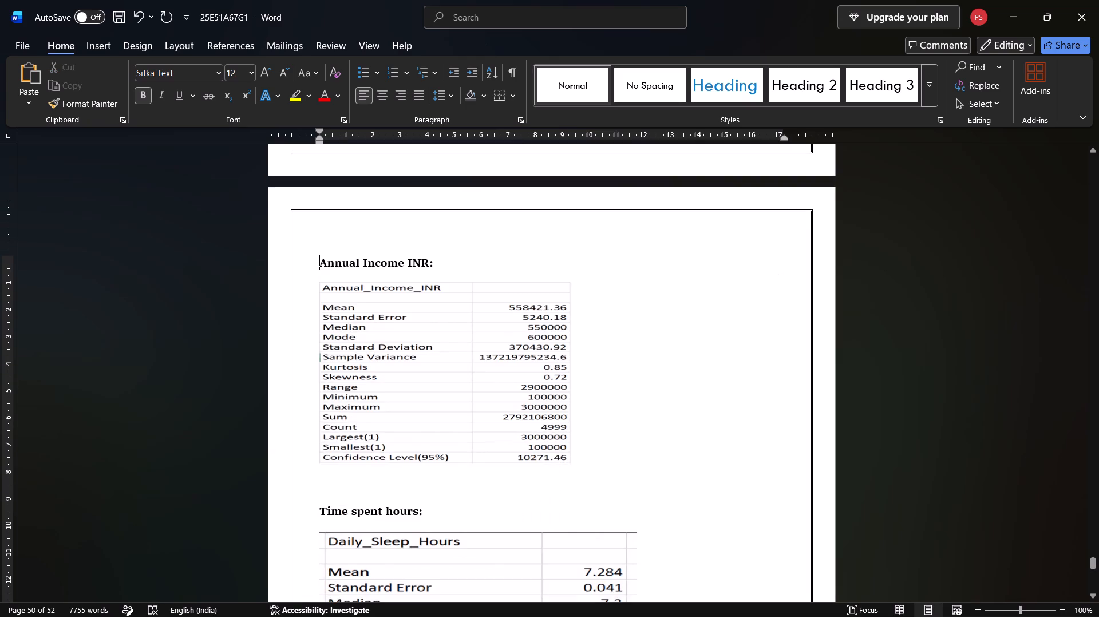
Remove the blank line and leading spaces before "Time spent hours:" so the heading starts on the line directly below the Annual_Income_INR picture.
scroll(314, 267, down, 2)
click(319, 355)
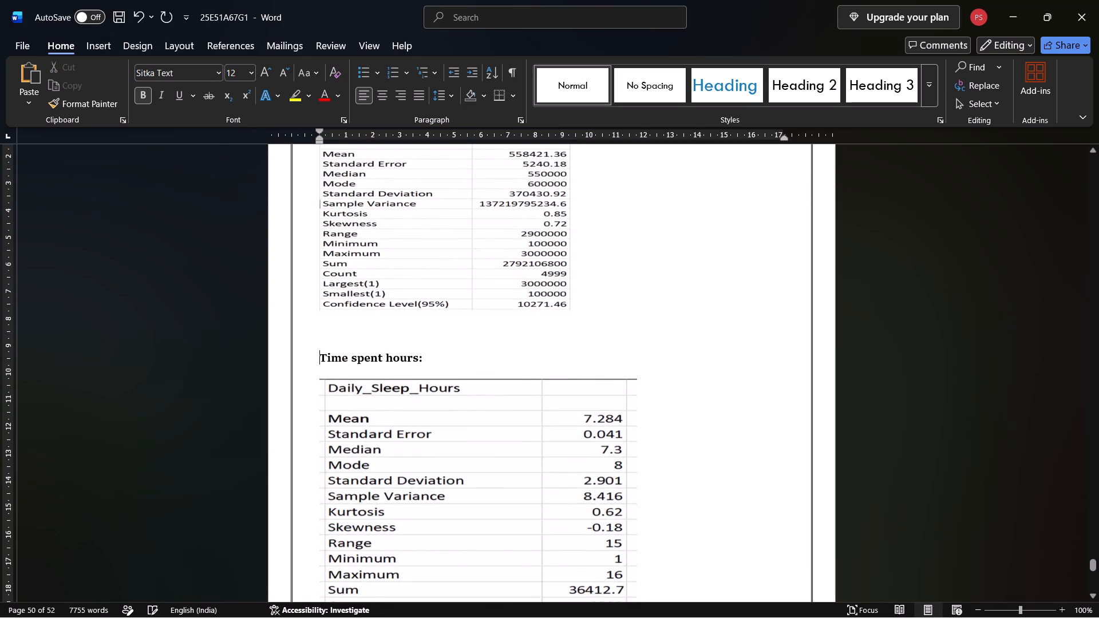
key(BackSpace)
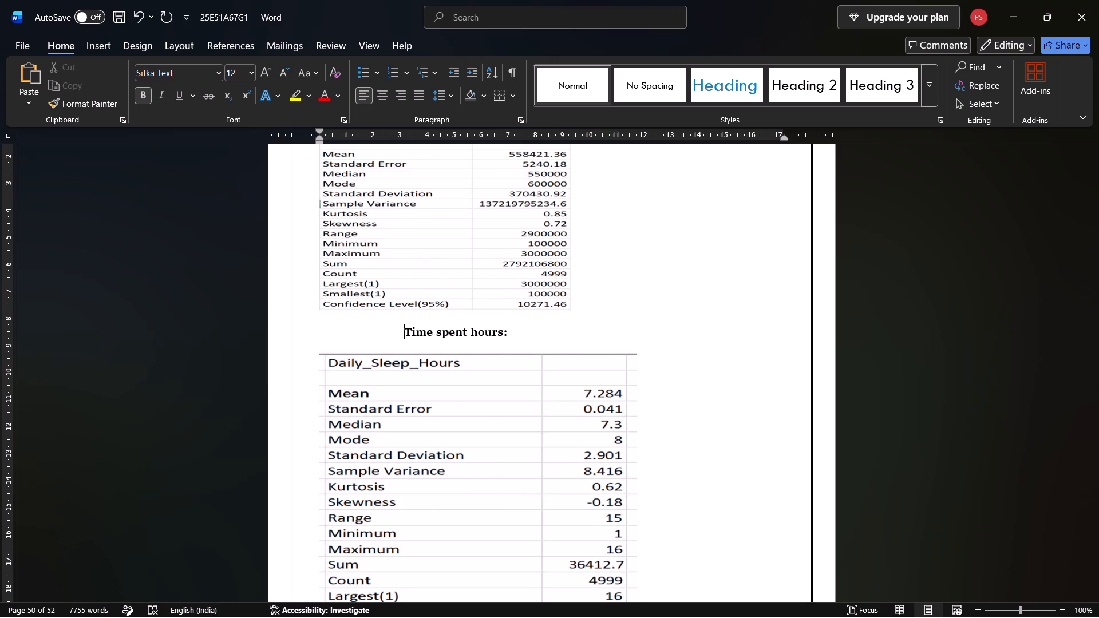
key(BackSpace)
key(BackSpace)
key(BackSpace)
key(BackSpace)
key(BackSpace)
key(BackSpace)
key(BackSpace)
key(BackSpace)
key(BackSpace)
key(BackSpace)
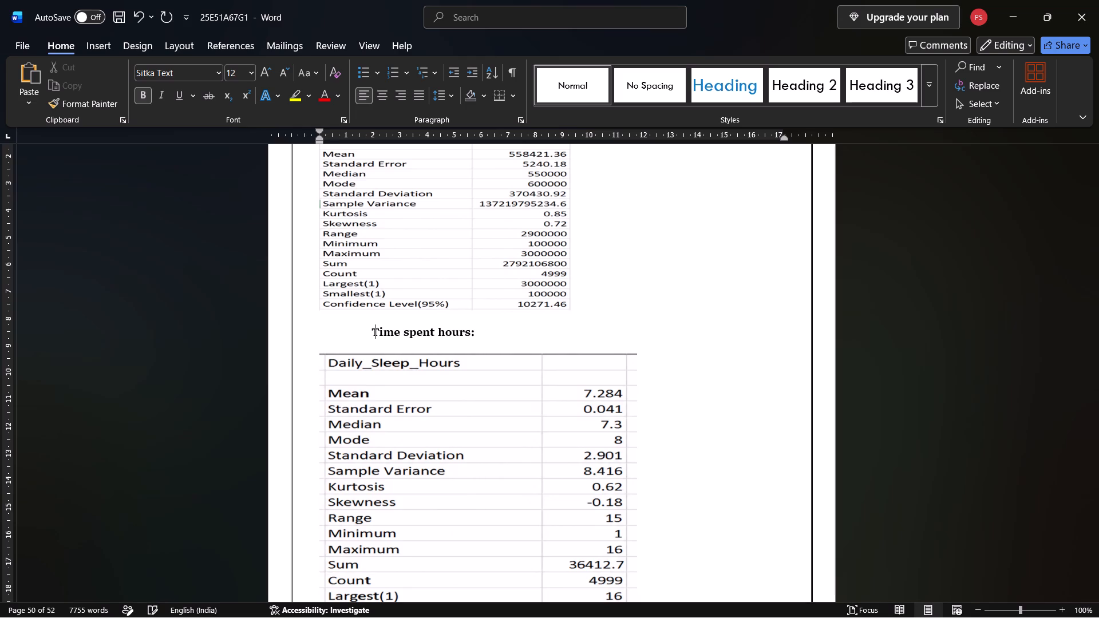
key(BackSpace)
key(BackSpace)
key(BackSpace)
key(BackSpace)
key(BackSpace)
key(BackSpace)
key(BackSpace)
key(BackSpace)
key(BackSpace)
key(BackSpace)
key(BackSpace)
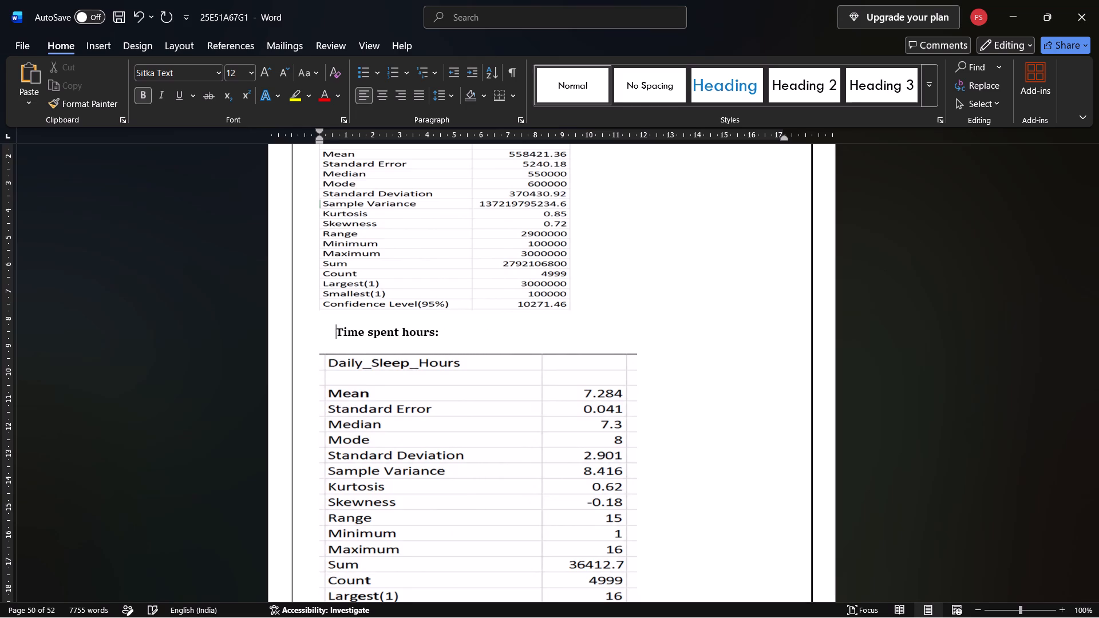
key(BackSpace)
key(BackSpace)
key(BackSpace)
key(BackSpace)
key(BackSpace)
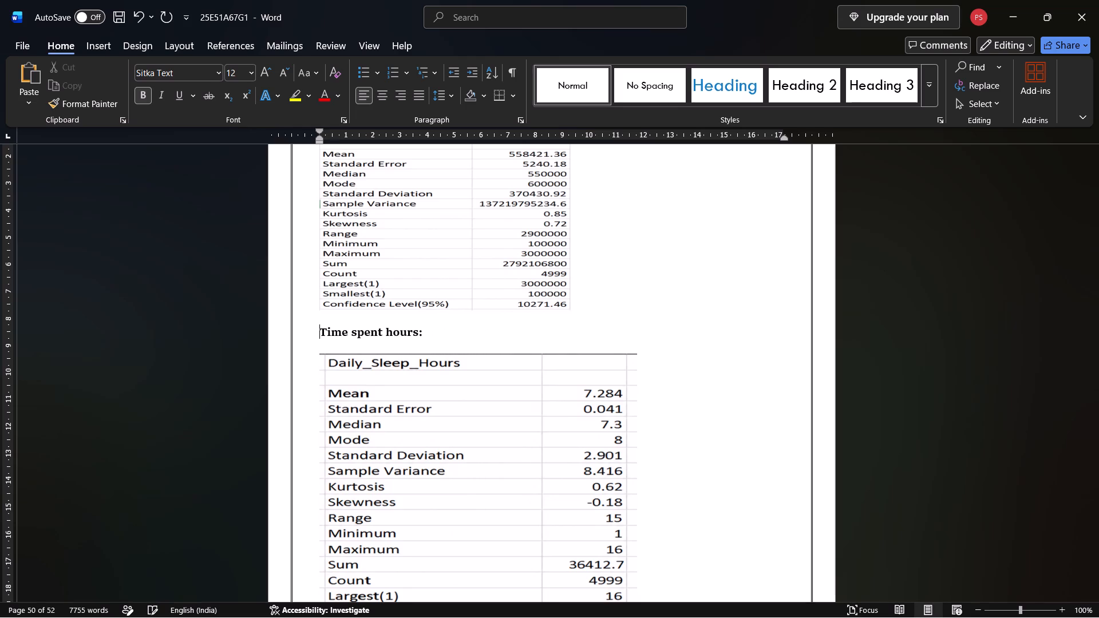
key(BackSpace)
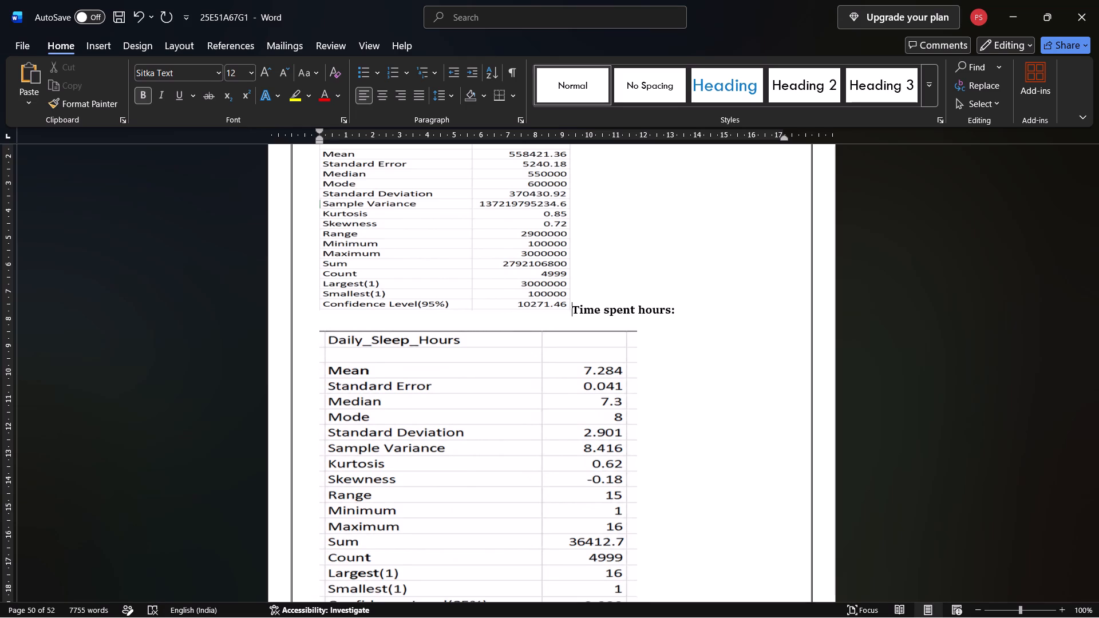
key(Return)
Reduce the height and width of the Daily_Sleep_Hours statistics picture under "Time spent hours:" on page 50.
click(335, 438)
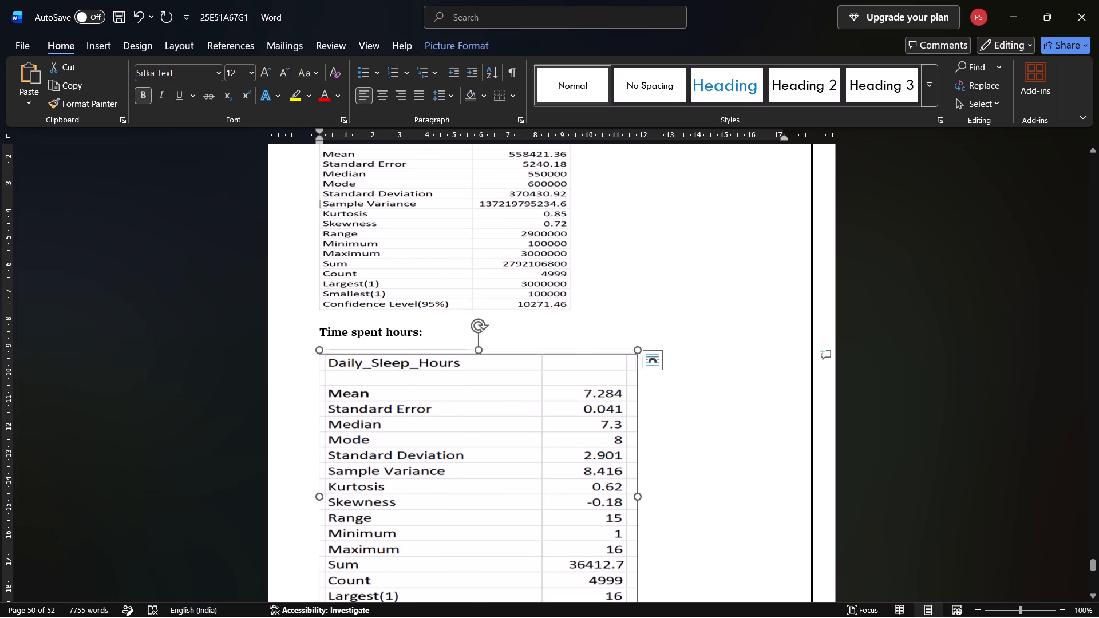
scroll(335, 438, down, 2)
drag(479, 378, 479, 340)
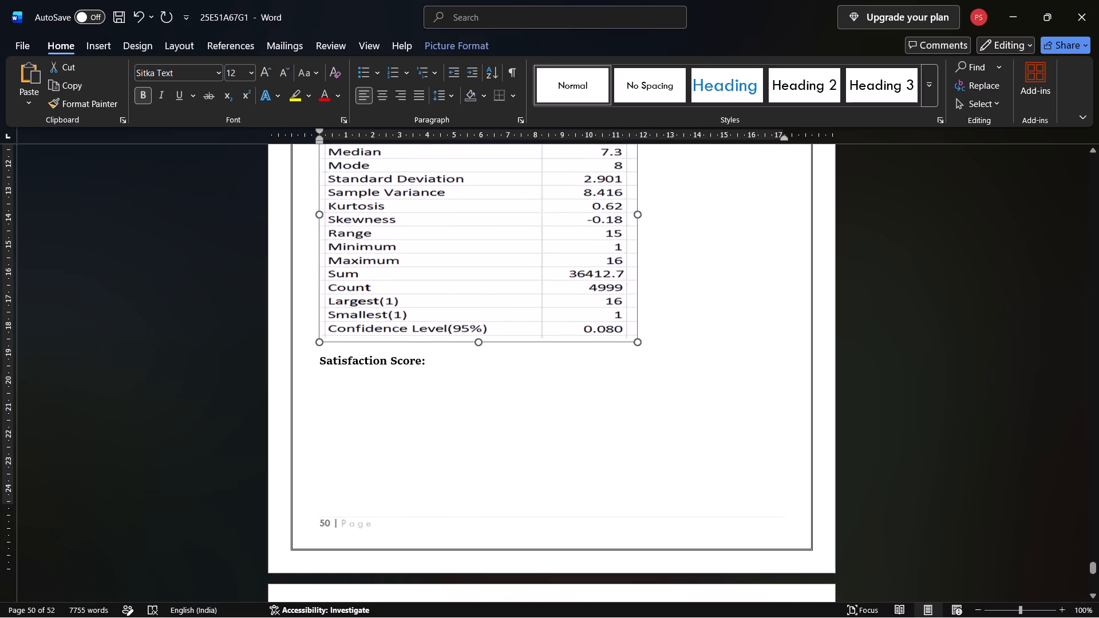
drag(479, 340, 479, 266)
scroll(479, 266, up, 1)
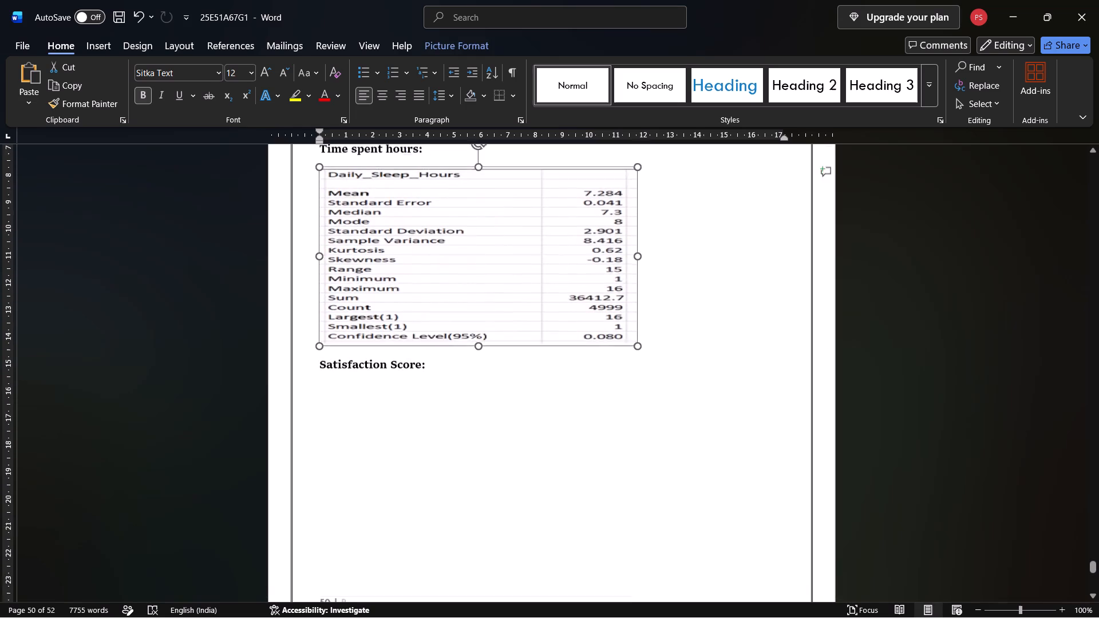
scroll(479, 266, up, 1)
drag(641, 320, 625, 325)
click(625, 325)
drag(638, 326, 609, 326)
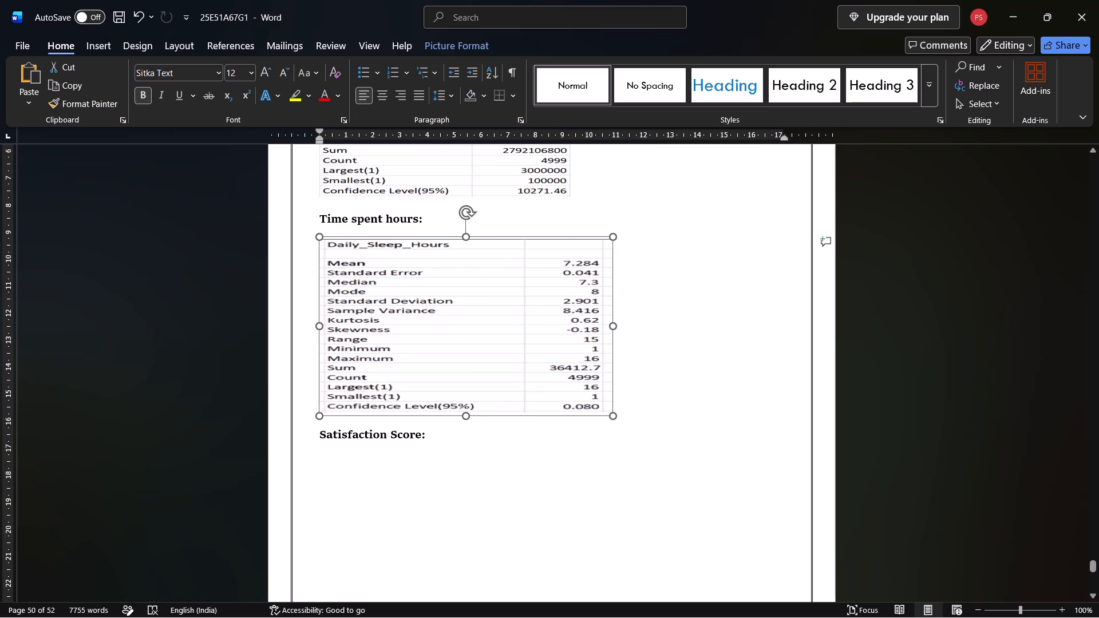
drag(609, 326, 590, 321)
Shrink the Daily_Screen_Time_Hours statistics picture in height and width so it fits on page 50 under "Satisfaction Score:".
scroll(590, 321, down, 3)
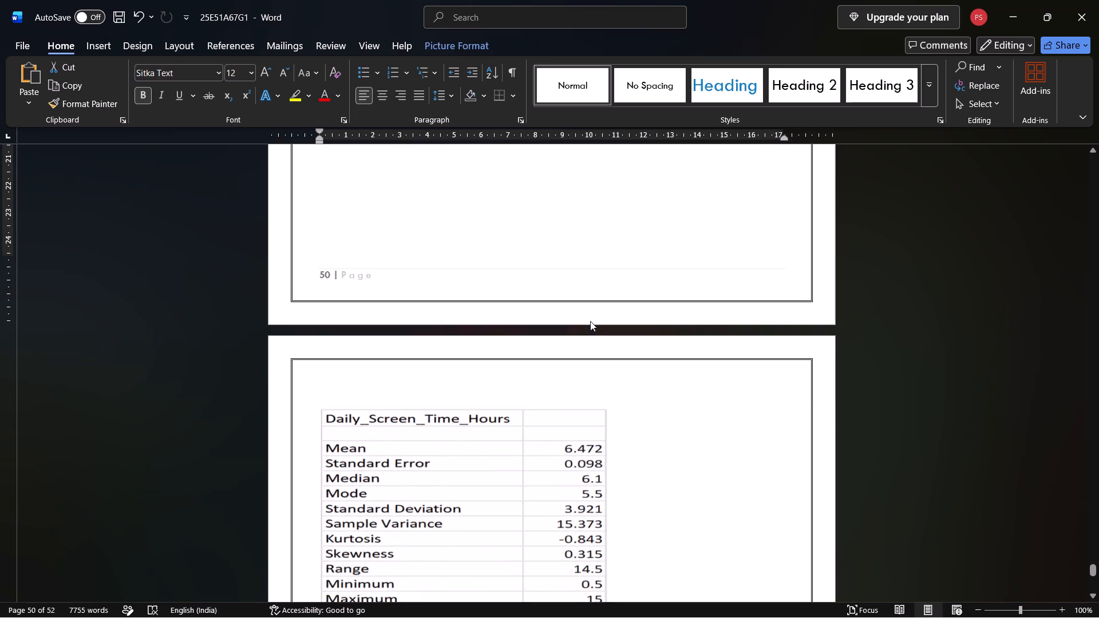
click(583, 423)
scroll(583, 423, down, 2)
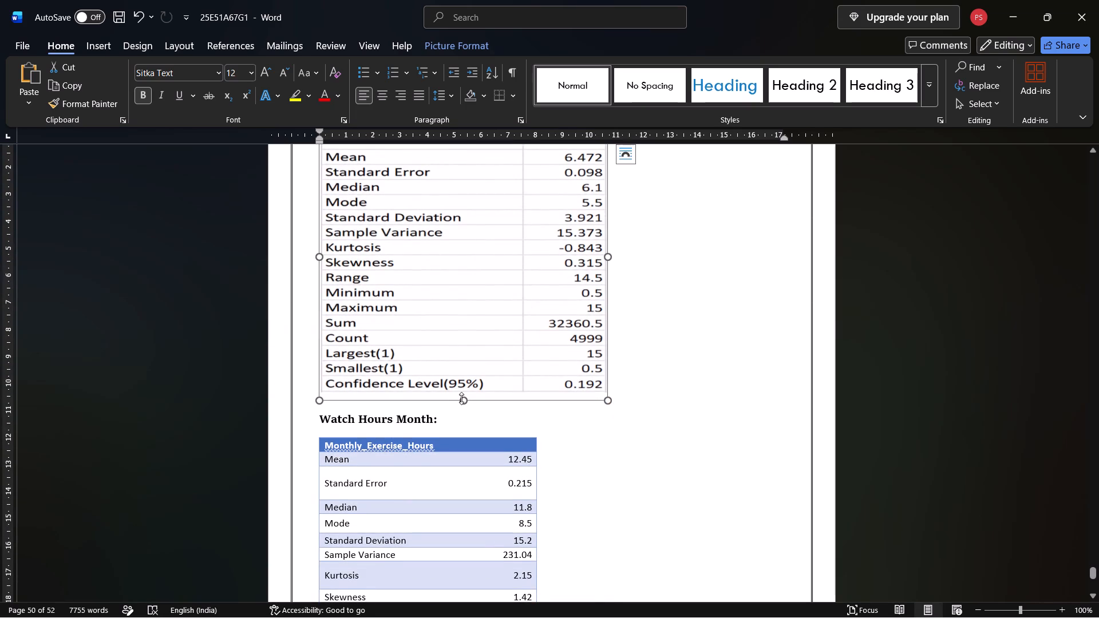
drag(461, 398, 461, 295)
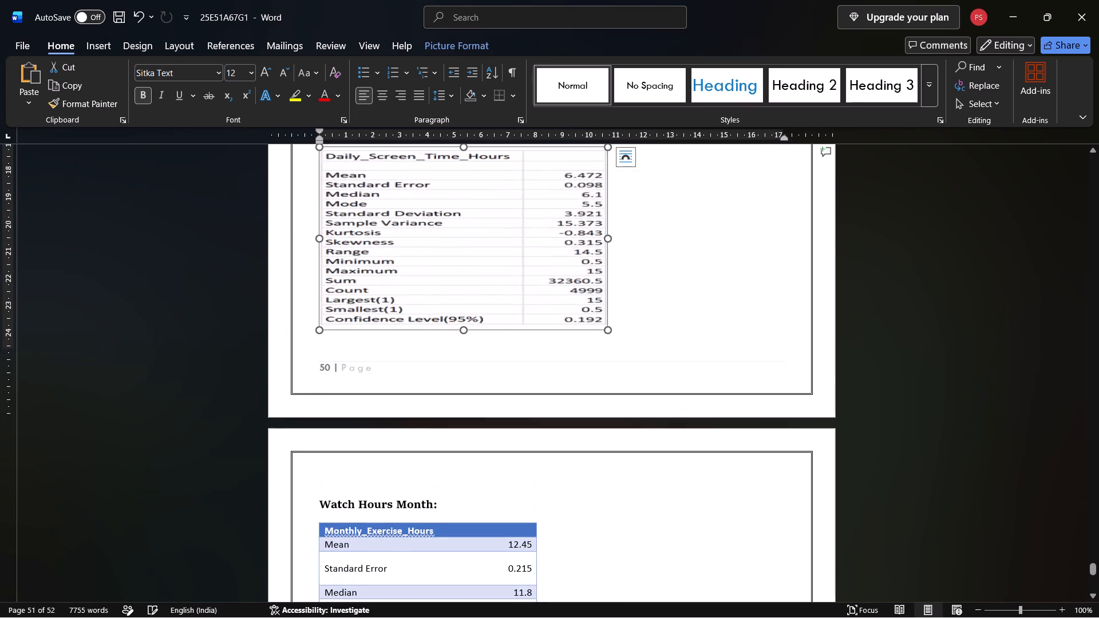
scroll(461, 295, up, 1)
drag(607, 316, 595, 316)
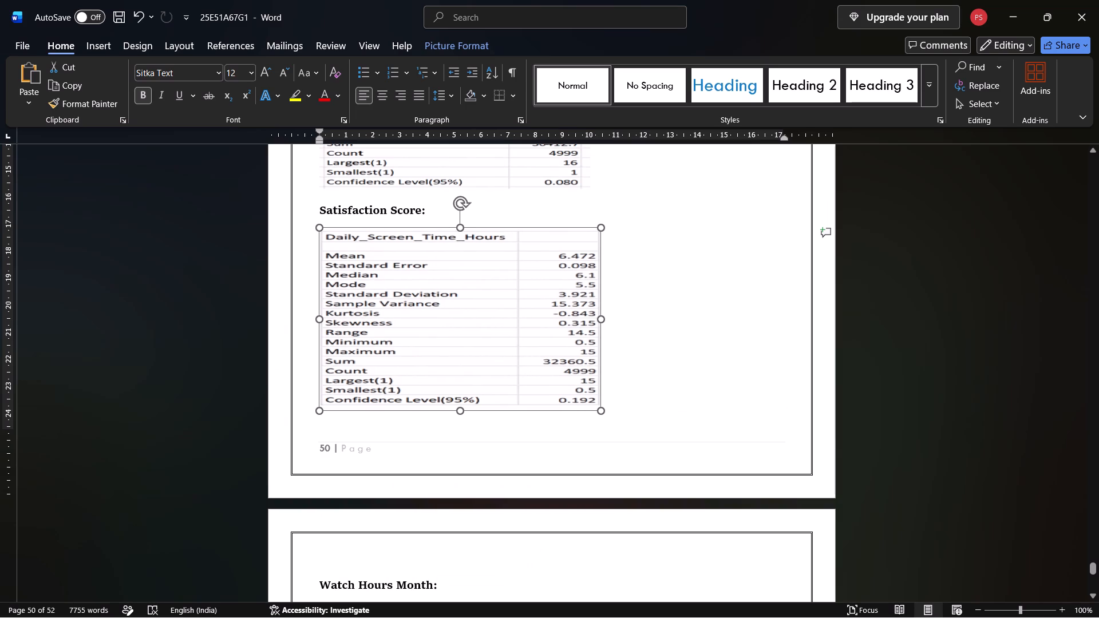
drag(595, 316, 584, 316)
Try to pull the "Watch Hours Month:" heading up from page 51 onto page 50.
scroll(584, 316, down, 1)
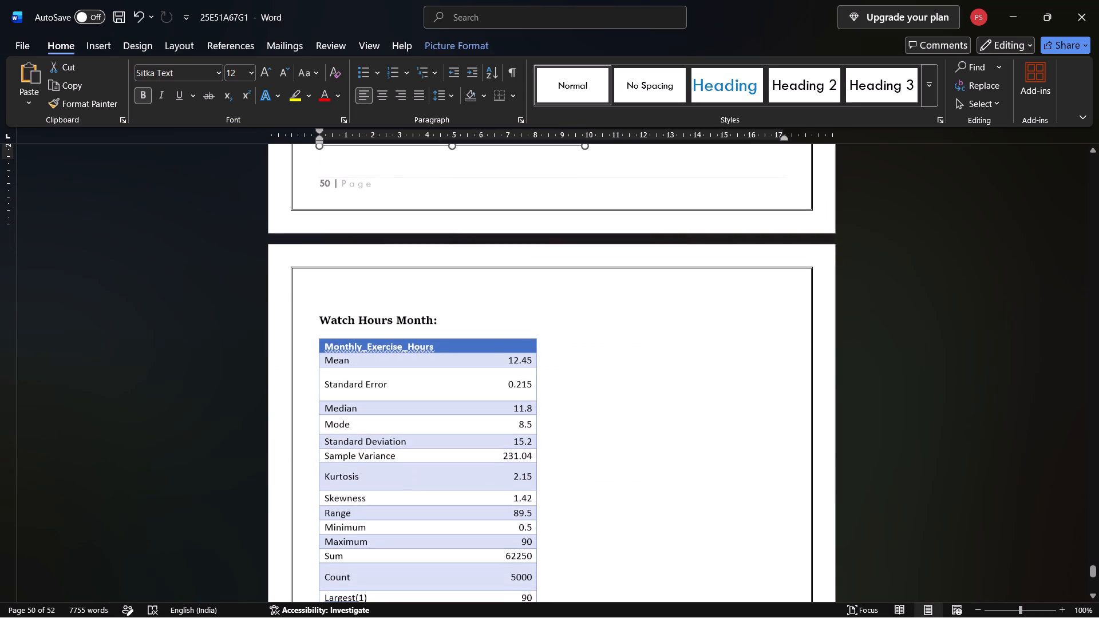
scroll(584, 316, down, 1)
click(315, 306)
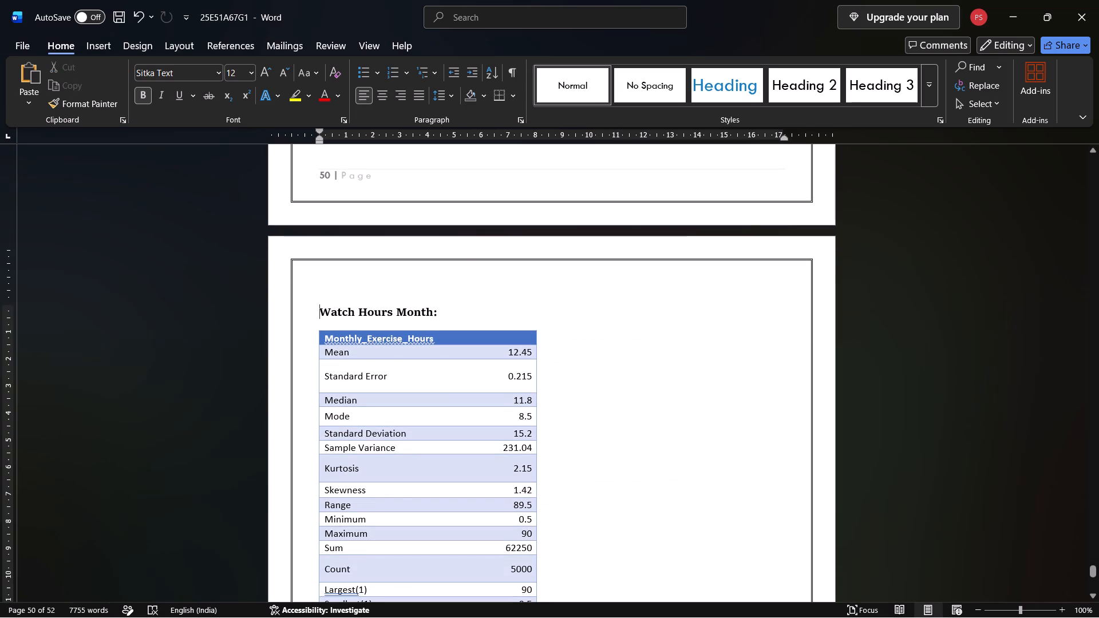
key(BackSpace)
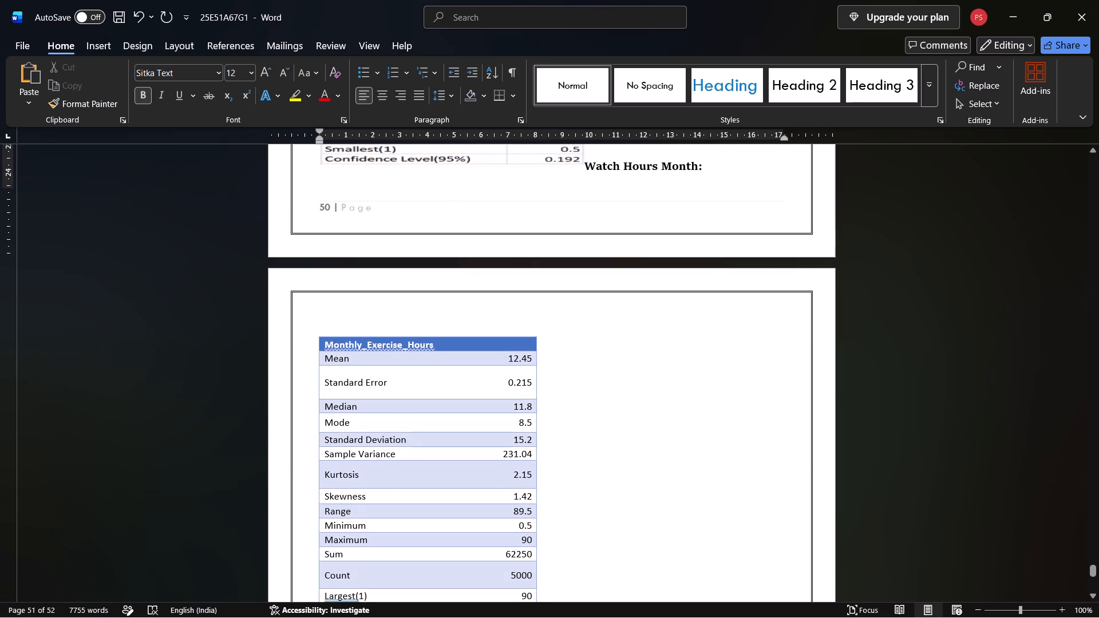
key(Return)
Copy the label column of the Monthly_Exercise_Hours table under "Watch Hours Month:" on page 51.
scroll(315, 306, down, 2)
click(362, 276)
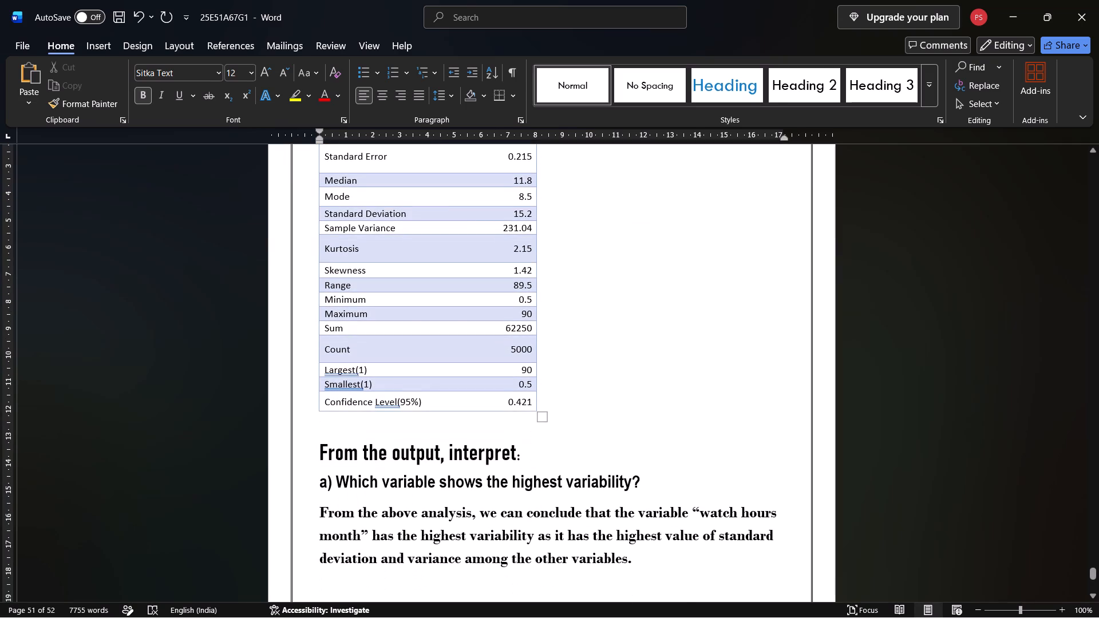
scroll(429, 286, up, 1)
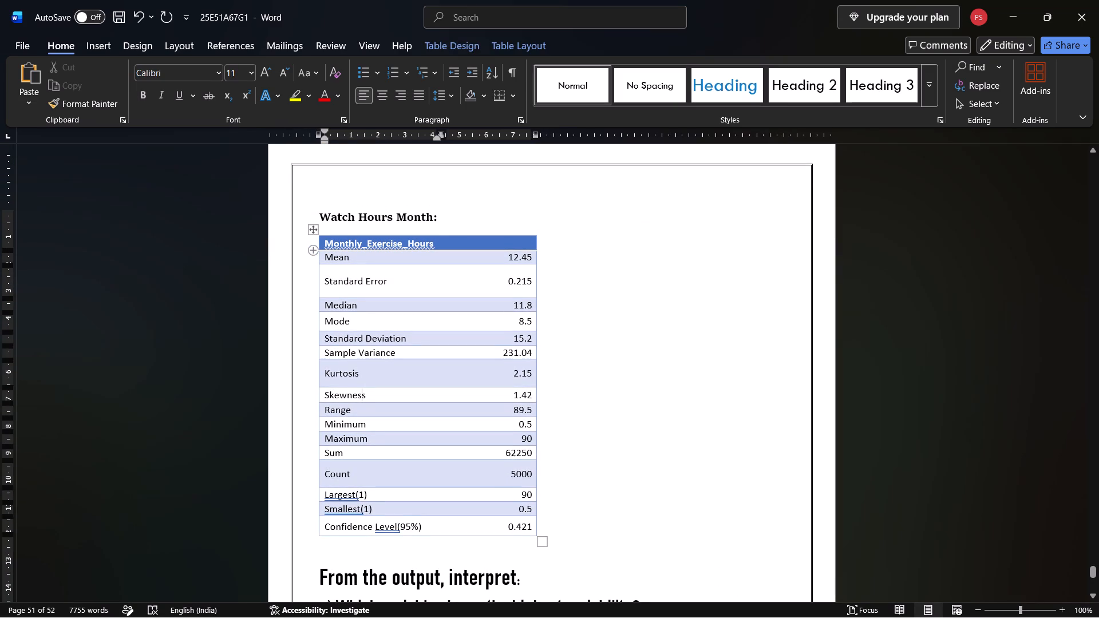
click(319, 236)
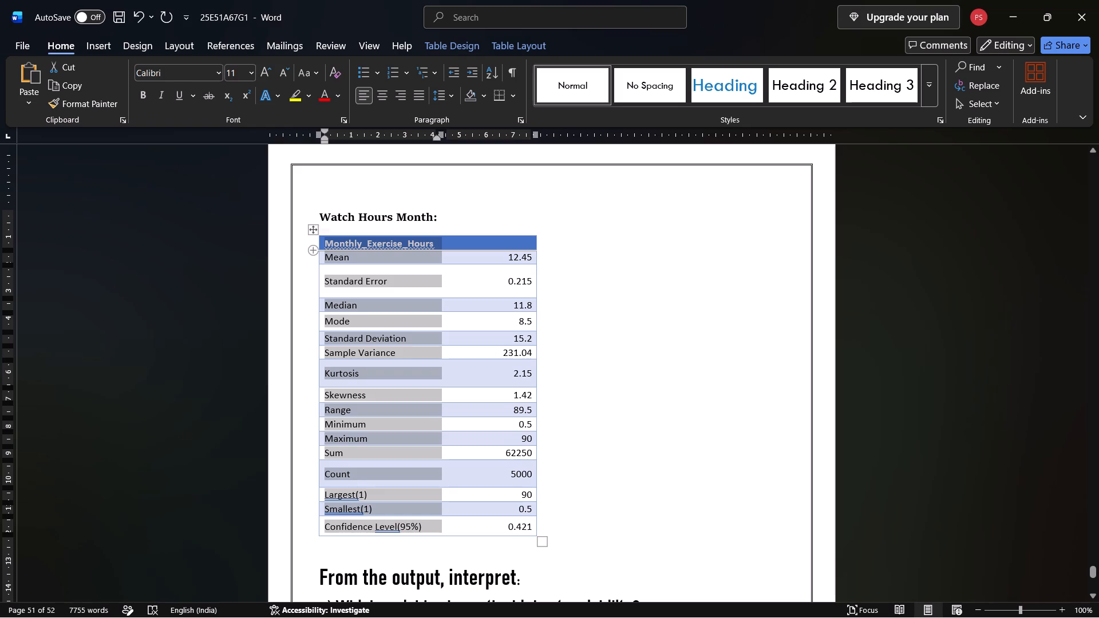
key(ctrl+c)
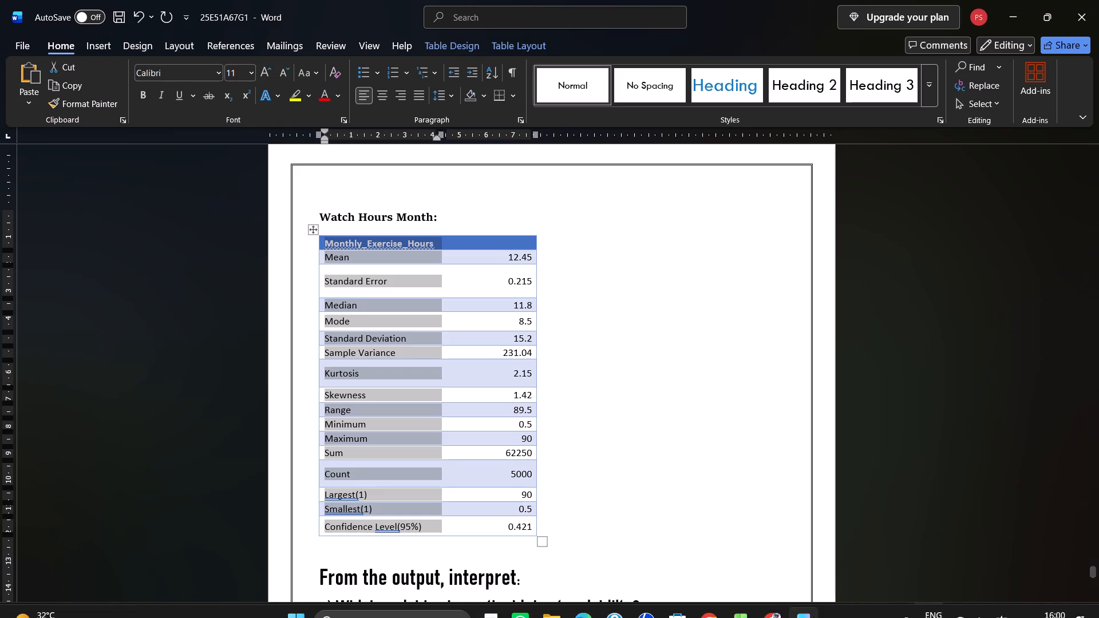
Switch to Book1 in Excel, insert a table at cell G16 and widen it to two columns, G and H.
click(721, 607)
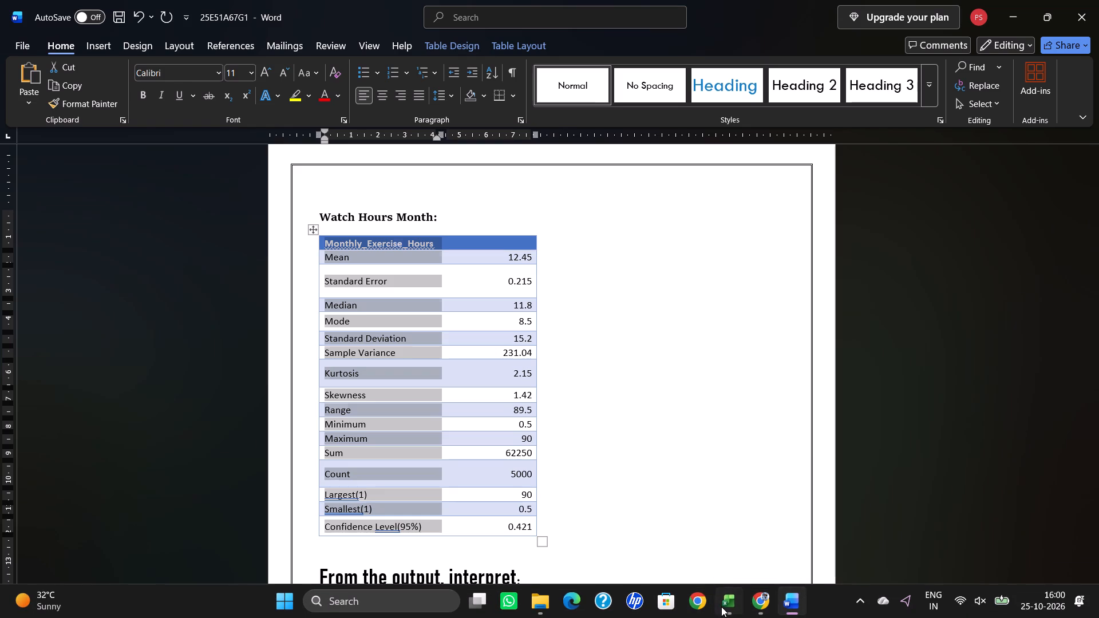
click(554, 399)
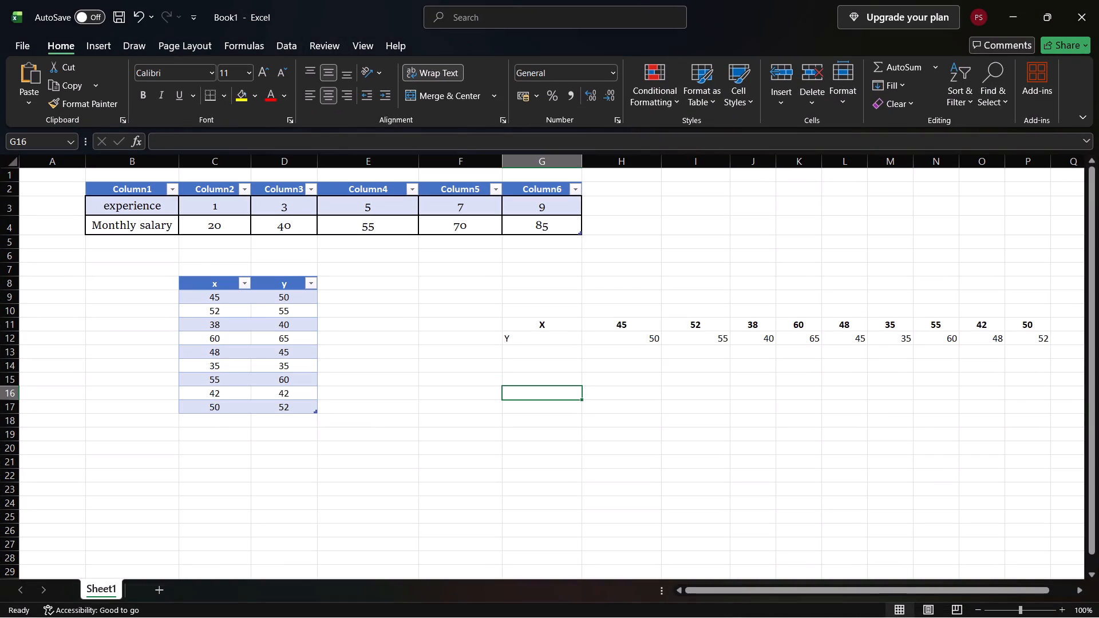
click(100, 38)
click(129, 73)
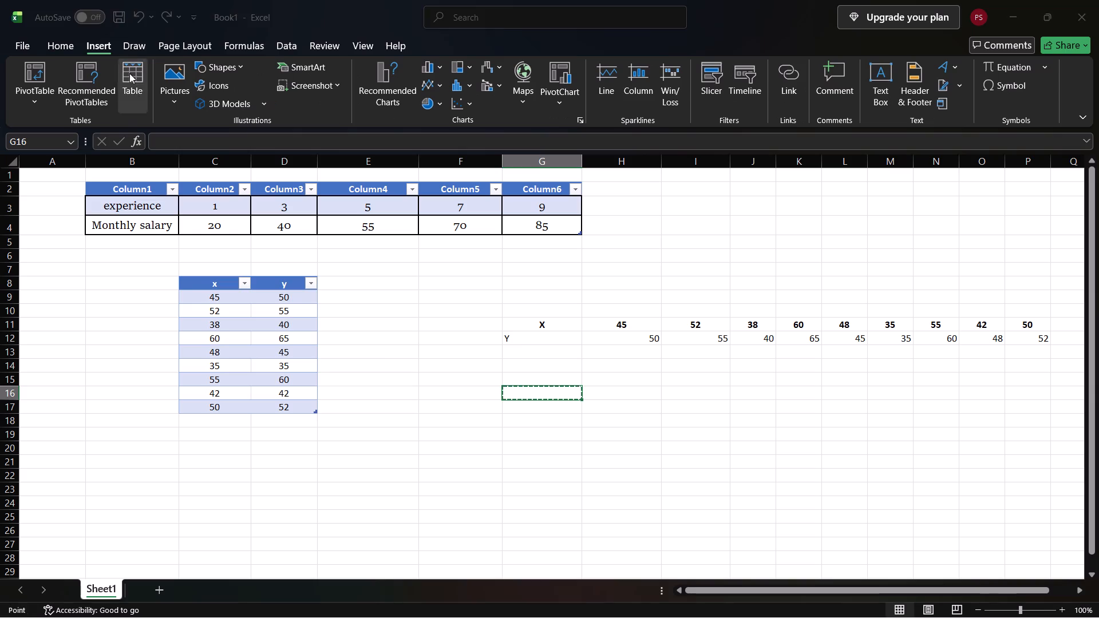
click(293, 327)
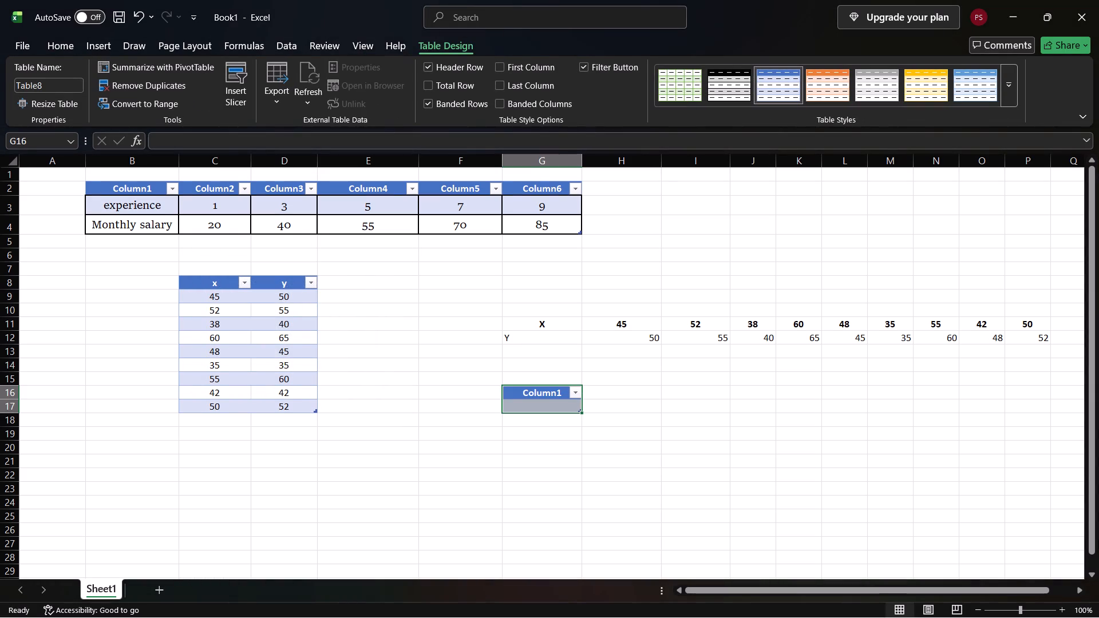
drag(579, 410, 630, 406)
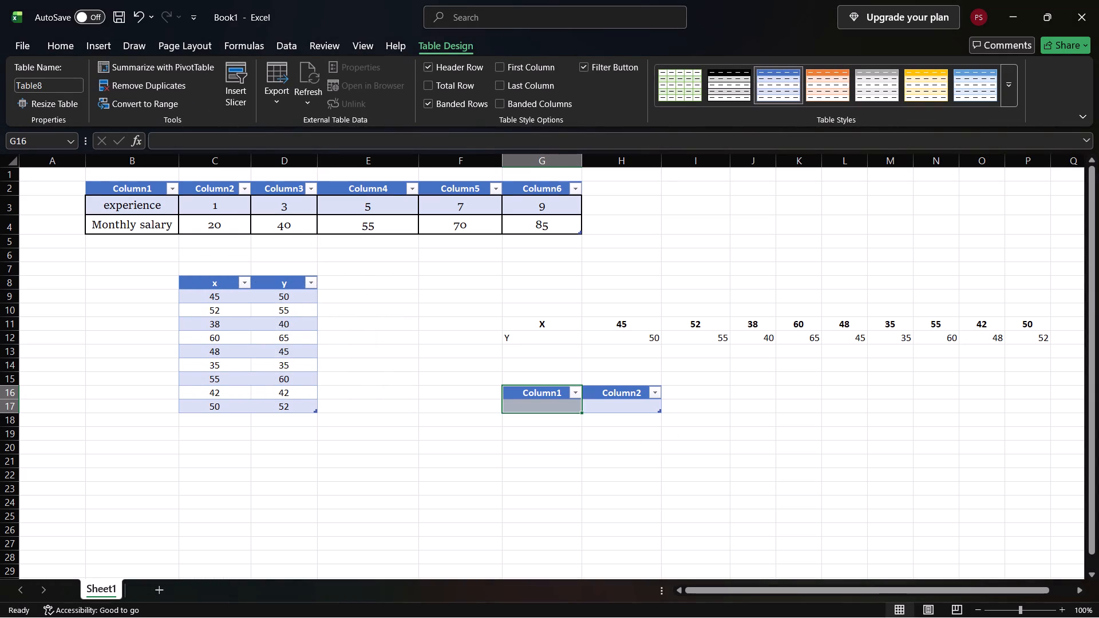
Extend the new two-column table in columns G and H down to row 37.
double_click(662, 411)
double_click(662, 411)
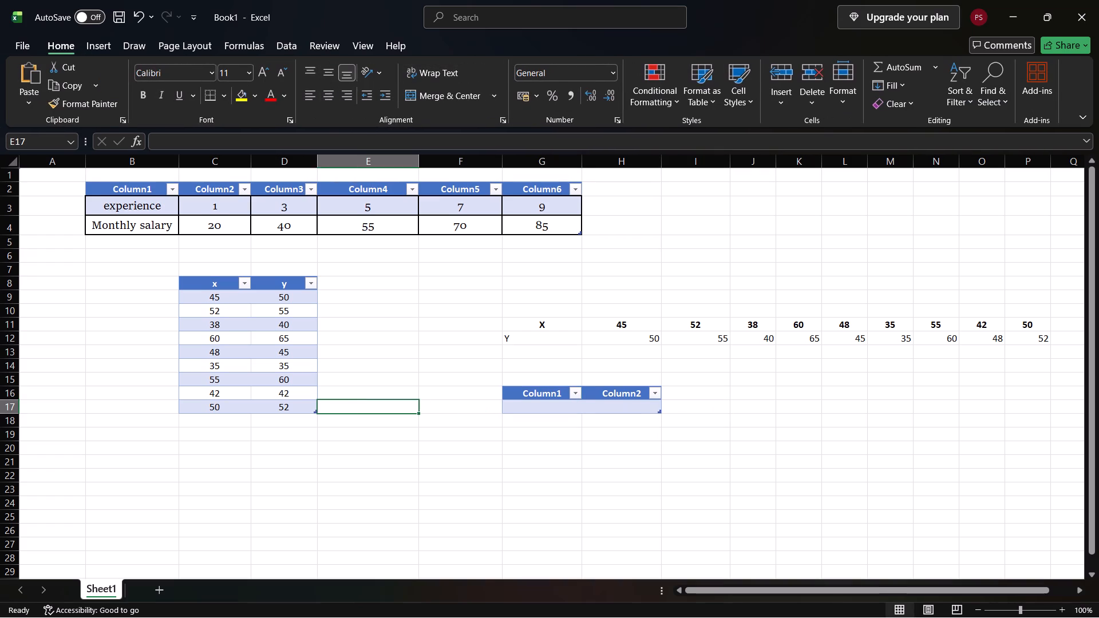
click(662, 412)
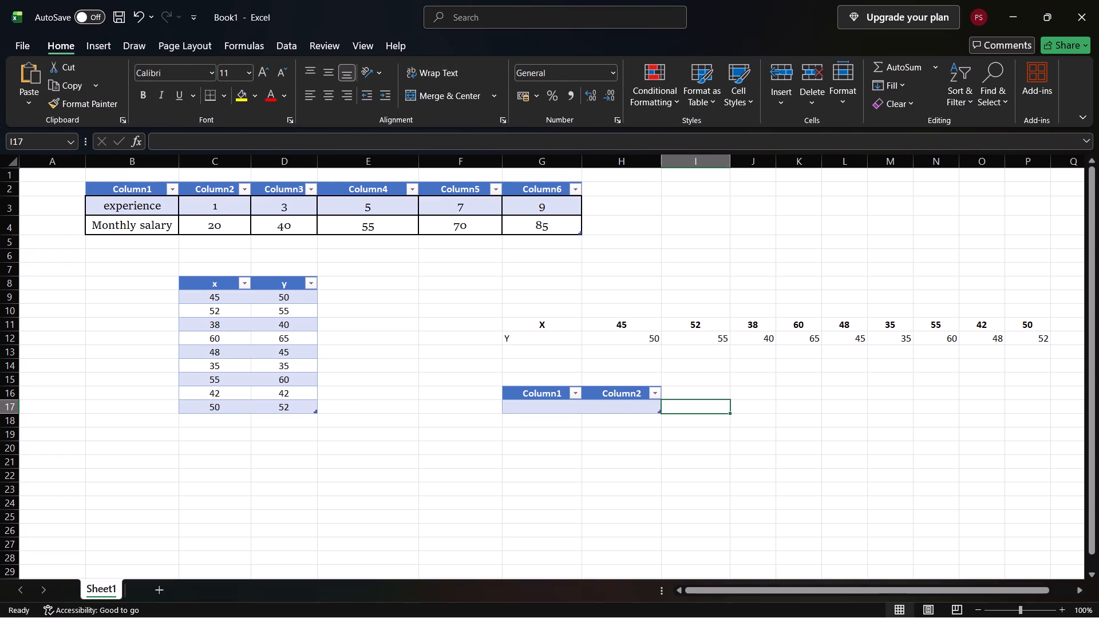
drag(659, 412, 662, 545)
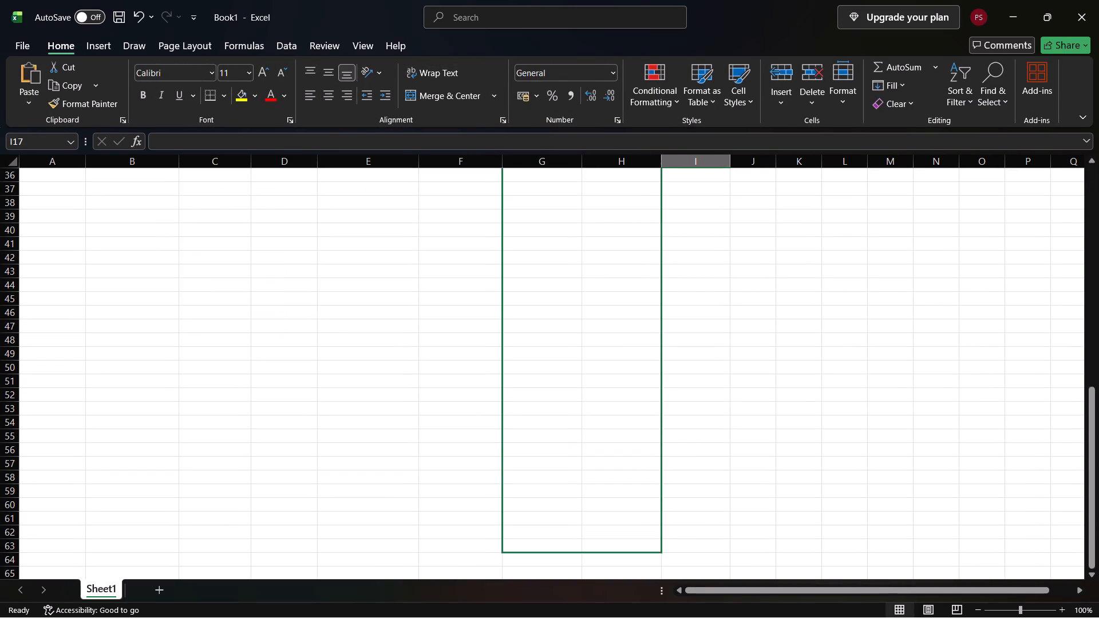
drag(662, 545, 635, 173)
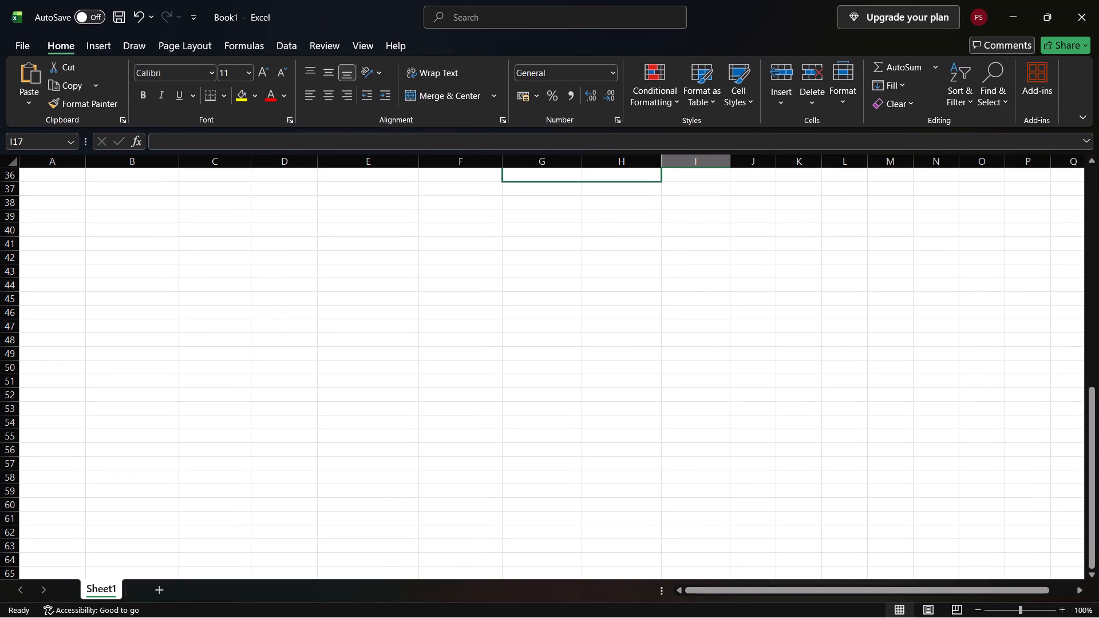
drag(635, 173, 643, 268)
scroll(643, 268, up, 1)
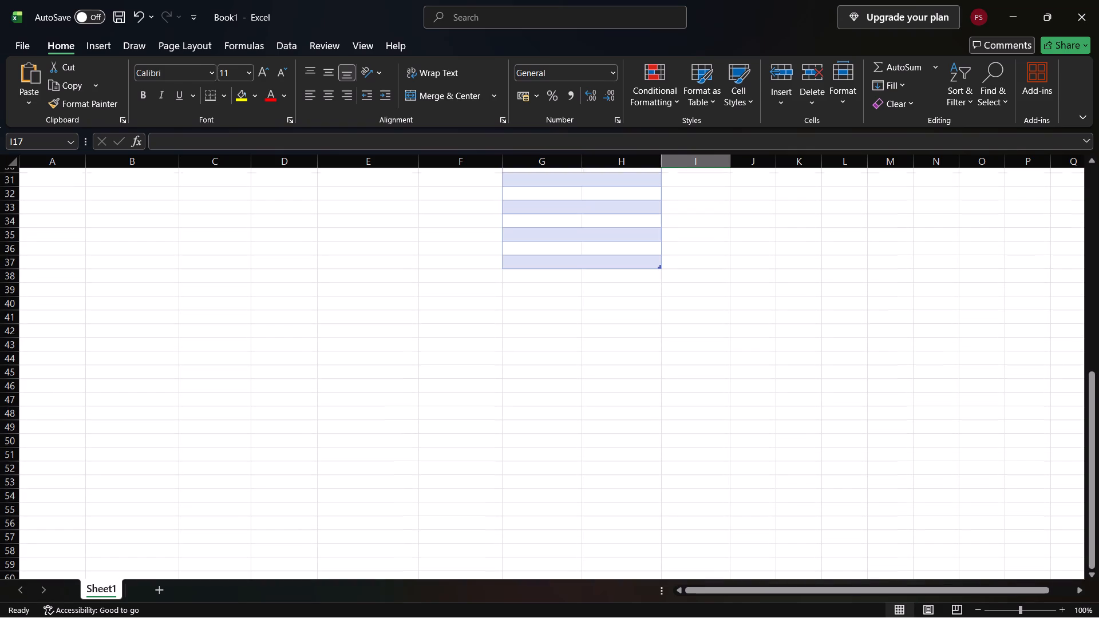
Paste the copied Monthly_Exercise_Hours label column into the new table starting at cell G17.
scroll(643, 268, up, 3)
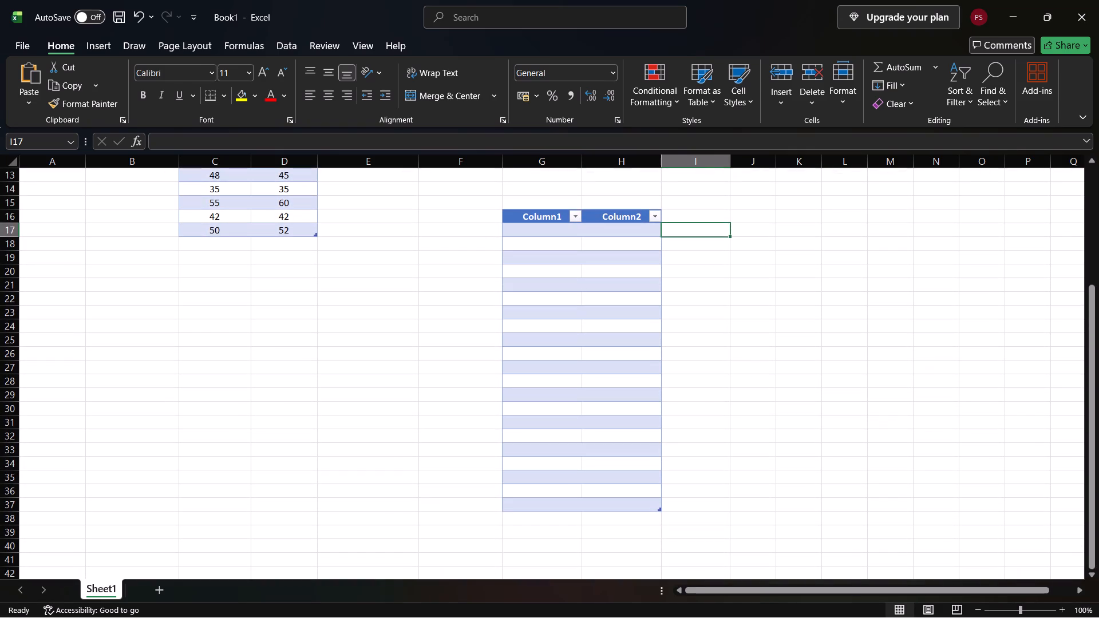
click(546, 232)
key(ctrl+v)
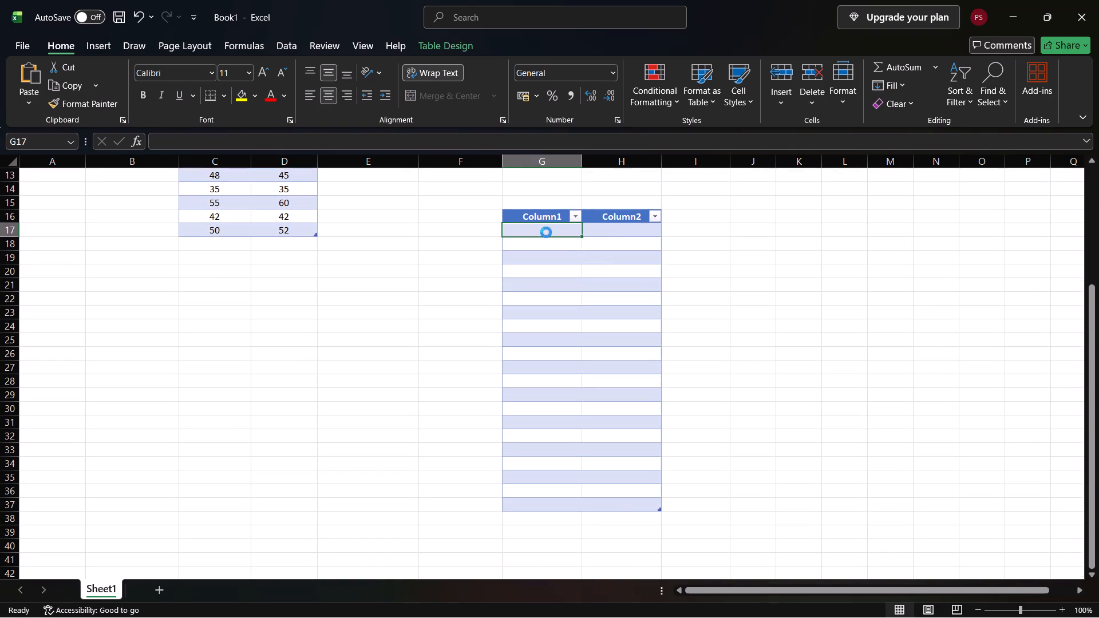
Widen column G until Monthly_Exercise_Hours fits inside its cell, and widen column H slightly.
click(614, 233)
click(614, 233)
drag(614, 233, 602, 233)
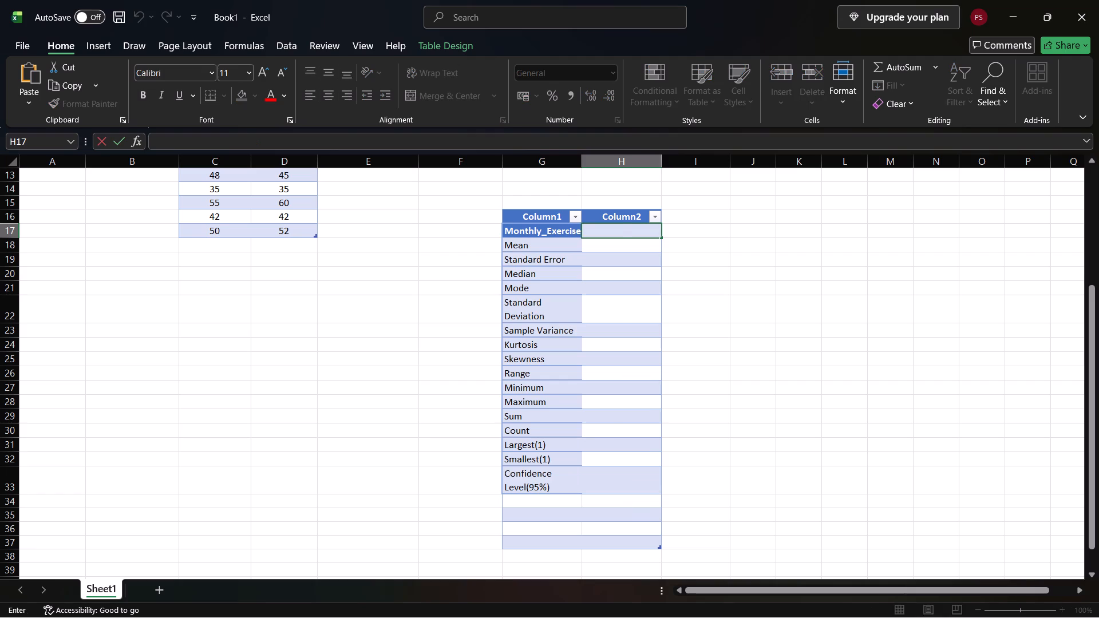
drag(572, 155, 580, 157)
drag(580, 157, 602, 157)
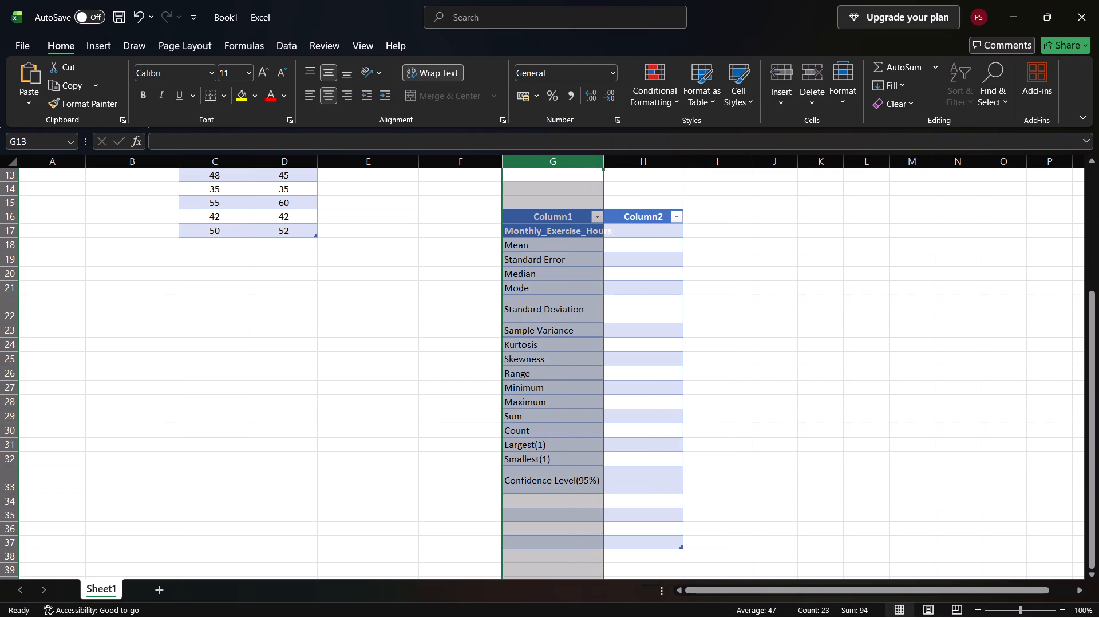
drag(602, 157, 615, 159)
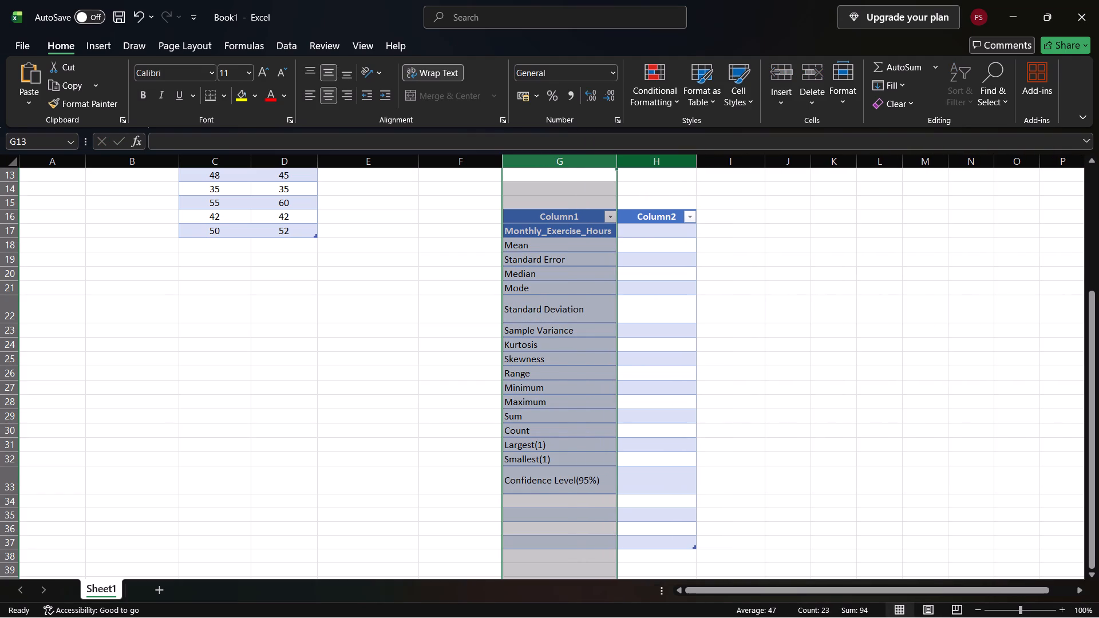
drag(697, 161, 716, 160)
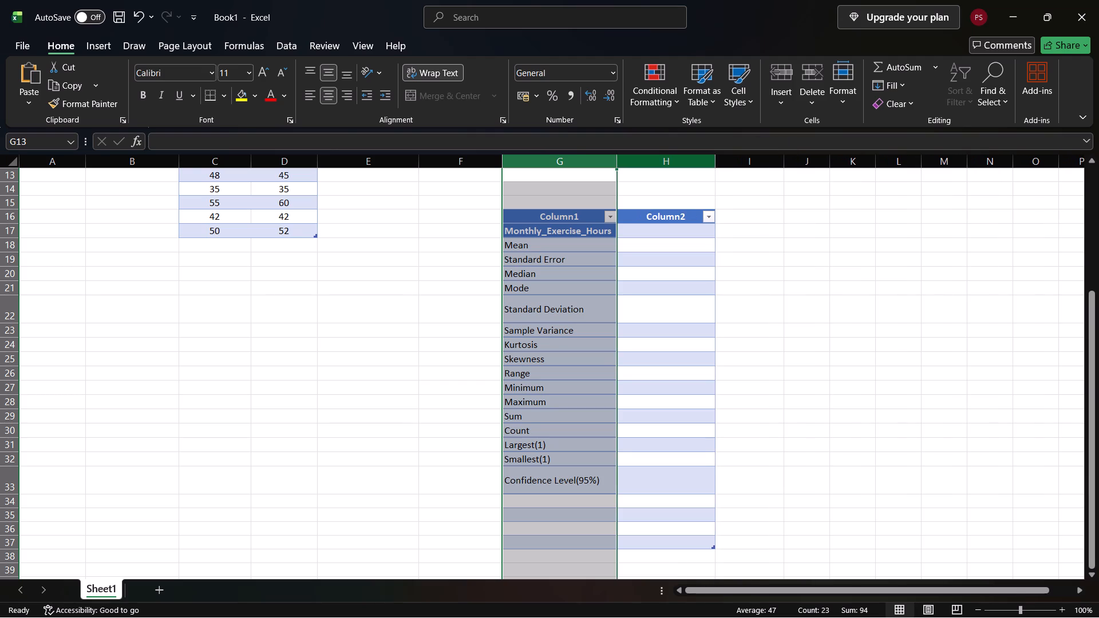
Copy the Monthly_Exercise_Hours text from cell G17 over the Column1 header in G16.
click(595, 227)
click(613, 228)
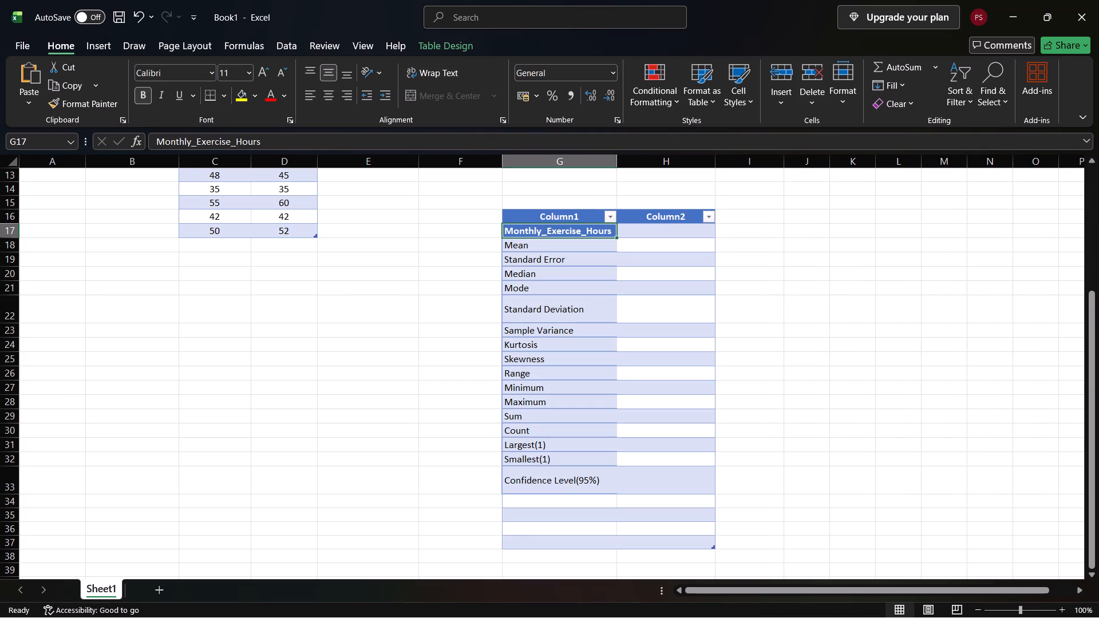
click(614, 231)
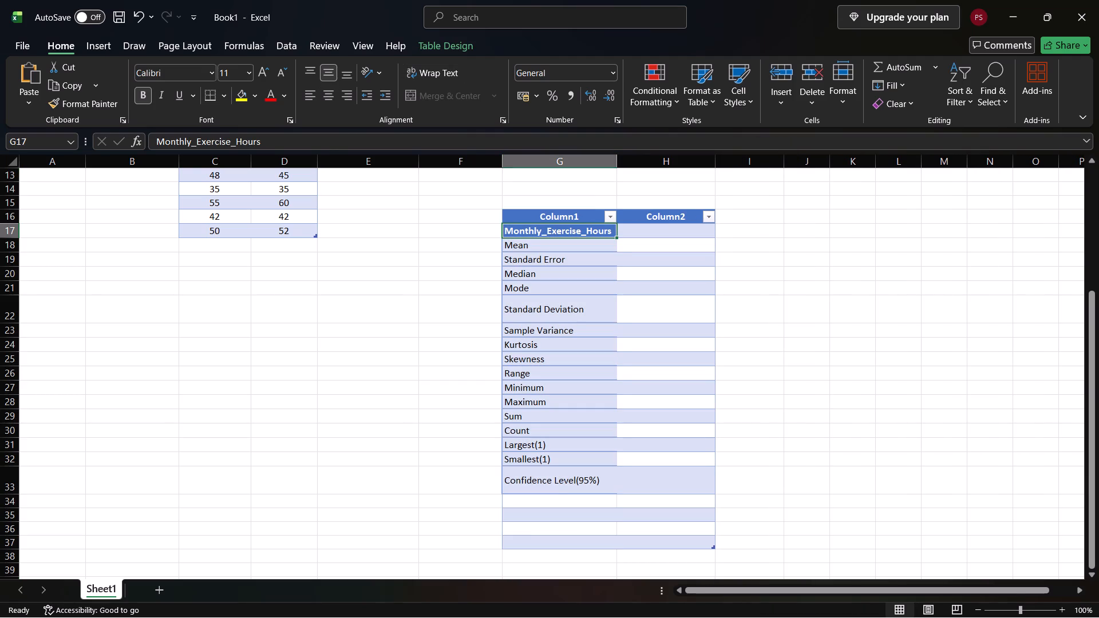
double_click(614, 231)
drag(614, 231, 544, 232)
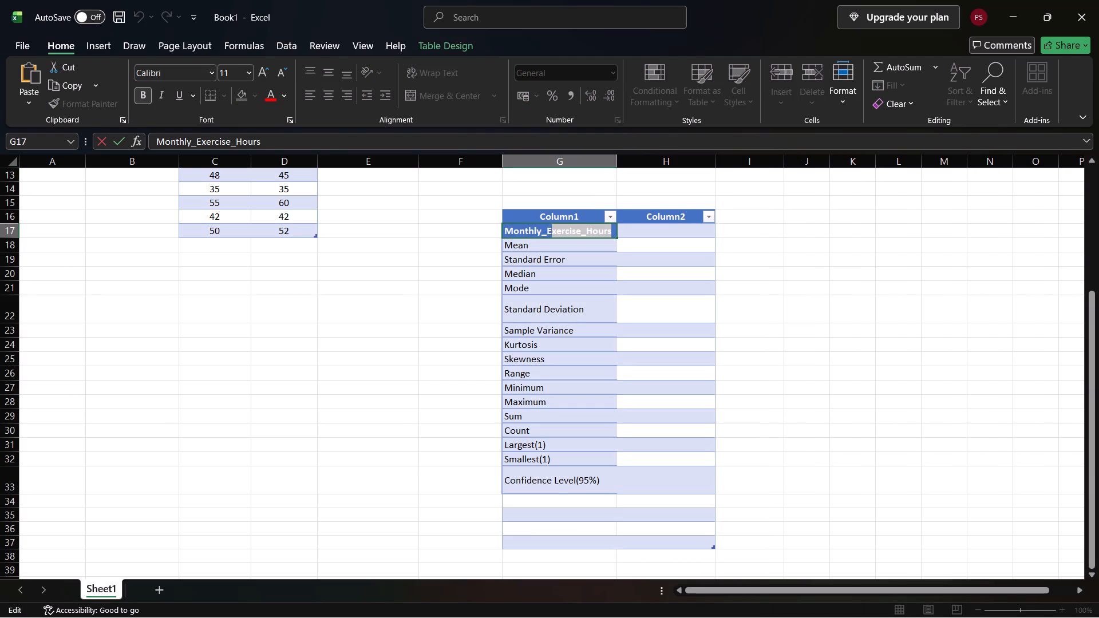
drag(544, 232, 504, 226)
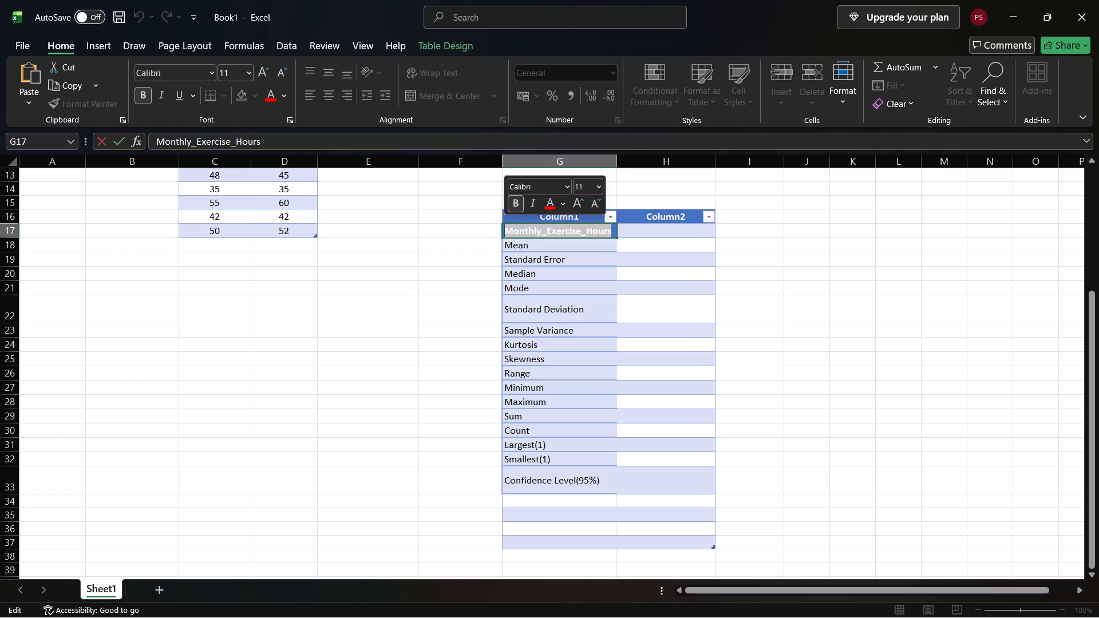
key(ctrl+c)
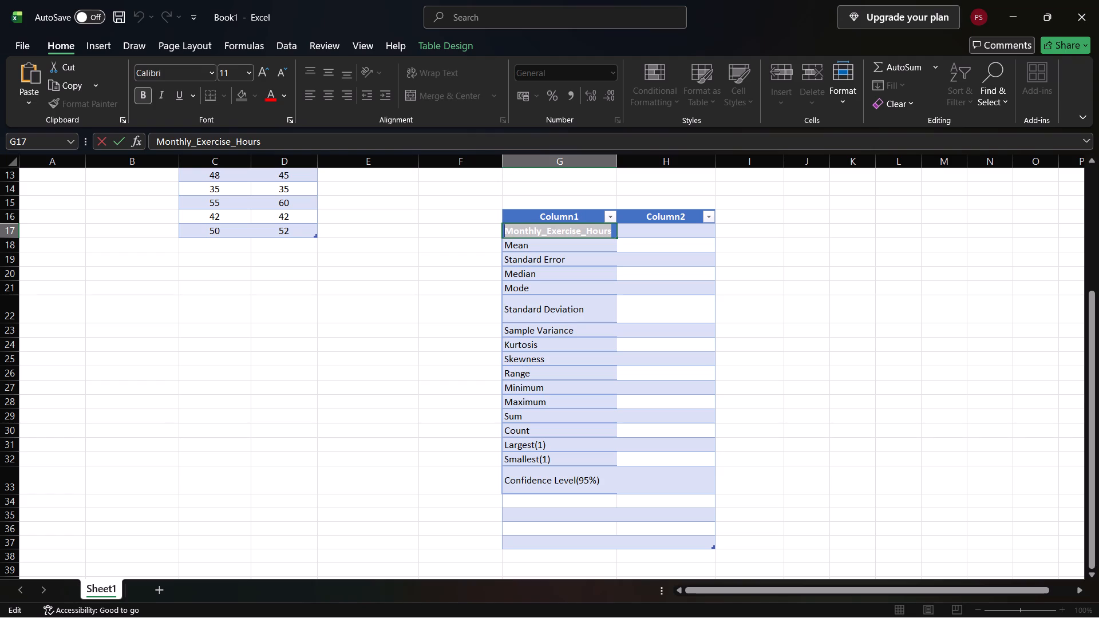
click(583, 217)
click(583, 217)
drag(583, 217, 548, 220)
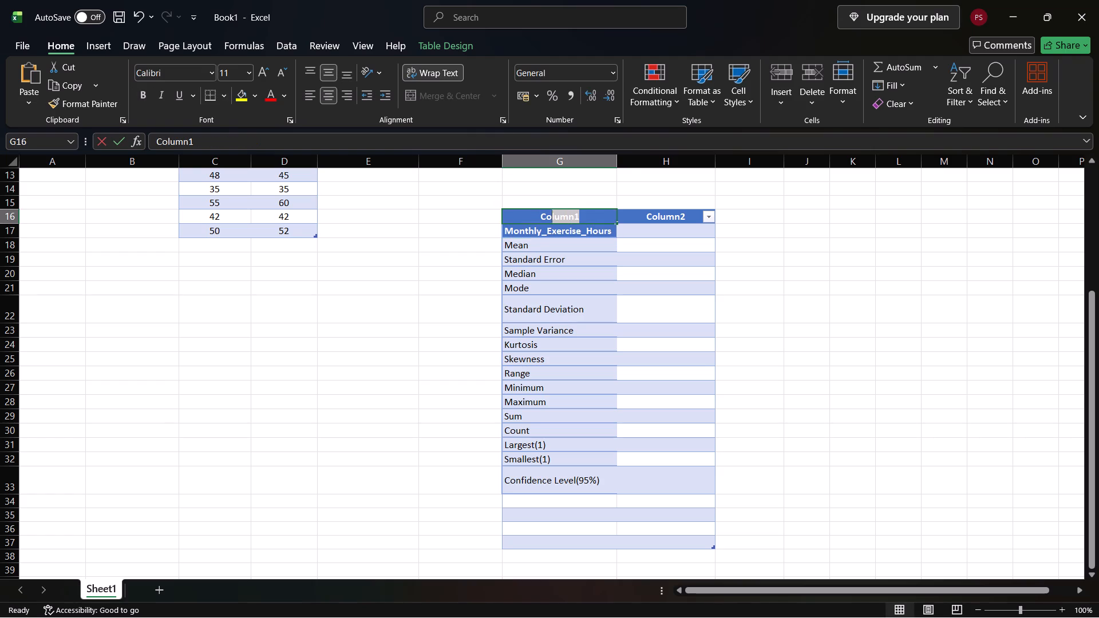
drag(548, 220, 532, 221)
key(ctrl+v)
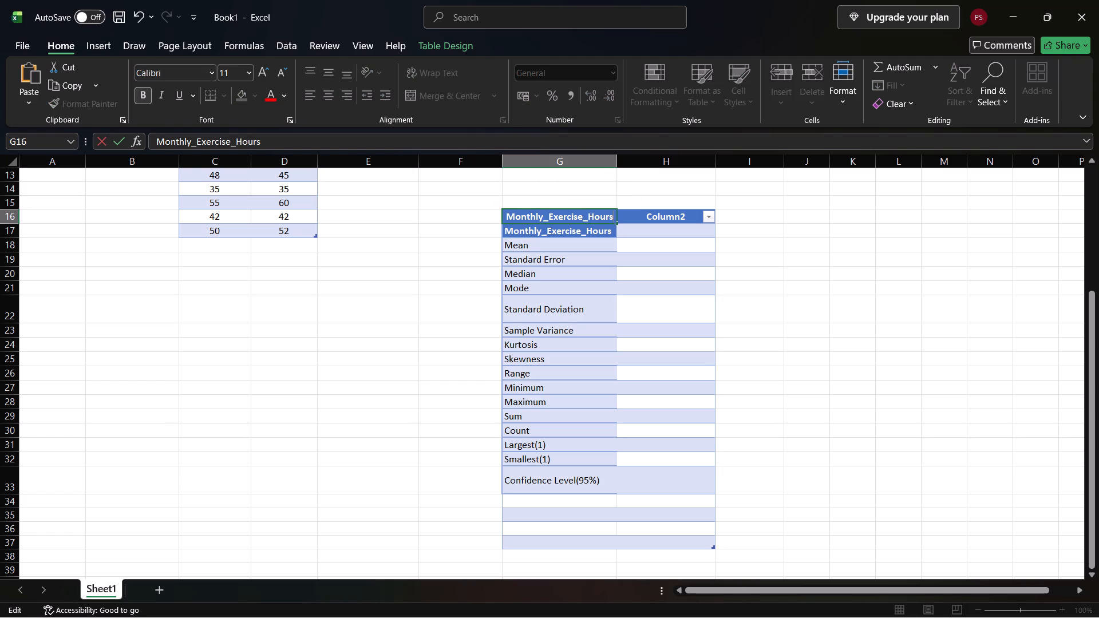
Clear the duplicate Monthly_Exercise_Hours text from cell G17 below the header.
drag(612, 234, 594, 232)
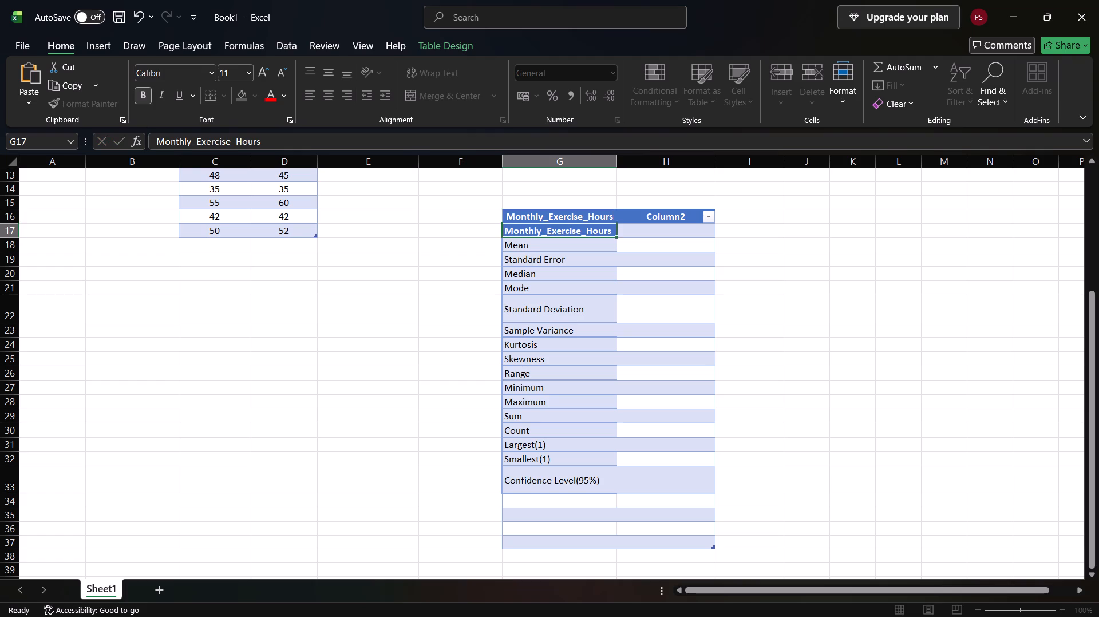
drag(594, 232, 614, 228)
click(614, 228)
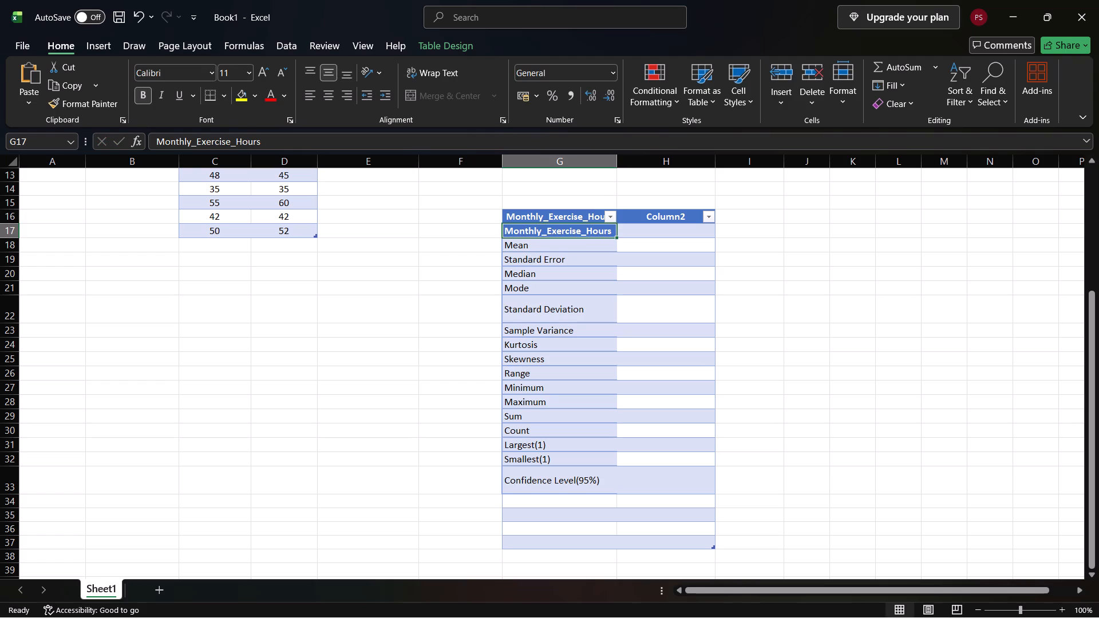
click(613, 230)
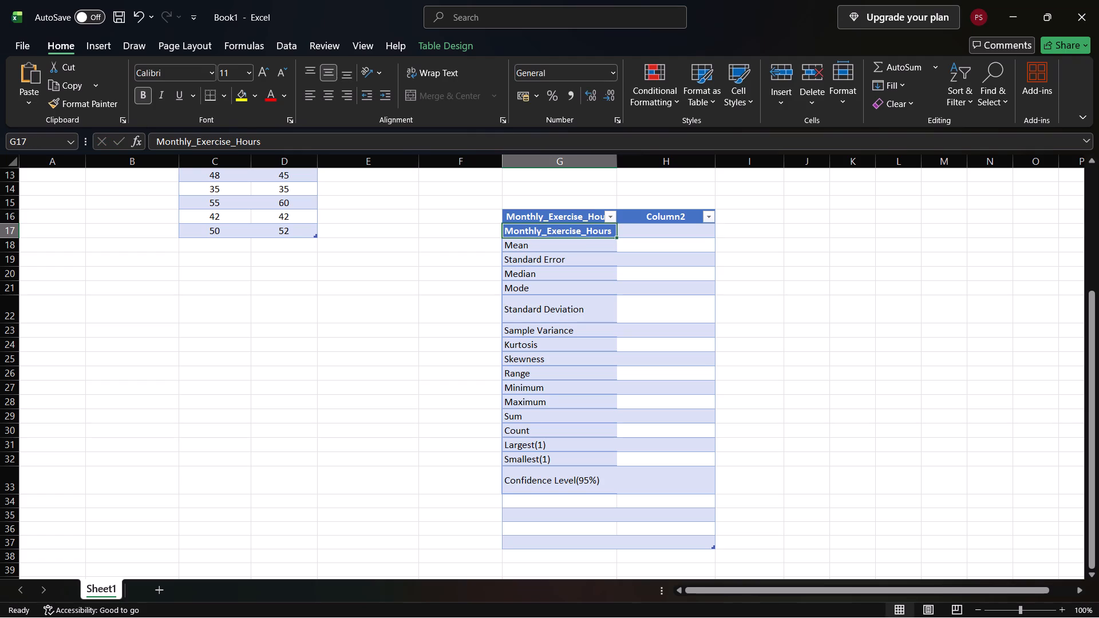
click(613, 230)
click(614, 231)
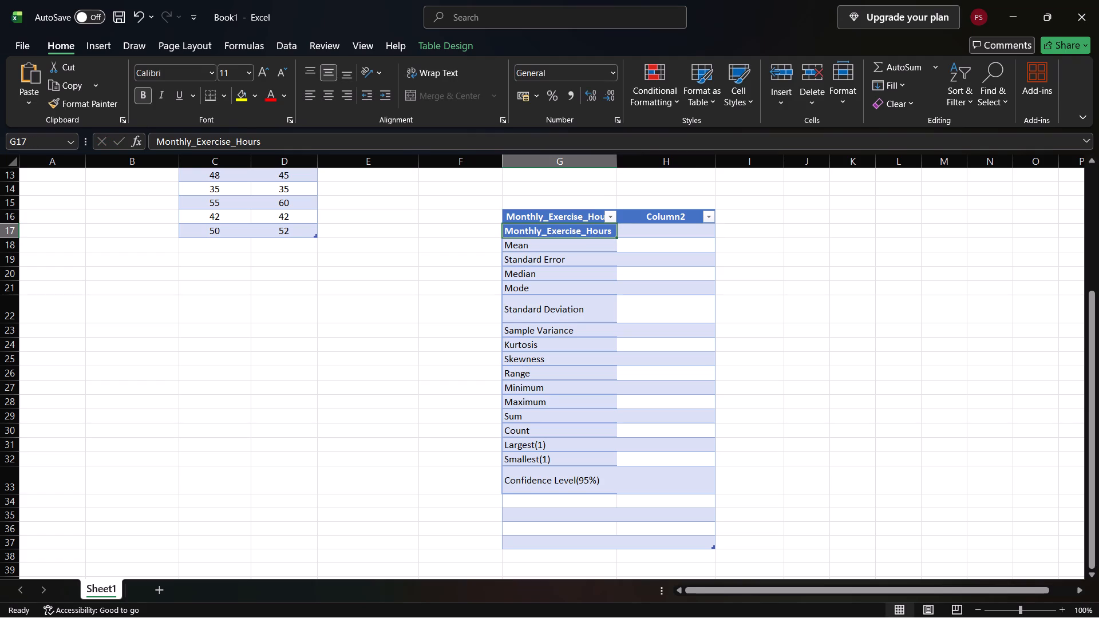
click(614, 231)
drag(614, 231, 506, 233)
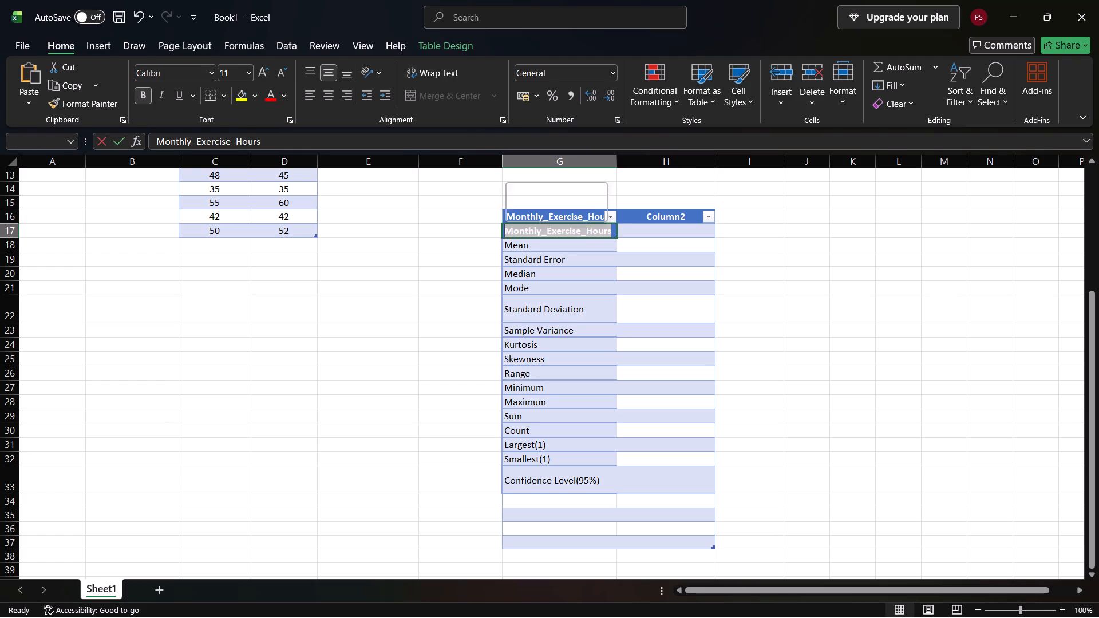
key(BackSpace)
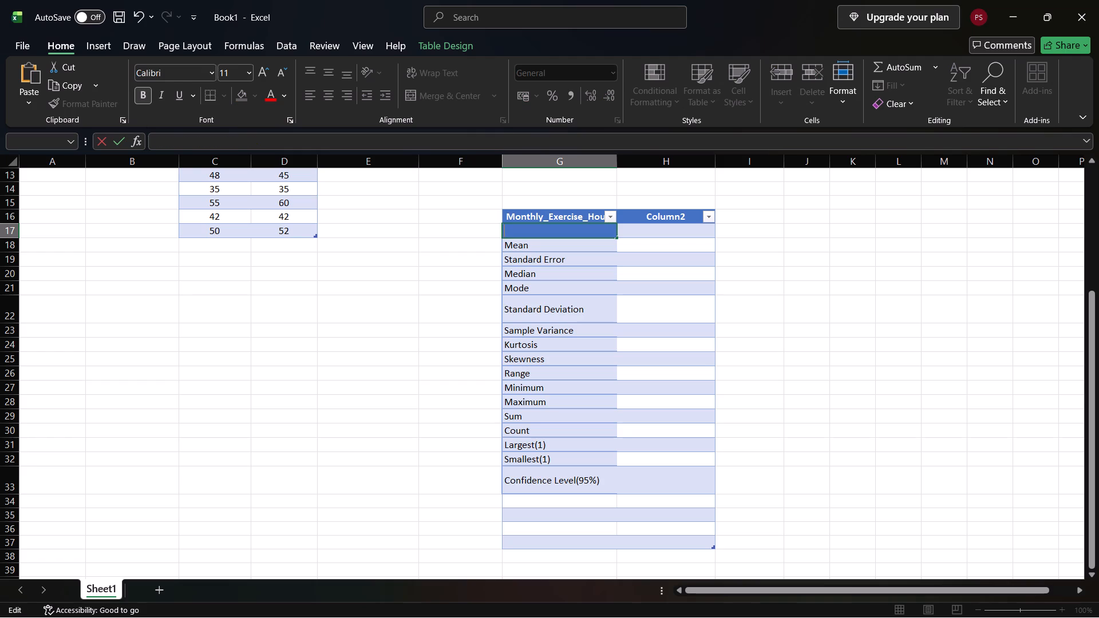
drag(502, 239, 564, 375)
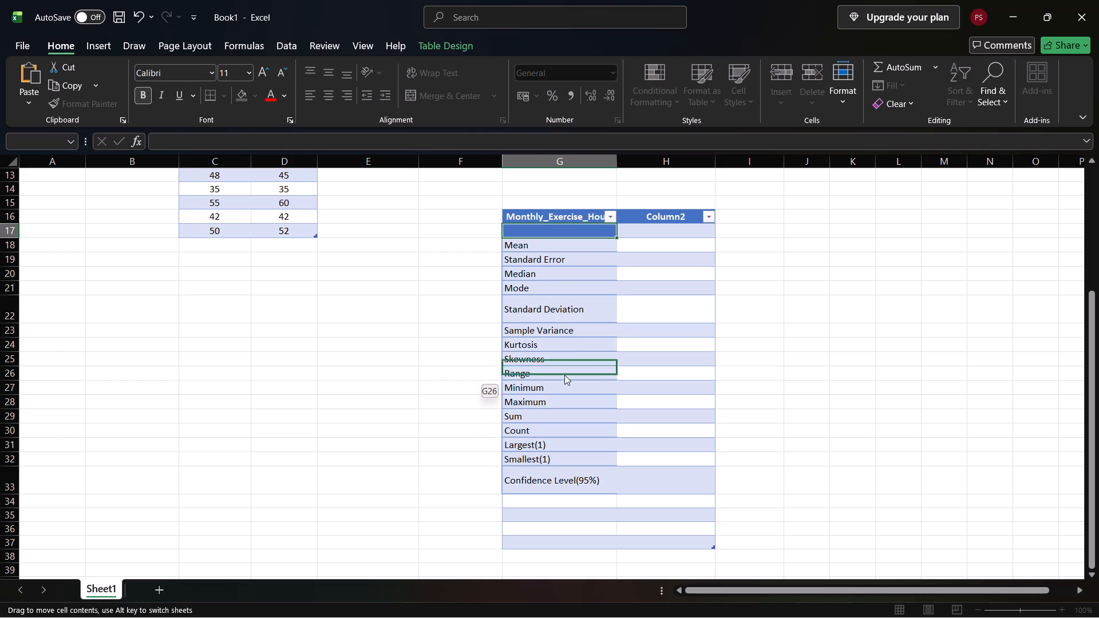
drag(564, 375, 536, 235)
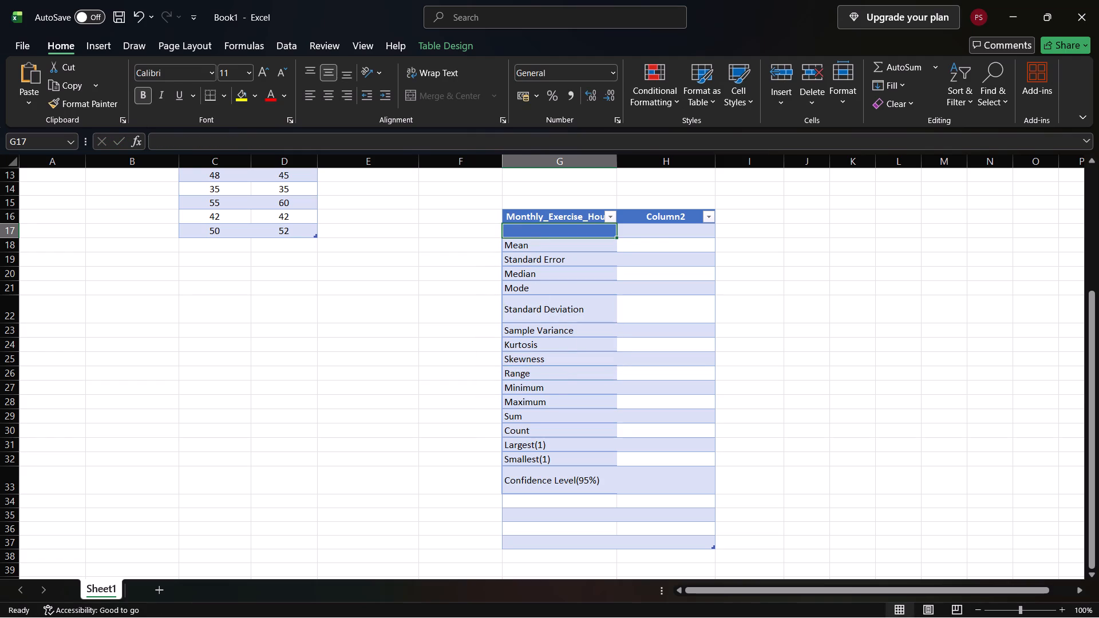
Copy the rows from Mean to Confidence Level(95%), G18:H33, and paste them one row higher starting at G17.
click(577, 242)
click(504, 240)
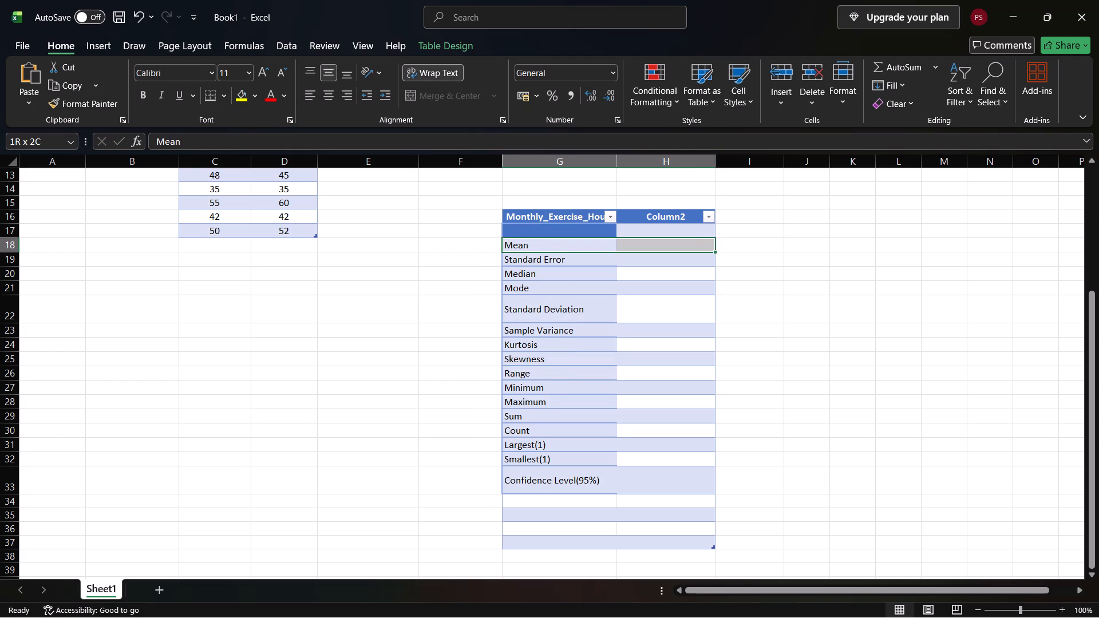
click(500, 241)
click(526, 271)
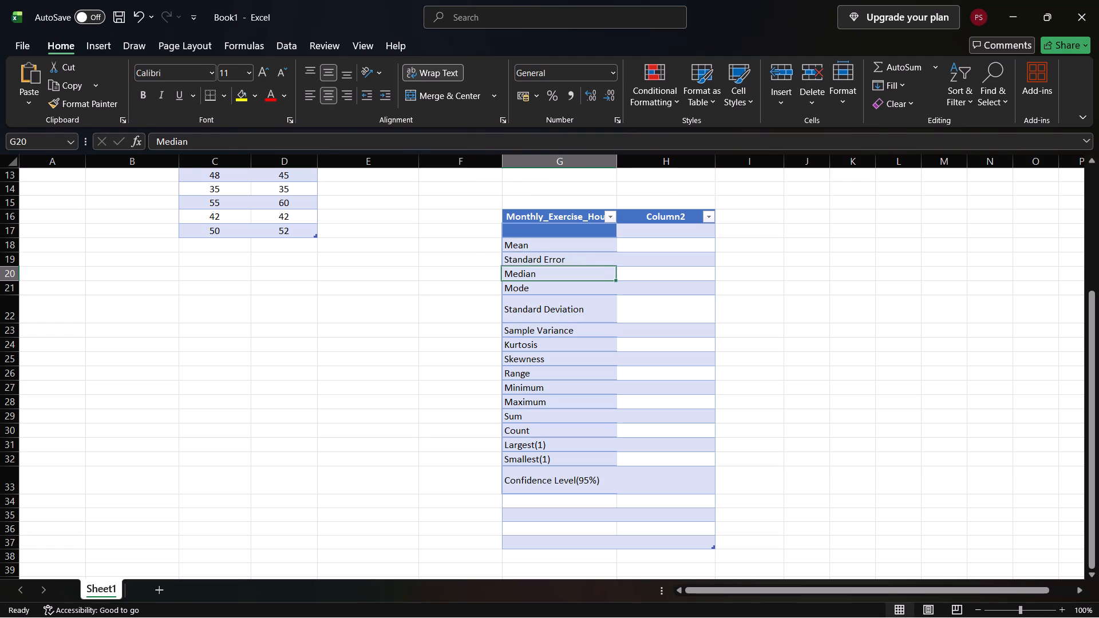
click(505, 240)
click(505, 240)
drag(505, 240, 512, 268)
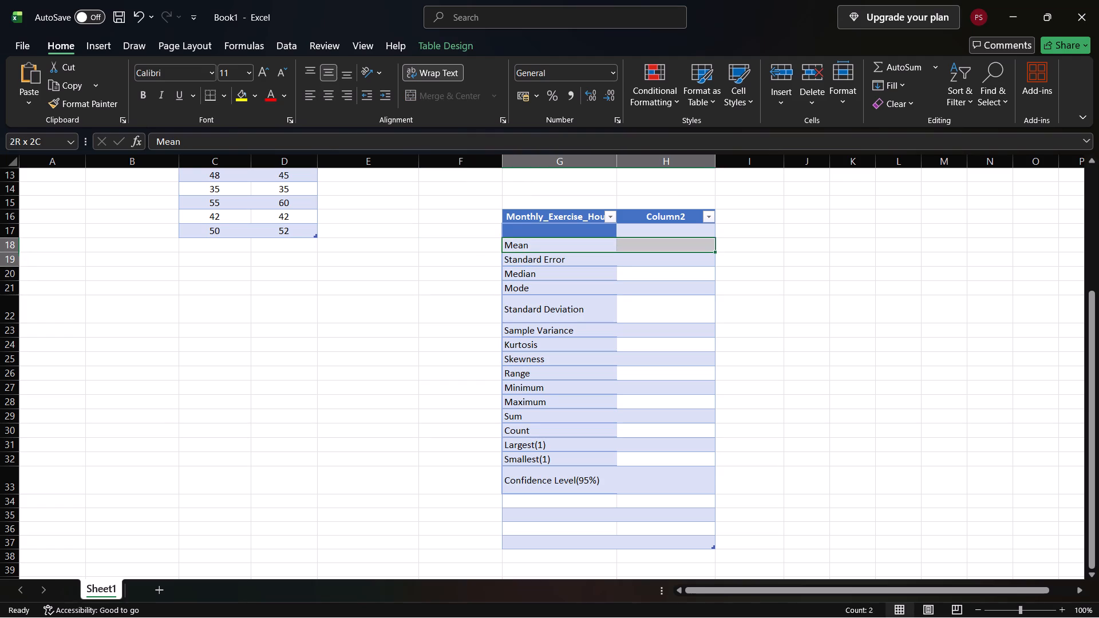
drag(512, 268, 535, 510)
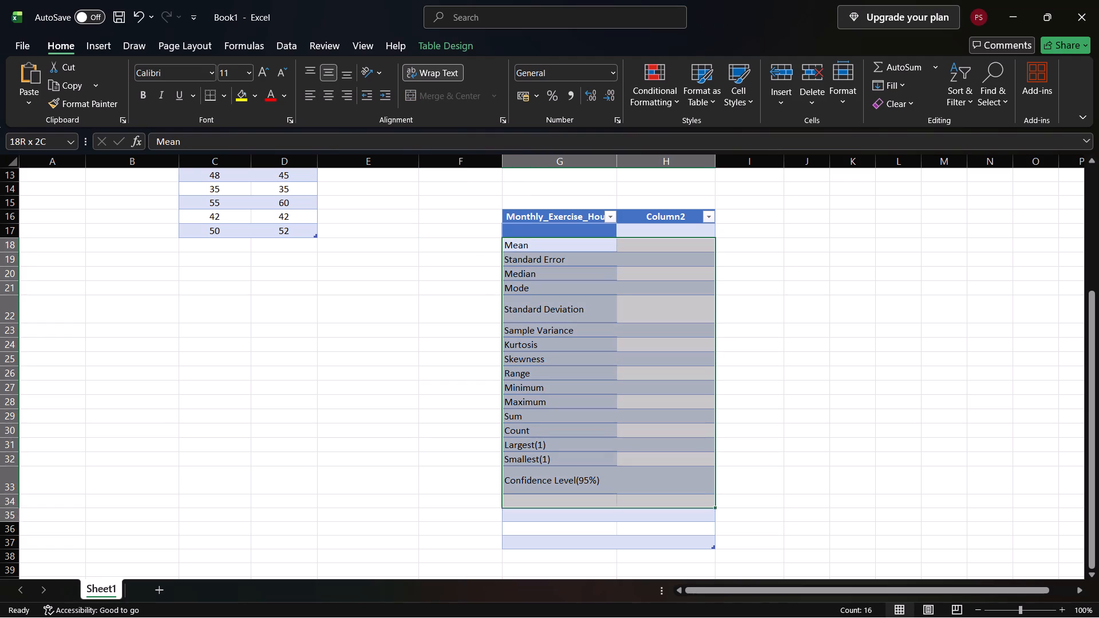
drag(535, 510, 537, 489)
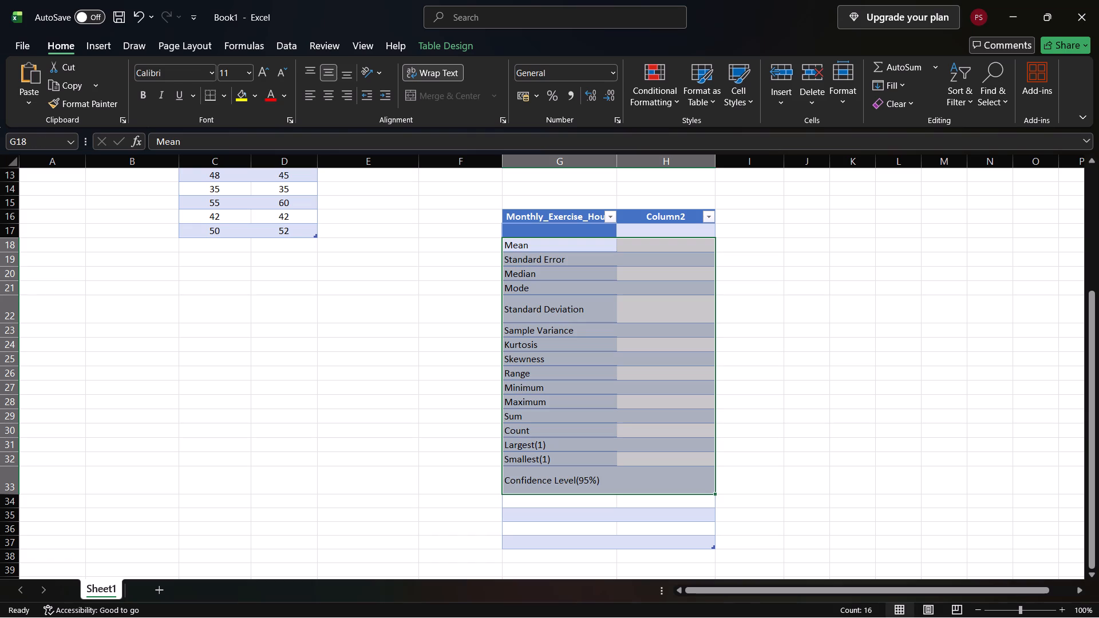
key(ctrl+c)
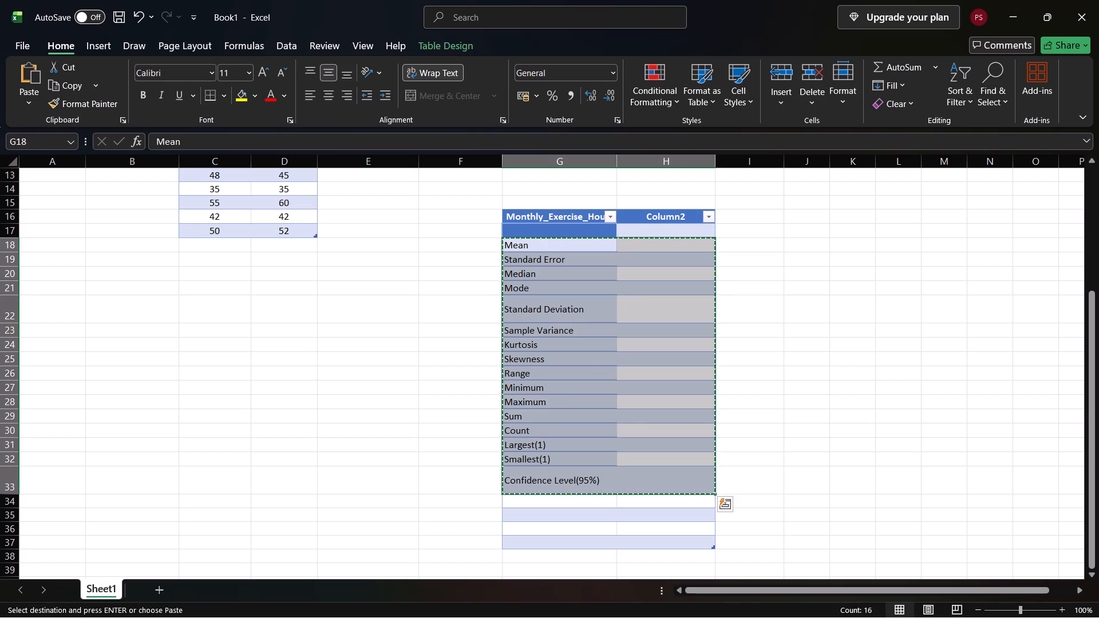
click(524, 228)
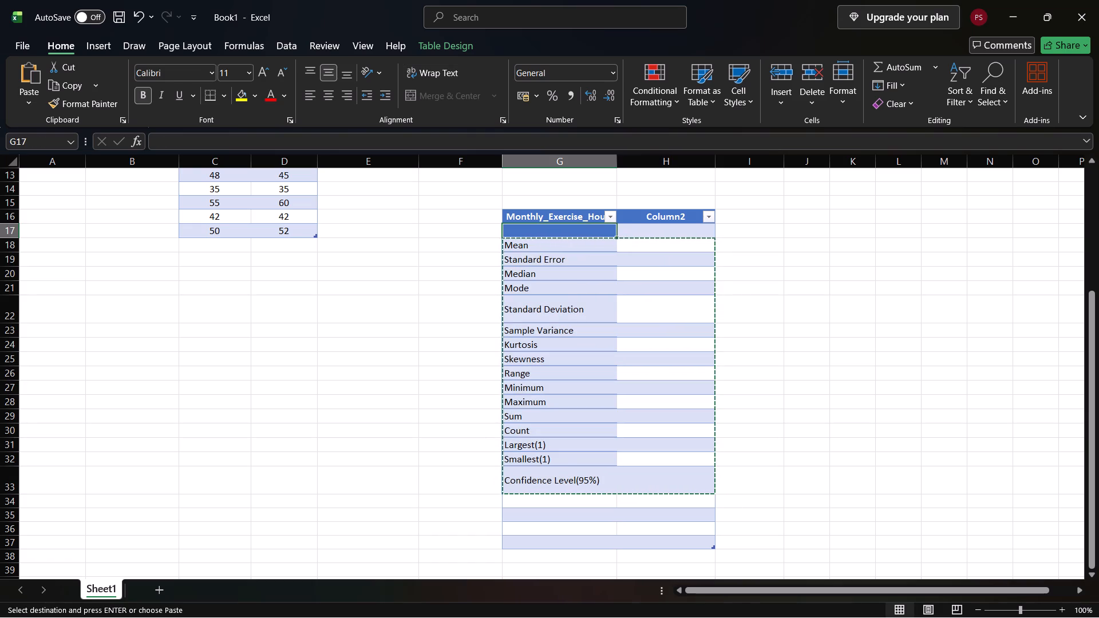
key(ctrl+v)
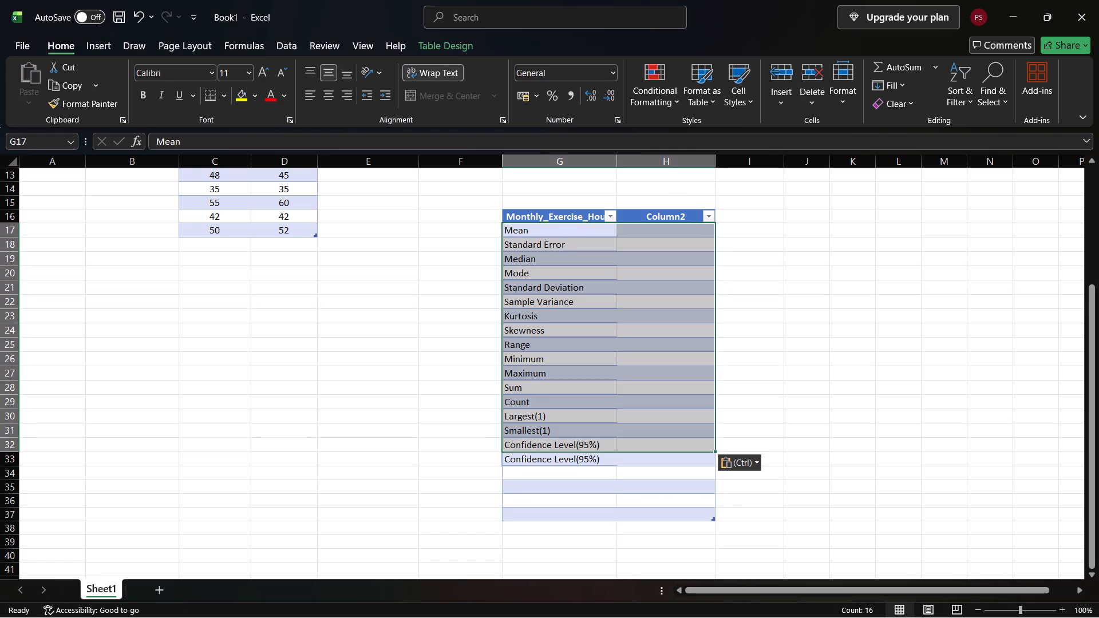
Clear the duplicate Confidence Level(95%) label from cell G33.
click(606, 460)
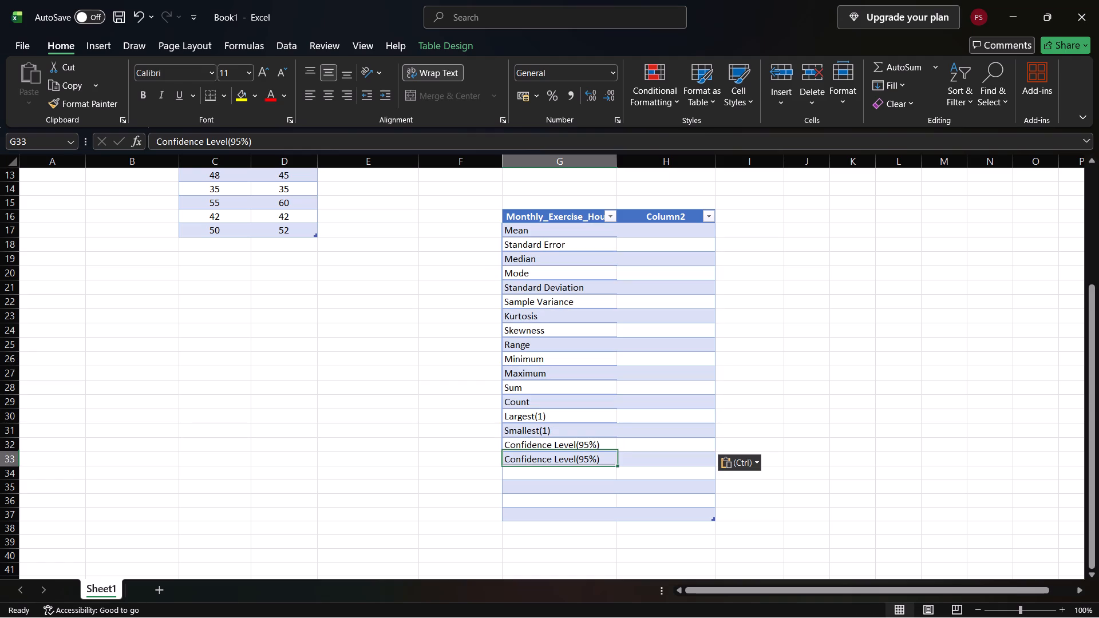
key(BackSpace)
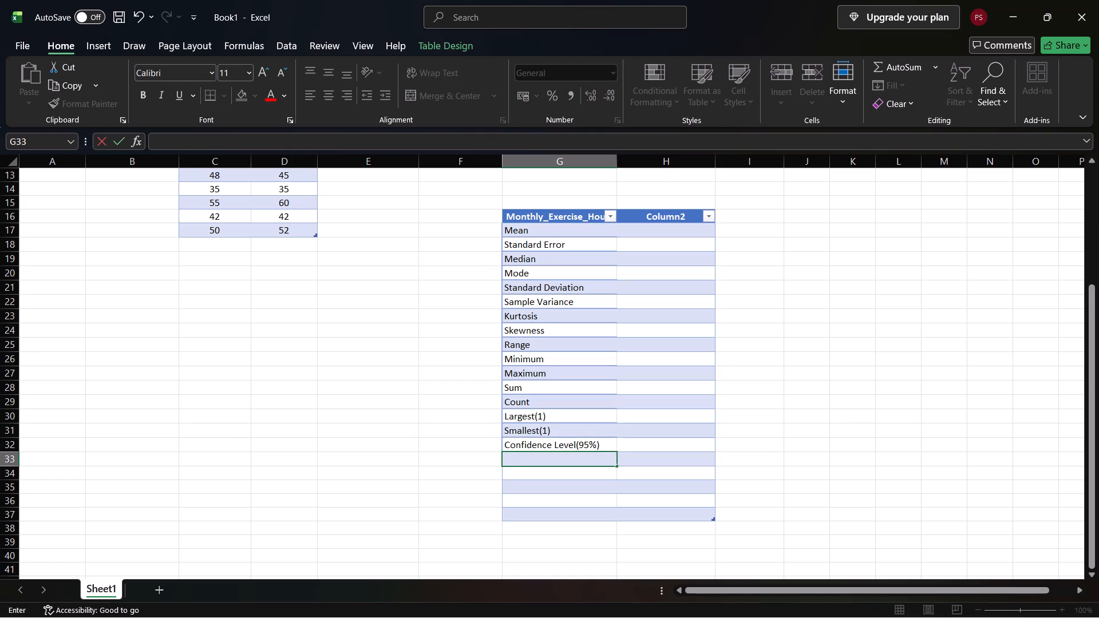
Shrink the table in columns G and H so it ends at row 32, the Confidence Level(95%) row.
click(713, 517)
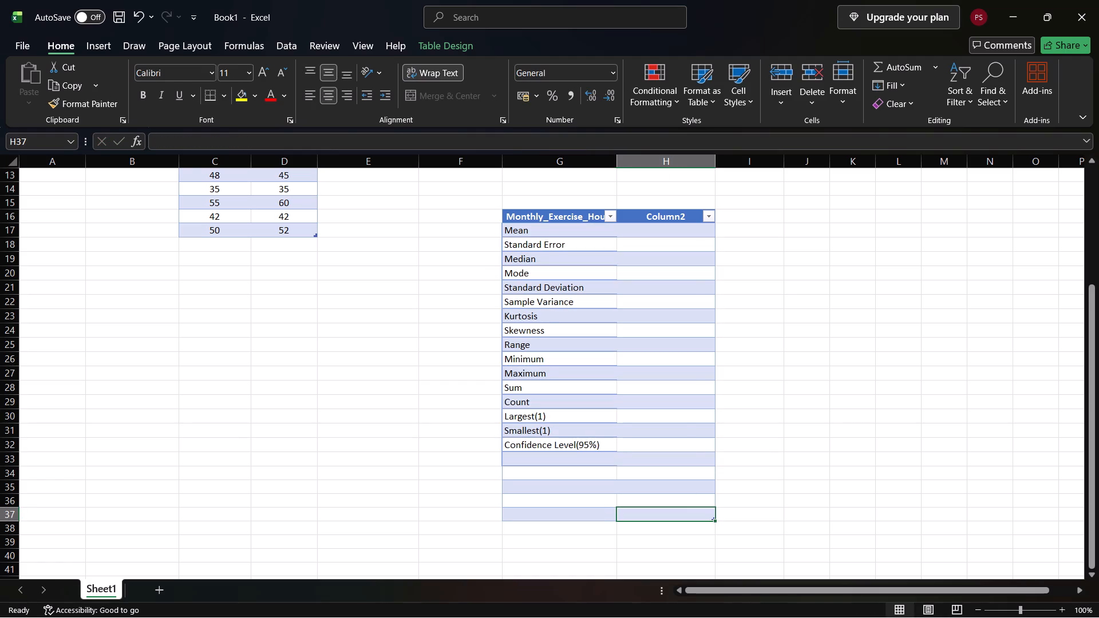
click(724, 517)
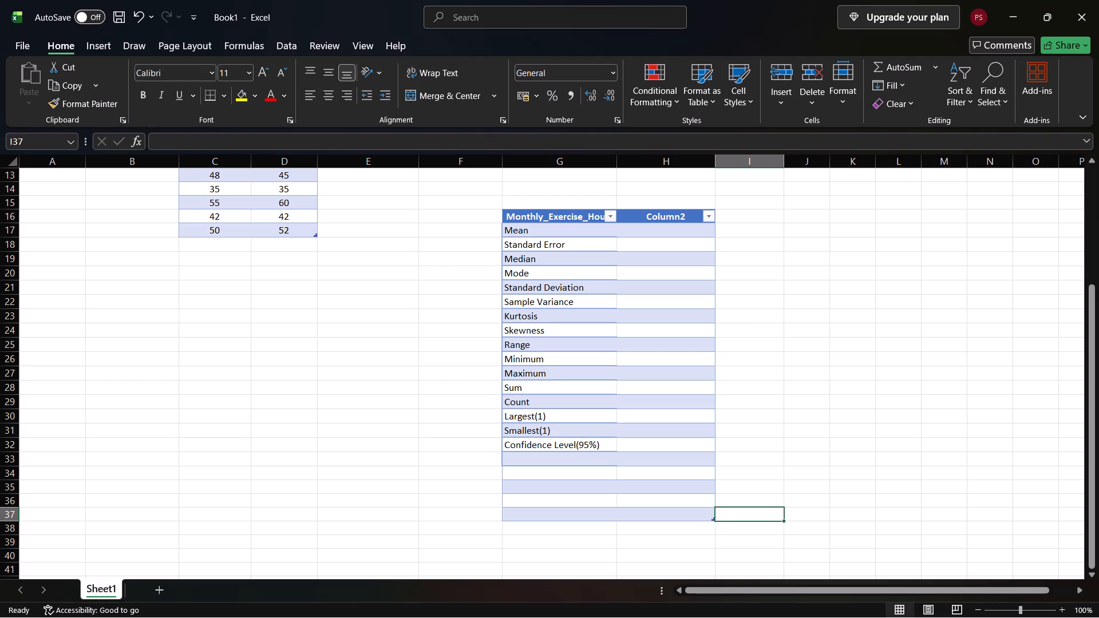
drag(713, 520, 685, 457)
click(741, 426)
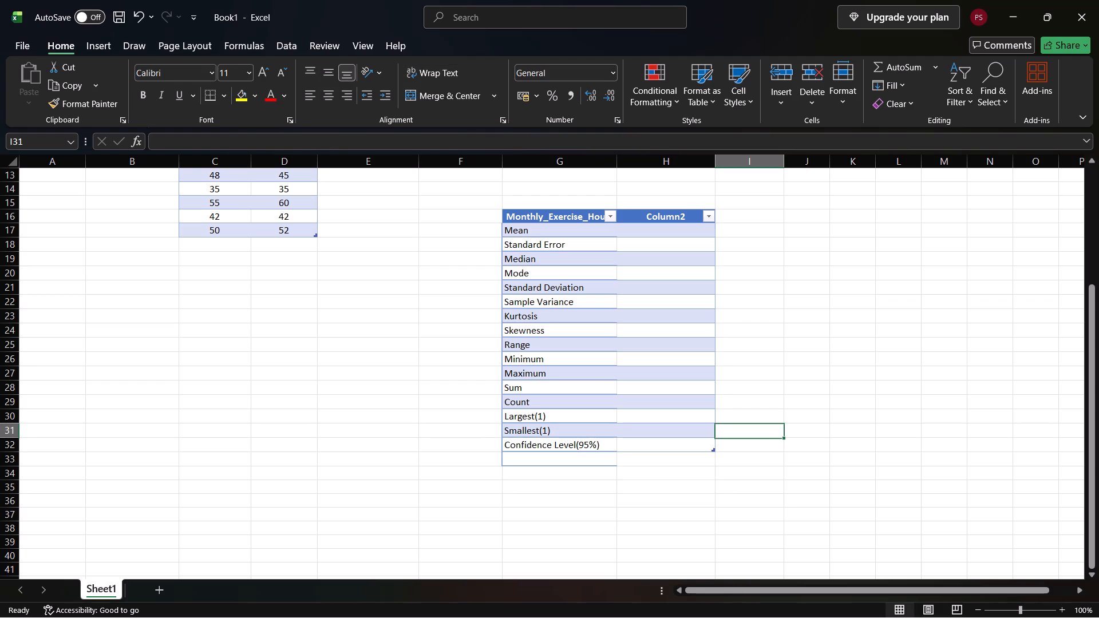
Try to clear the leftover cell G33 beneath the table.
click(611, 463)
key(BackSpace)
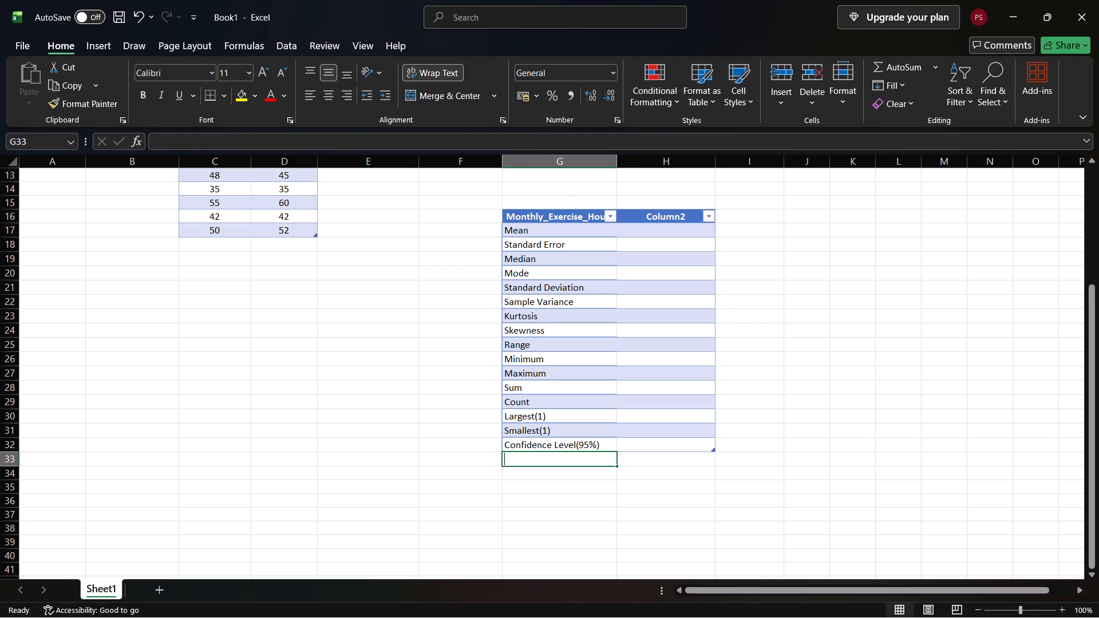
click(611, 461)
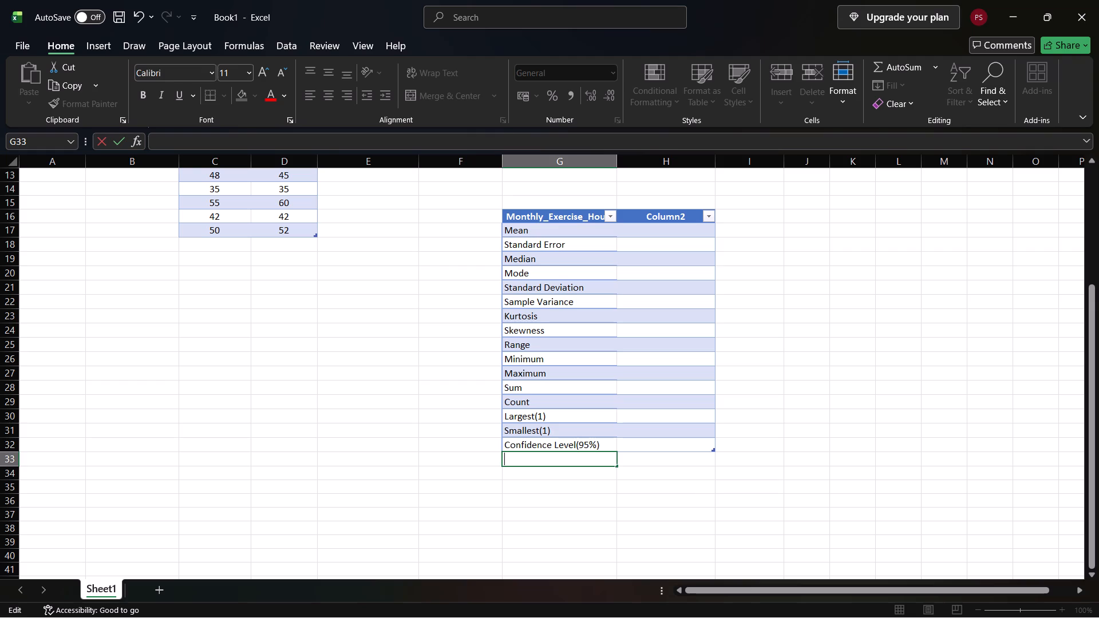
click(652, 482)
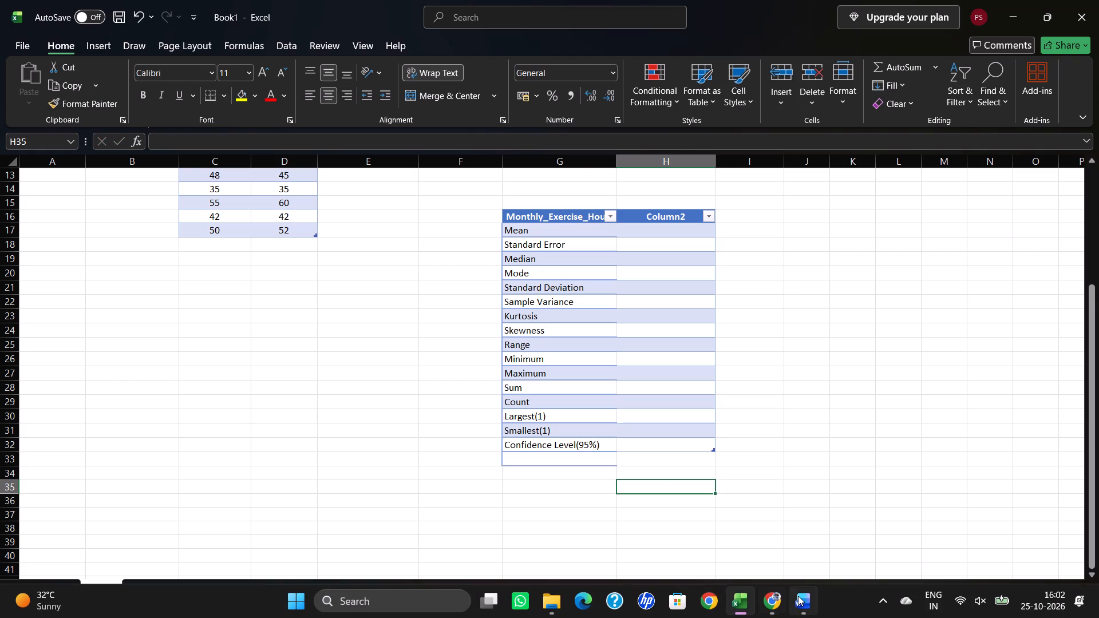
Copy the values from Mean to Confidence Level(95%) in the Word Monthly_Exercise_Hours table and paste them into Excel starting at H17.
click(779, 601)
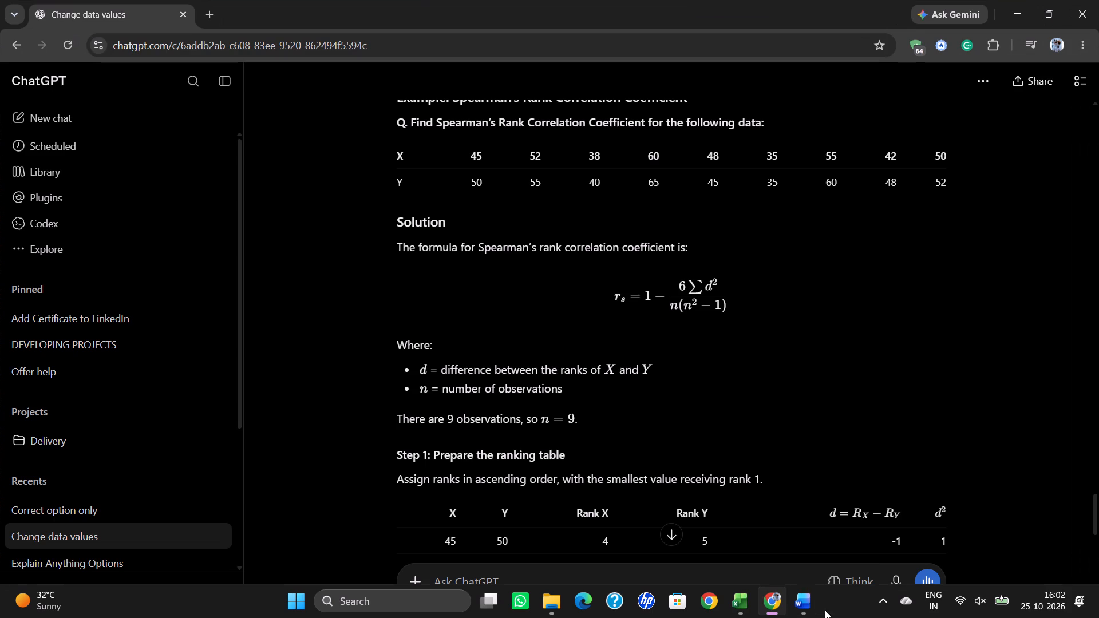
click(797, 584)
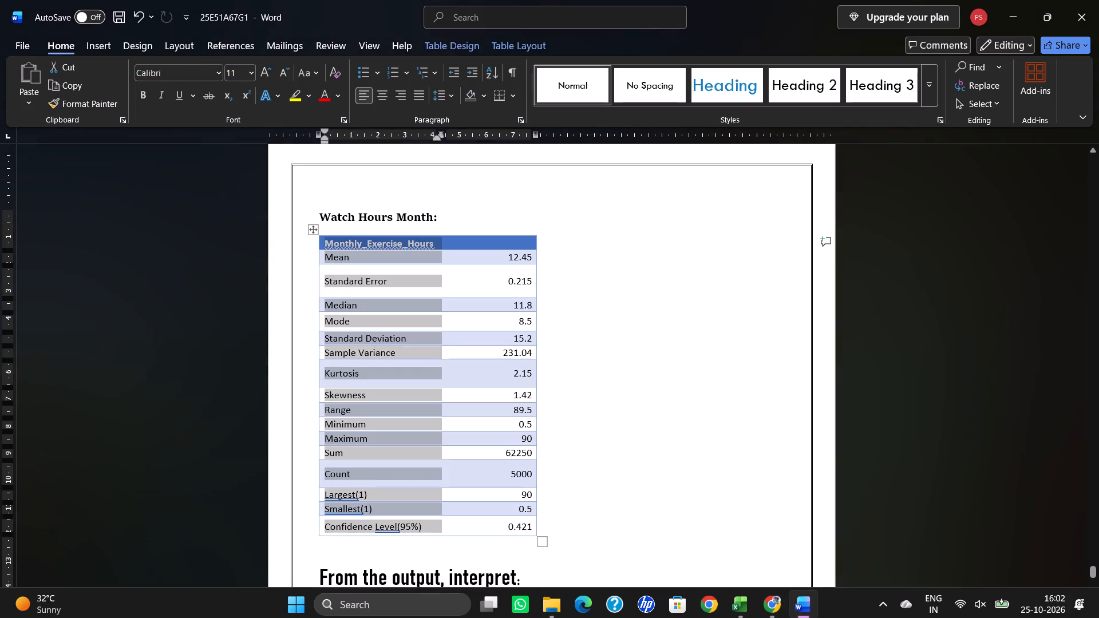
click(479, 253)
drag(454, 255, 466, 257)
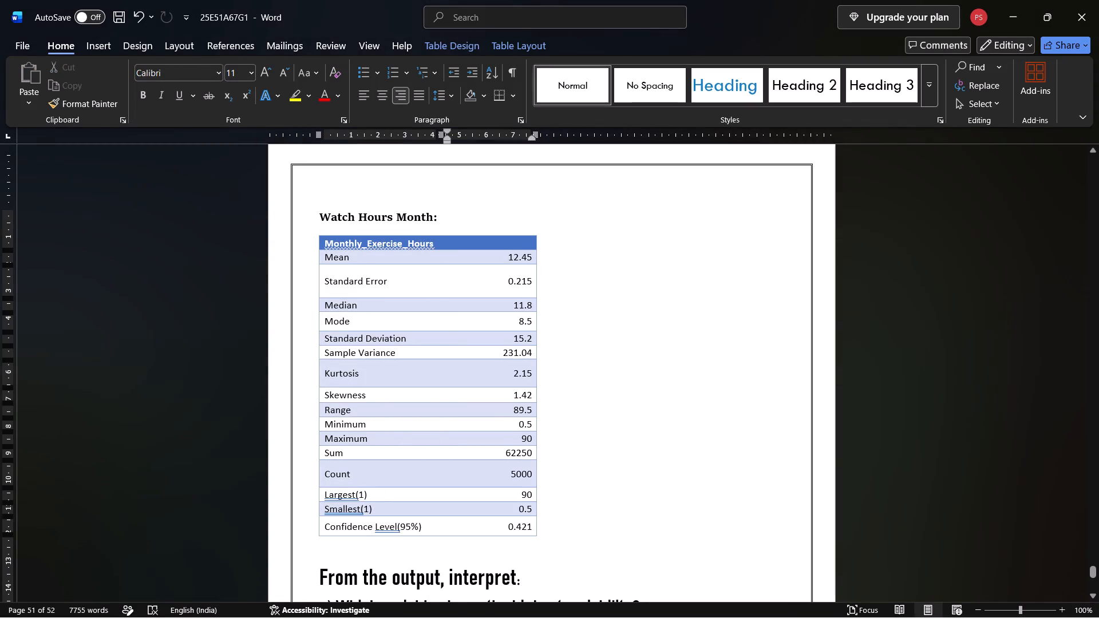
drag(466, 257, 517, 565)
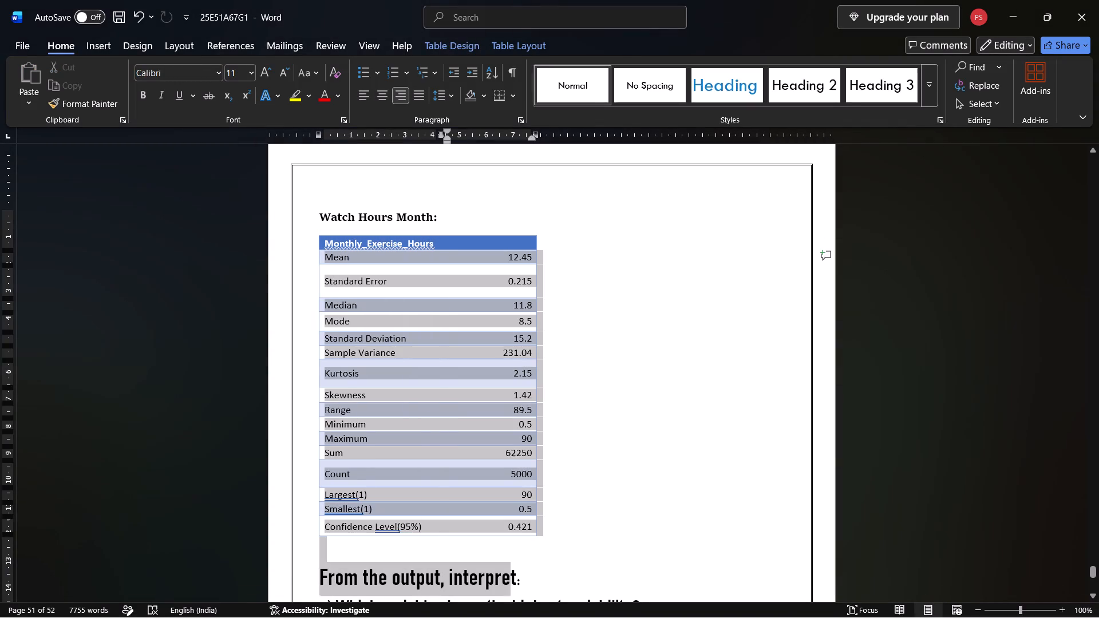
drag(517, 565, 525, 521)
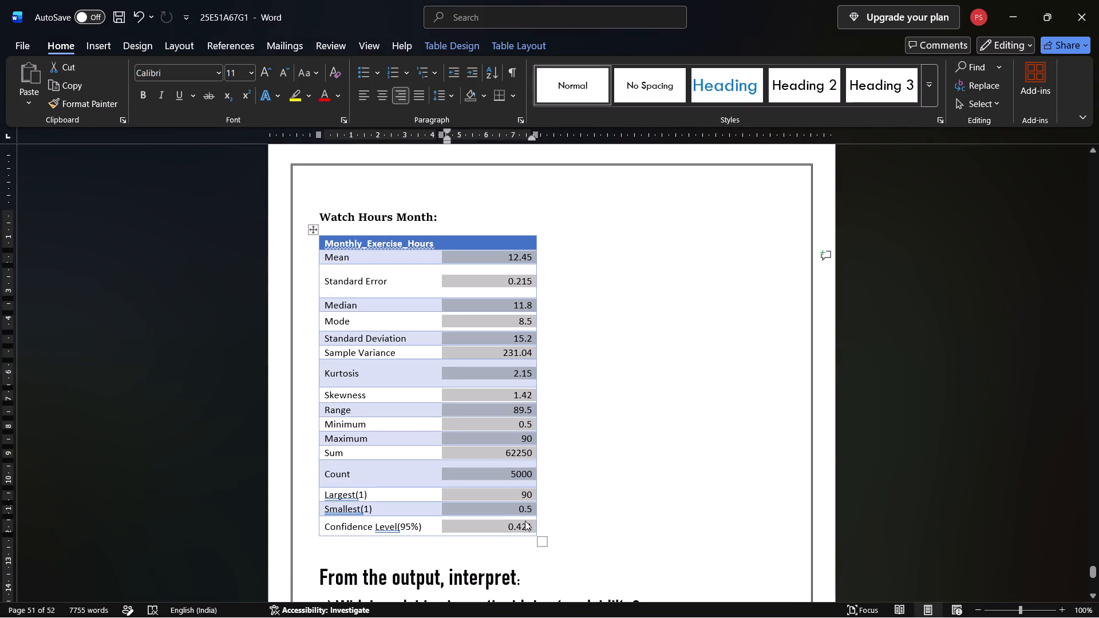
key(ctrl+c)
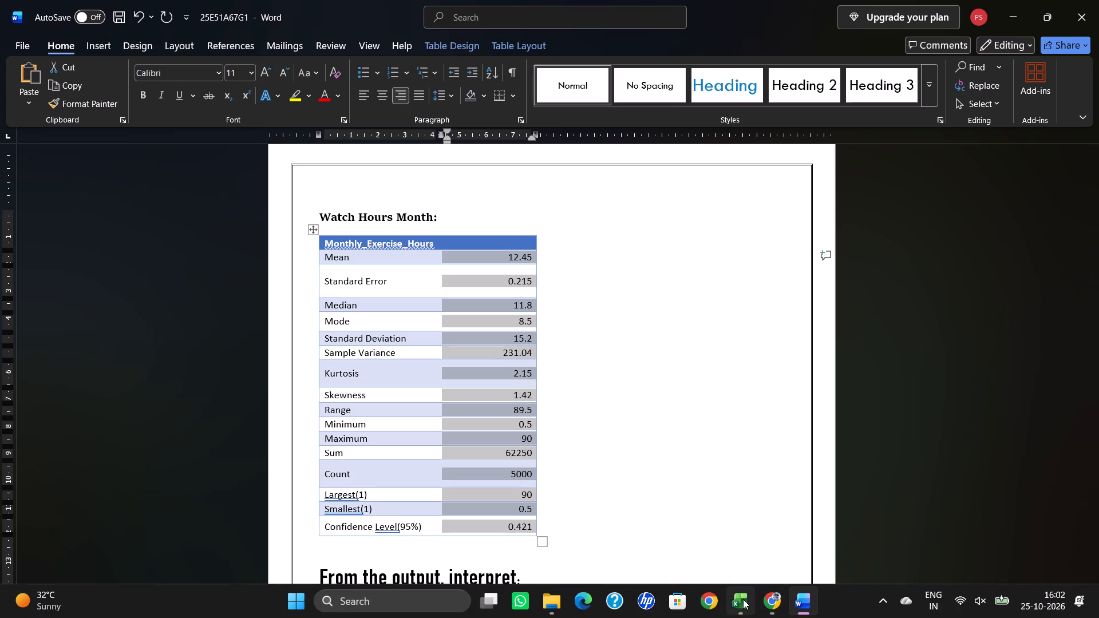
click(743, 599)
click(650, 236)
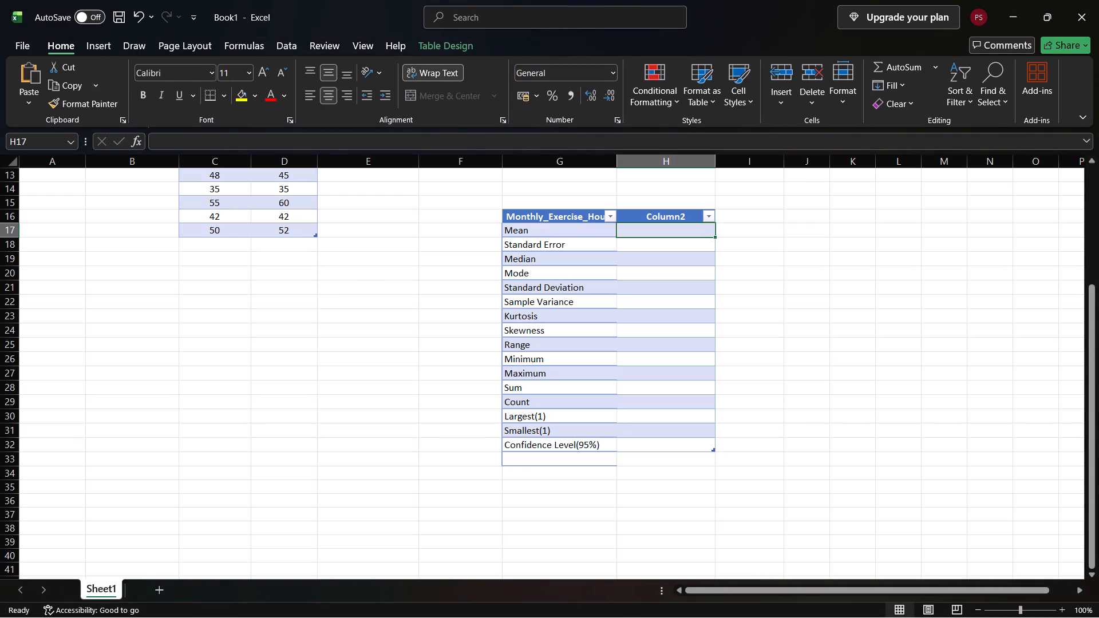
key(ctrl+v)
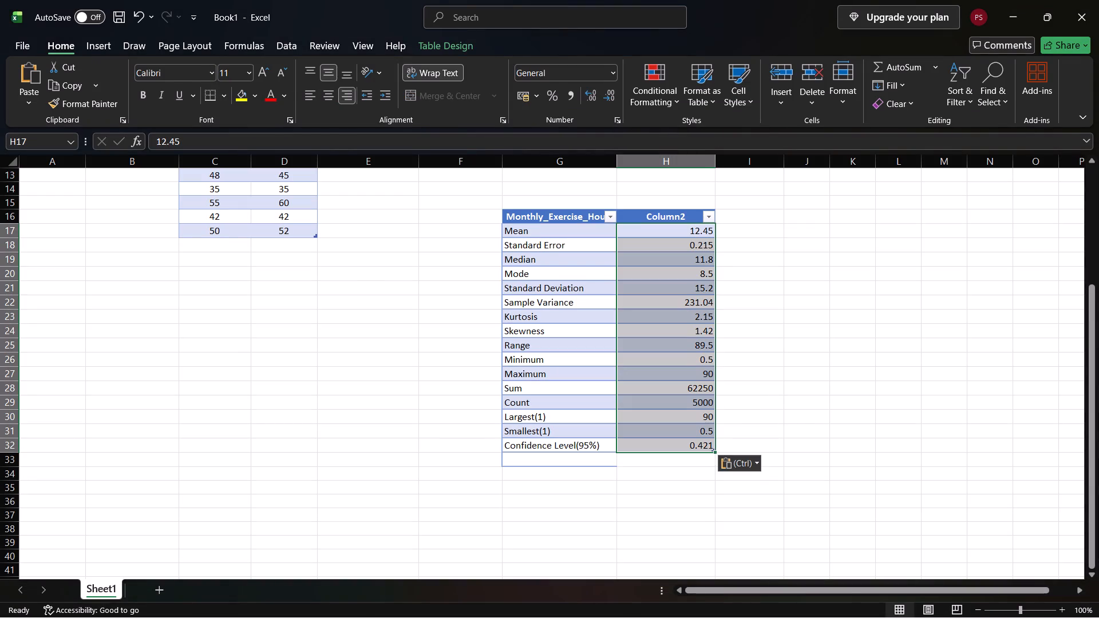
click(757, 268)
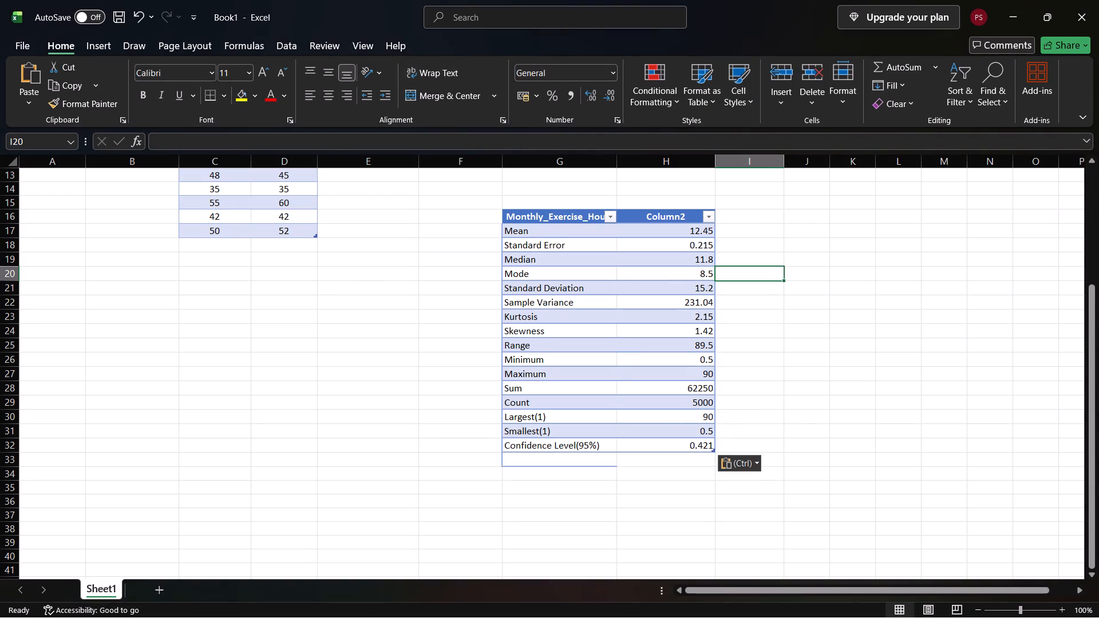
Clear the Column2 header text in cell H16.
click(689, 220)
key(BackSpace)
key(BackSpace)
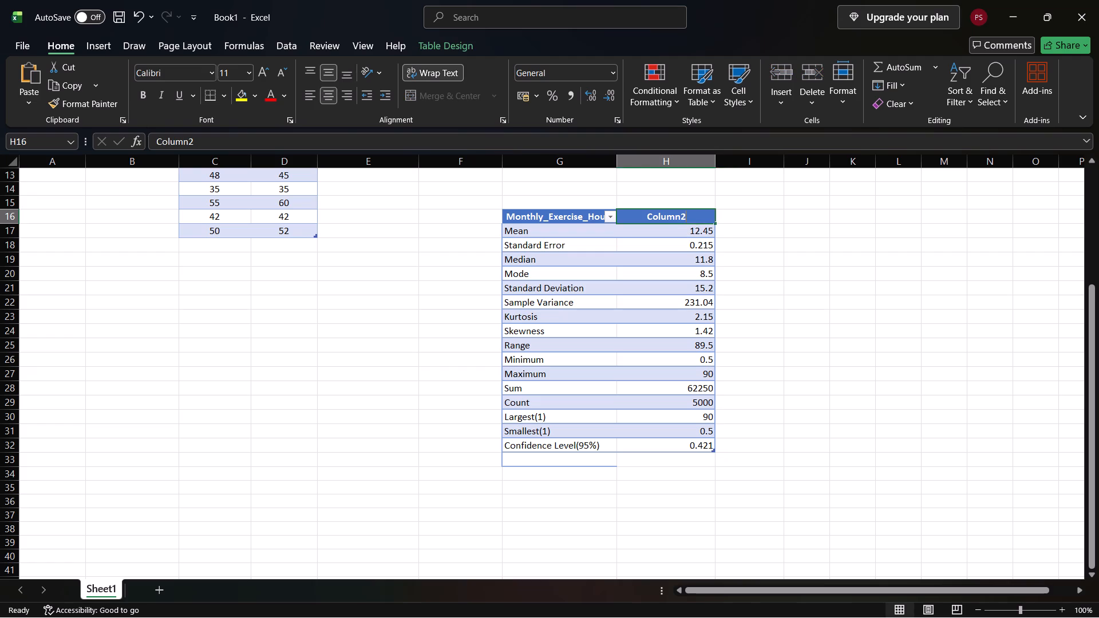
Select the table's Monthly_Exercise_Hours column, G16:G32, and fill it across into column H.
click(503, 211)
click(503, 211)
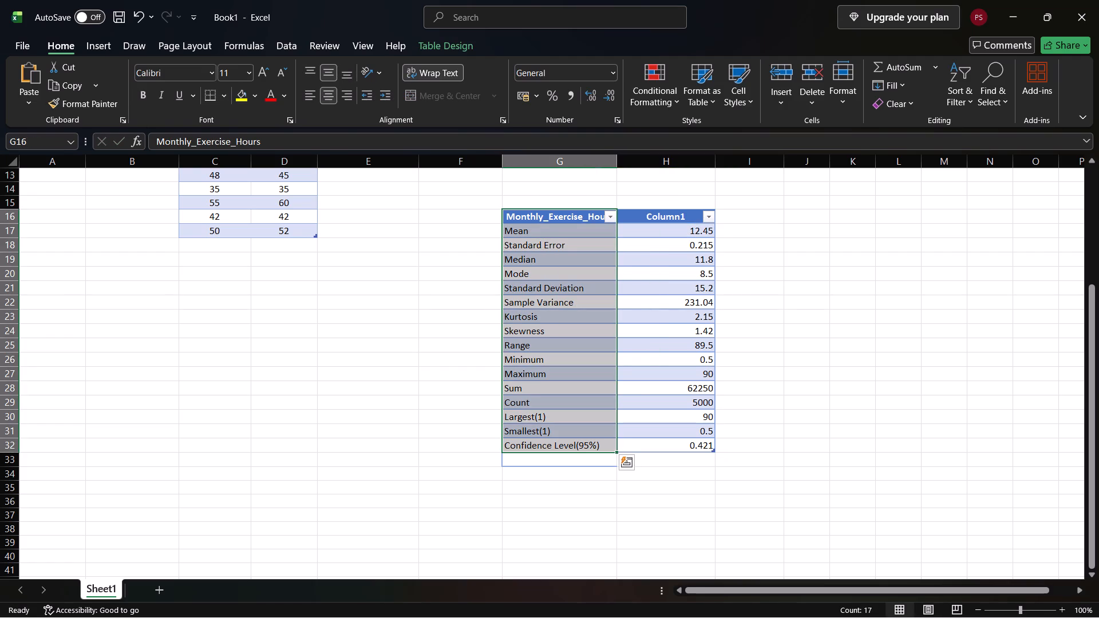
drag(616, 220, 610, 390)
drag(614, 453, 639, 447)
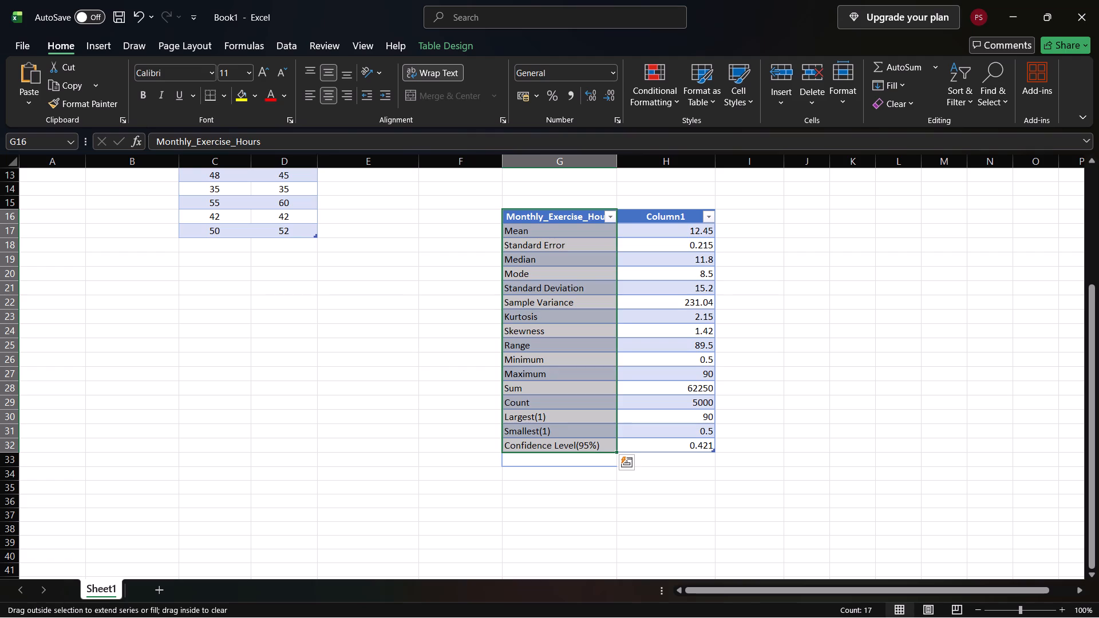
drag(639, 447, 686, 447)
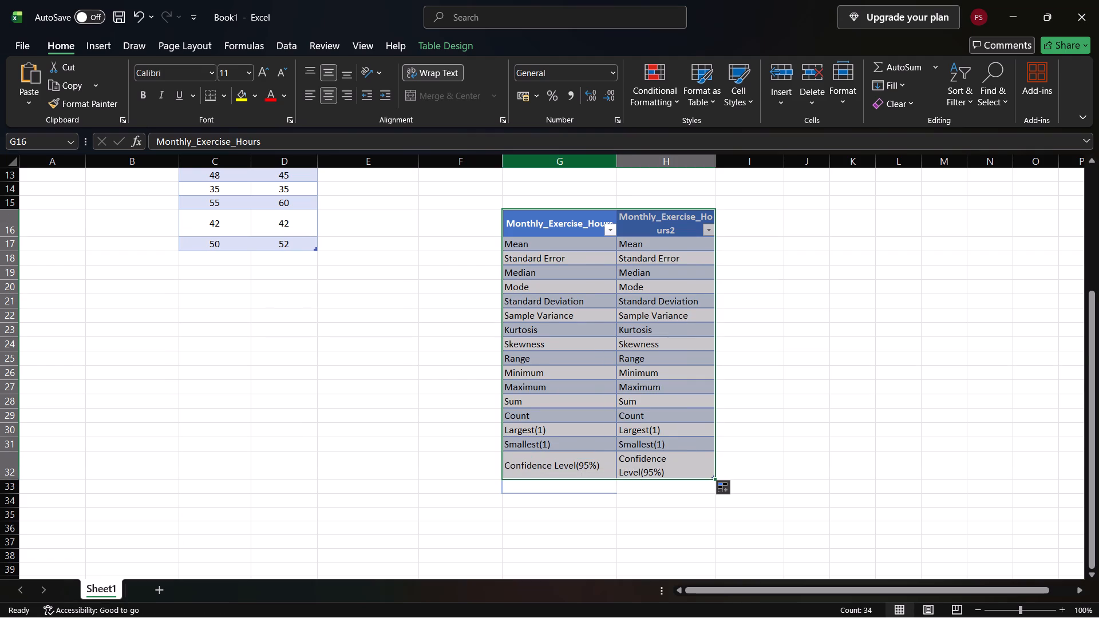
Copy the Excel table G16:H32, then replace the old Monthly_Exercise_Hours table under Watch Hours Month in Word with it.
click(503, 212)
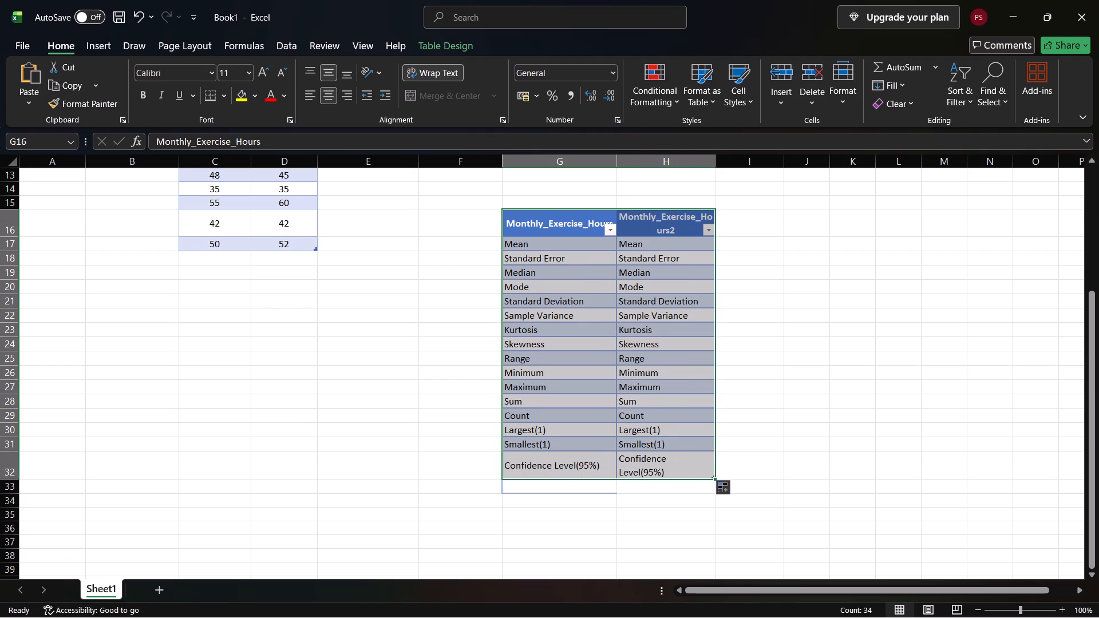
key(ctrl+c)
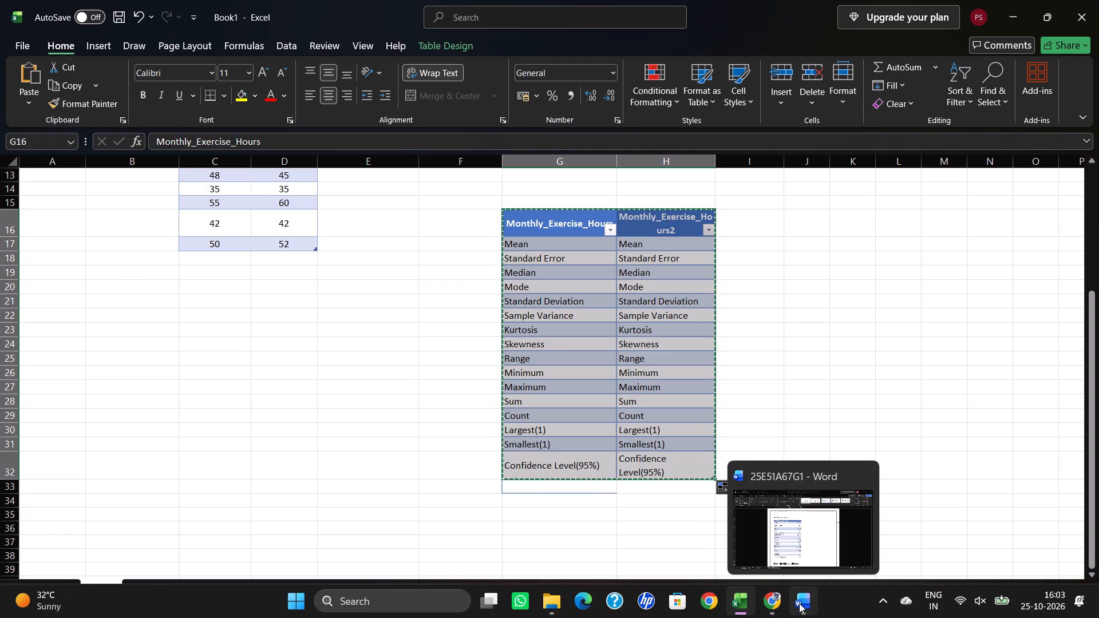
click(799, 603)
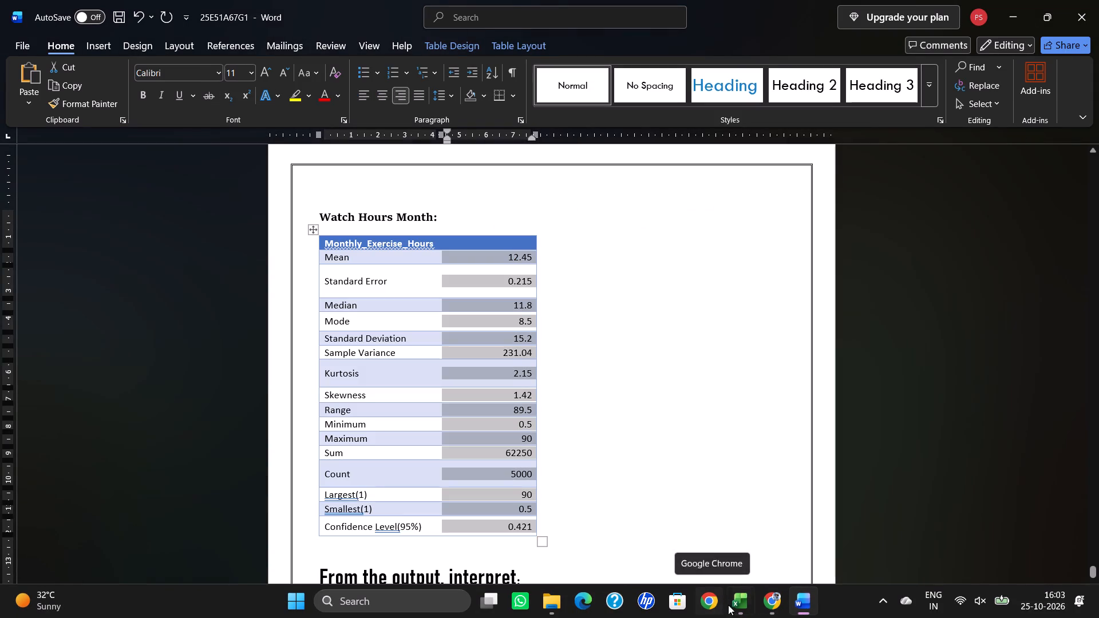
click(466, 392)
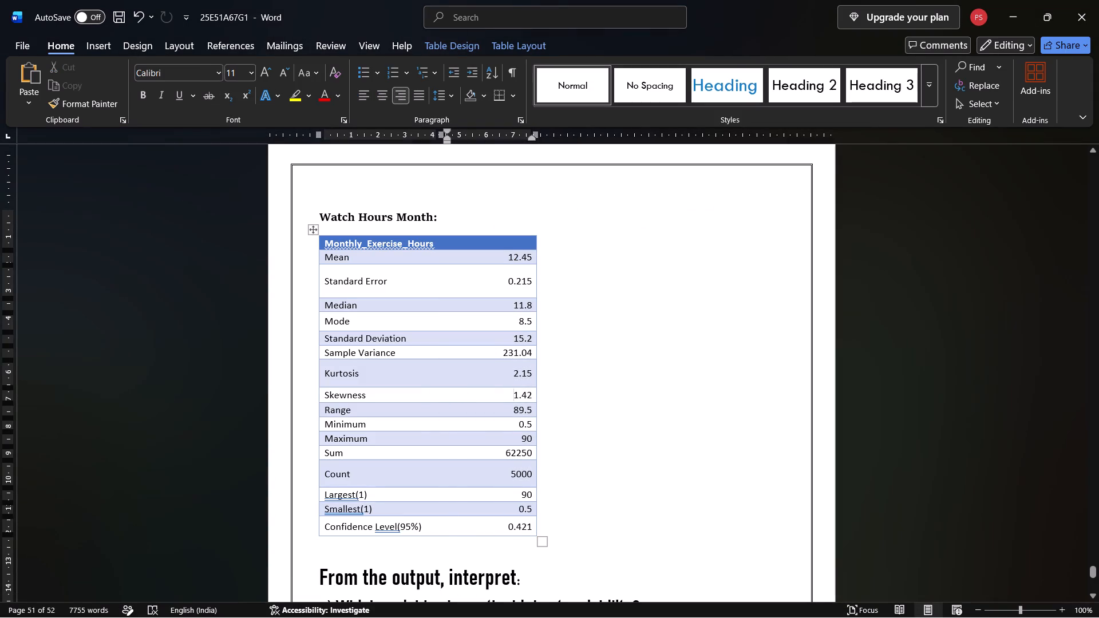
click(500, 243)
drag(497, 282, 390, 540)
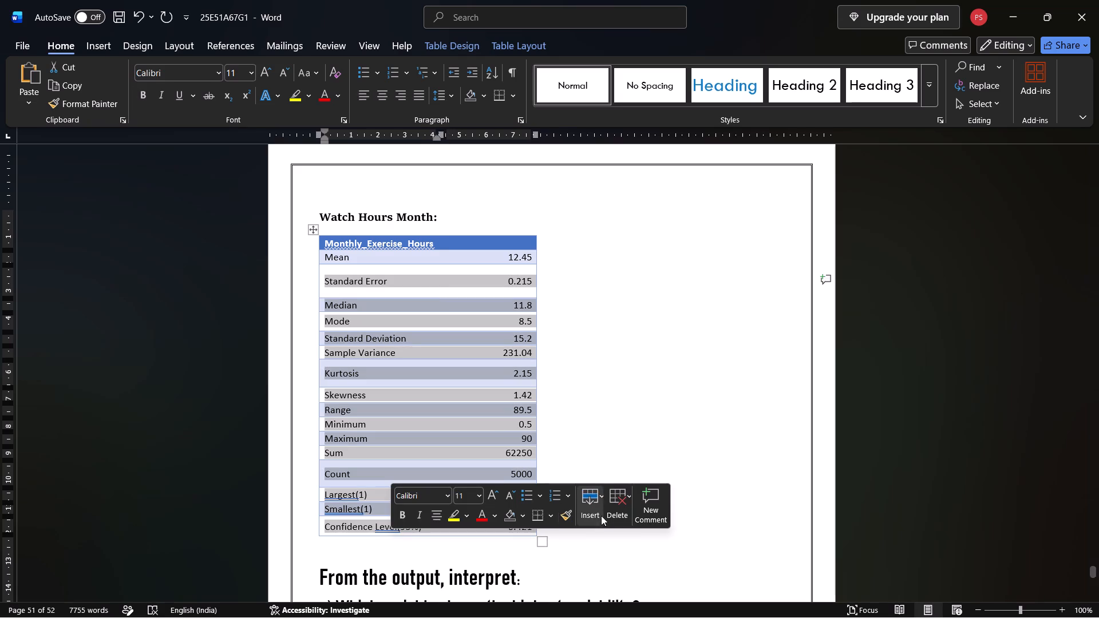
click(611, 516)
click(634, 589)
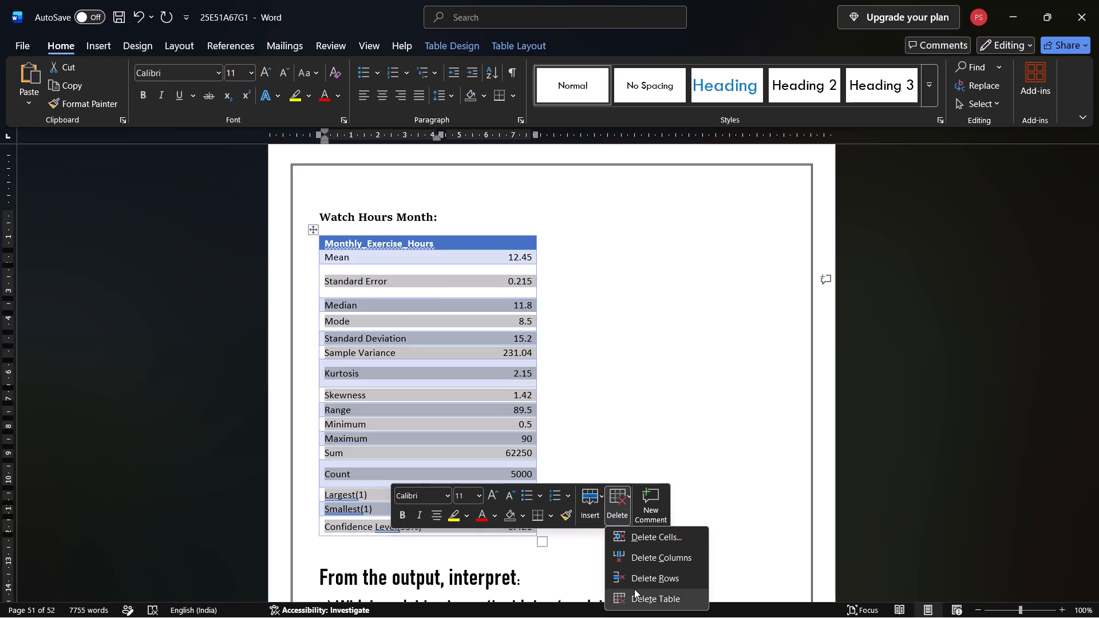
key(ctrl+v)
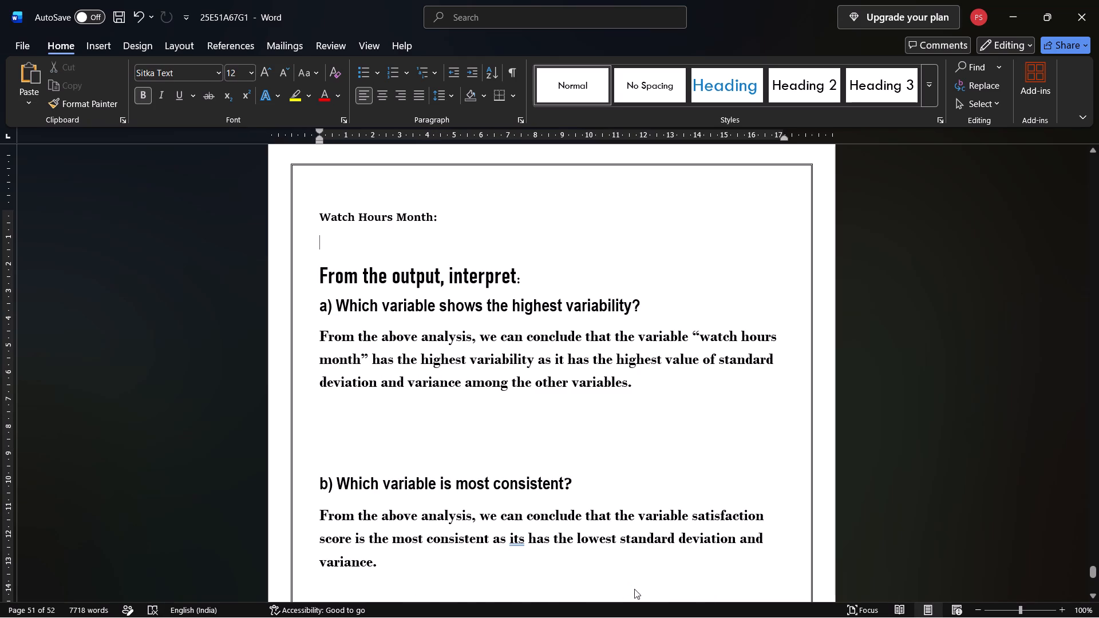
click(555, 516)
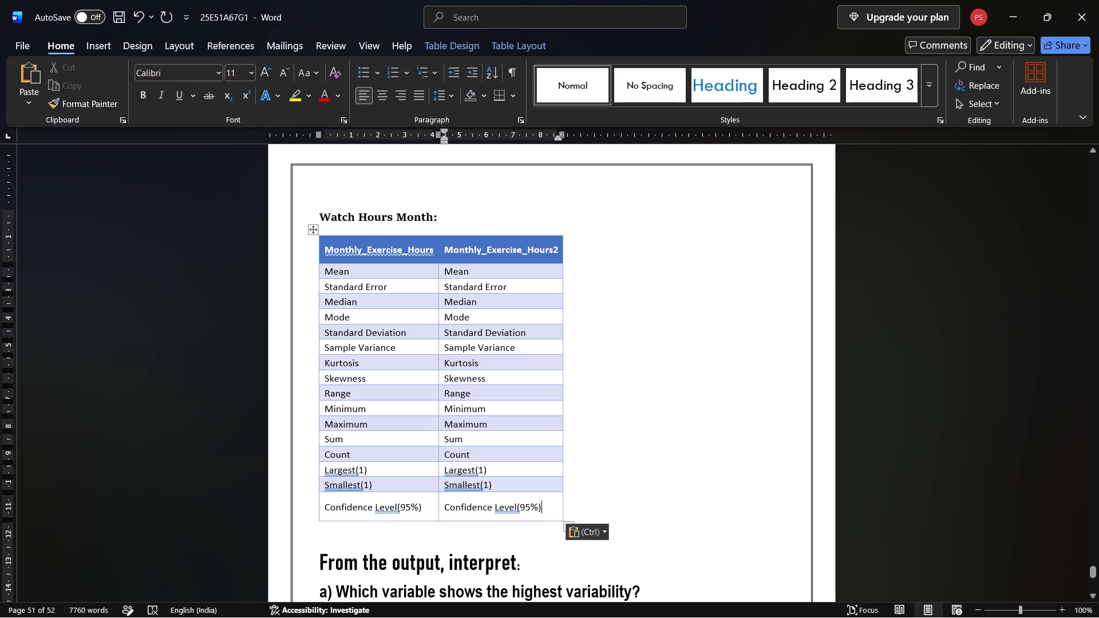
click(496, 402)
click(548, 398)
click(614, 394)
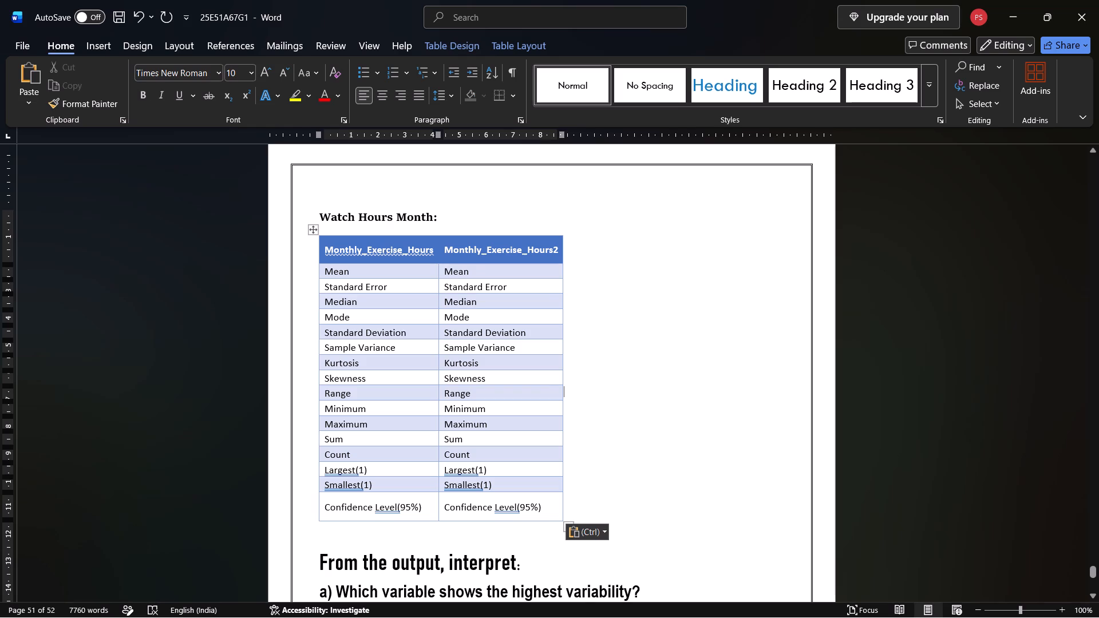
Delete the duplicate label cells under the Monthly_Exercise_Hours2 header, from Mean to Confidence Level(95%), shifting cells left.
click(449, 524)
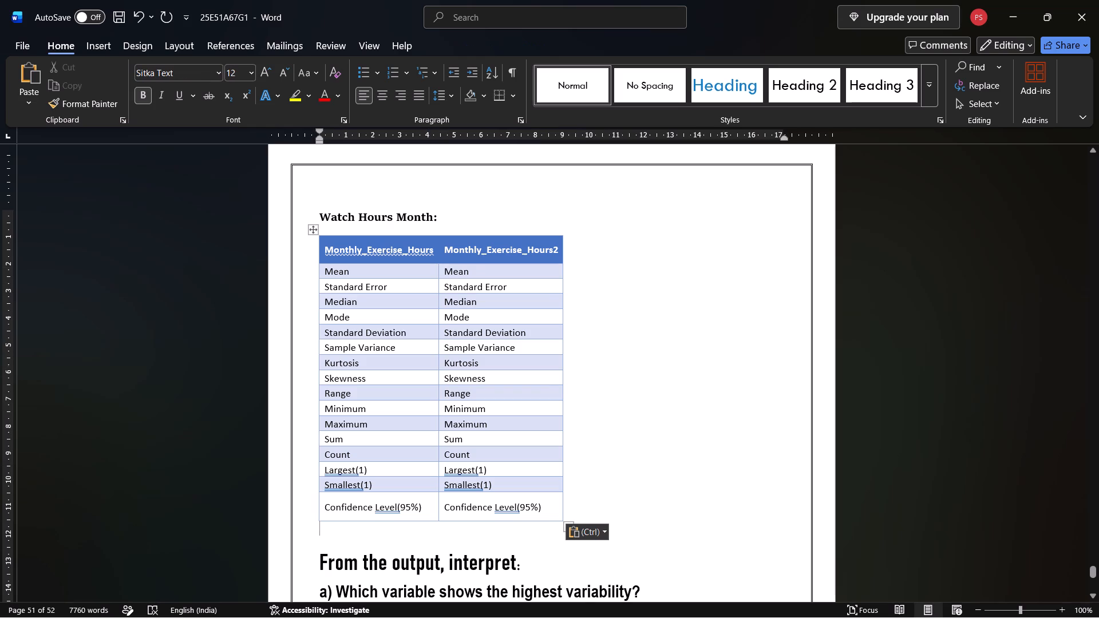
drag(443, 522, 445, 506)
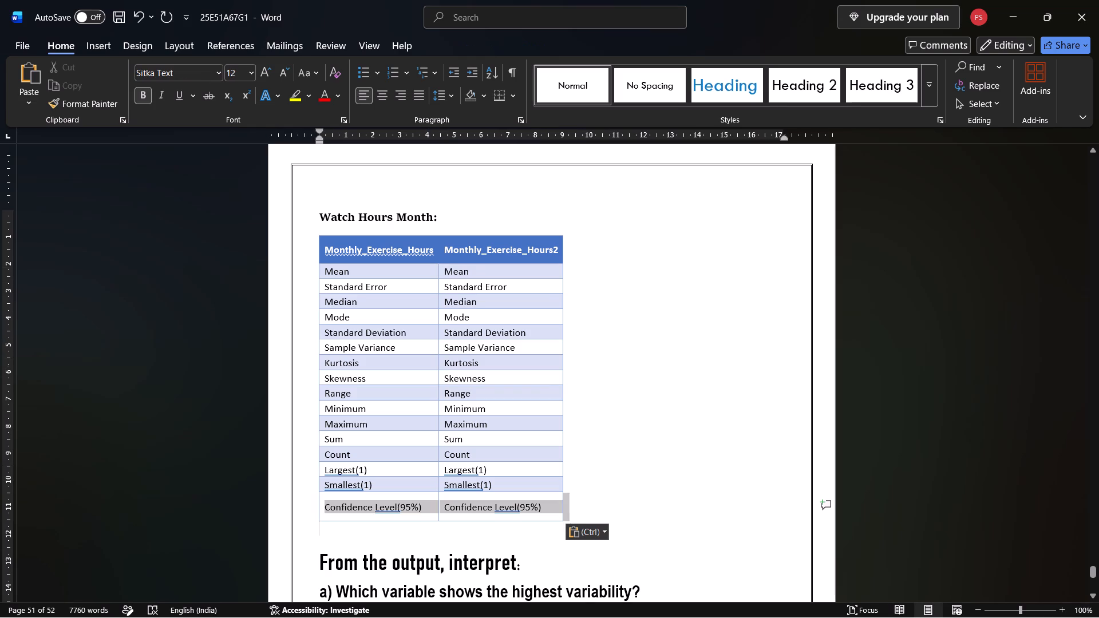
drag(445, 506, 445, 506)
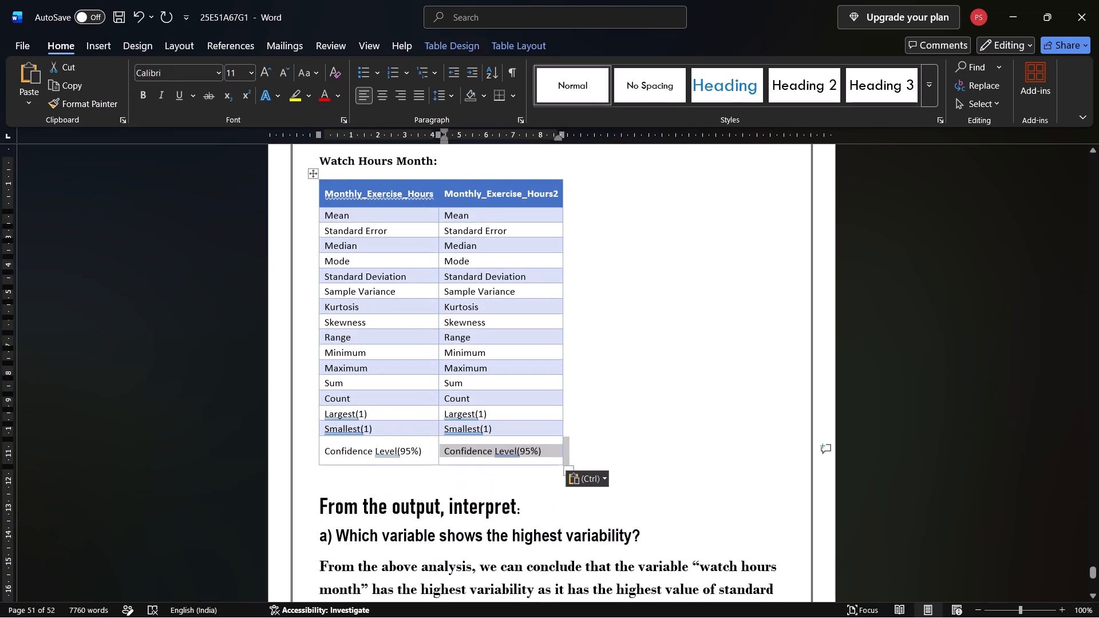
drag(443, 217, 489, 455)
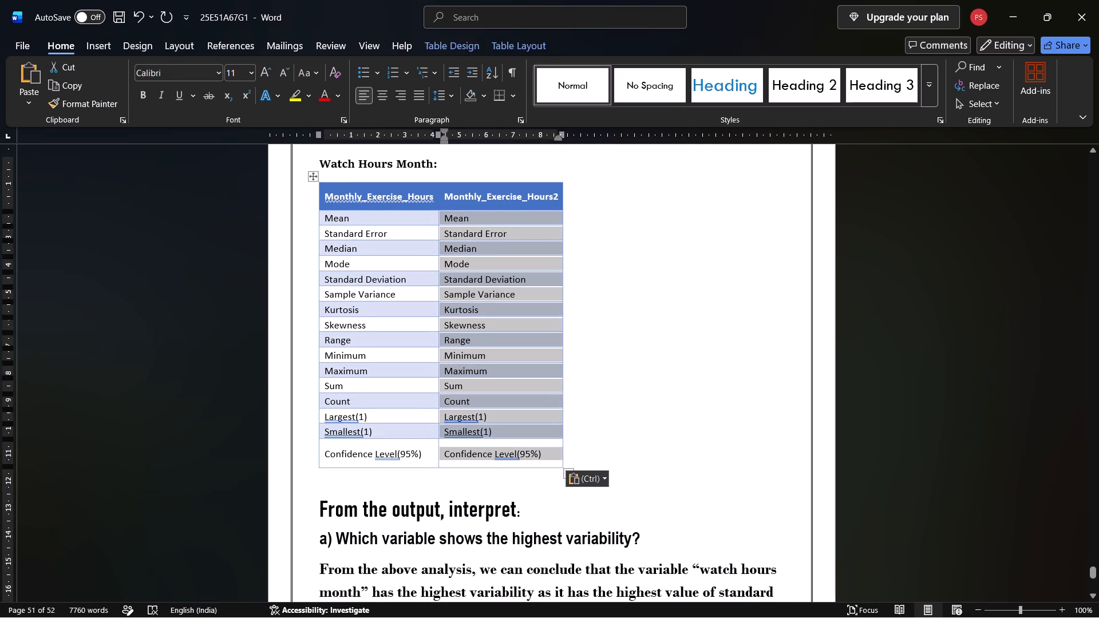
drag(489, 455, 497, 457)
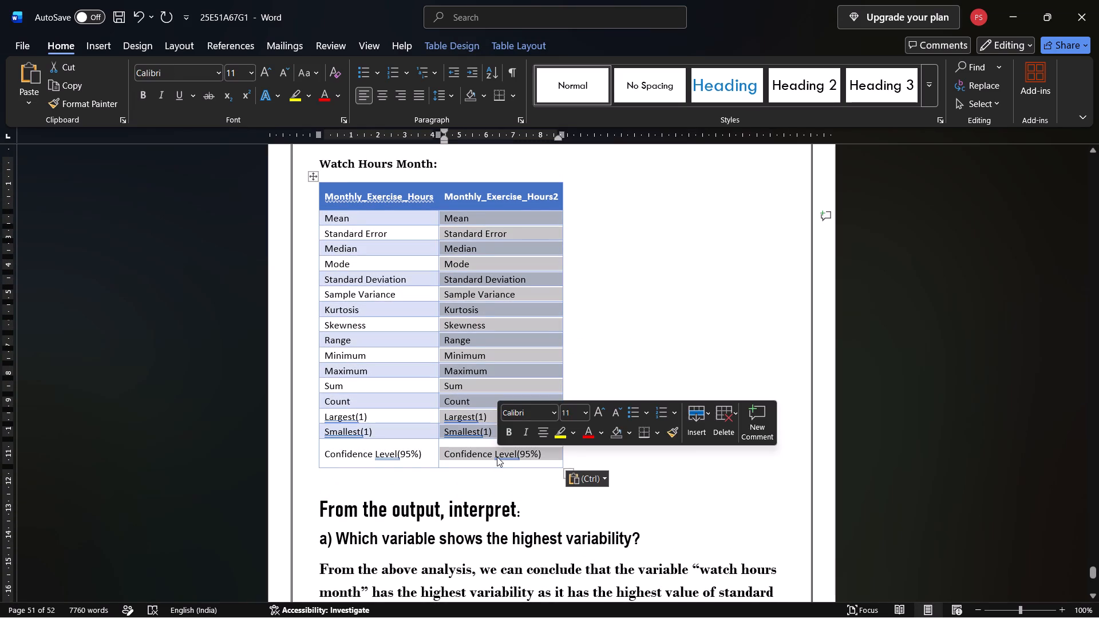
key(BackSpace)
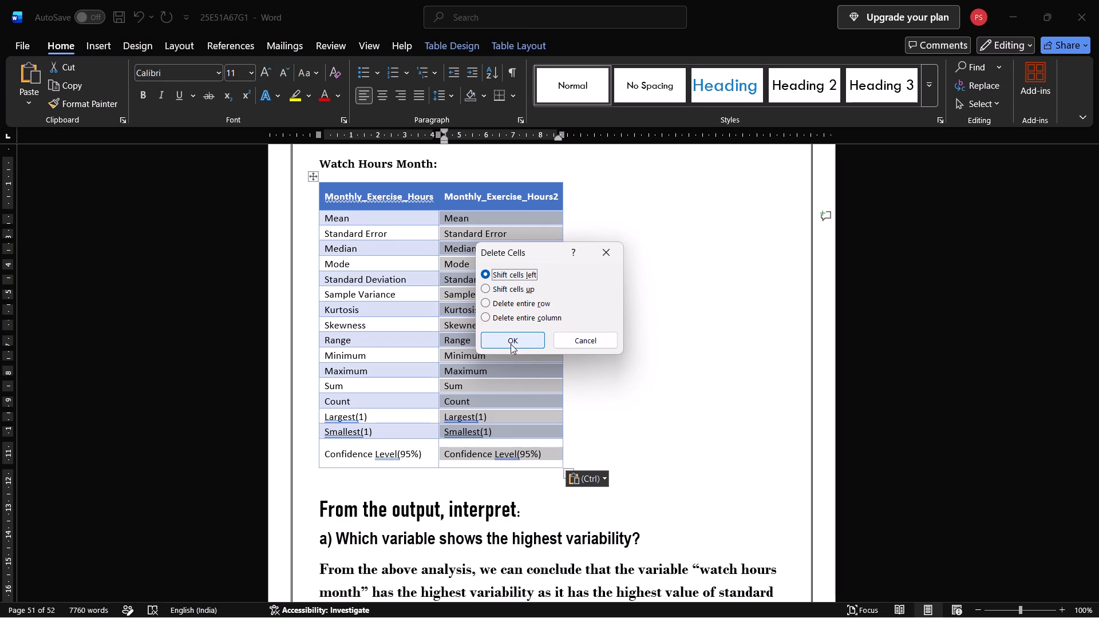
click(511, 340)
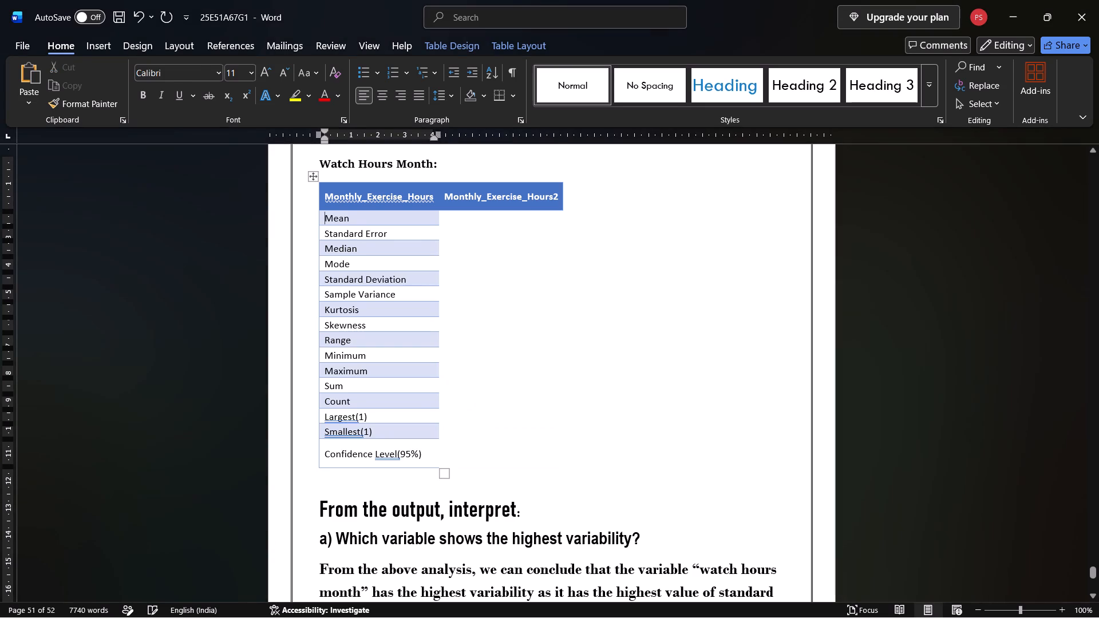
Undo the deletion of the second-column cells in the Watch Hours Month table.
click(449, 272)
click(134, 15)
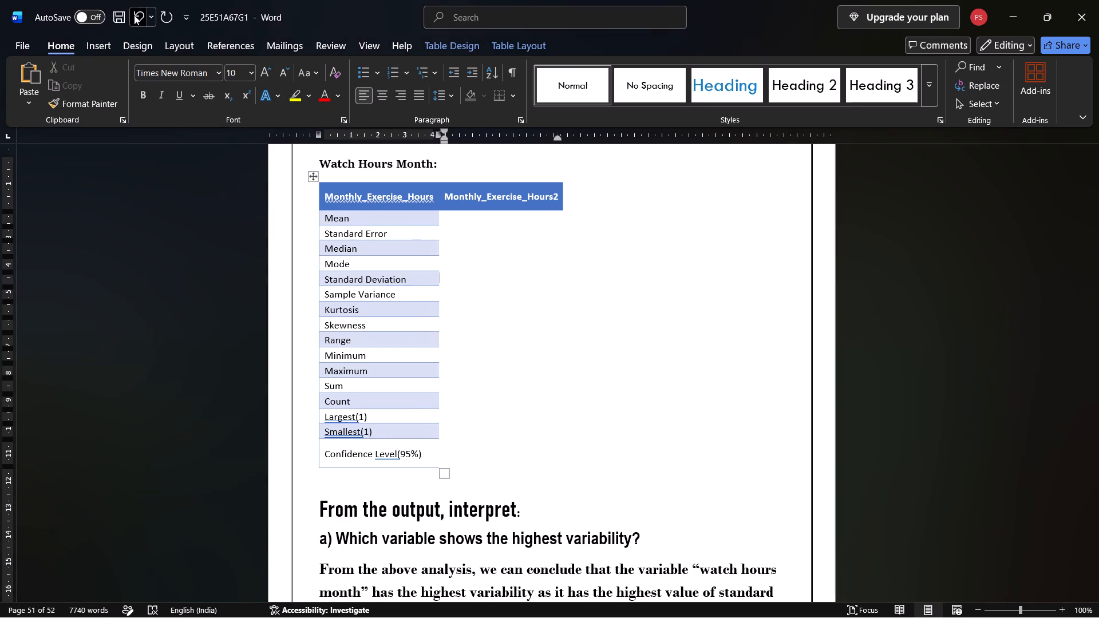
Undo the table replacement under Watch Hours Month to restore the original Monthly_Exercise_Hours table with its values.
click(134, 15)
click(134, 15)
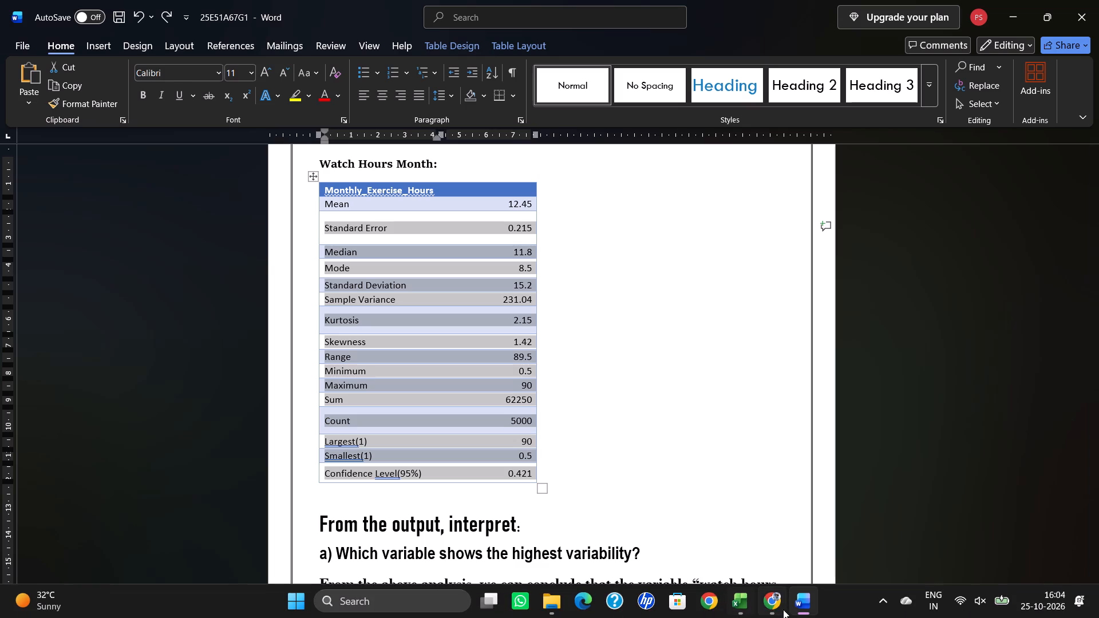
In the Excel table, clear the duplicate labels Mean through Standard Deviation in H17:H21 of the Monthly_Exercise_Hours2 column.
click(741, 608)
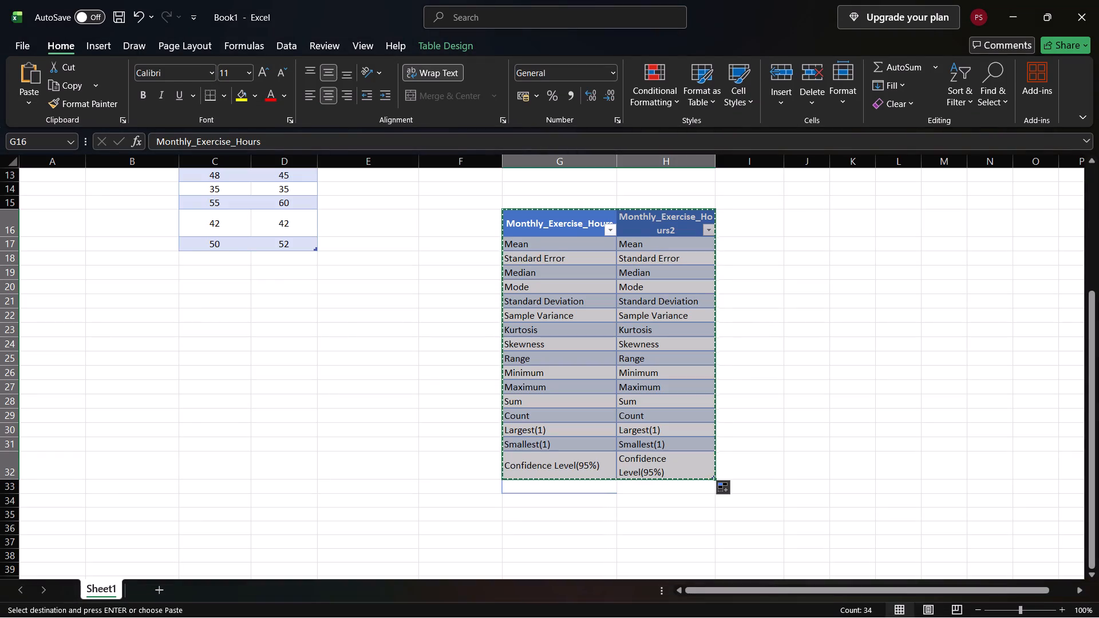
click(630, 243)
drag(625, 243, 644, 287)
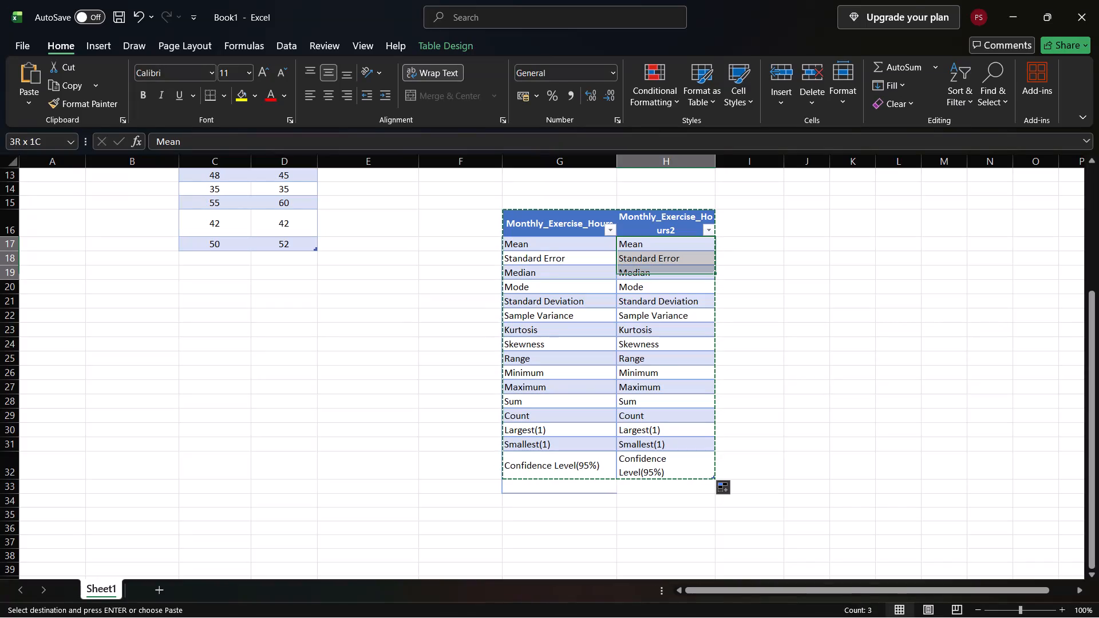
drag(644, 287, 671, 462)
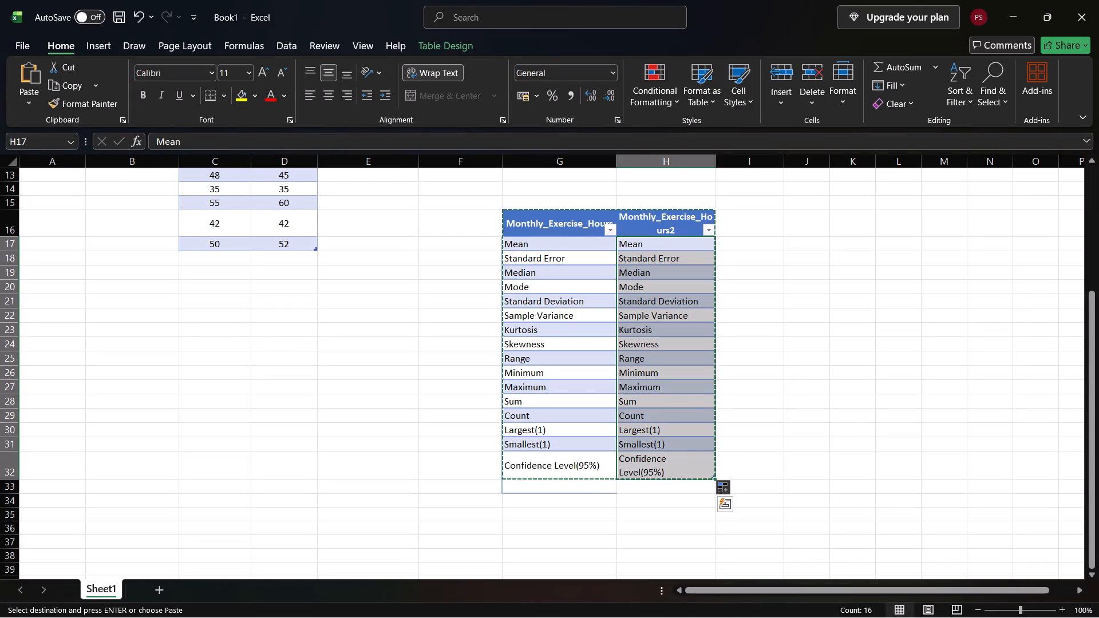
key(BackSpace)
key(BackSpace)
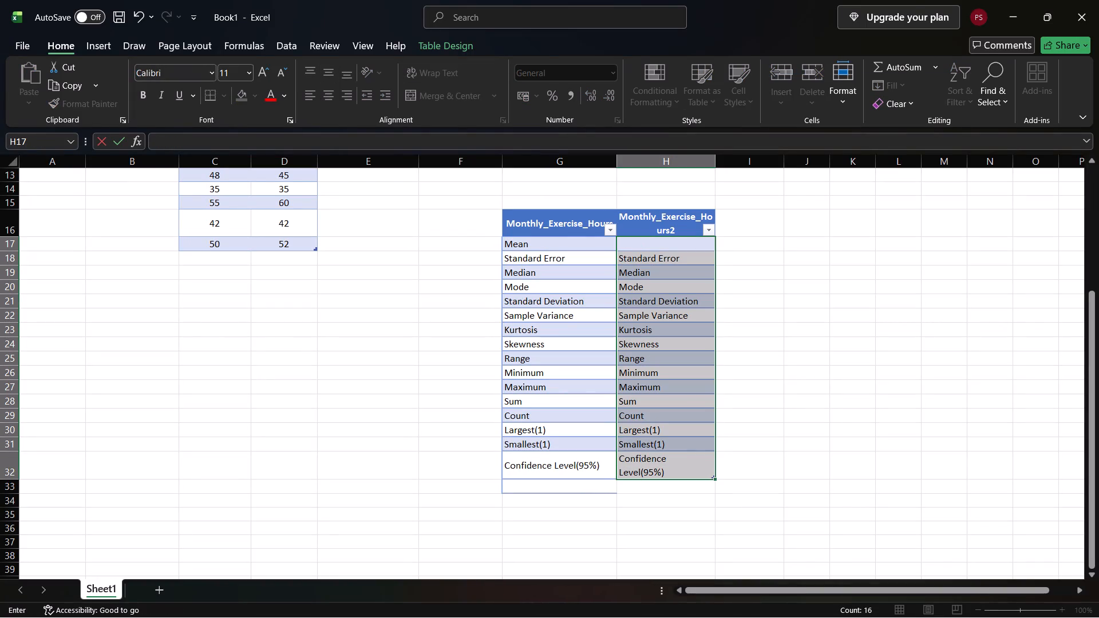
click(666, 391)
click(682, 262)
key(BackSpace)
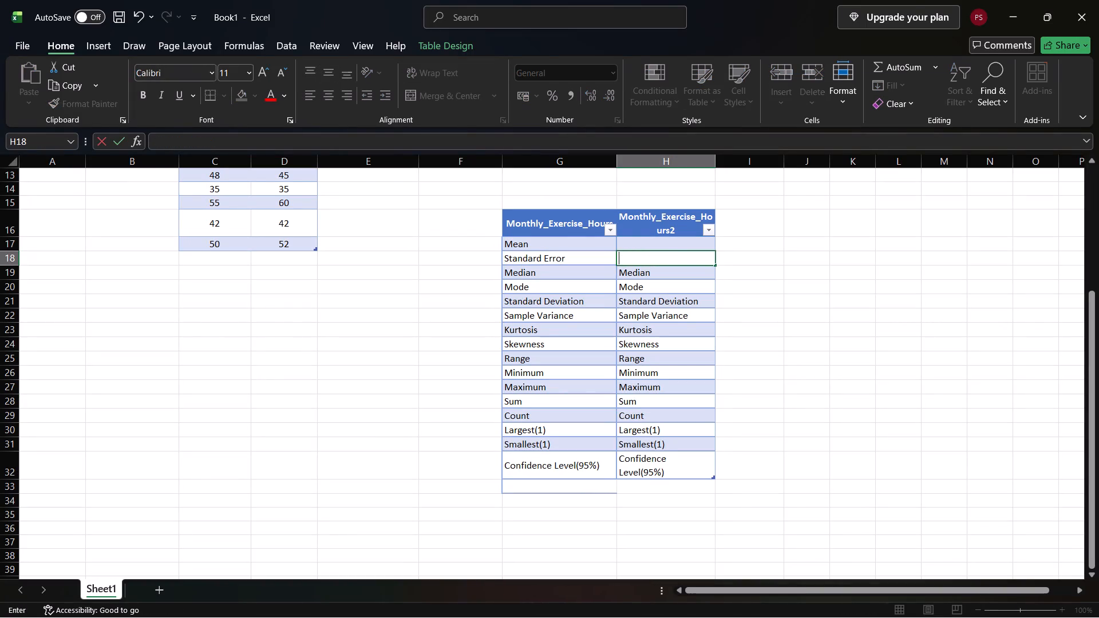
click(679, 267)
key(BackSpace)
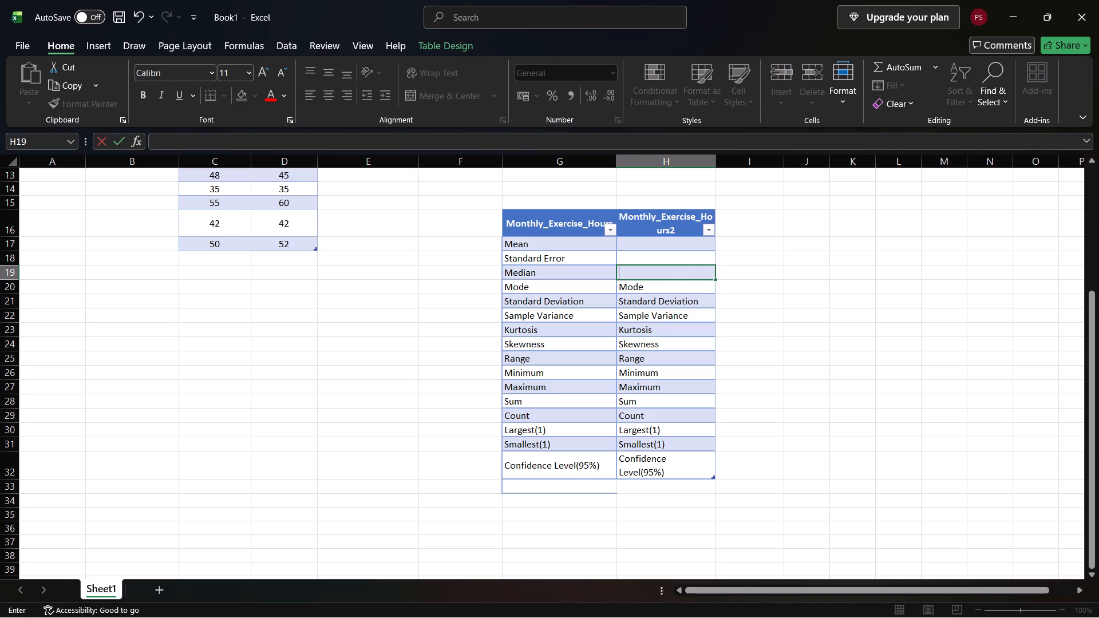
click(681, 287)
key(BackSpace)
click(703, 302)
key(BackSpace)
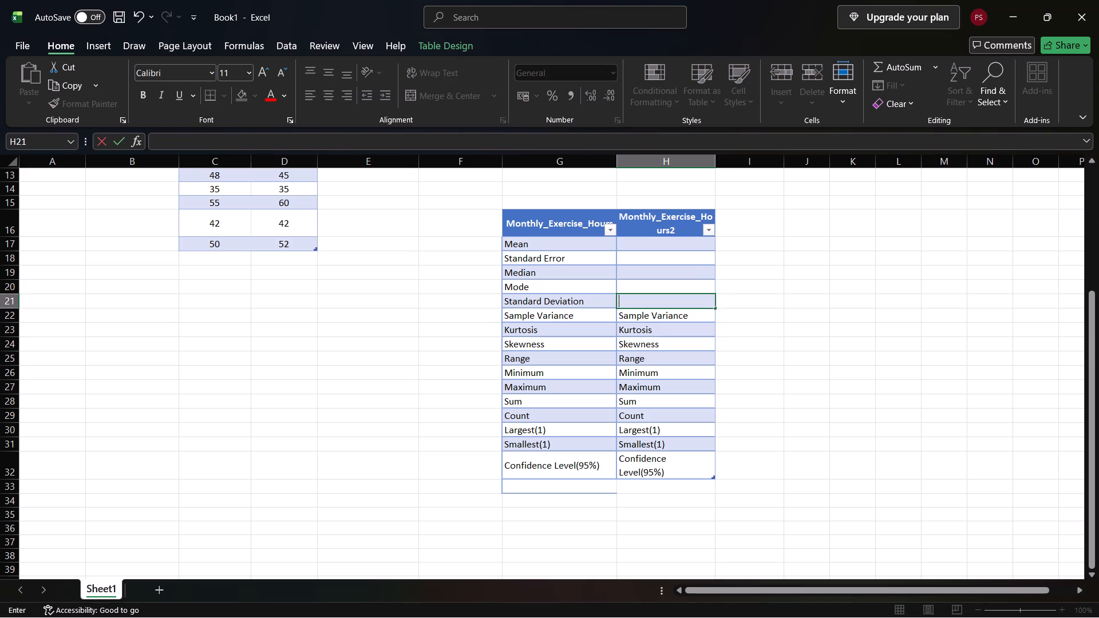
Clear the duplicate labels Sample Variance through Minimum in cells H22:H26.
click(701, 313)
key(BackSpace)
key(BackSpace)
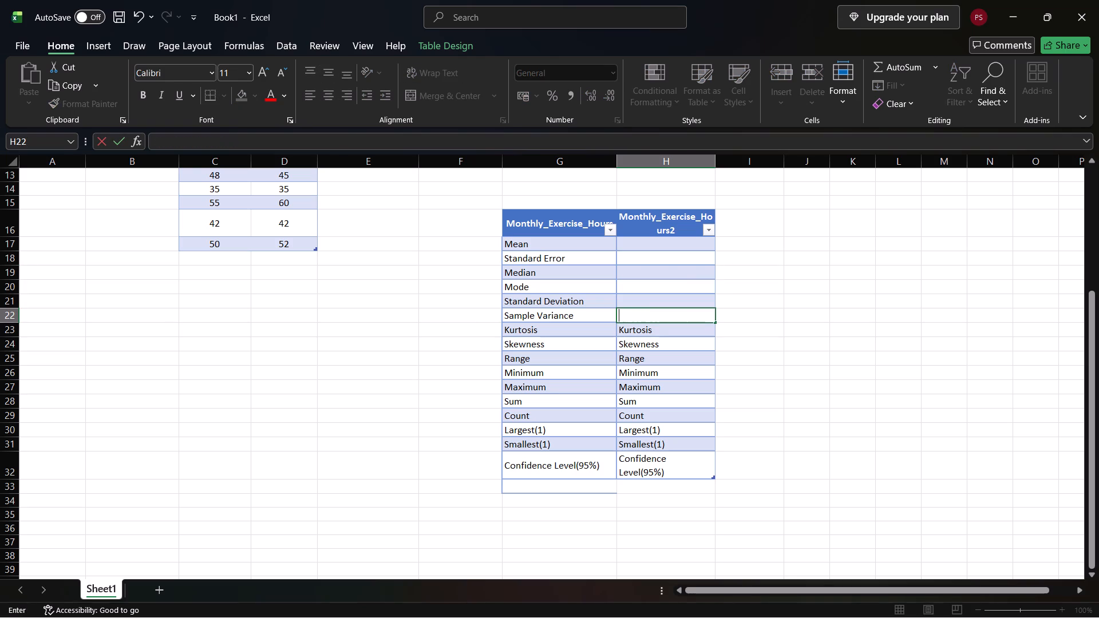
click(690, 327)
key(BackSpace)
click(679, 346)
key(BackSpace)
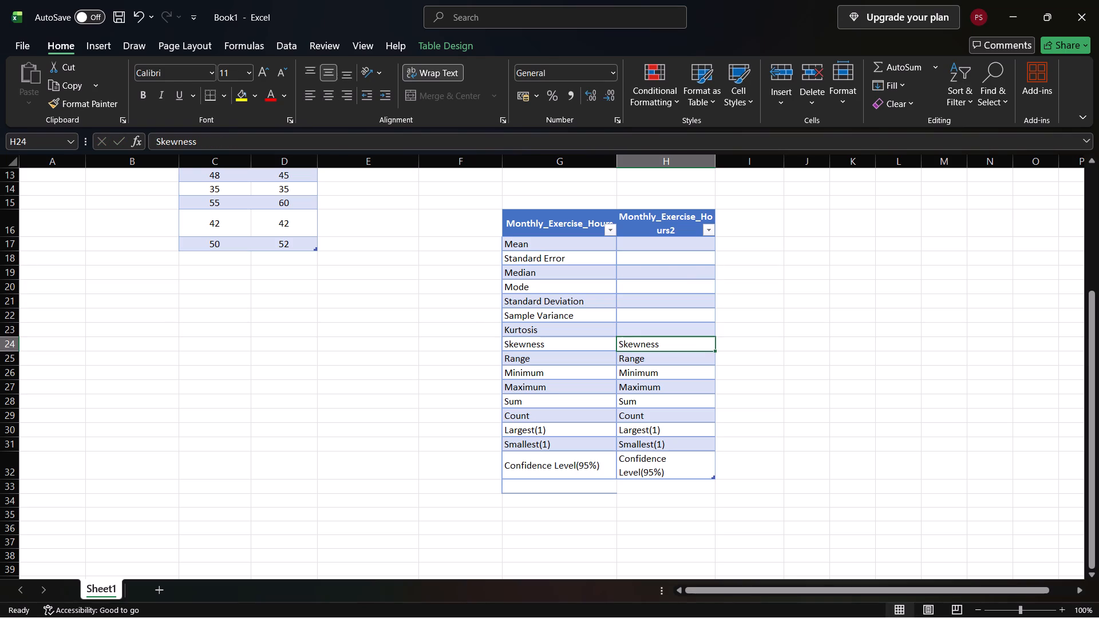
key(BackSpace)
click(673, 362)
key(BackSpace)
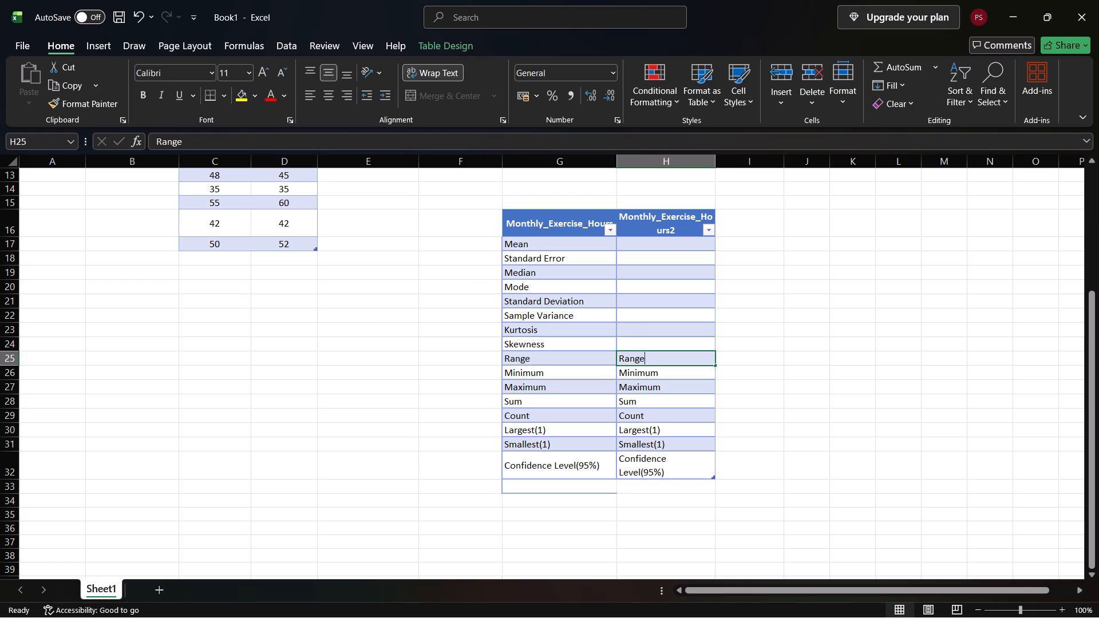
click(668, 372)
key(BackSpace)
Clear the duplicate Maximum label in cell H27.
click(667, 383)
key(BackSpace)
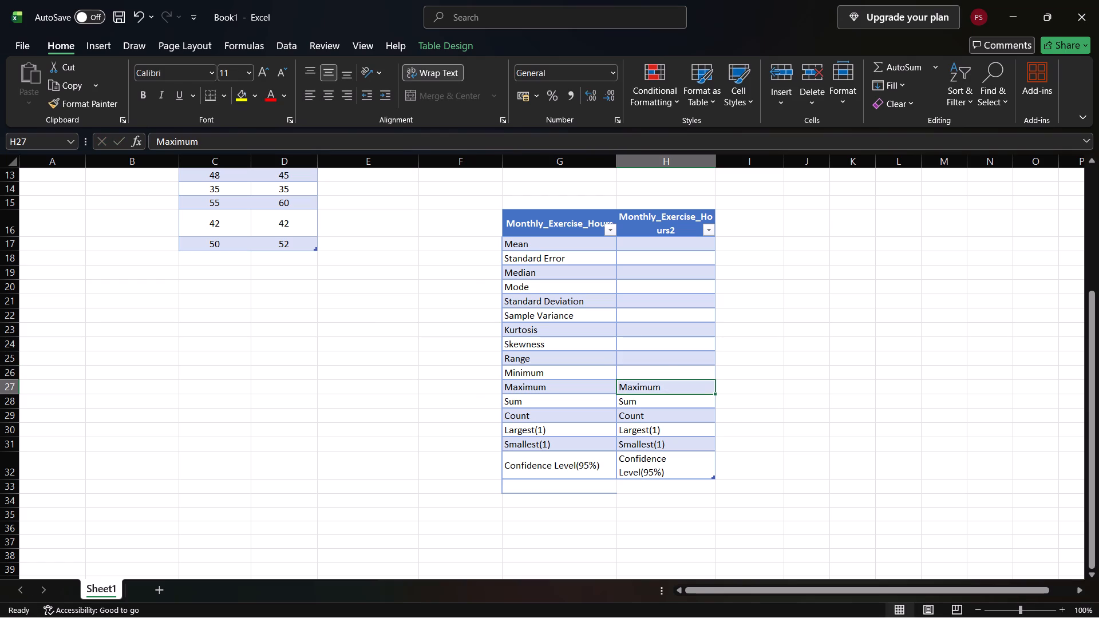
click(664, 390)
key(BackSpace)
click(665, 386)
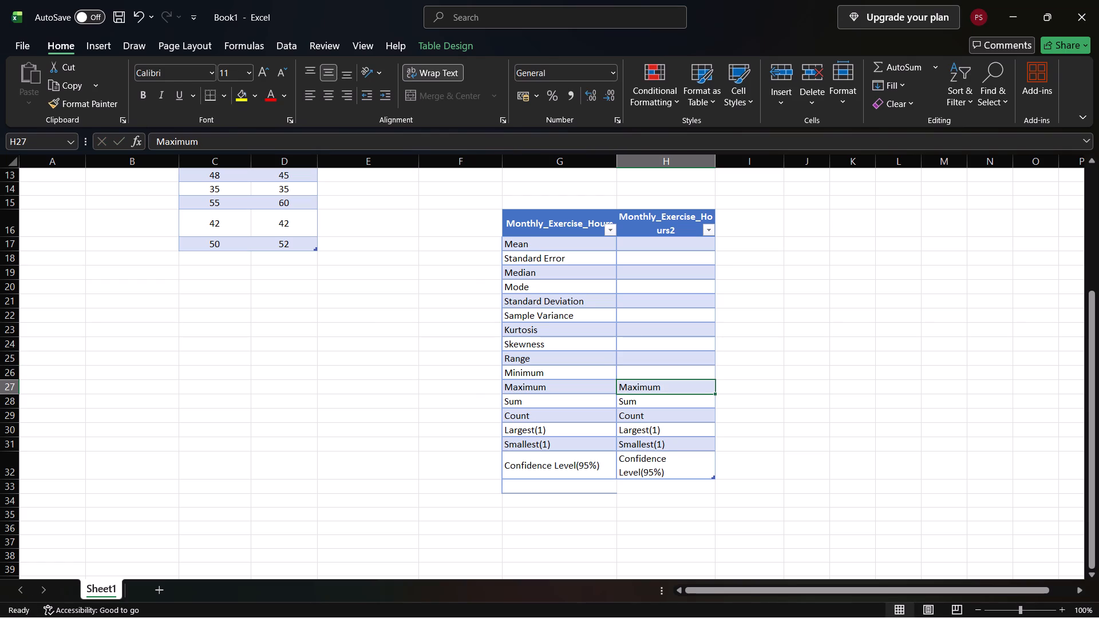
click(665, 386)
double_click(665, 386)
key(BackSpace)
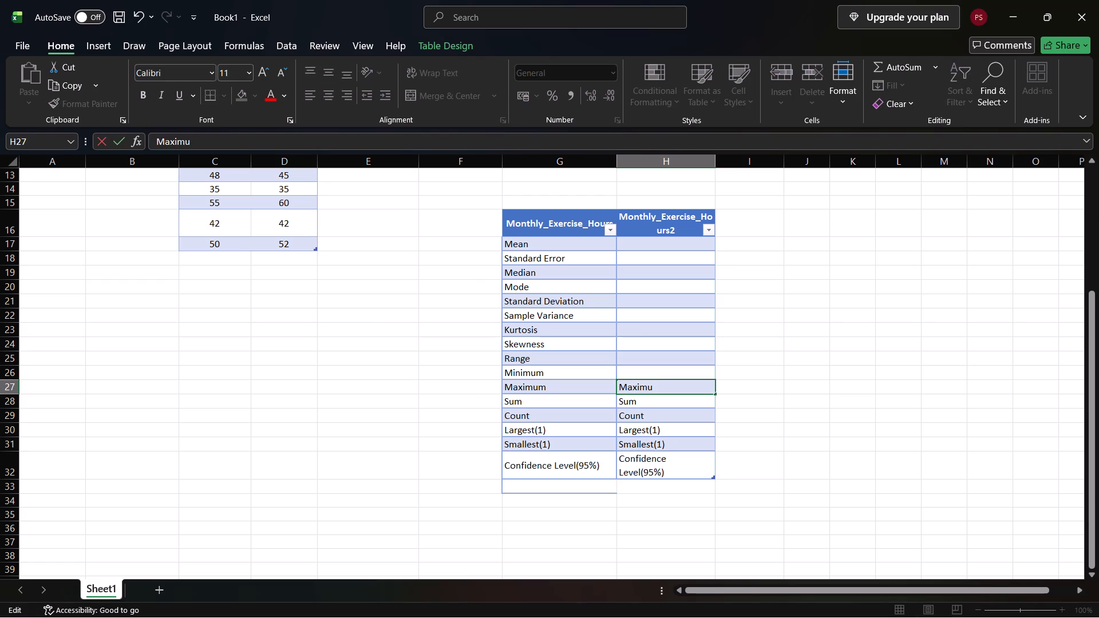
click(664, 389)
key(BackSpace)
key(BackSpace)
key(BackSpace)
key(BackSpace)
key(BackSpace)
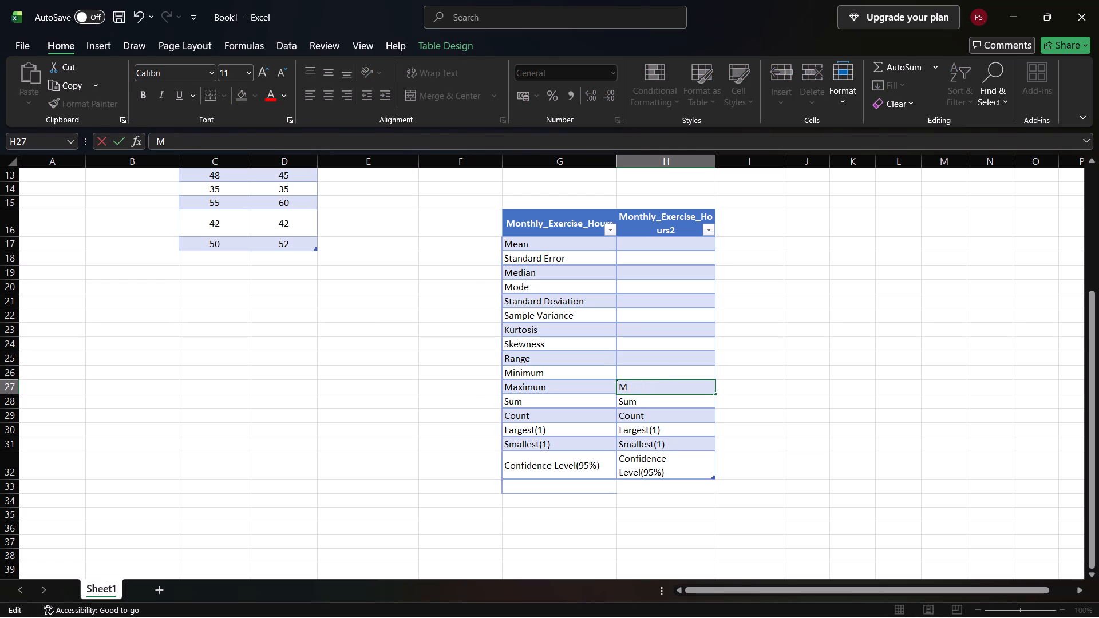
key(BackSpace)
Clear the remaining duplicate labels, Sum through Confidence Level(95%), in cells H28:H32.
click(665, 399)
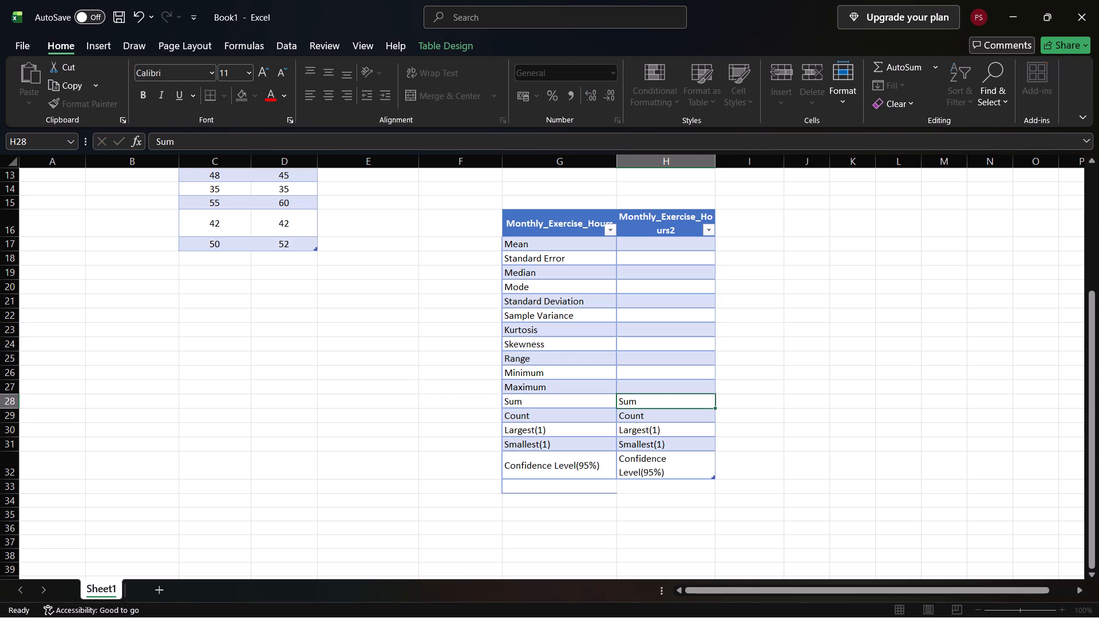
key(BackSpace)
click(661, 416)
key(BackSpace)
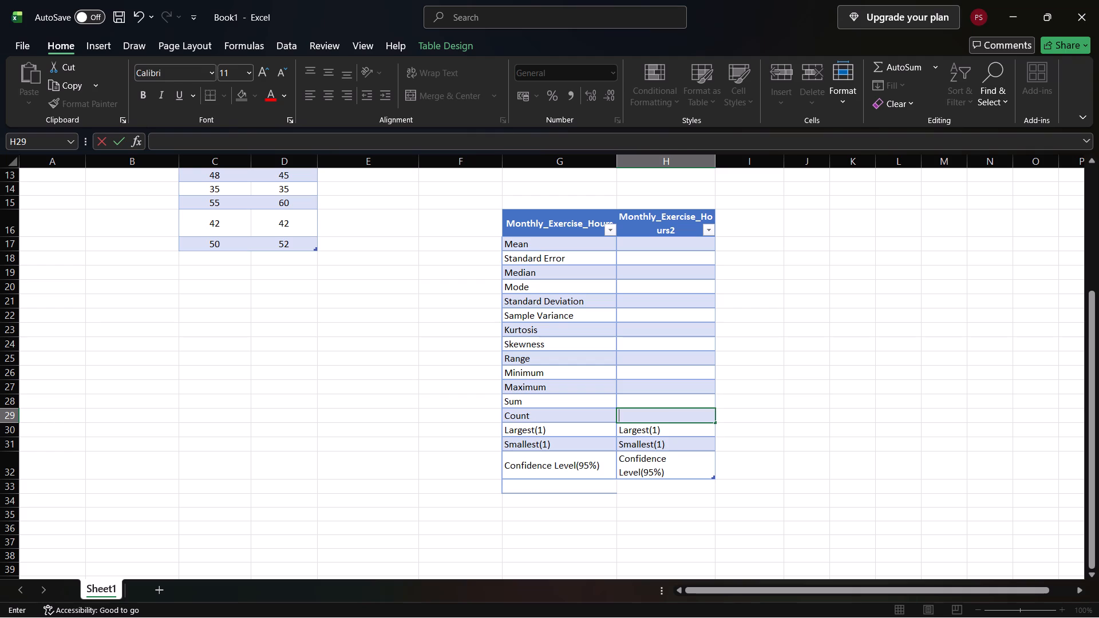
click(663, 431)
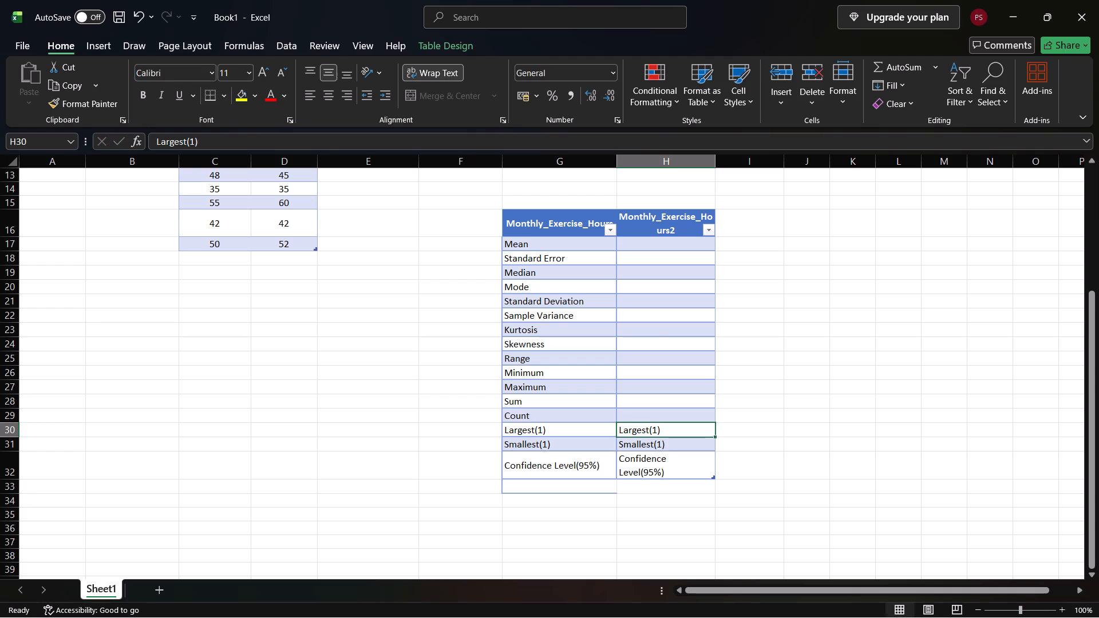
key(BackSpace)
click(669, 445)
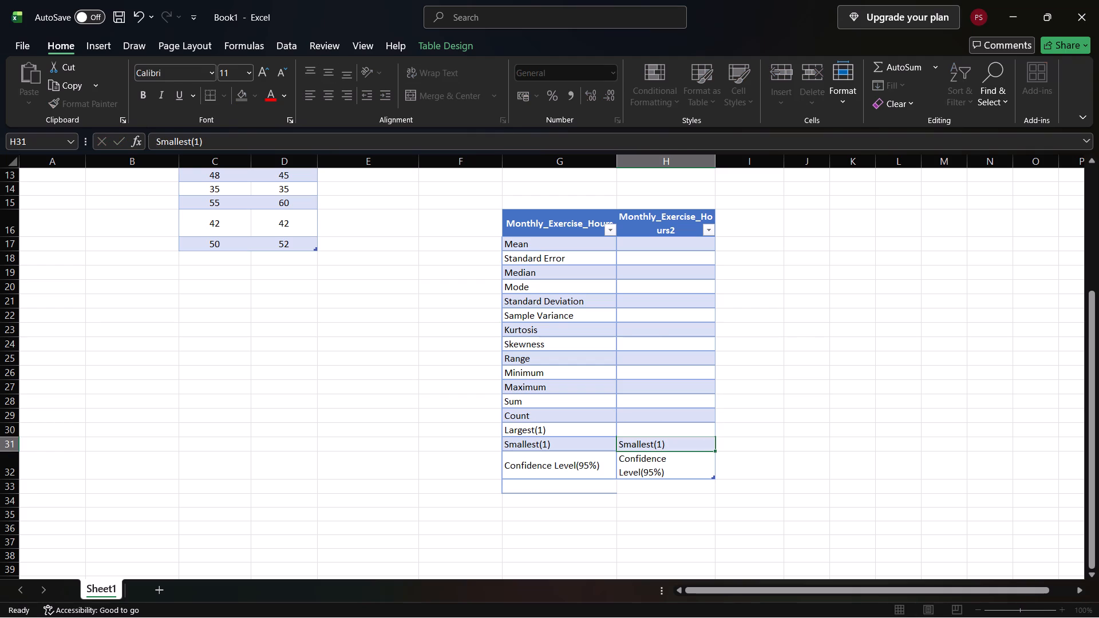
key(BackSpace)
click(681, 464)
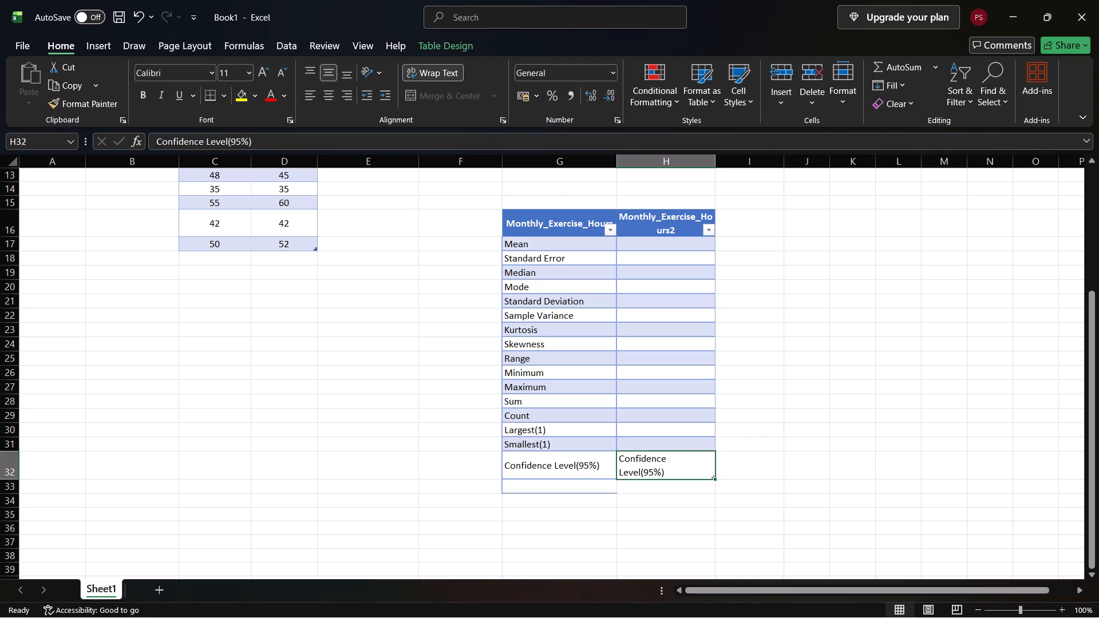
key(BackSpace)
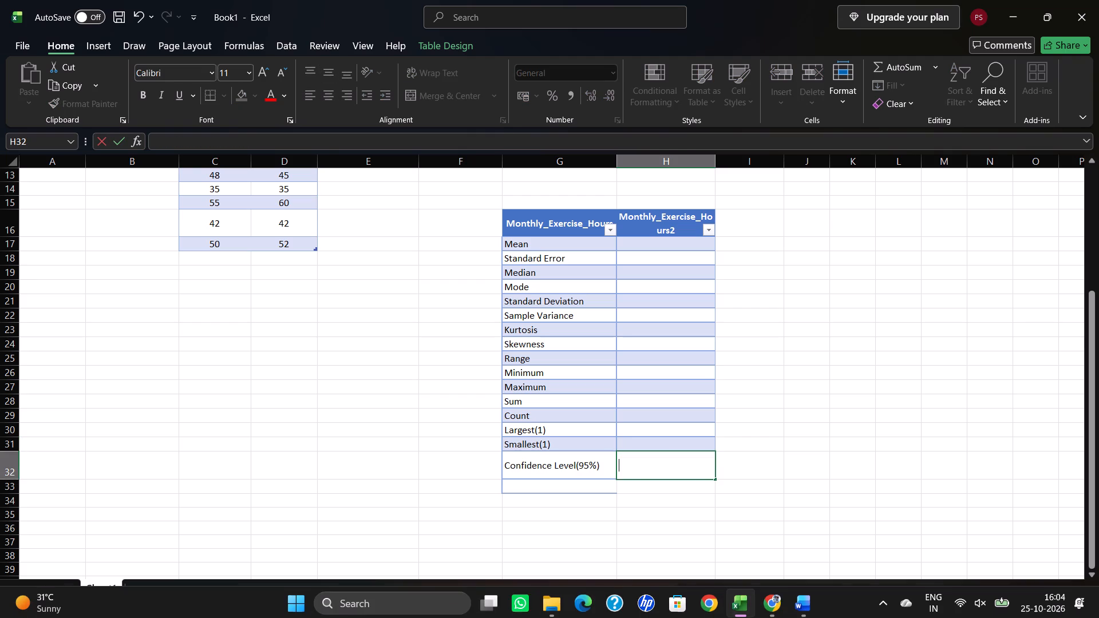
In Word, copy the value column of the Watch Hours Month table, from the Mean row to the Confidence Level(95%) row.
click(798, 596)
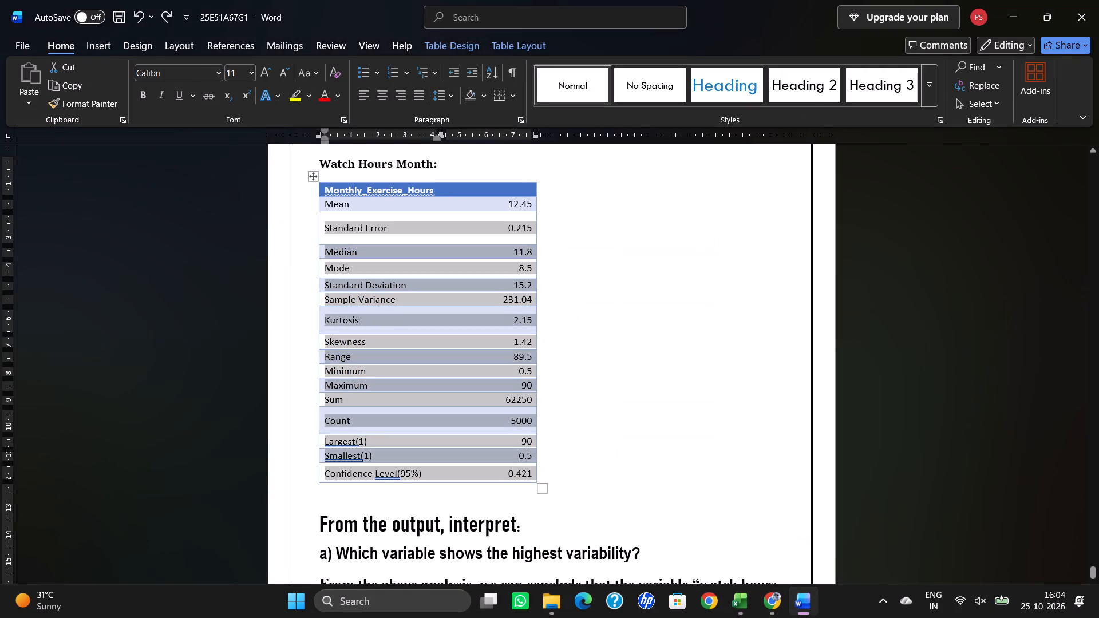
click(493, 199)
drag(493, 199, 514, 481)
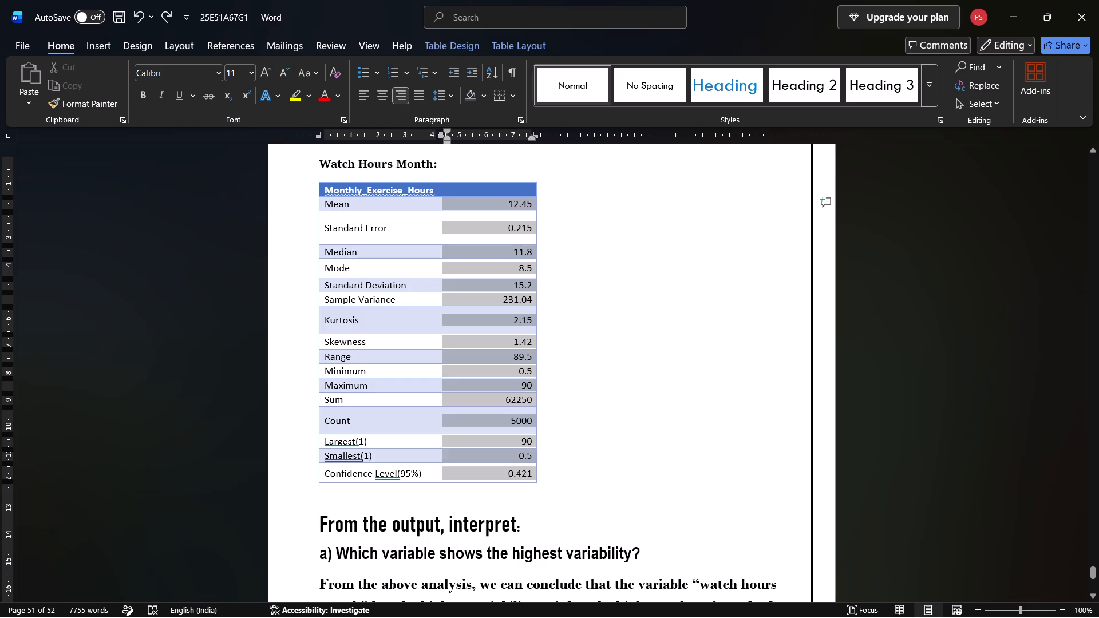
drag(514, 481, 513, 467)
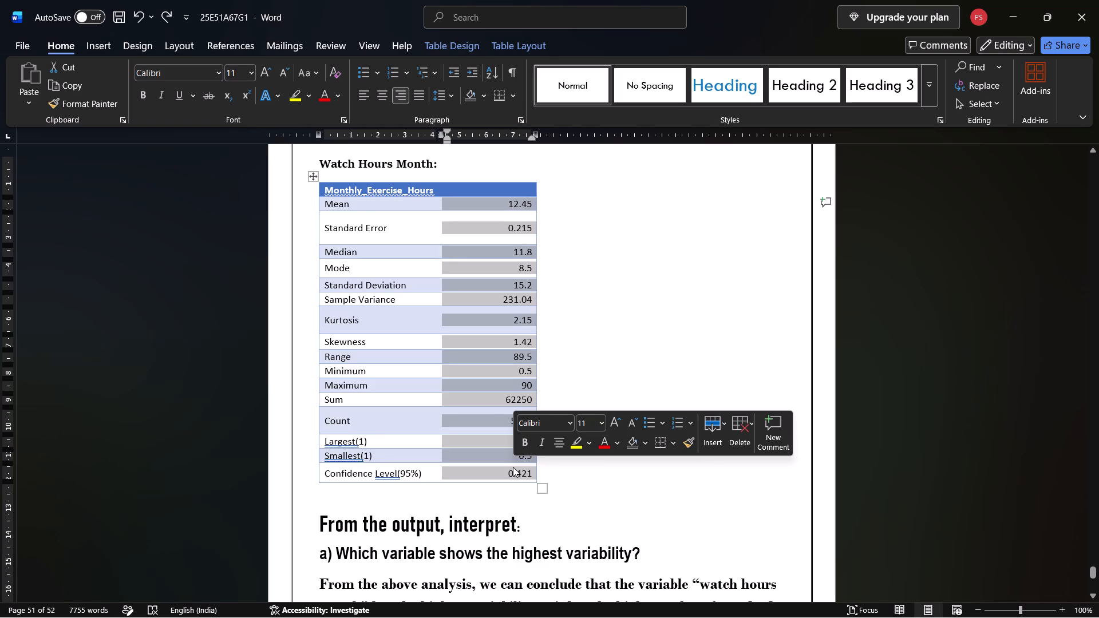
key(ctrl+c)
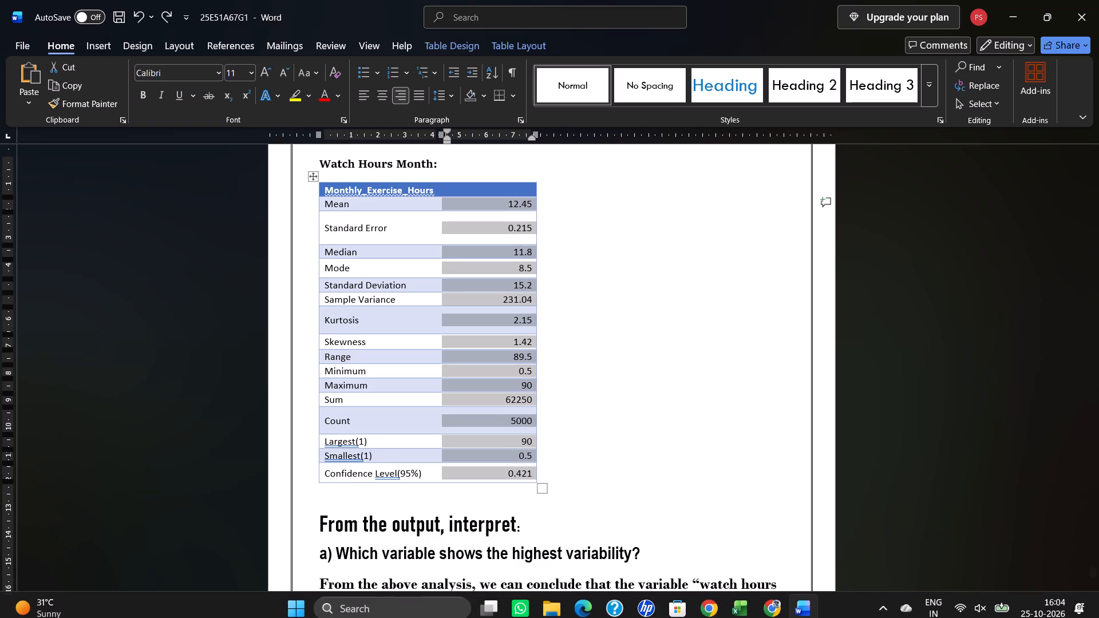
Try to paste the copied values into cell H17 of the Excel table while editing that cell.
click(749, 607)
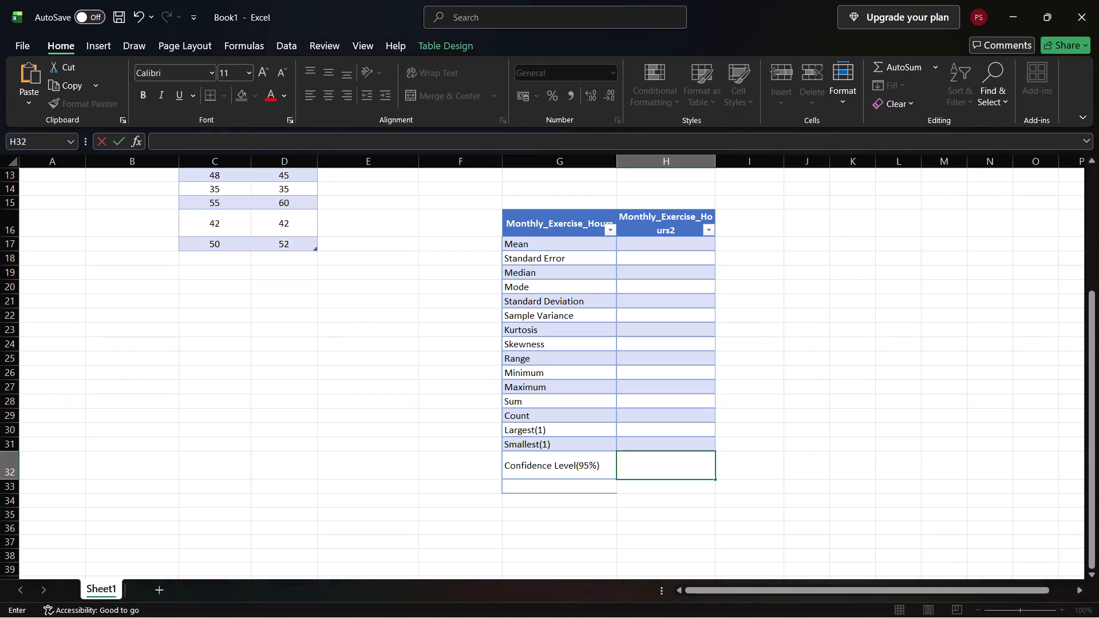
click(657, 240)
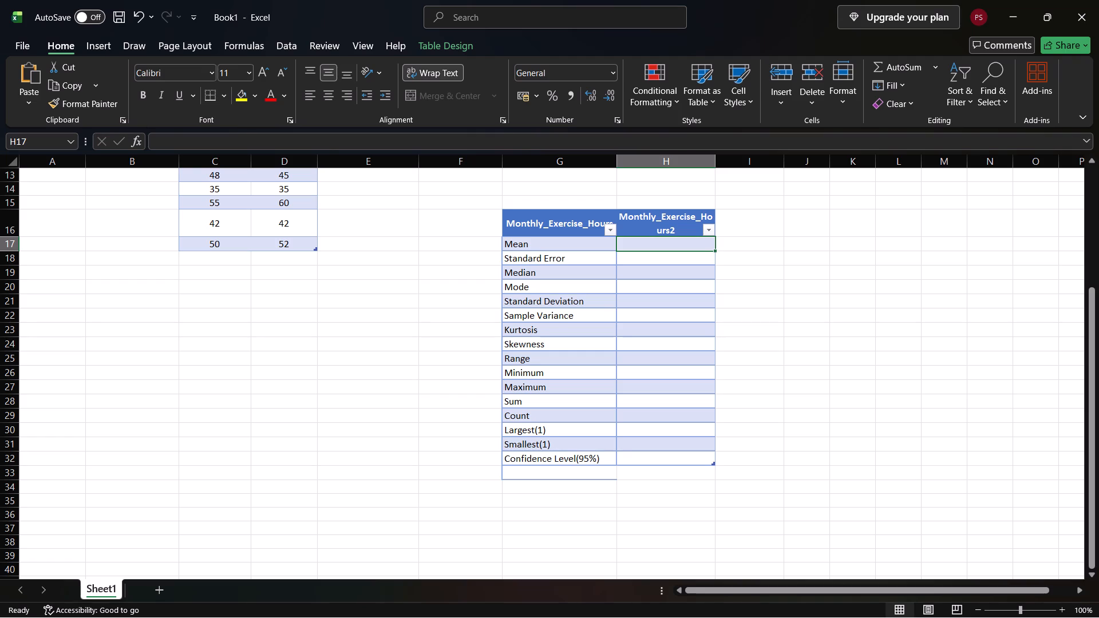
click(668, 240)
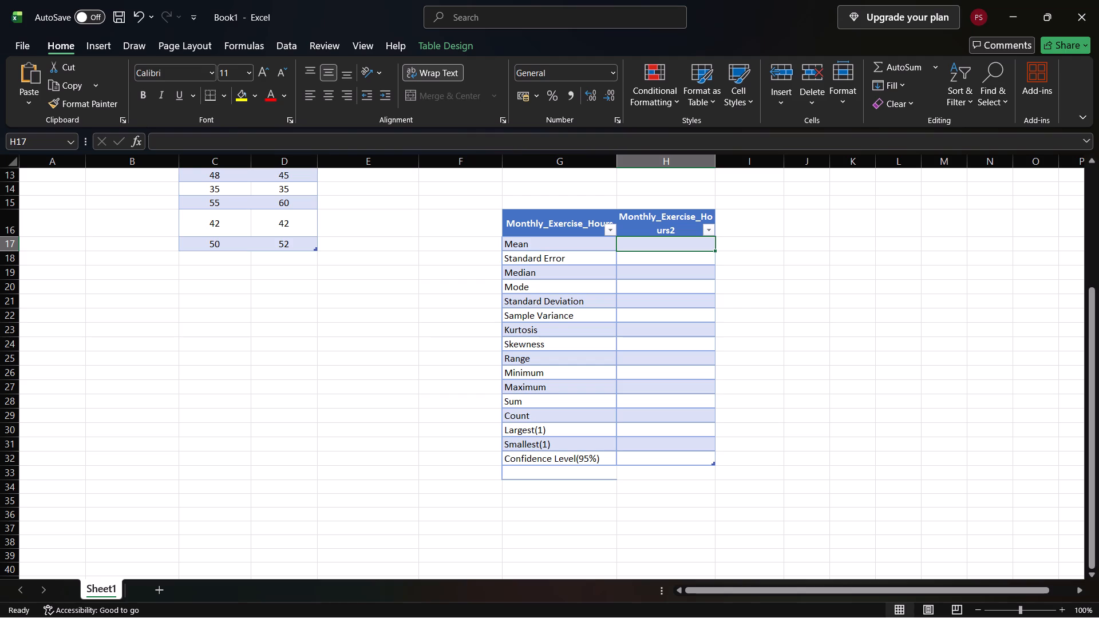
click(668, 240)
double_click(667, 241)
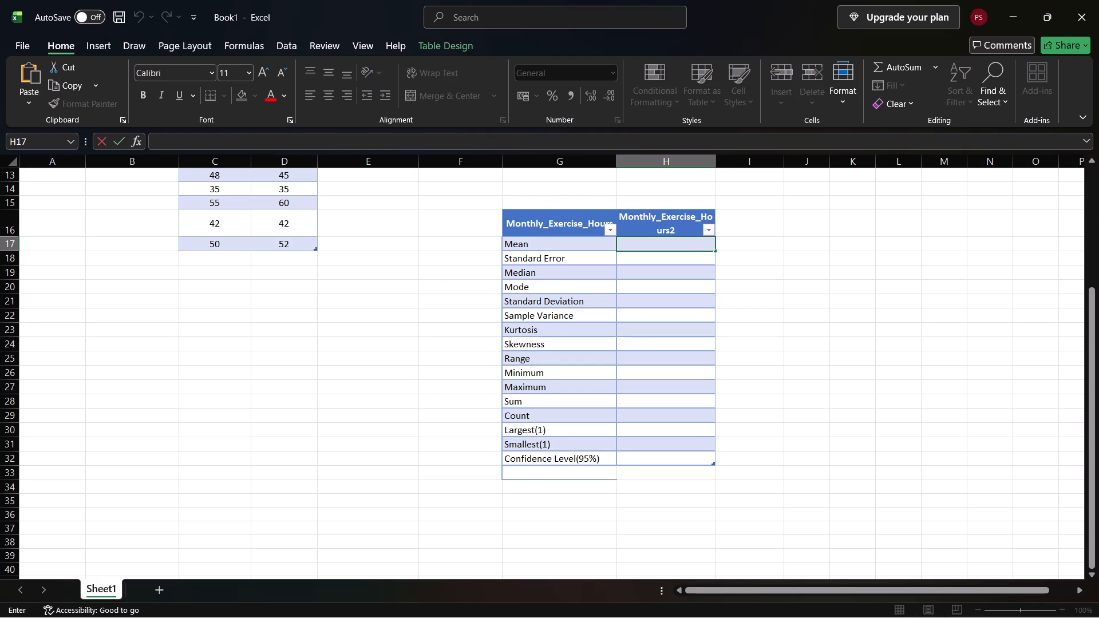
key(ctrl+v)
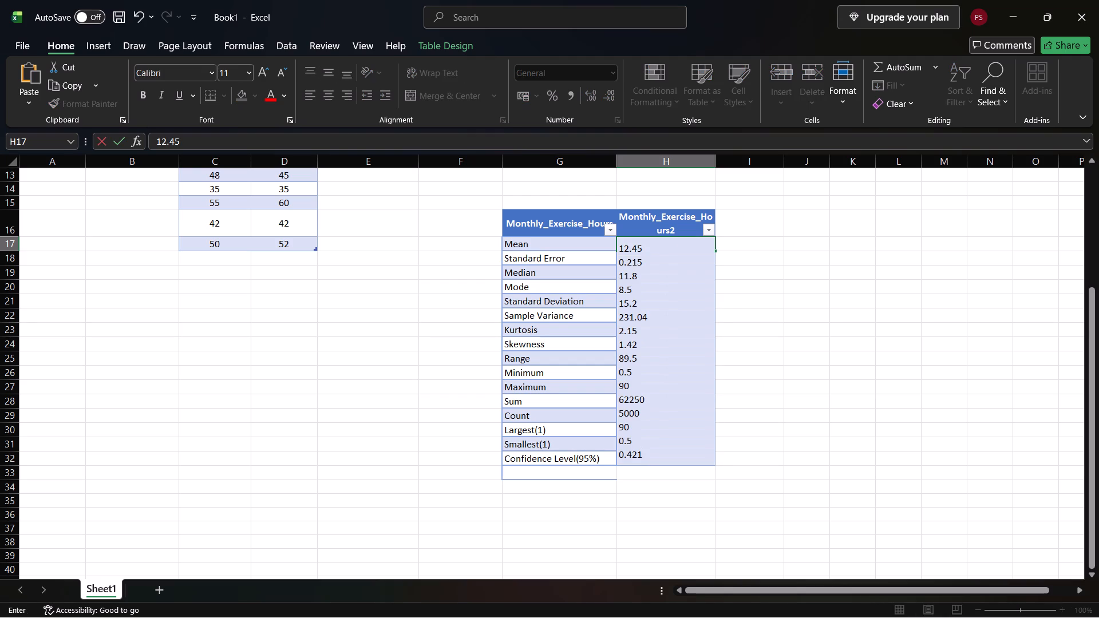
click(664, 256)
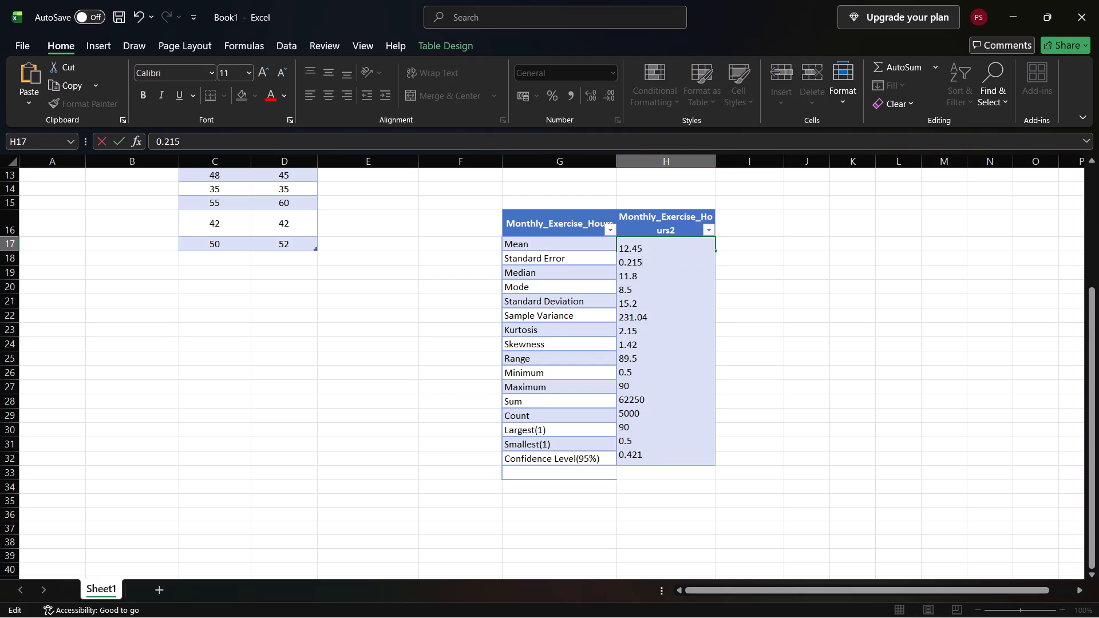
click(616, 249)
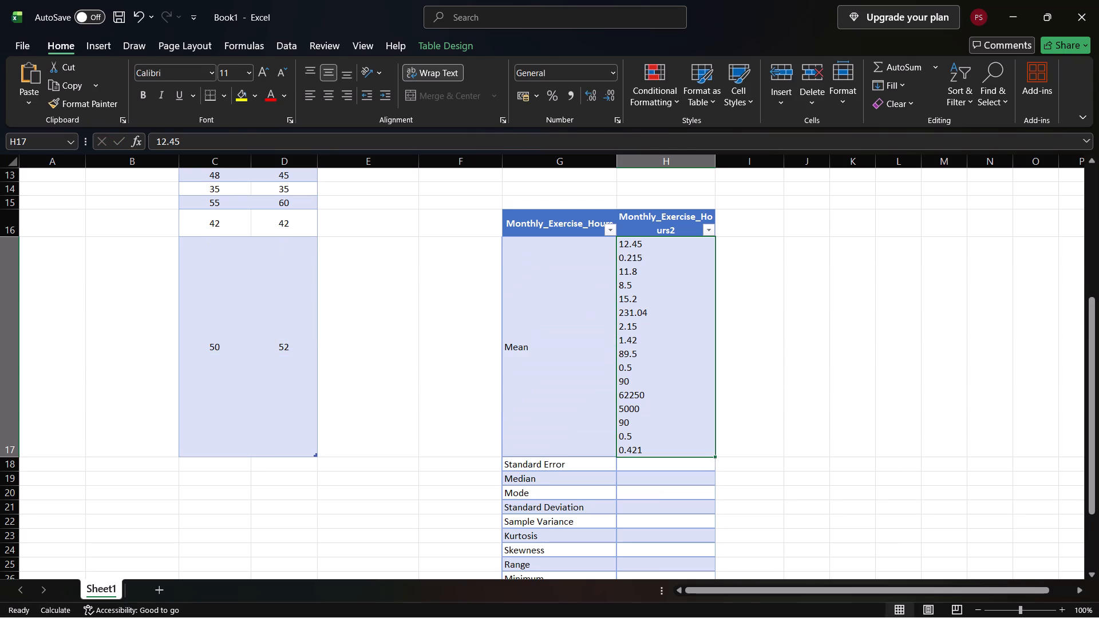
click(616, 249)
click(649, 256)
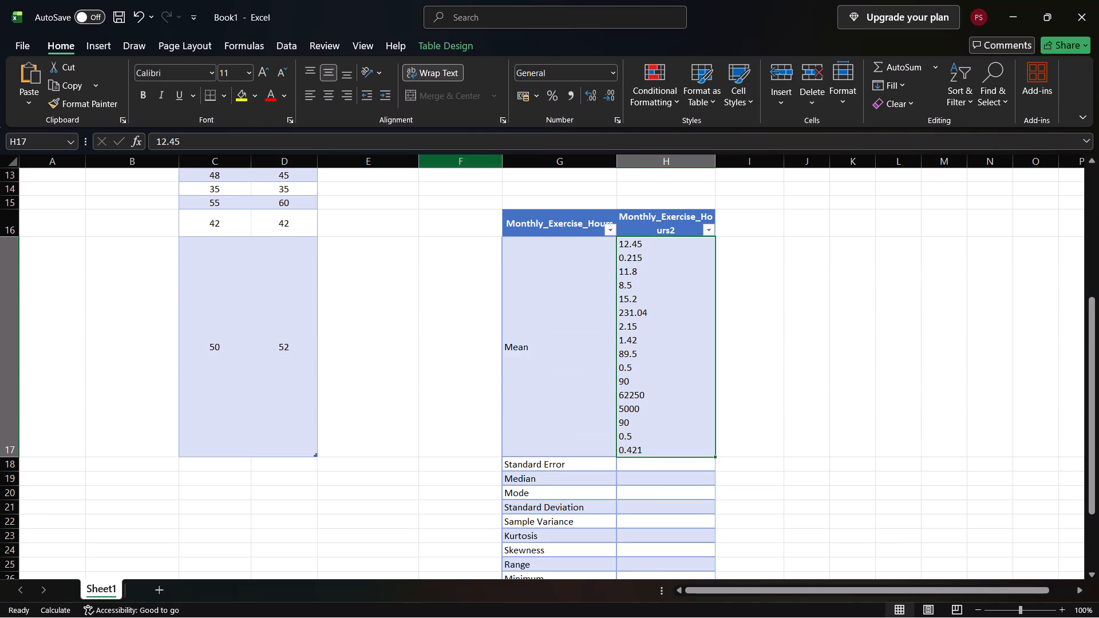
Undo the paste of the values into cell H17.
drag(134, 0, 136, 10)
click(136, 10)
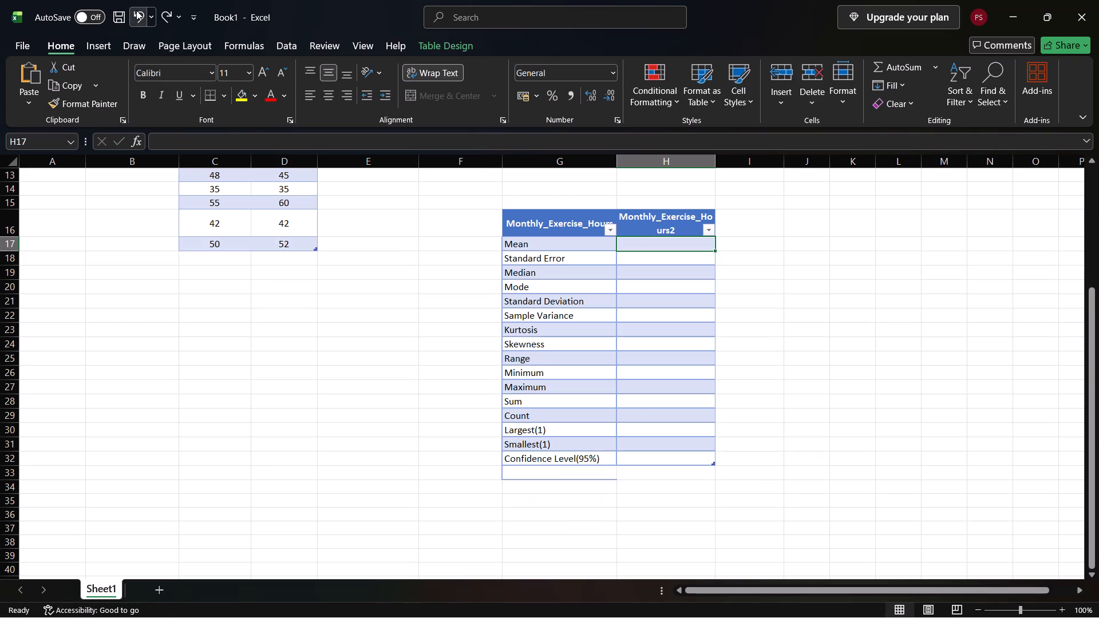
Paste the copied values into cells H17 to H32 of the Excel table, beside Mean through Confidence Level(95%).
drag(626, 239, 666, 369)
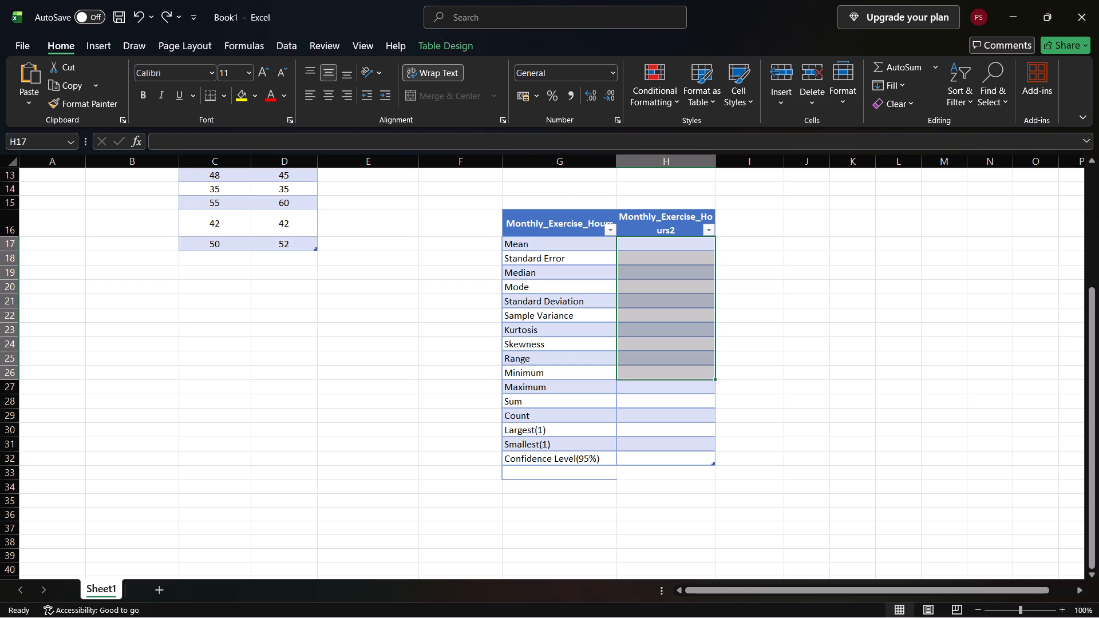
drag(624, 240, 669, 435)
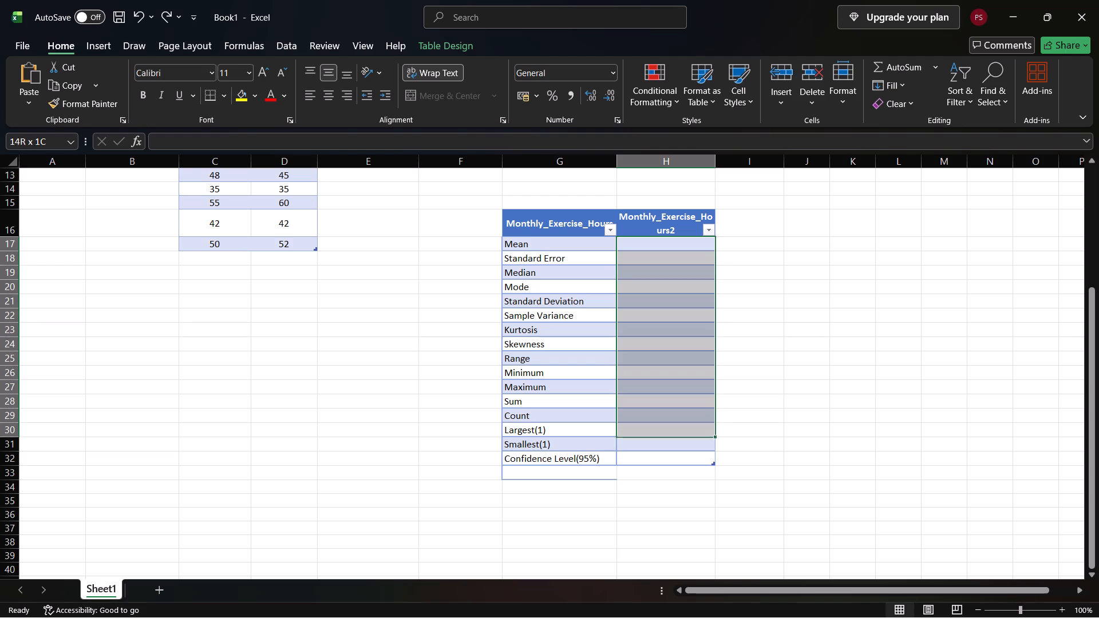
drag(669, 435, 669, 455)
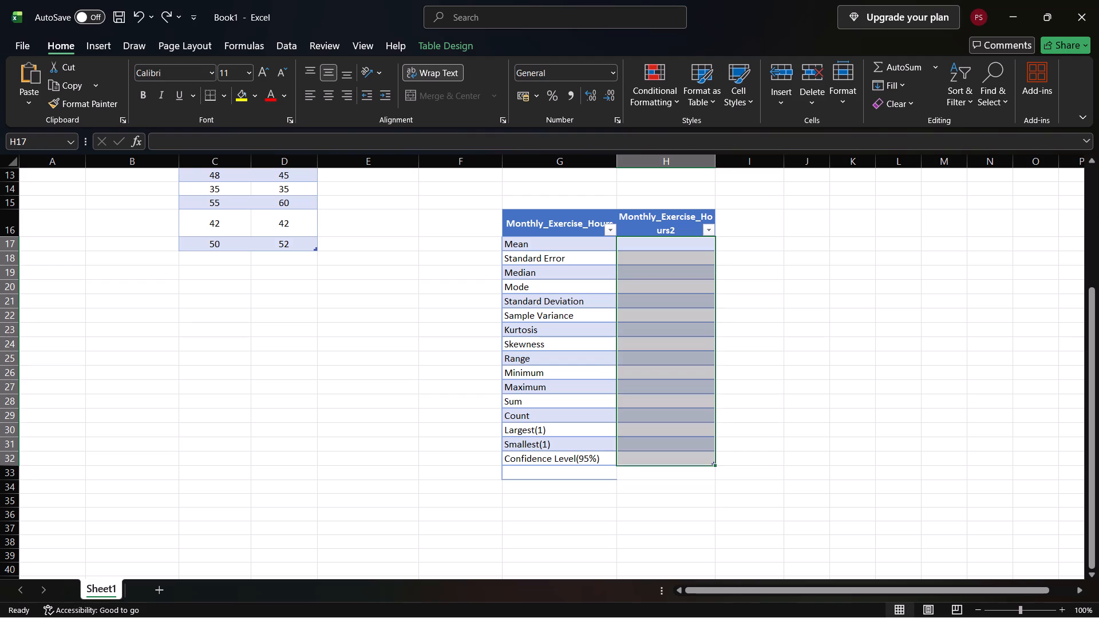
key(ctrl+v)
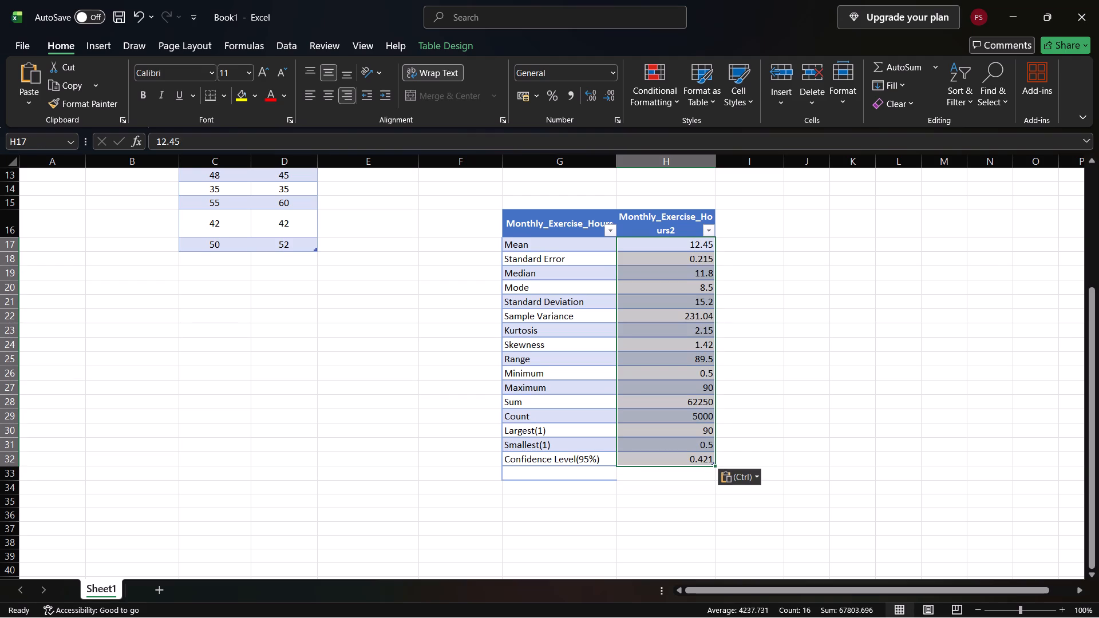
click(837, 379)
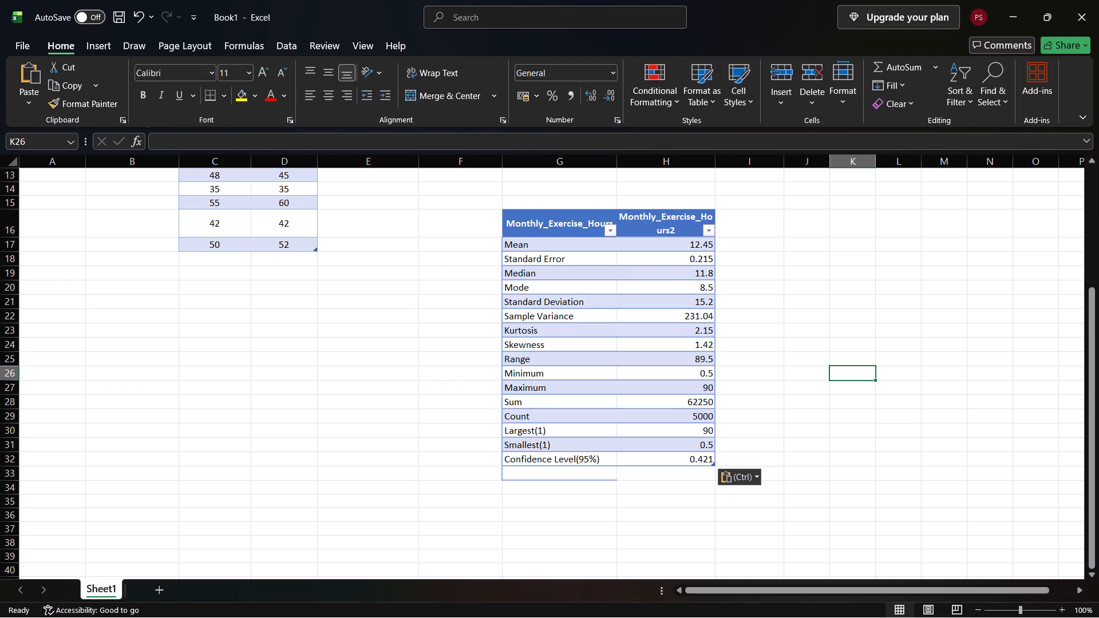
Copy the whole rebuilt Monthly_Exercise_Hours table, cells G16 to H32, including its header row.
click(501, 209)
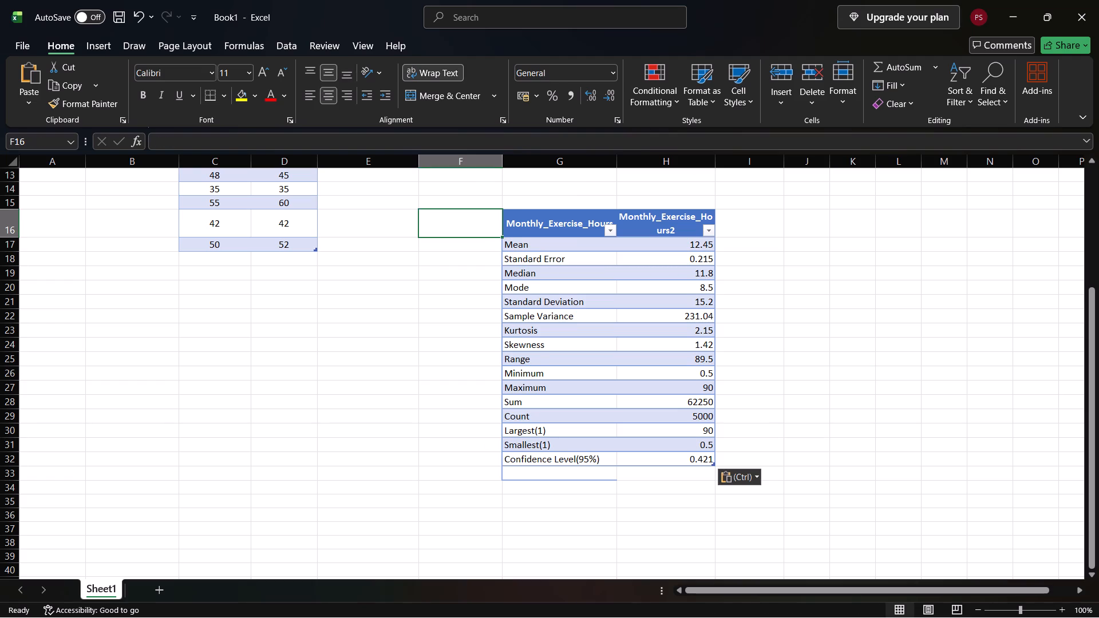
click(506, 210)
click(506, 210)
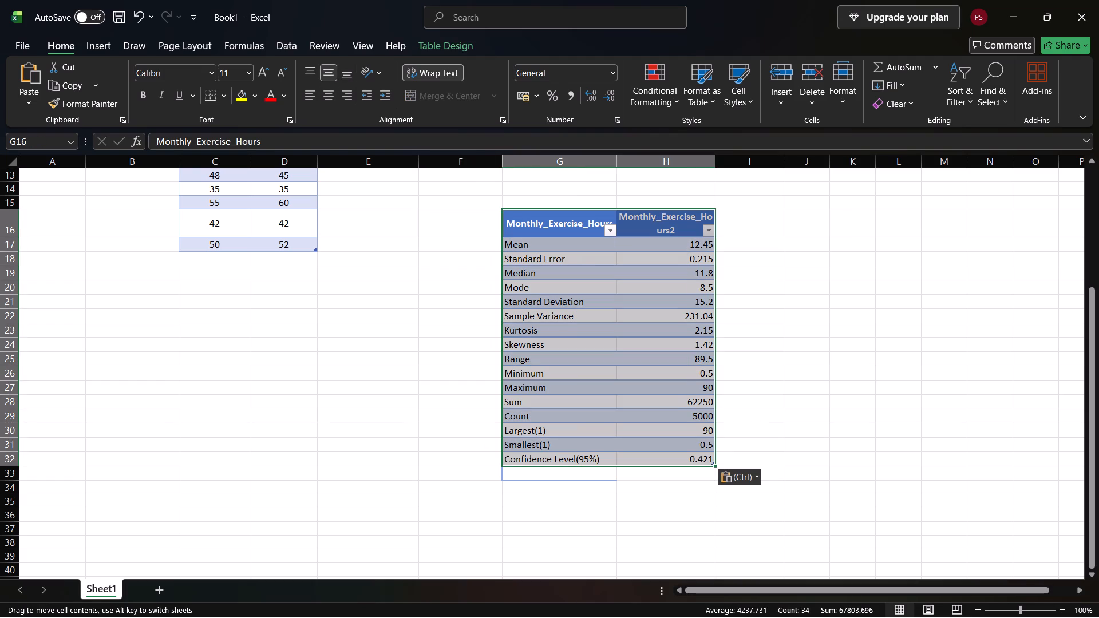
key(ctrl+c)
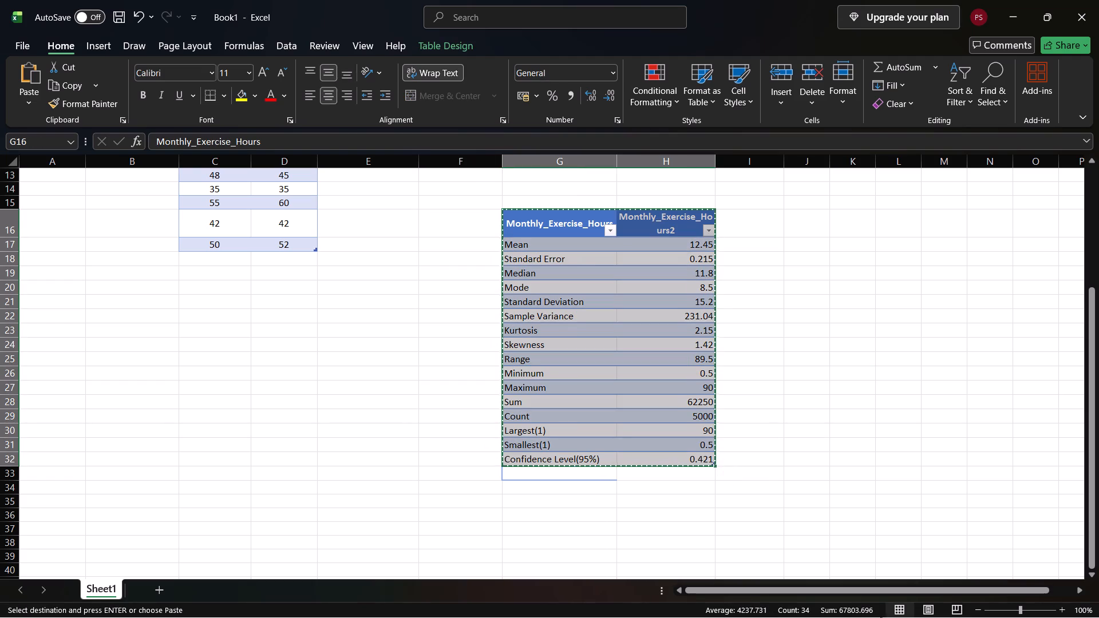
Switch to Word and delete the old uneven Monthly_Exercise_Hours table under the Watch Hours Month heading.
click(805, 598)
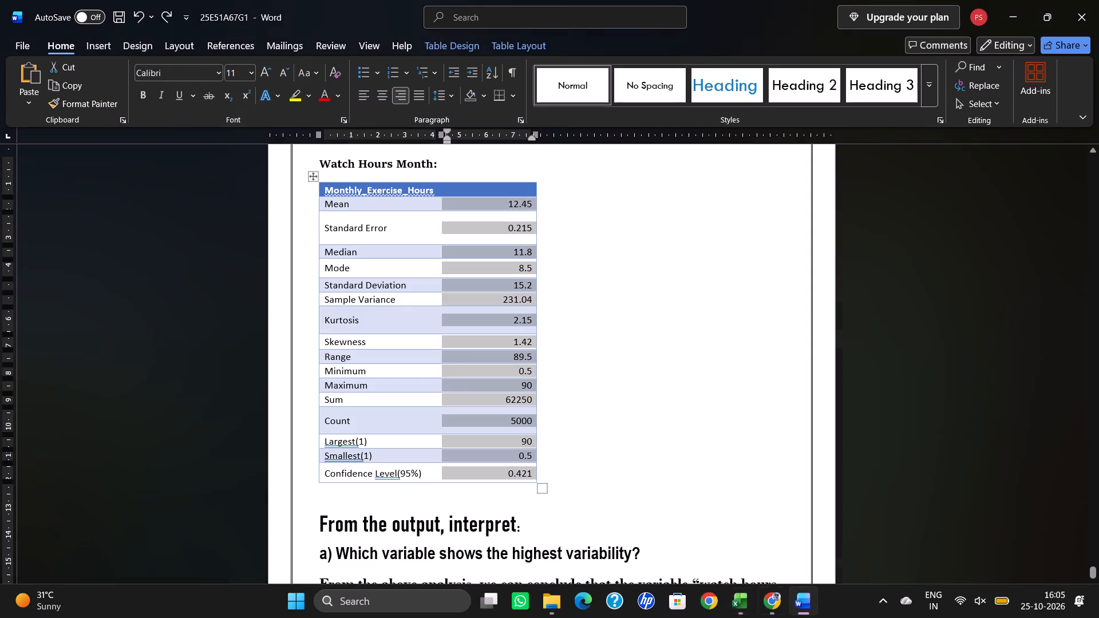
click(446, 359)
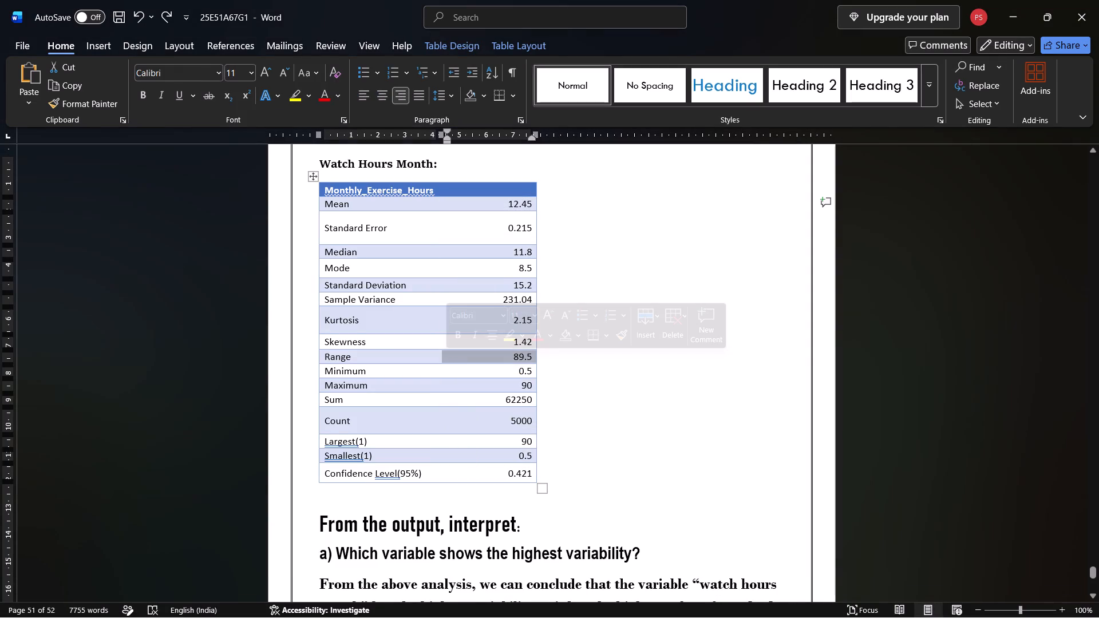
click(441, 213)
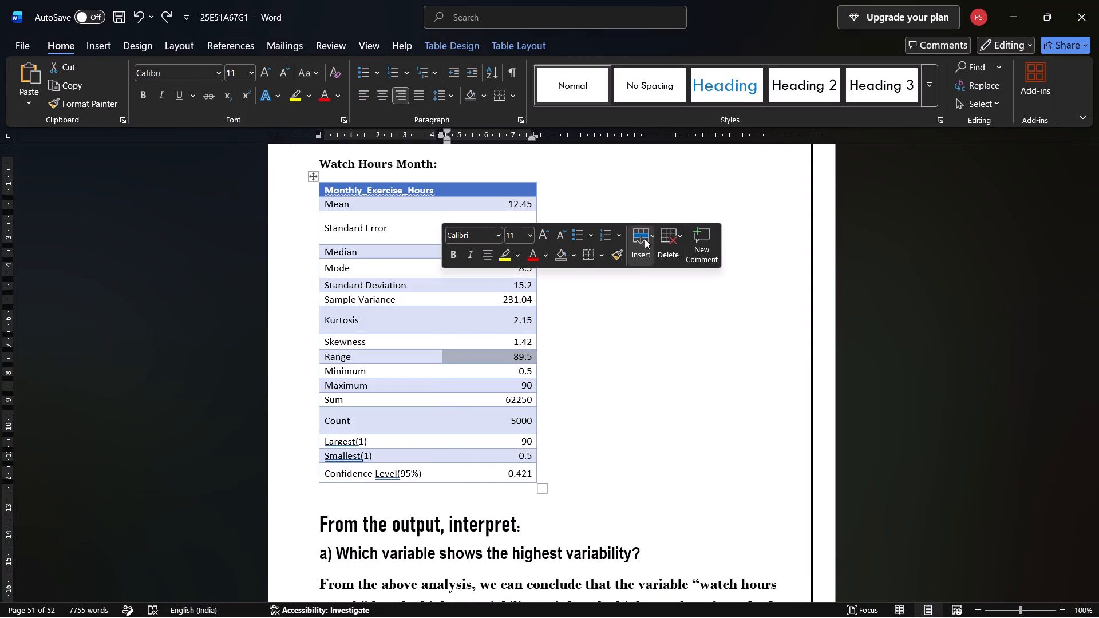
click(659, 236)
click(688, 330)
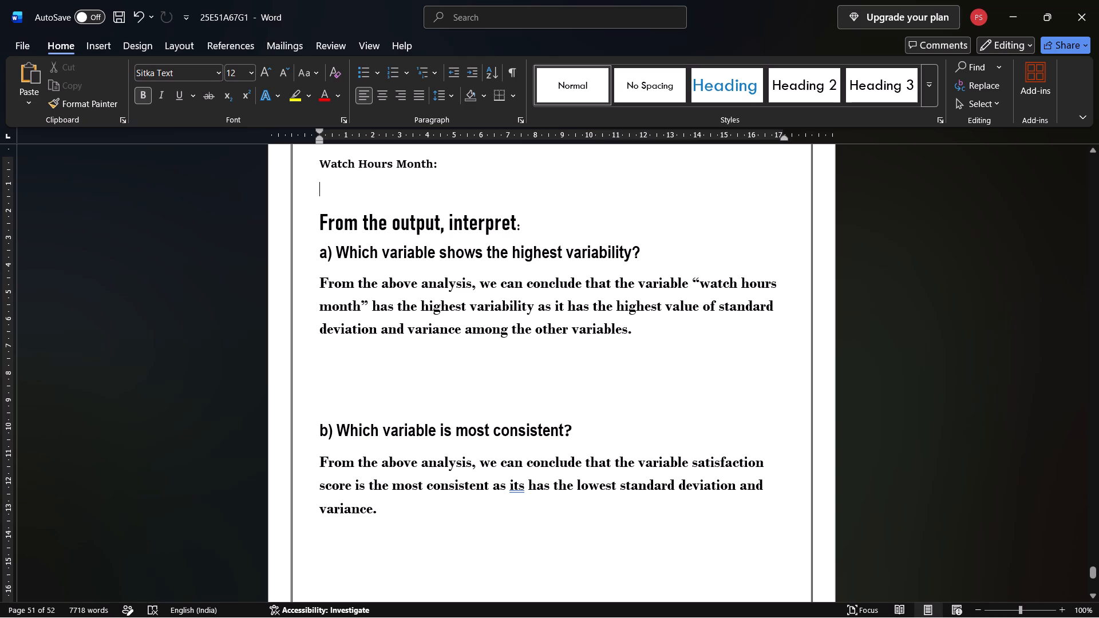
Paste the copied Excel table into the empty line under the Watch Hours Month heading.
key(ctrl+v)
click(451, 454)
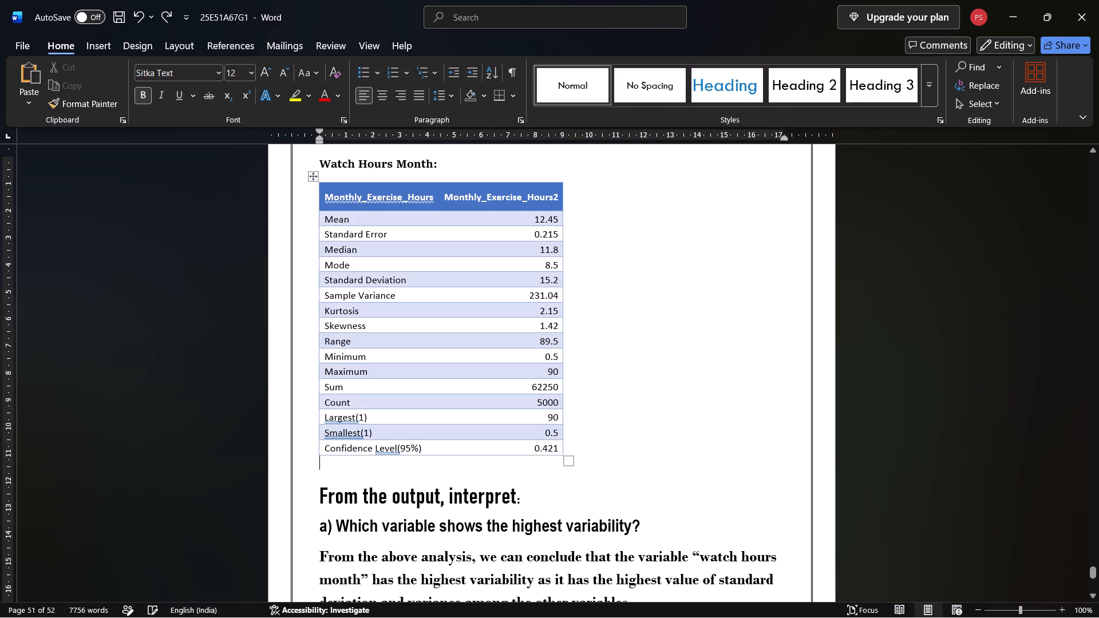
drag(420, 208, 421, 197)
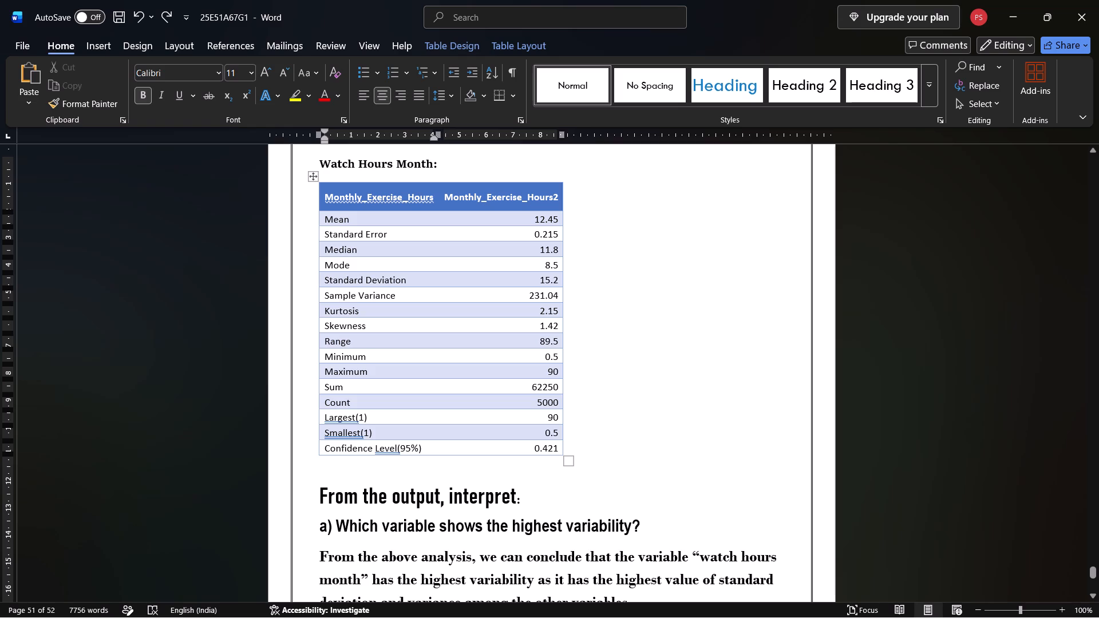
Remove the blank lines above question c) about skewed variables, keeping it on its own line directly after the answer to b).
scroll(444, 377, down, 3)
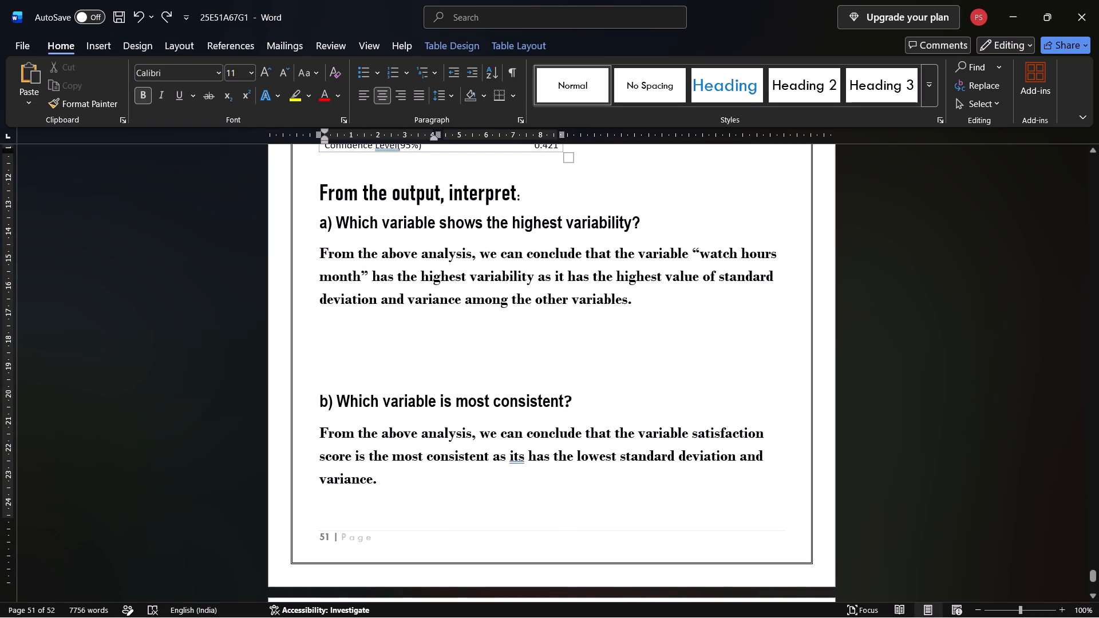
scroll(341, 379, down, 2)
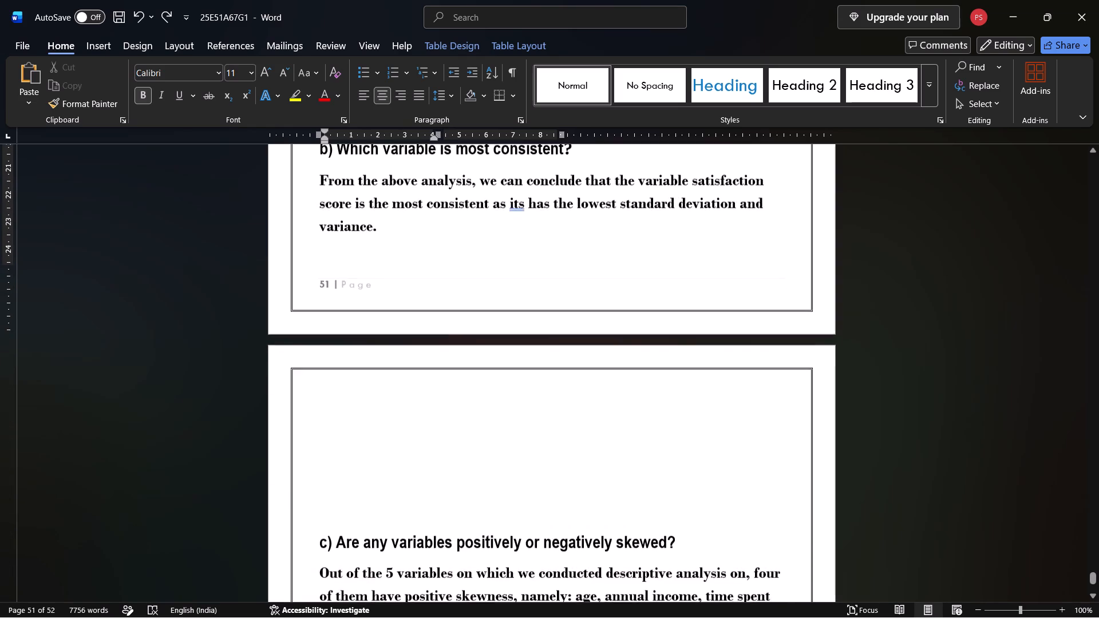
scroll(341, 379, down, 1)
click(319, 333)
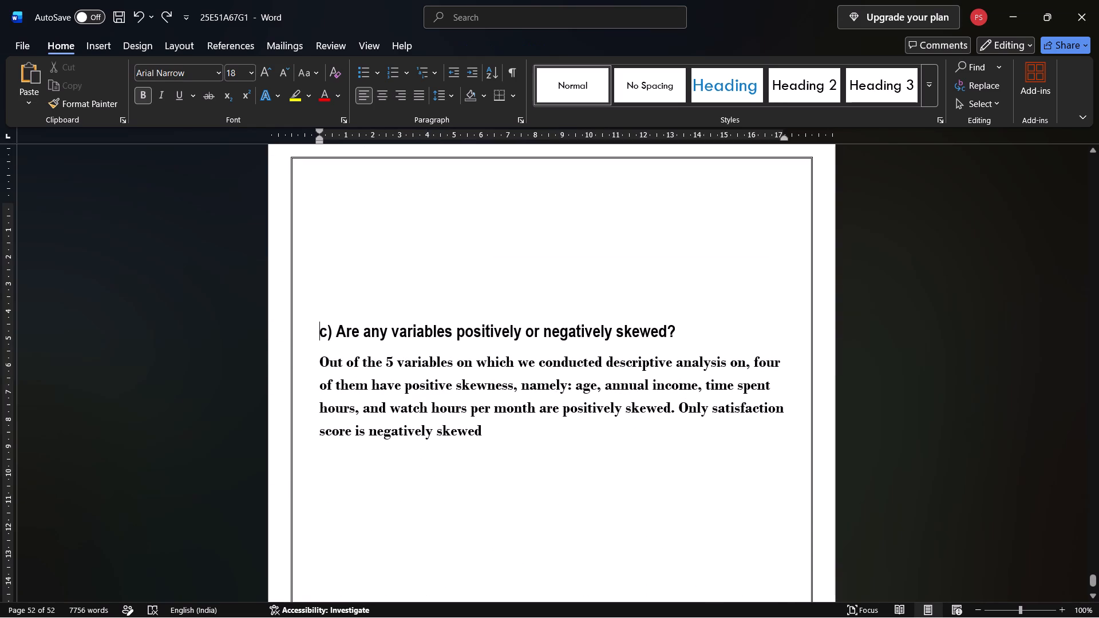
key(BackSpace)
key(BackSpace)
key(BackSpace)
key(BackSpace)
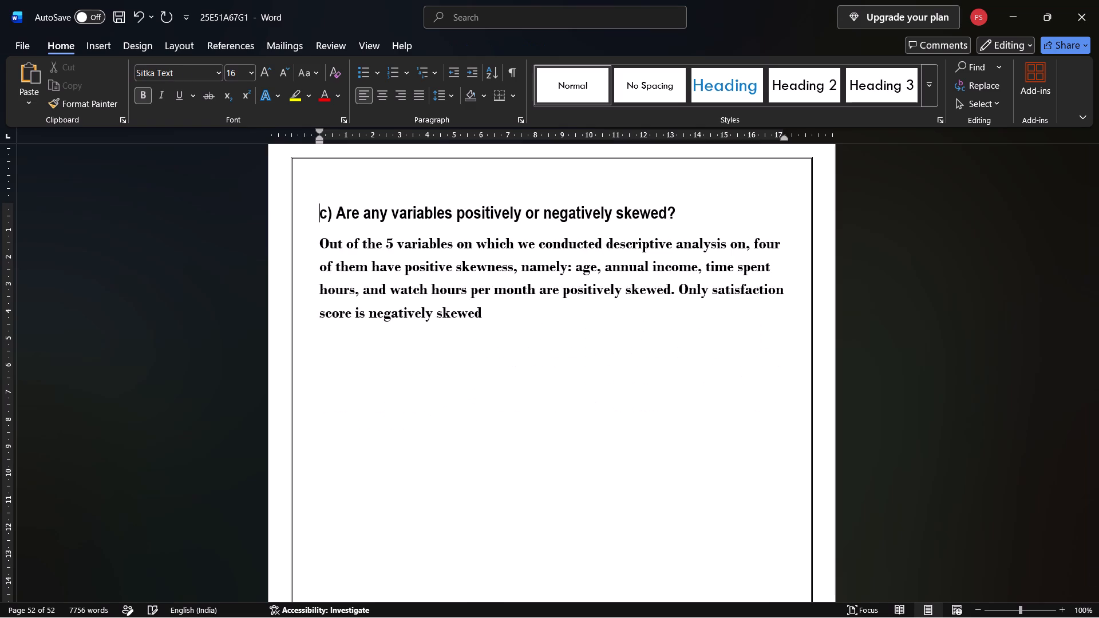
key(BackSpace)
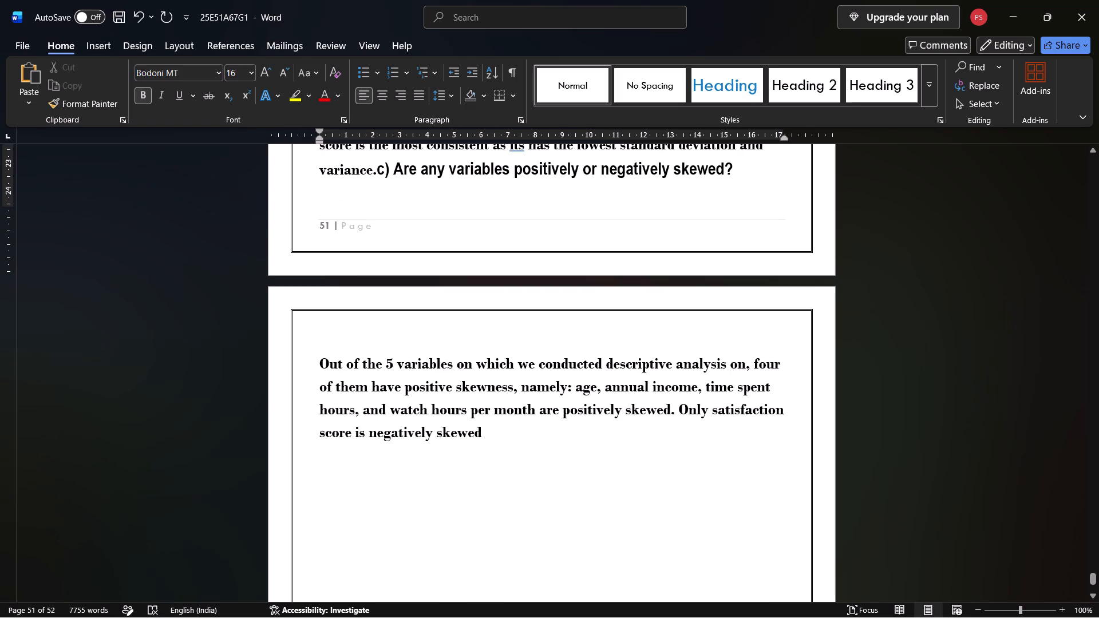
key(Return)
scroll(338, 320, up, 3)
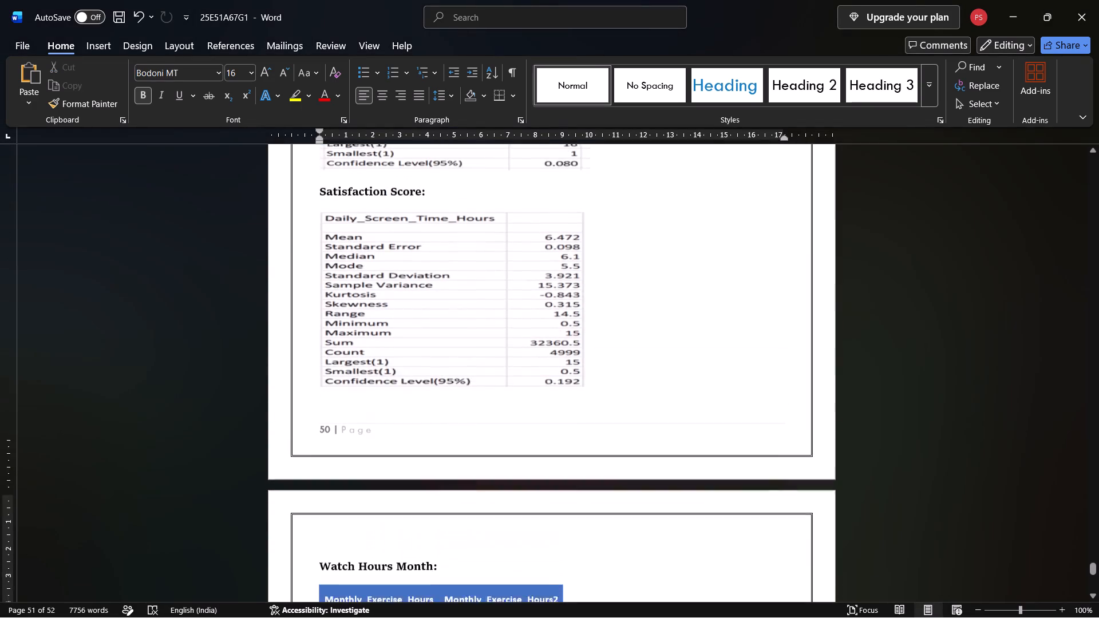
scroll(575, 417, down, 7)
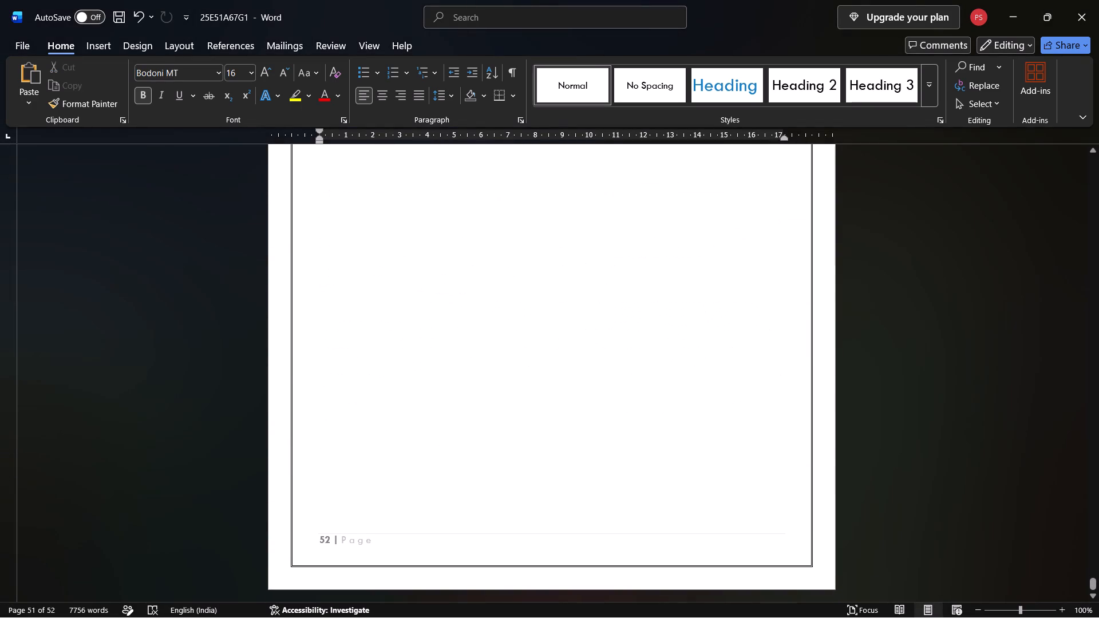
scroll(575, 417, down, 5)
scroll(575, 417, up, 17)
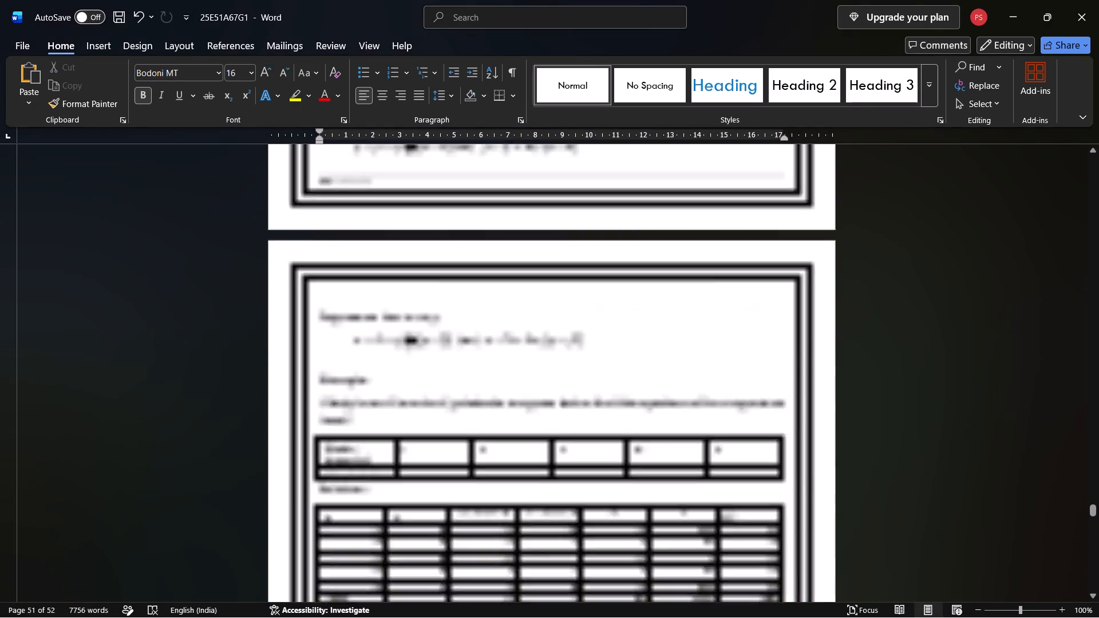
scroll(575, 417, up, 10)
scroll(575, 417, up, 11)
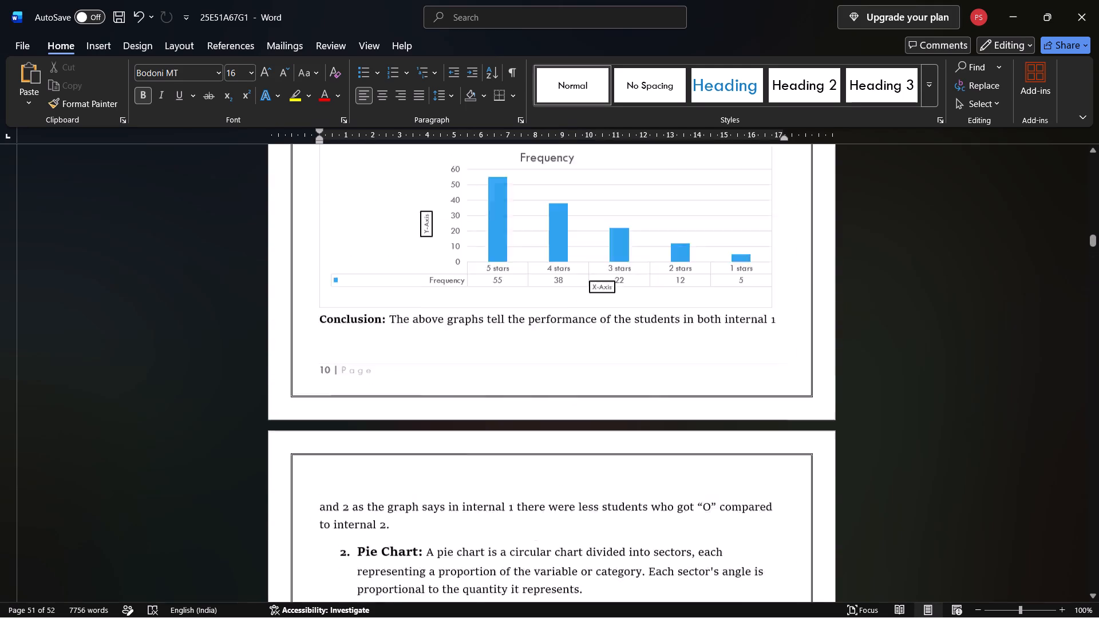
scroll(575, 417, up, 12)
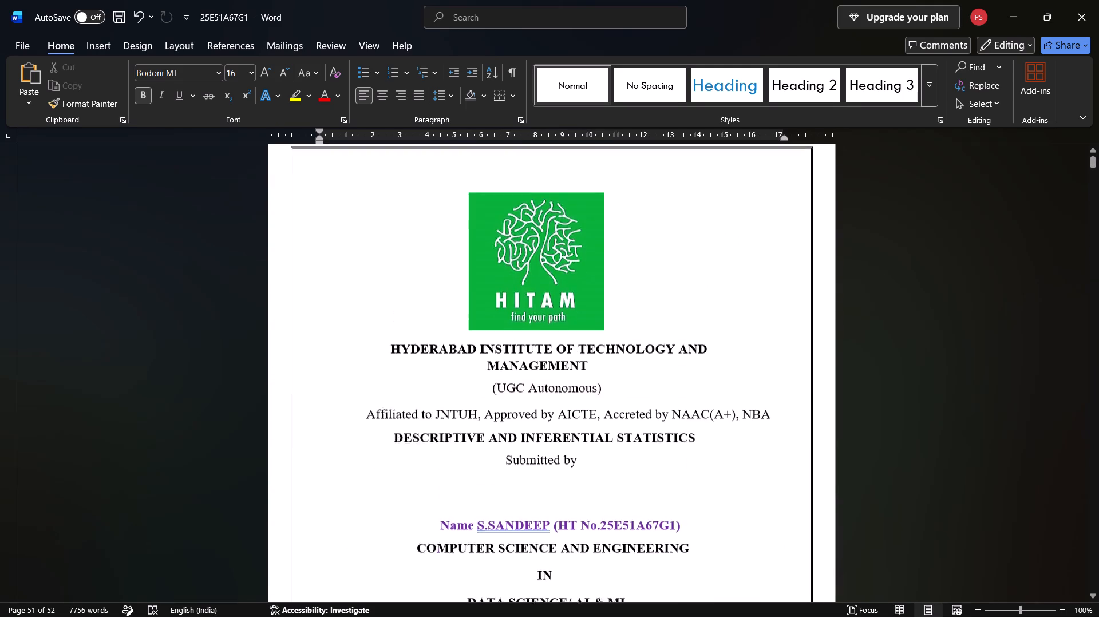
Check the cover page, the table of contents and the start of the Introduction to Statistics section.
scroll(575, 417, up, 1)
scroll(575, 417, down, 7)
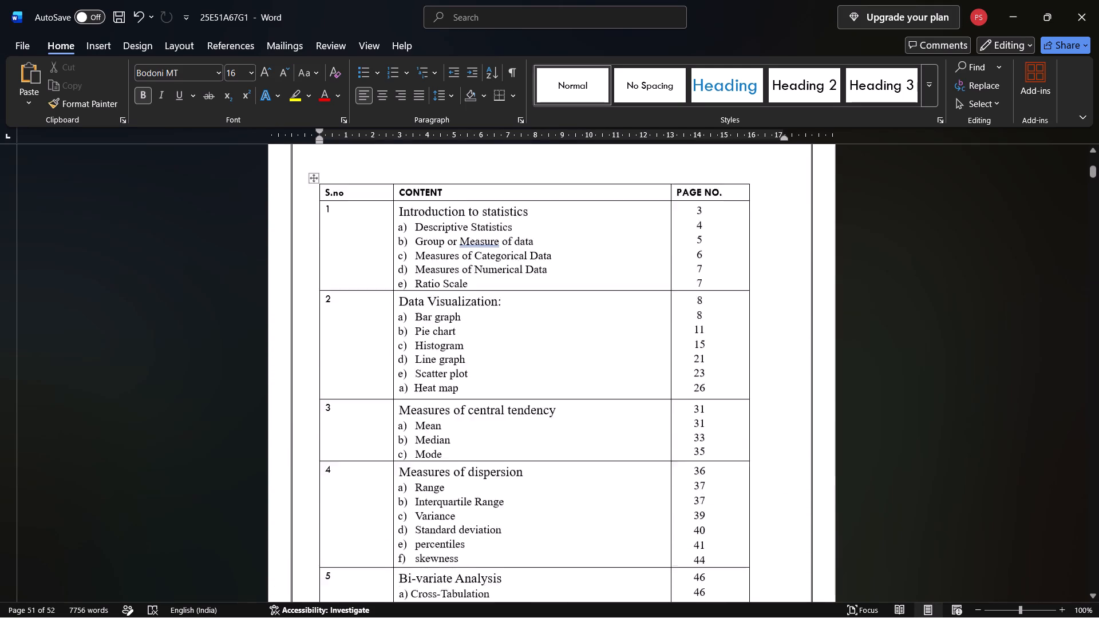
scroll(575, 417, down, 2)
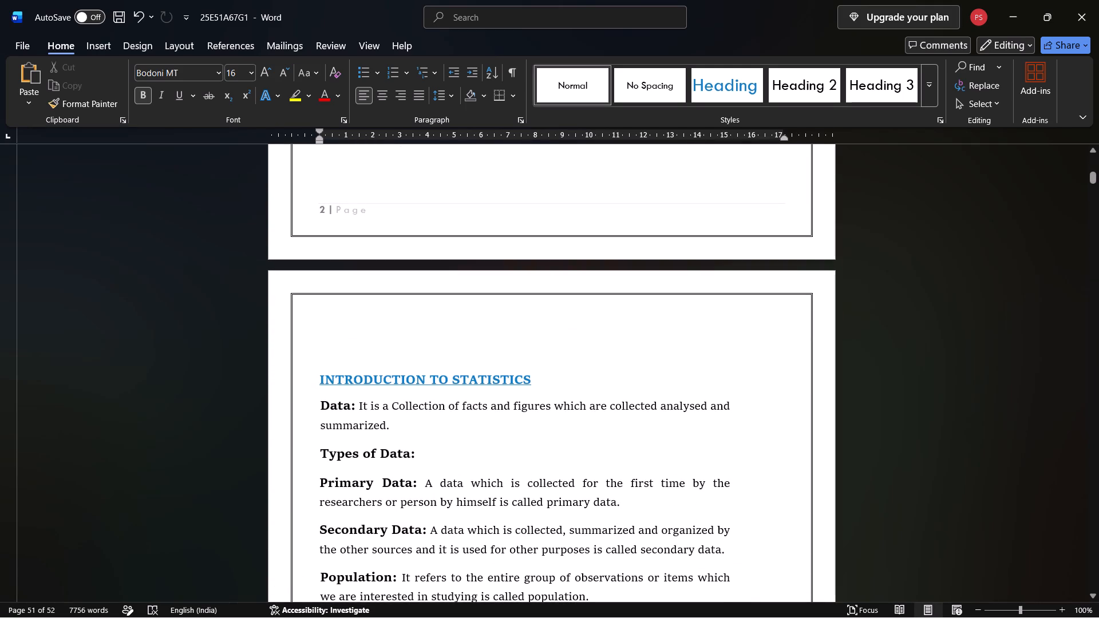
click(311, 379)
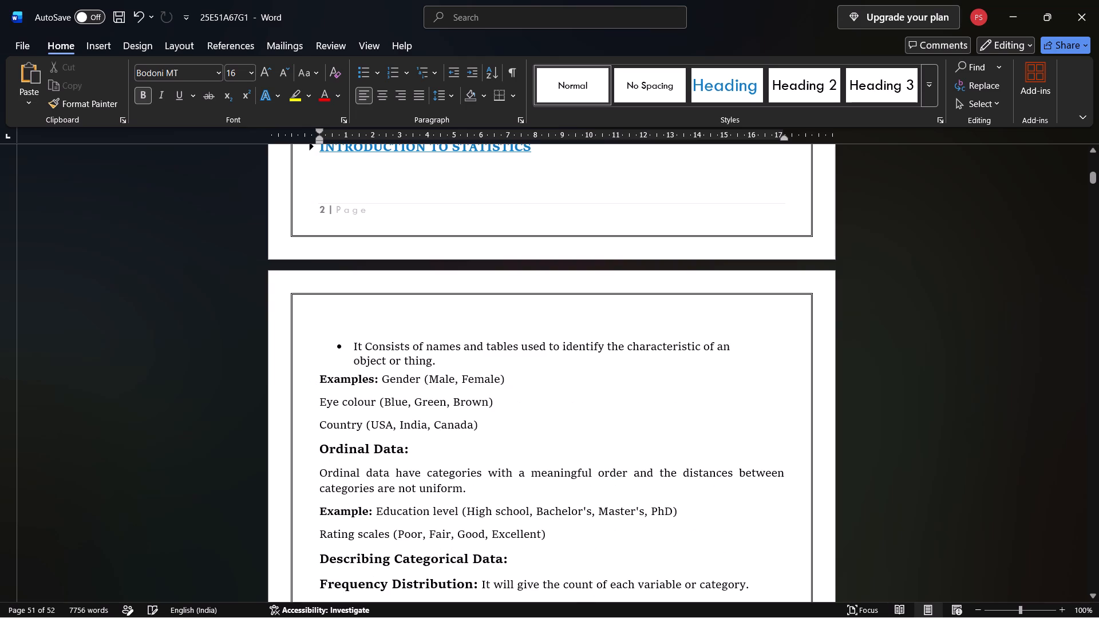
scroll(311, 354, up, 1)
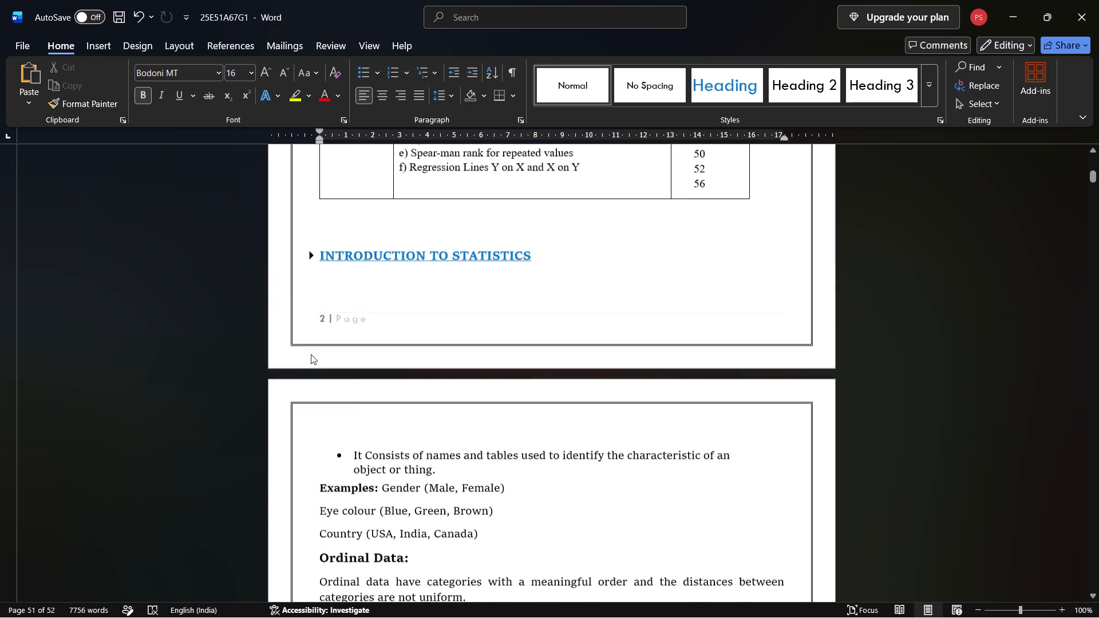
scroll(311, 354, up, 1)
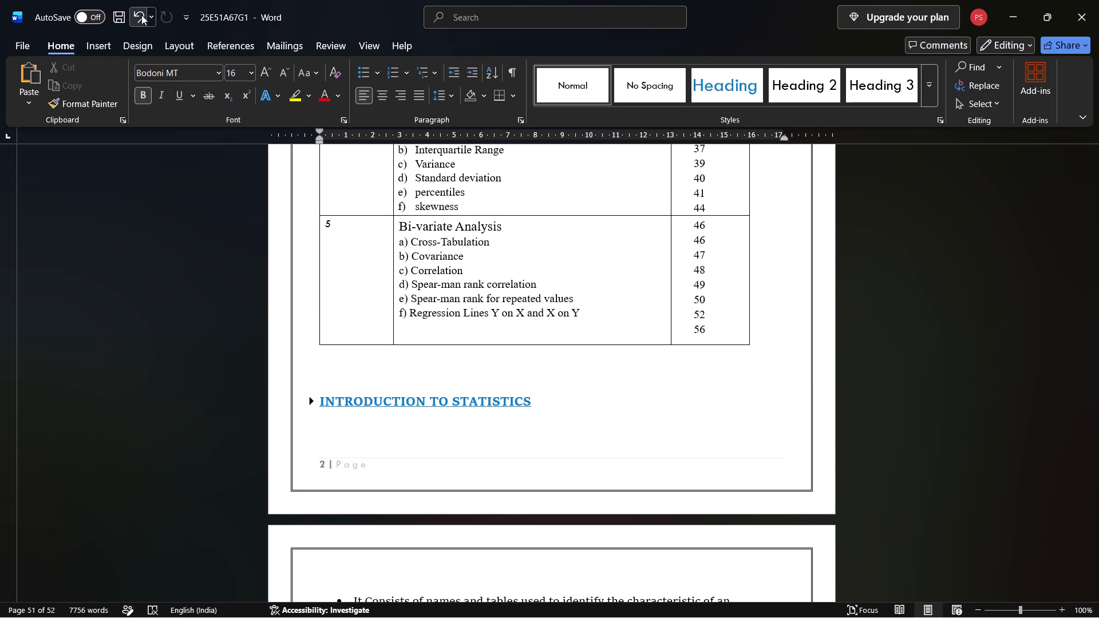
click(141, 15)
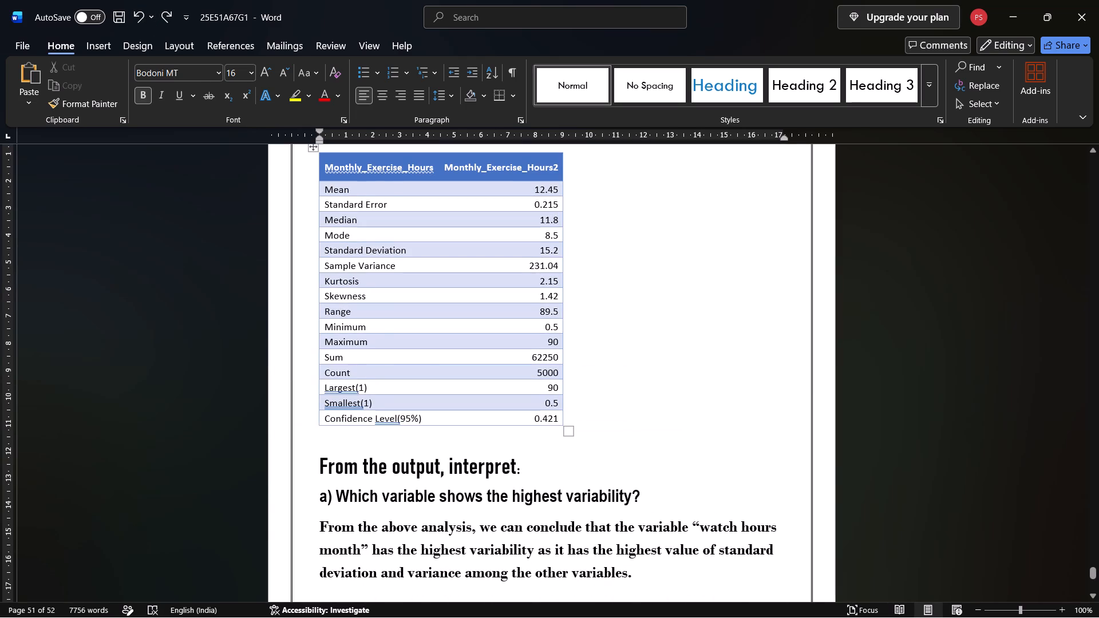
Look through the record again, from the front pages and table of contents through to the covariance section.
scroll(384, 253, up, 20)
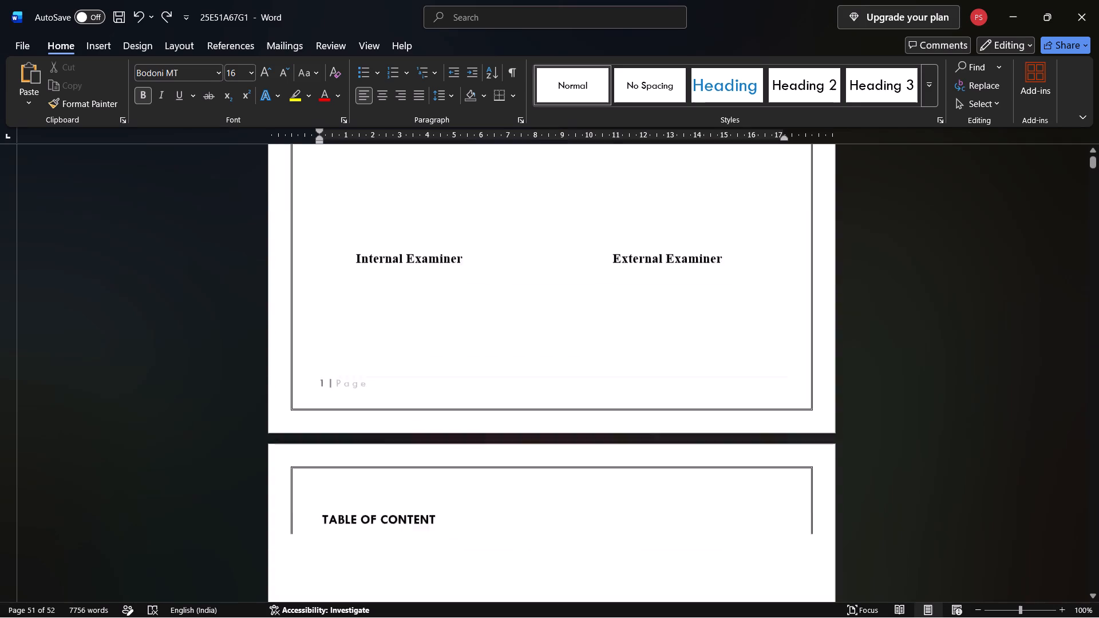
scroll(384, 253, up, 4)
scroll(384, 253, down, 8)
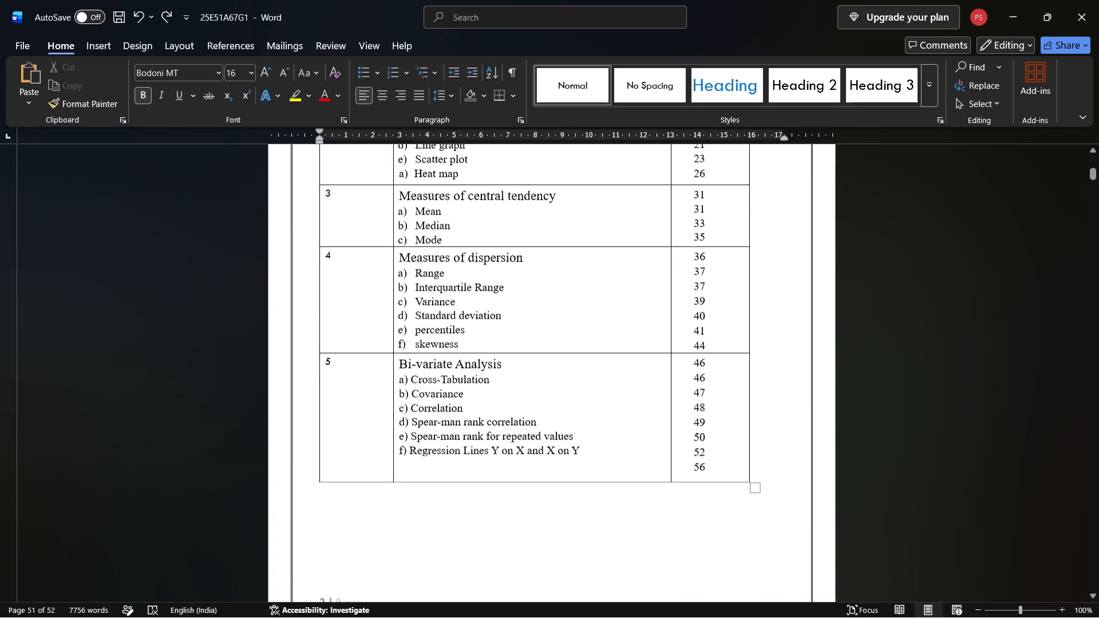
scroll(384, 253, down, 2)
scroll(384, 253, up, 2)
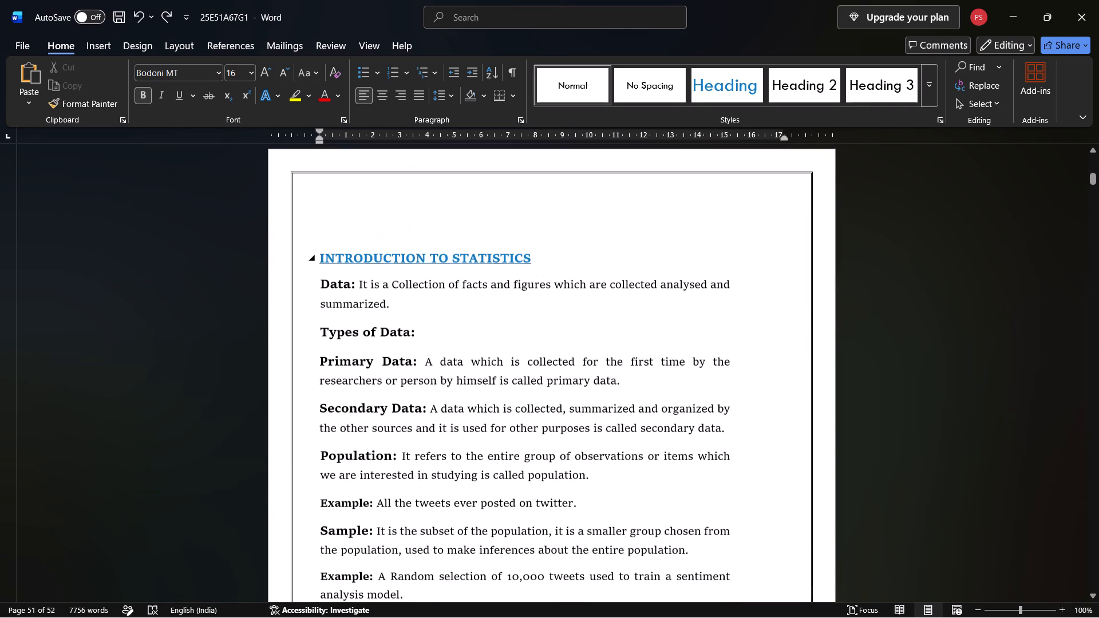
scroll(555, 344, down, 3)
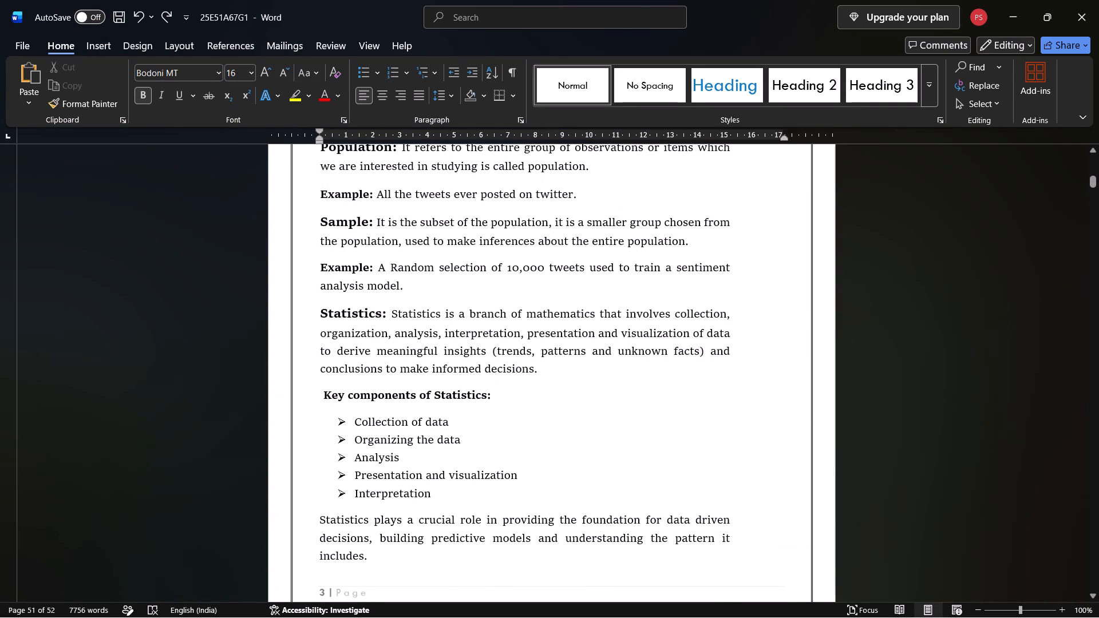
scroll(555, 344, down, 1)
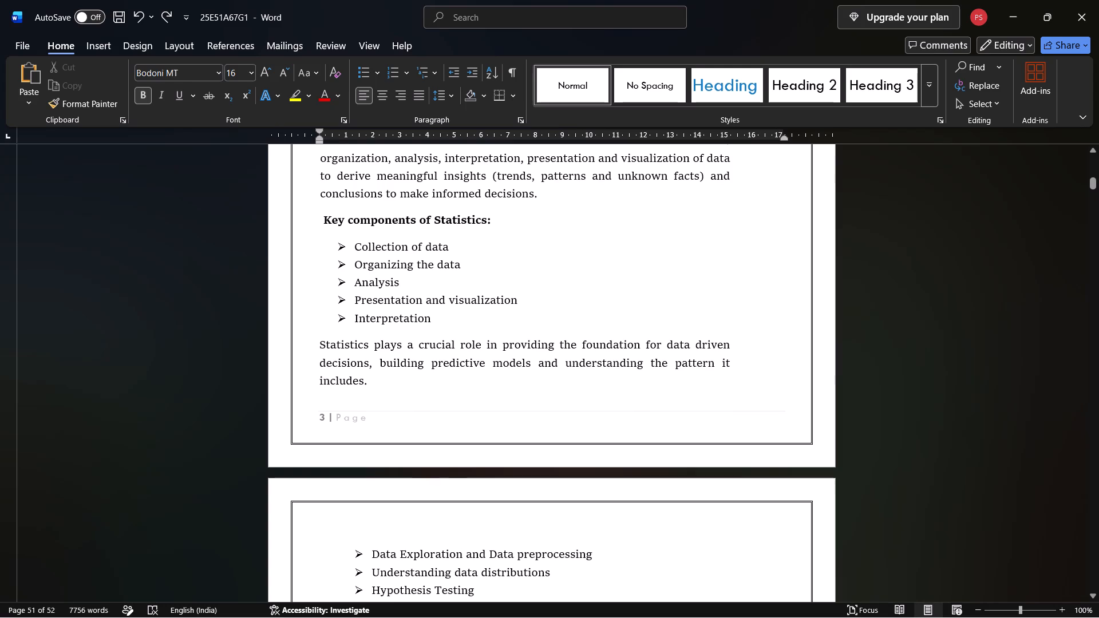
scroll(555, 344, down, 2)
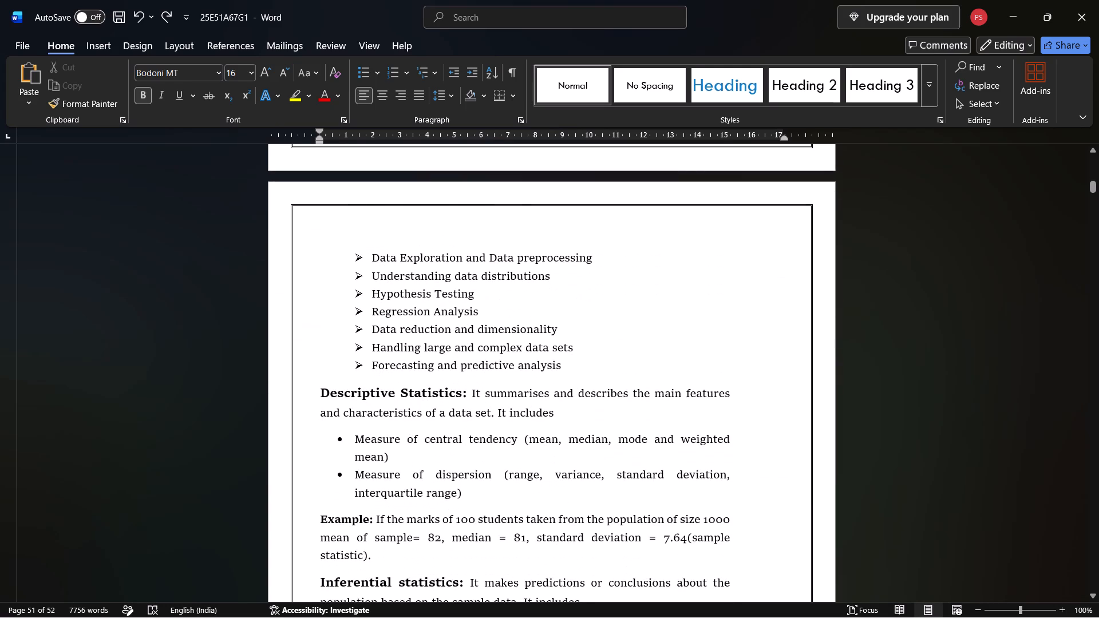
scroll(555, 344, down, 11)
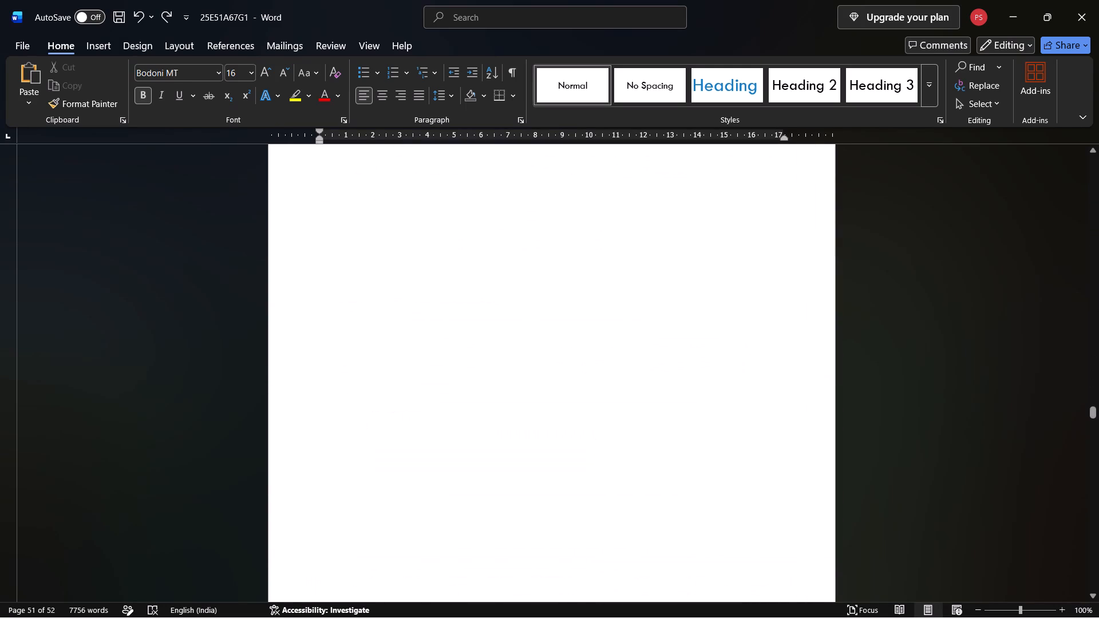
scroll(555, 344, down, 12)
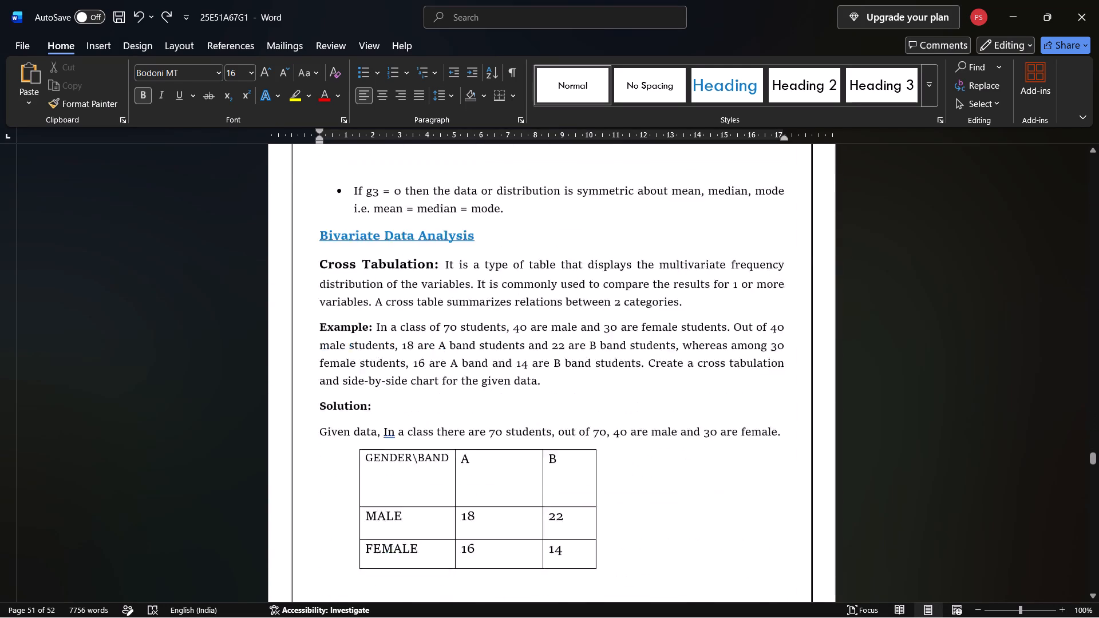
scroll(555, 344, down, 2)
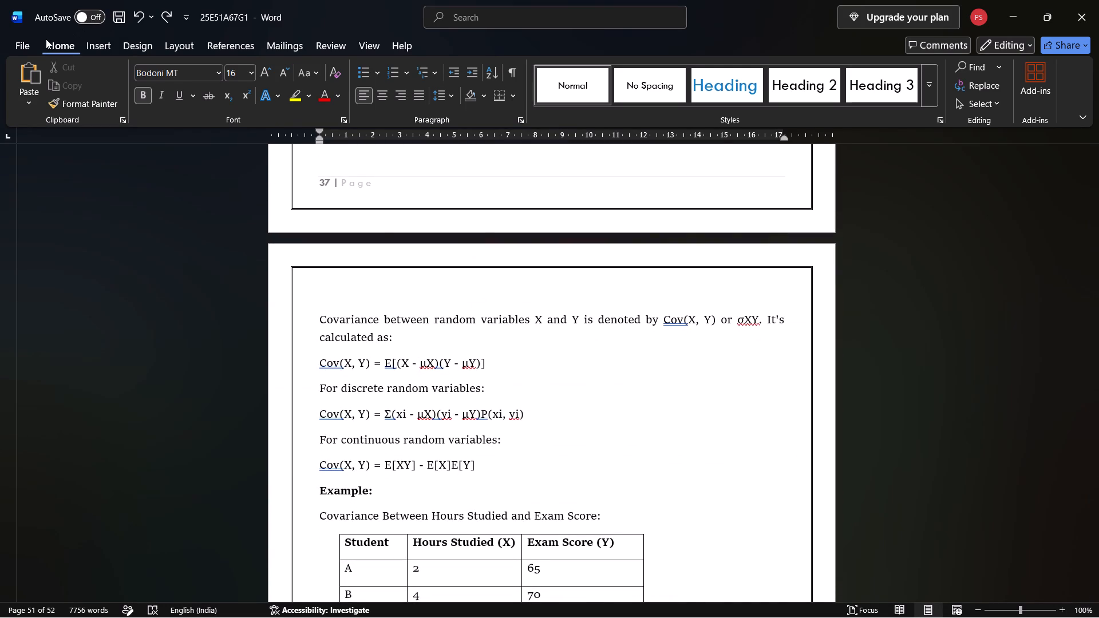
Save the record as a Word document in this PC's user Documents folder, keeping its current file name.
click(31, 35)
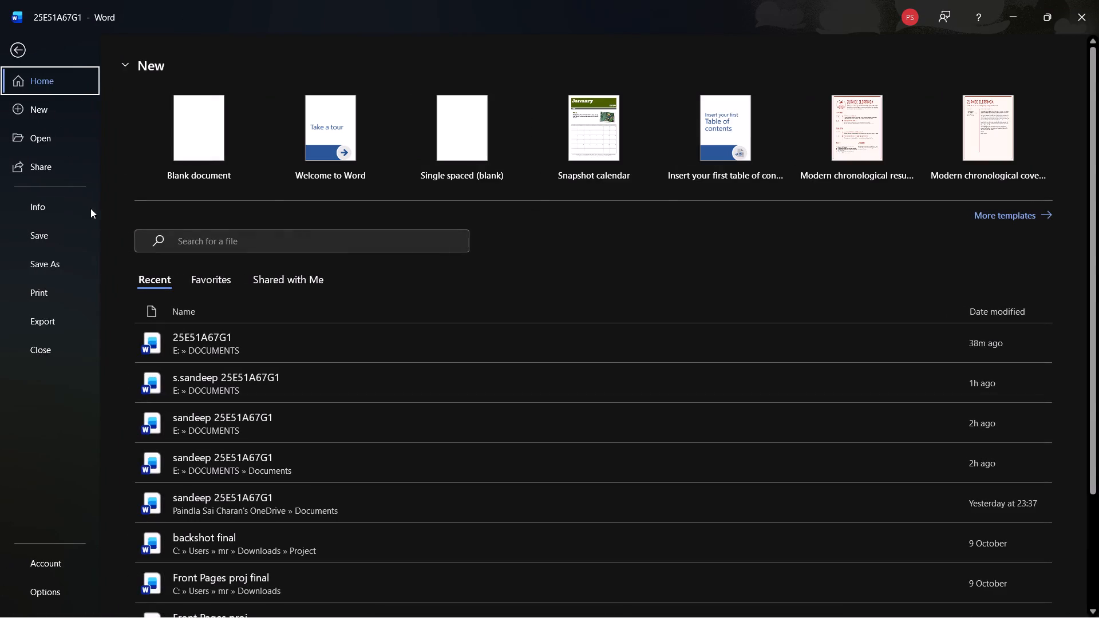
click(50, 268)
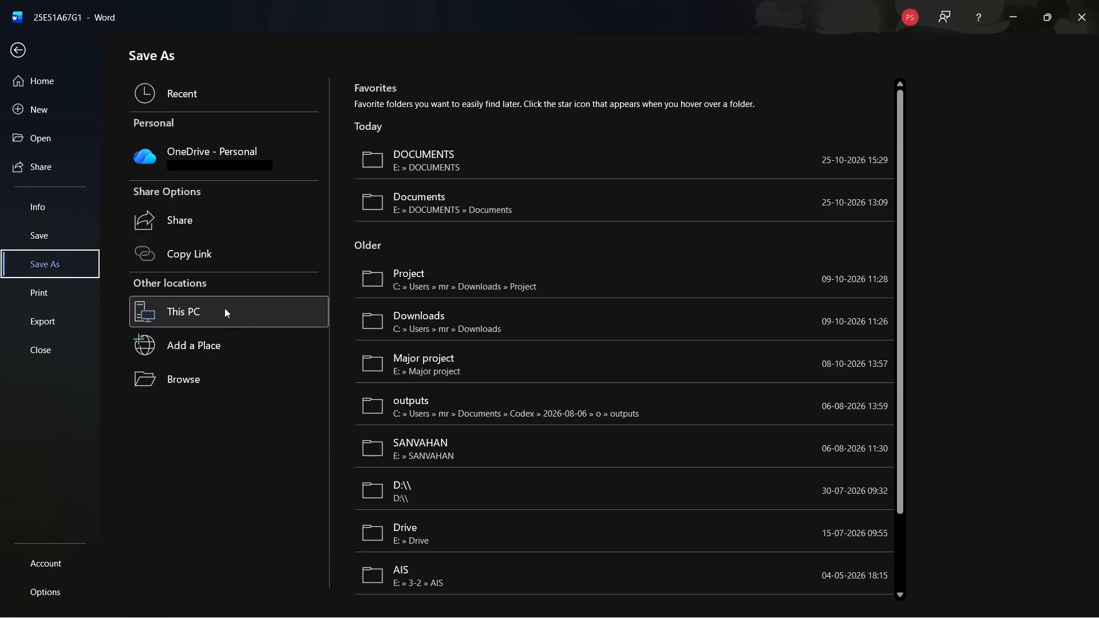
double_click(224, 308)
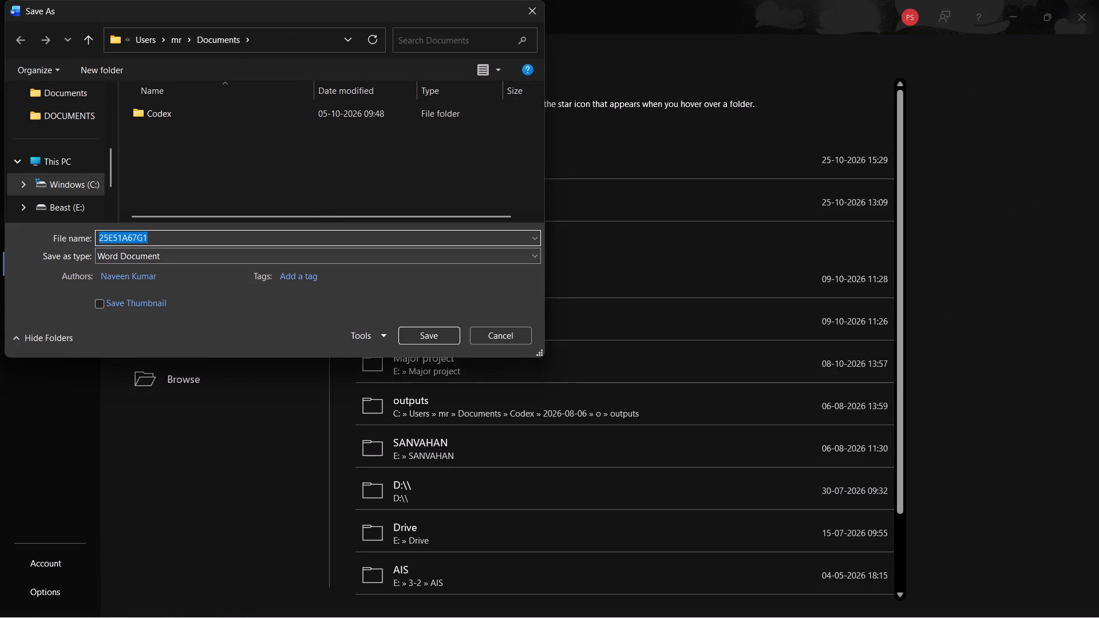
click(421, 335)
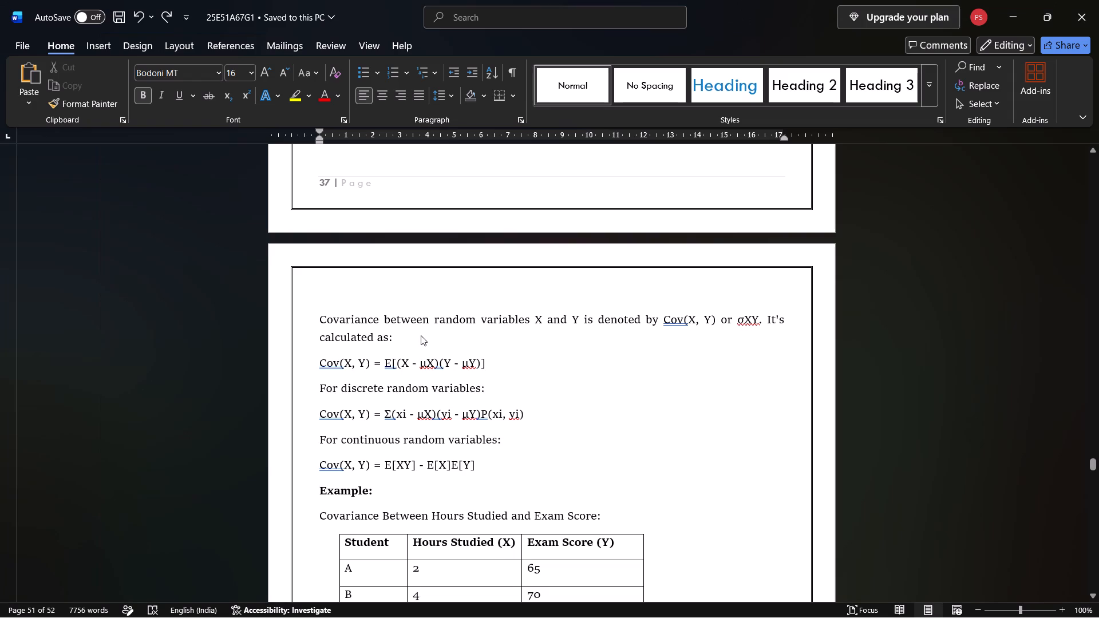
Close the record, the browser and the Book1 workbook, discarding the workbook's changes.
click(1097, 2)
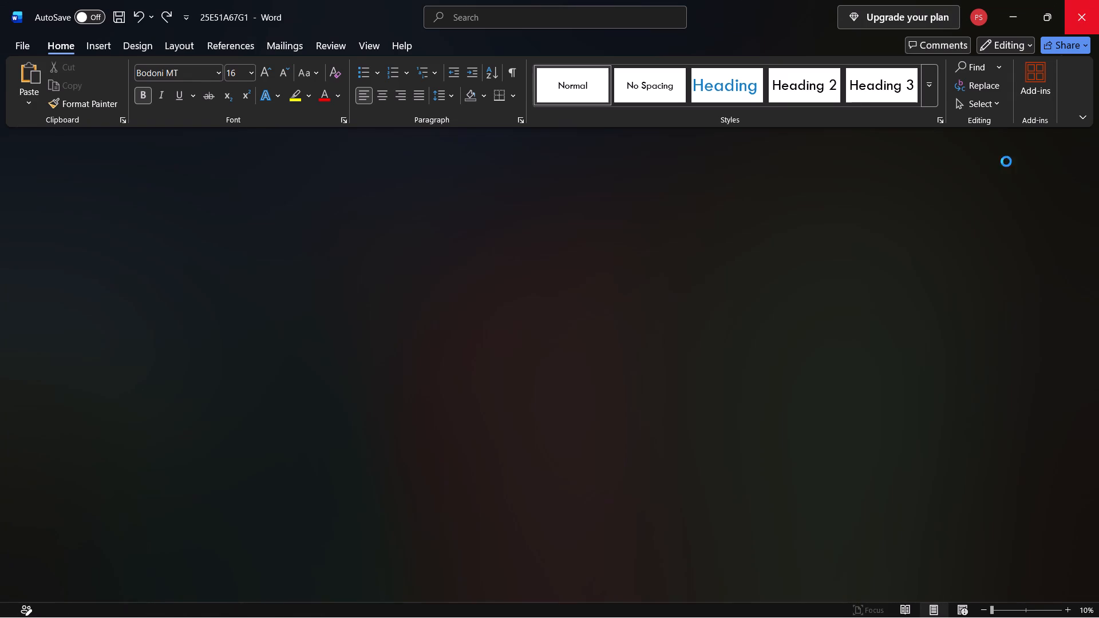
click(1085, 0)
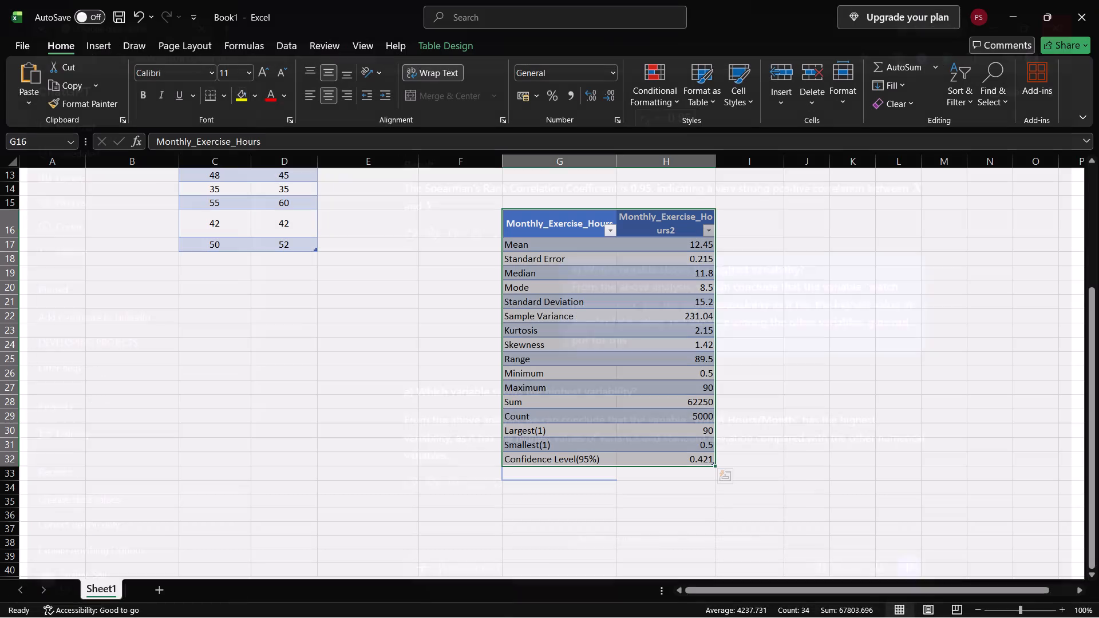
click(1087, 0)
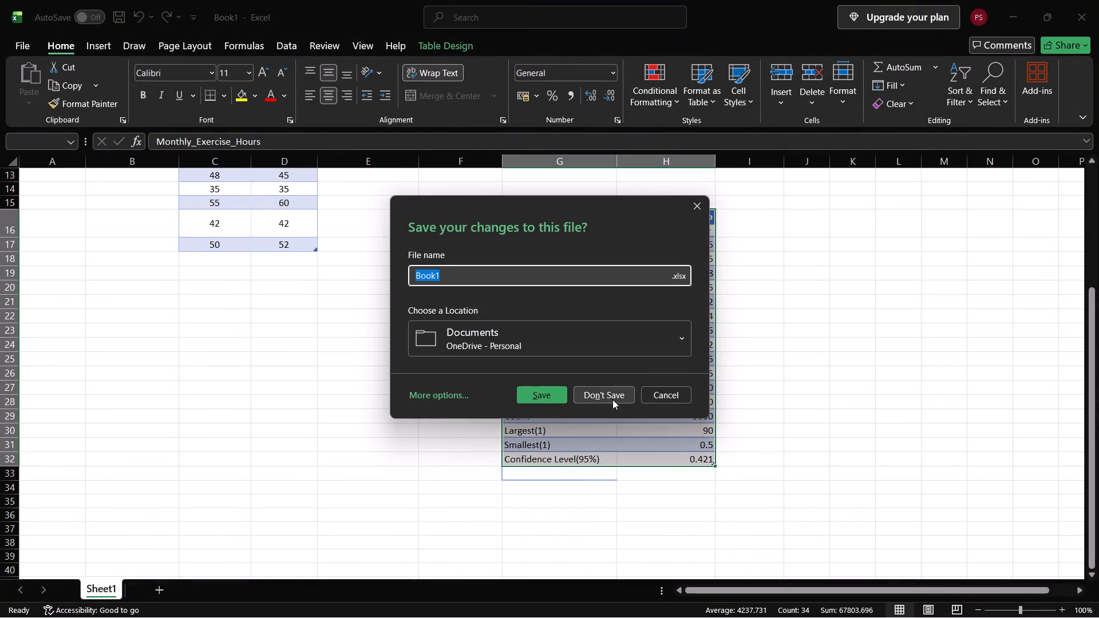
click(612, 399)
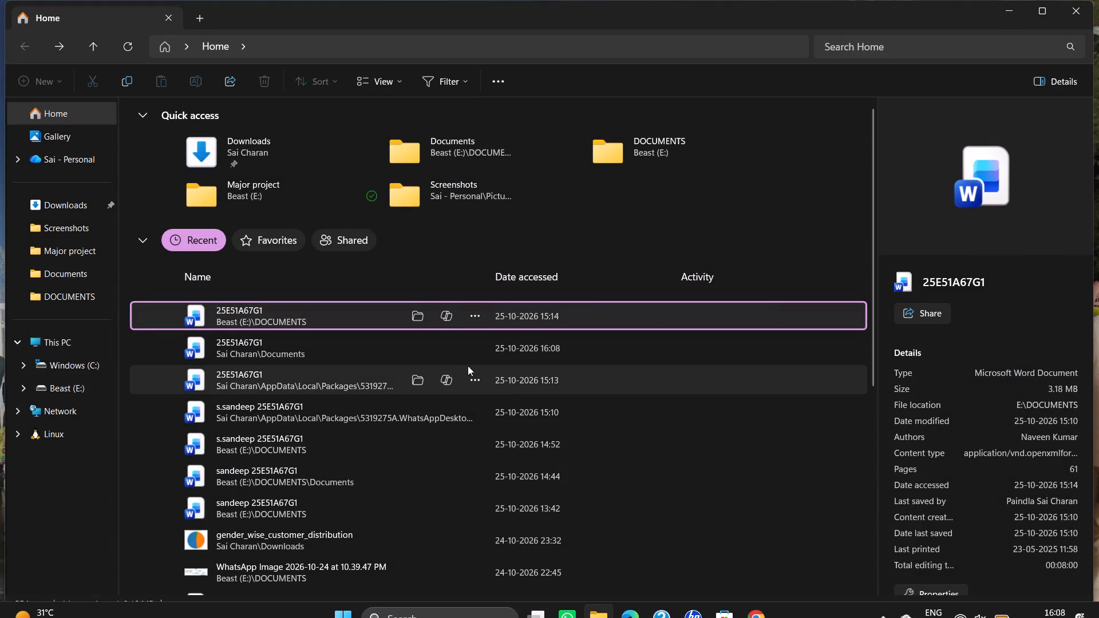
Open the recent copy of the record stored in E:\DOCUMENTS, inspect its final pages, and close it.
double_click(388, 315)
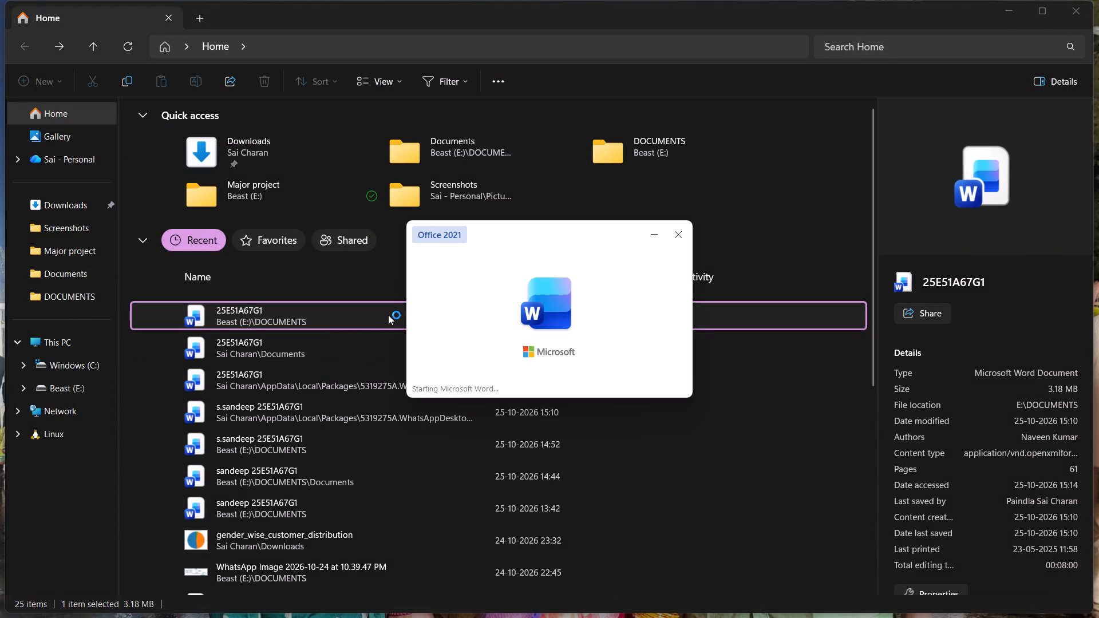
scroll(508, 332, down, 20)
scroll(508, 332, down, 9)
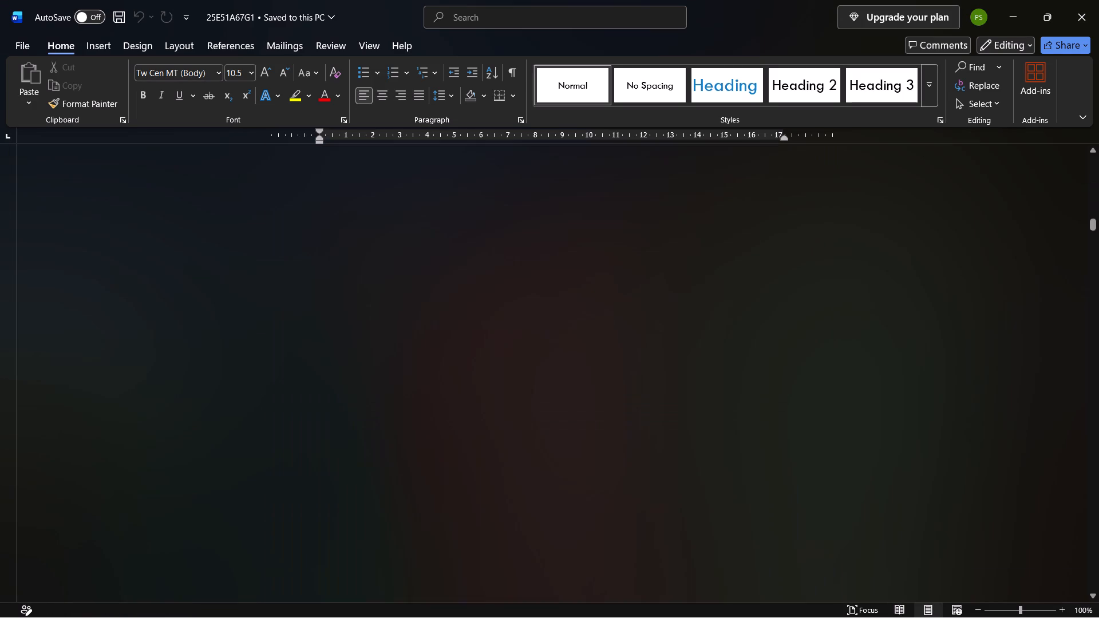
scroll(508, 332, down, 7)
scroll(508, 332, down, 20)
scroll(508, 332, down, 20)
scroll(508, 332, down, 20)
scroll(508, 332, down, 15)
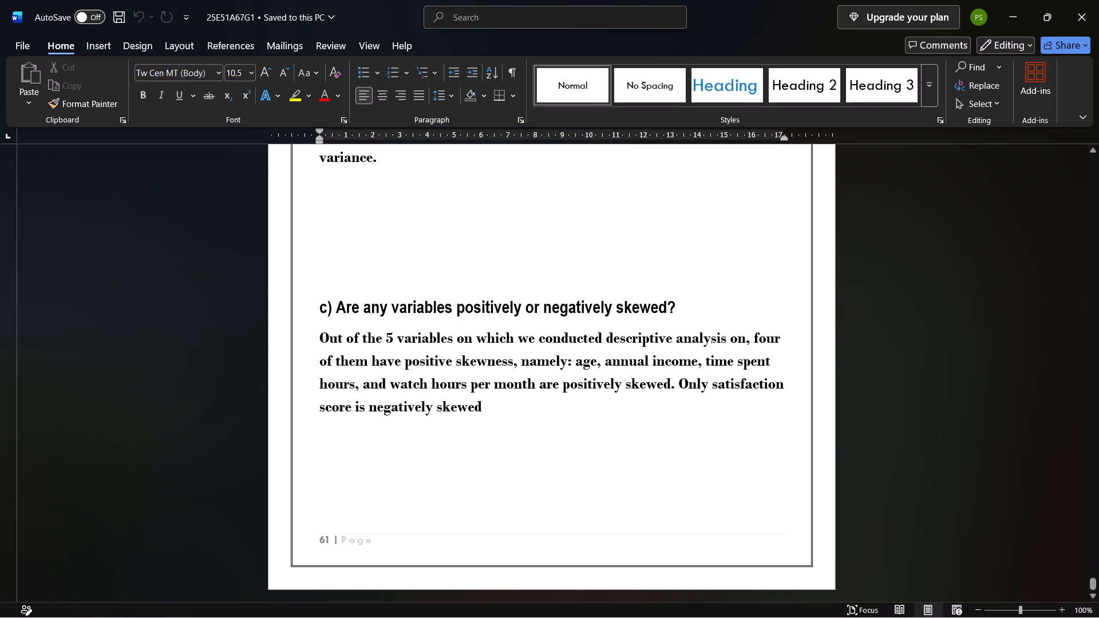
scroll(508, 332, down, 6)
scroll(508, 332, up, 5)
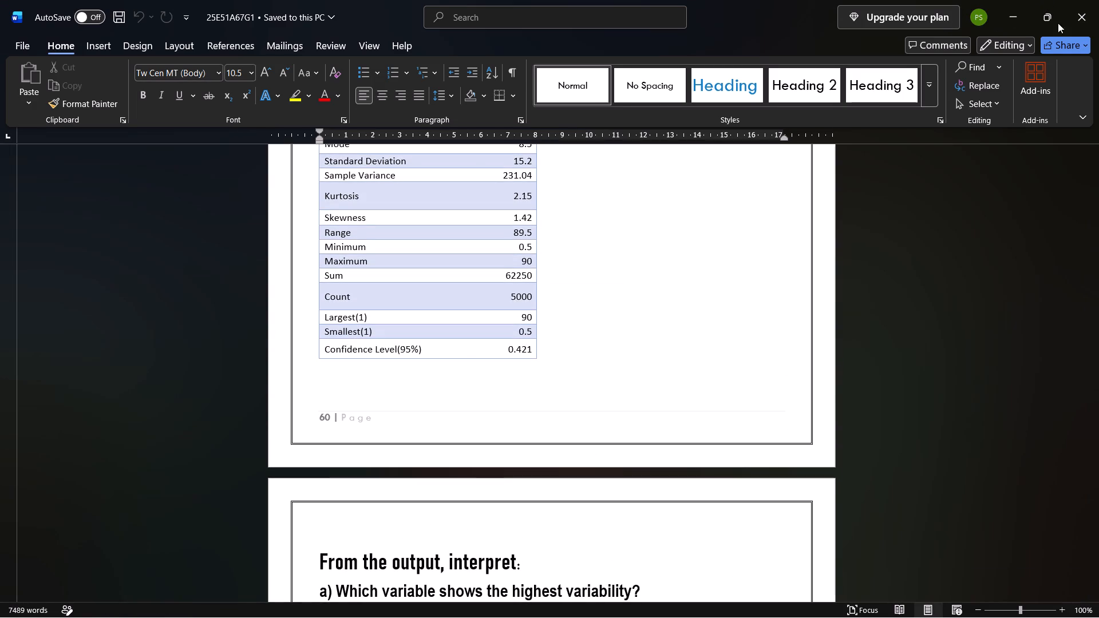
click(1081, 14)
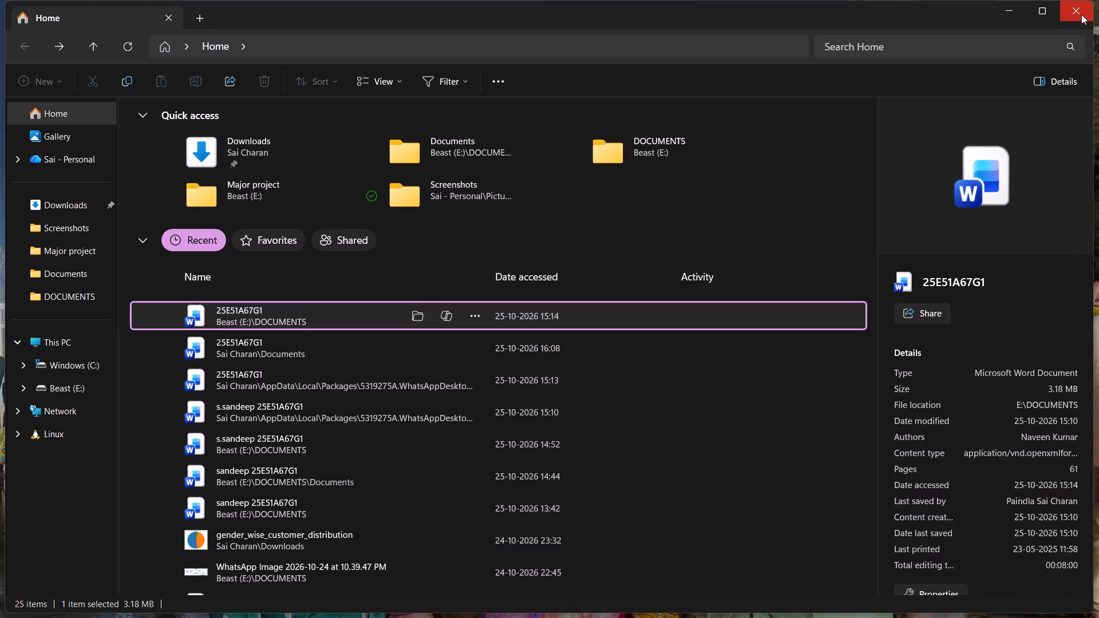
Remove the E:\DOCUMENTS copy of the record from File Explorer's recent files list.
click(480, 314)
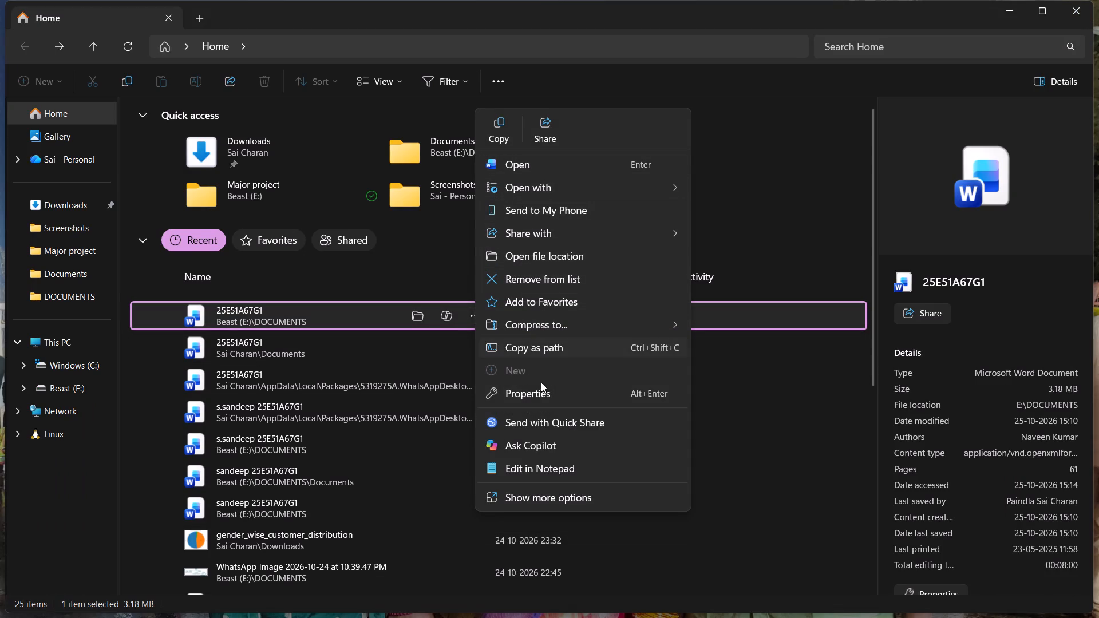
click(543, 283)
Open the newly saved copy of the record from the recent files and go to its interpretation answers.
double_click(364, 314)
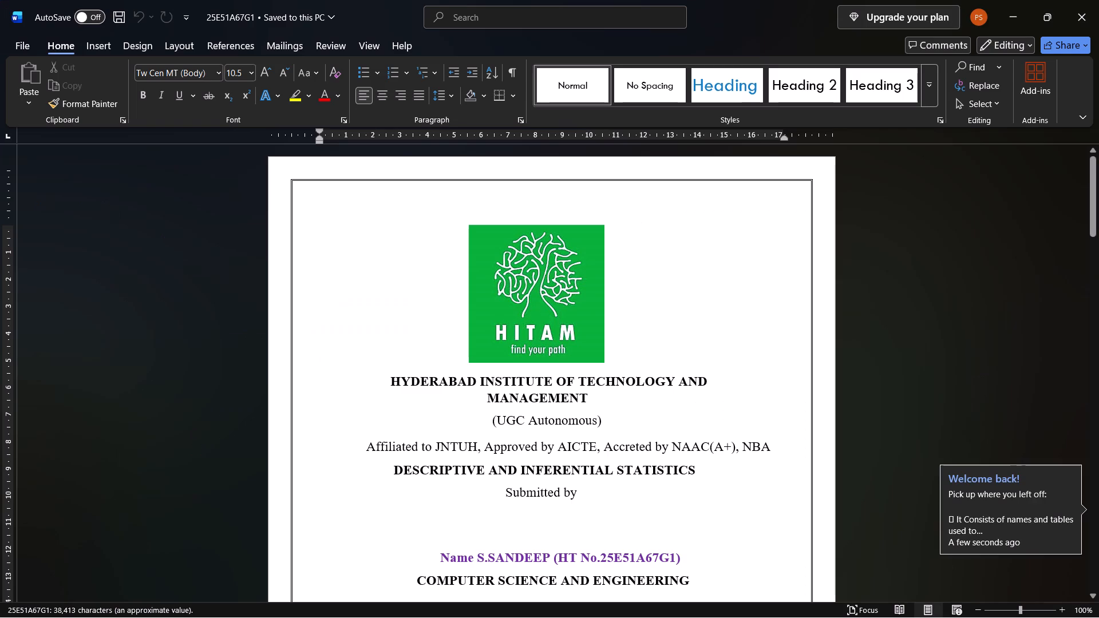
scroll(689, 339, down, 20)
scroll(689, 339, down, 20)
scroll(689, 339, down, 14)
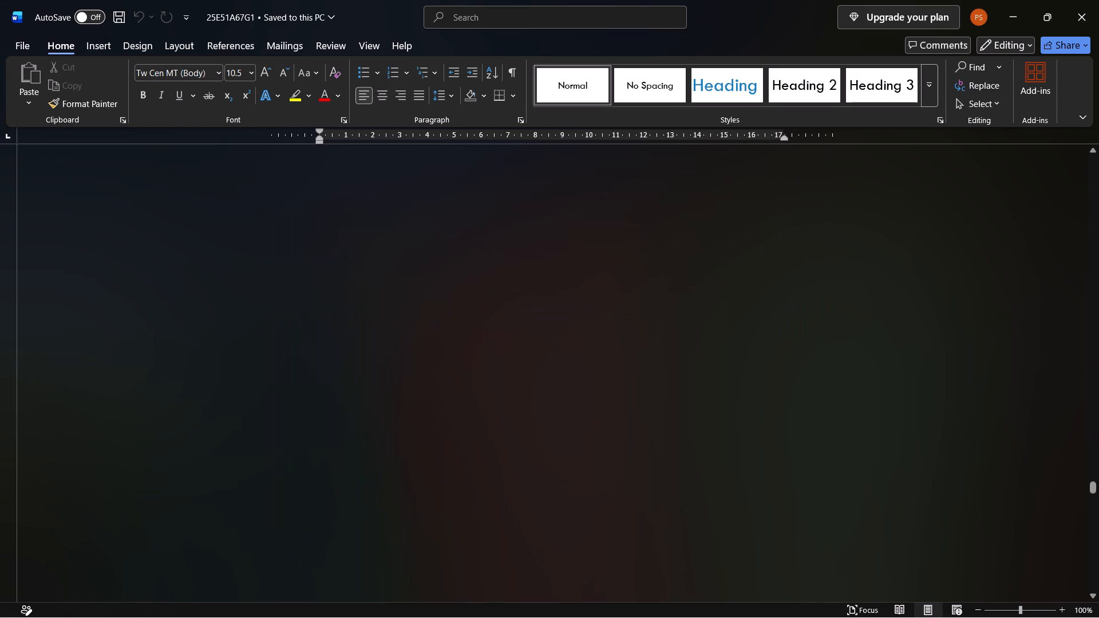
scroll(689, 339, down, 7)
scroll(689, 339, up, 6)
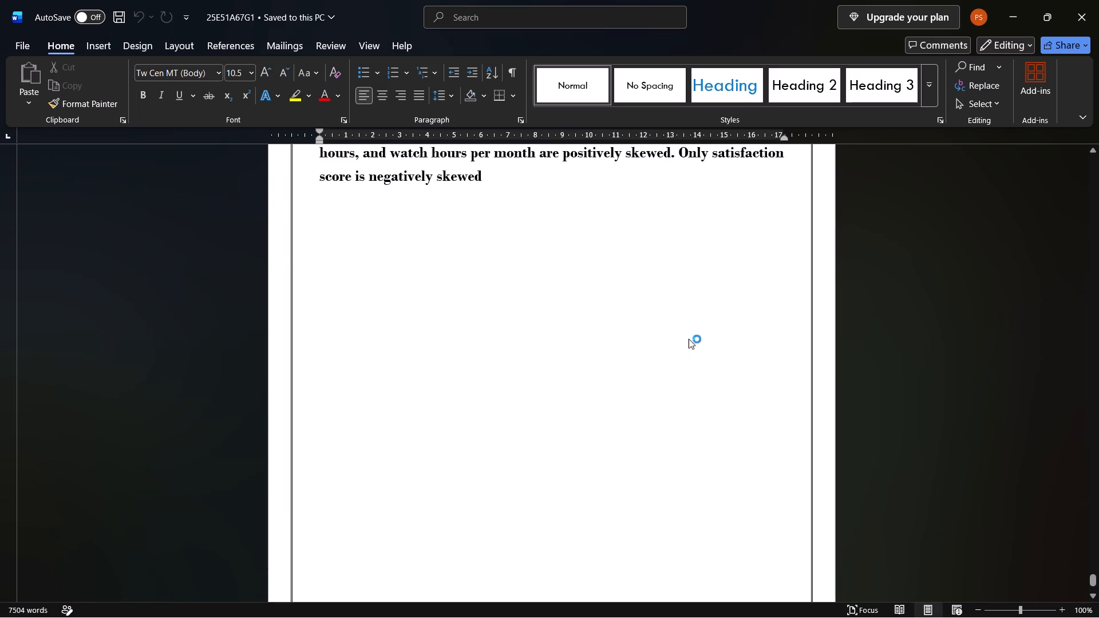
scroll(689, 339, up, 11)
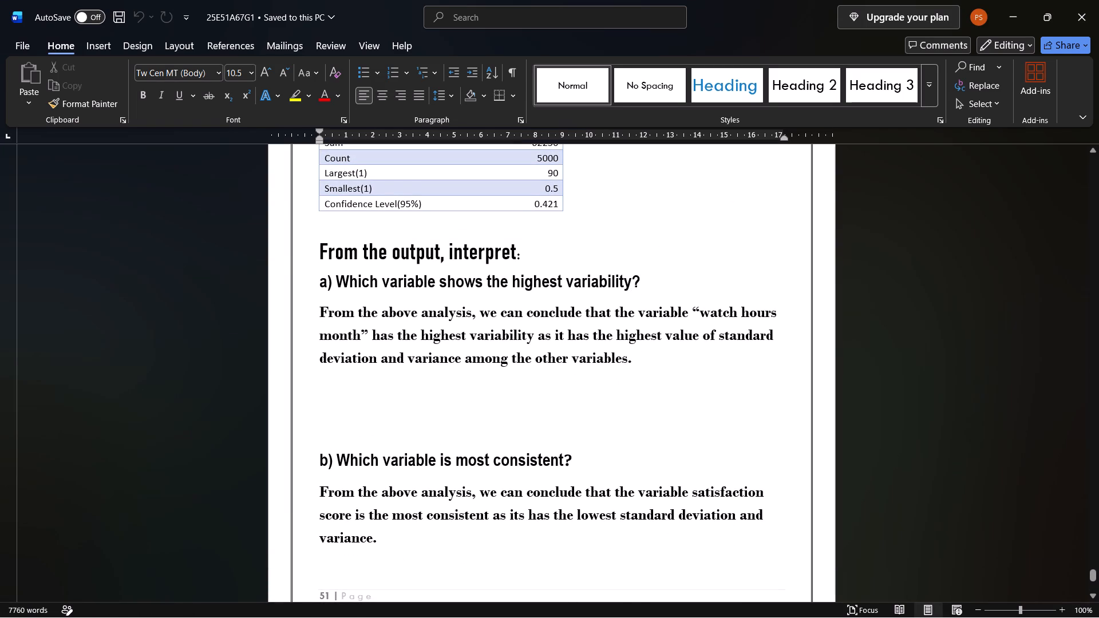
Remove the blank lines above question b) about the most consistent variable, placing it directly after the answer to a).
click(313, 461)
key(BackSpace)
key(BackSpace)
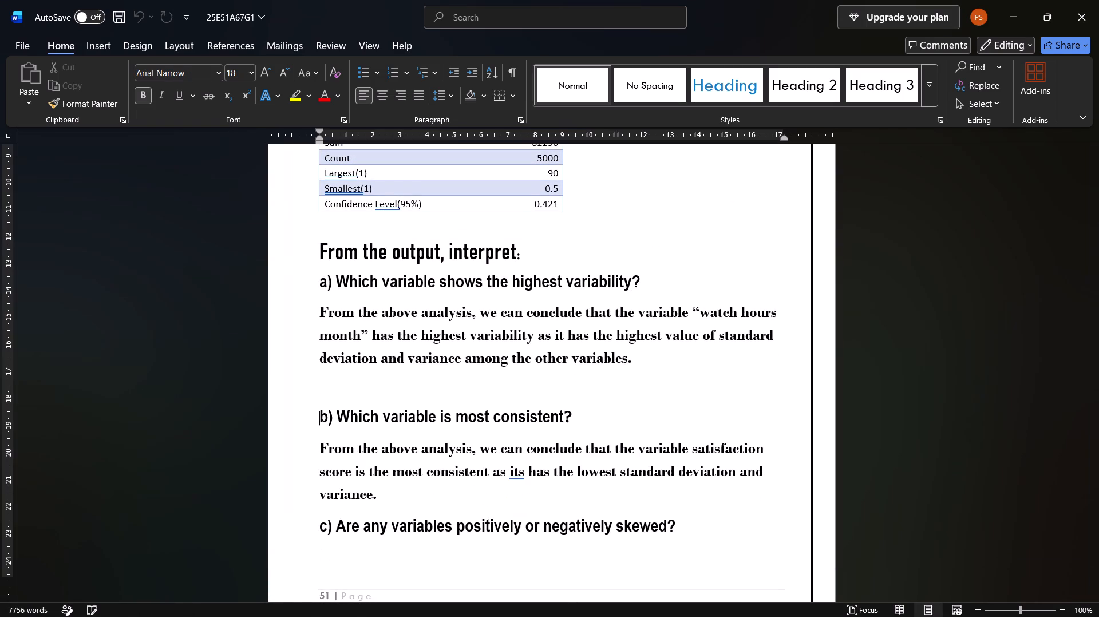
key(BackSpace)
scroll(313, 461, up, 1)
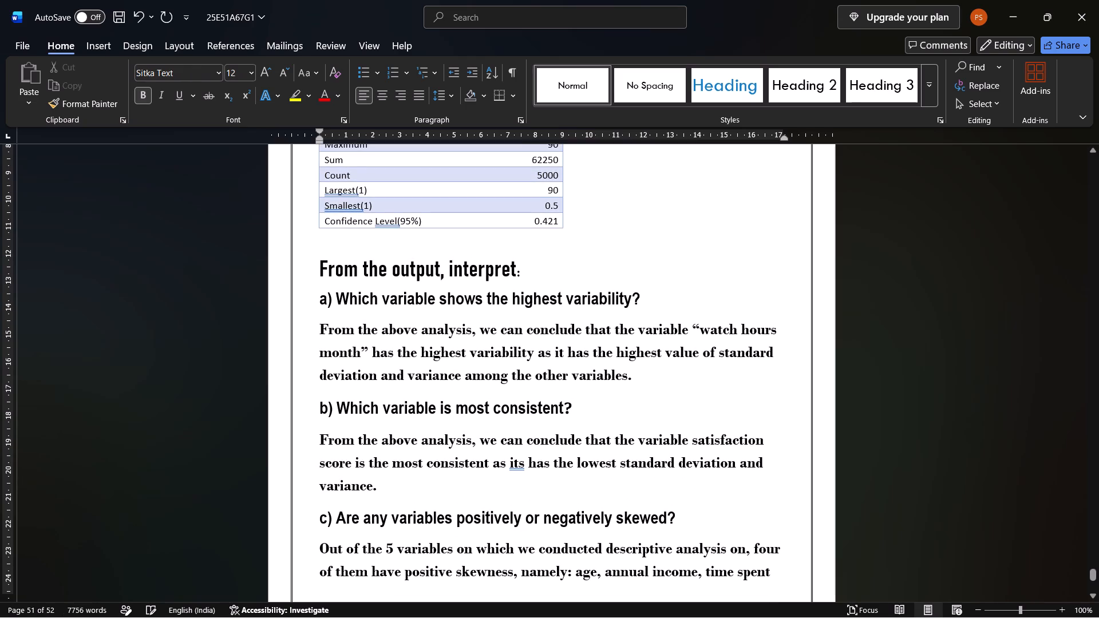
Remove the blank line between the Monthly_Exercise_Hours table and the "From the output, interpret" heading.
click(313, 262)
key(BackSpace)
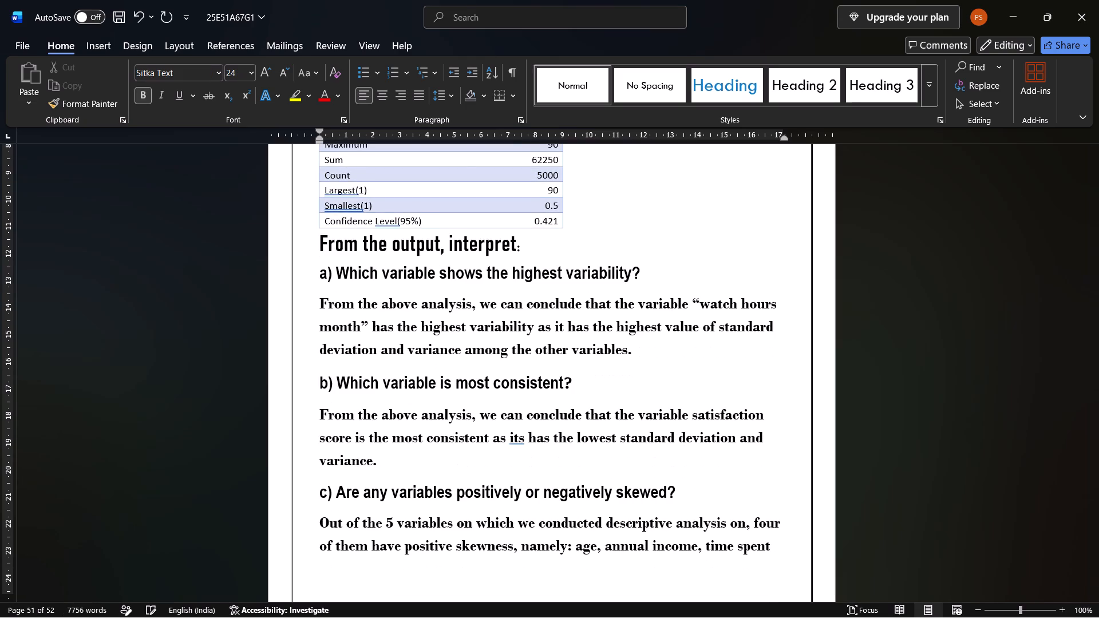
Remove the blank line between the "Age:" label and its statistics image in PART C – Descriptive Statistics.
scroll(313, 262, right, 1)
scroll(313, 262, up, 1)
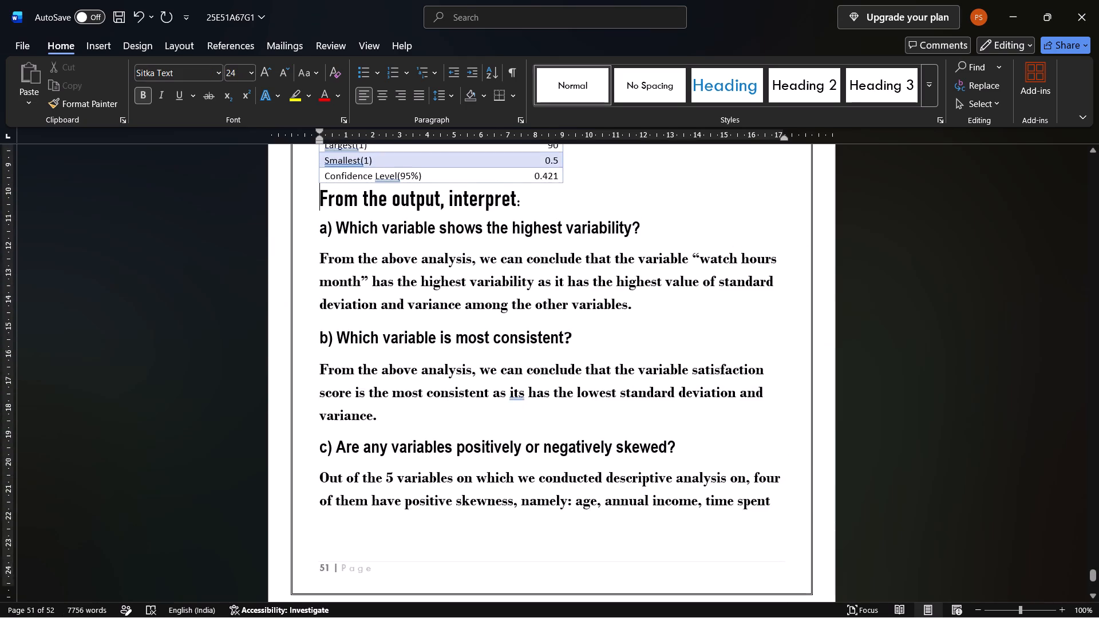
scroll(313, 262, up, 3)
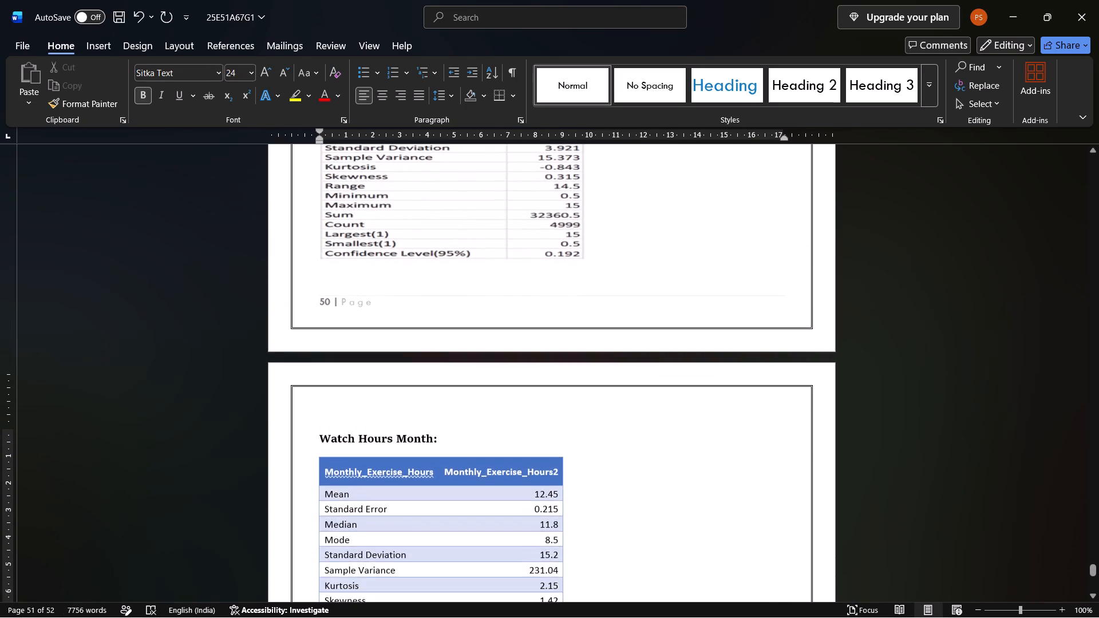
scroll(313, 262, up, 2)
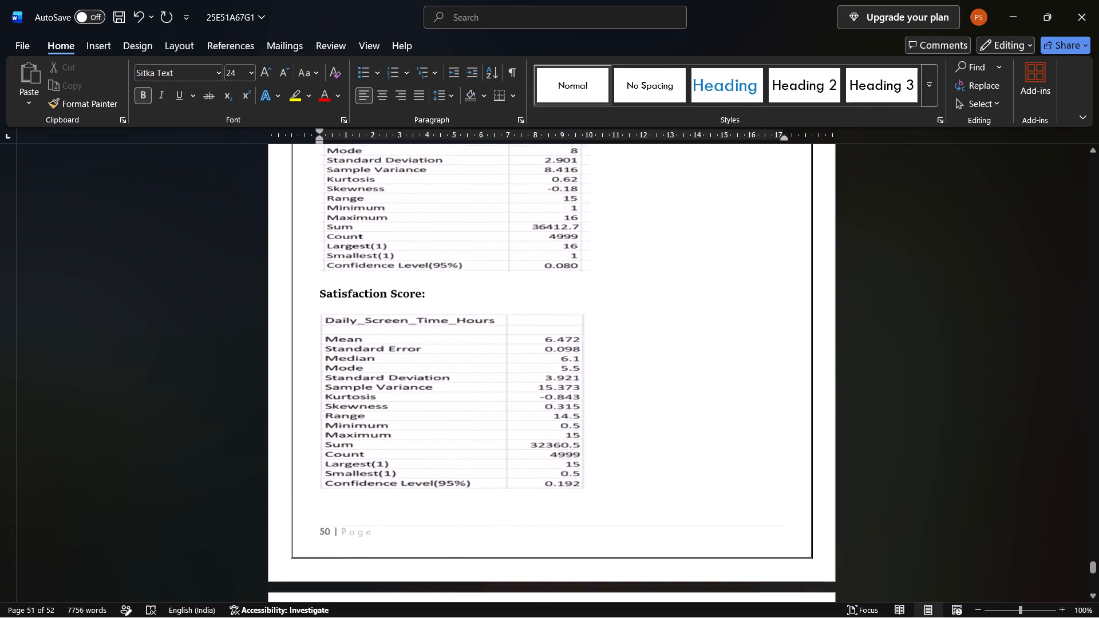
scroll(313, 262, up, 3)
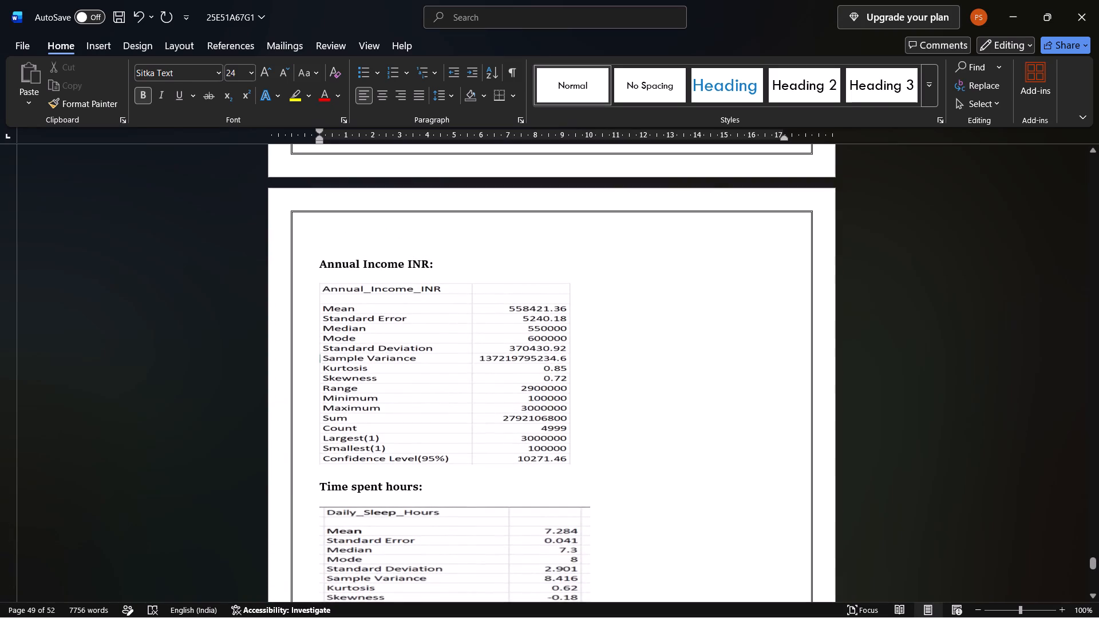
scroll(336, 209, up, 3)
click(441, 328)
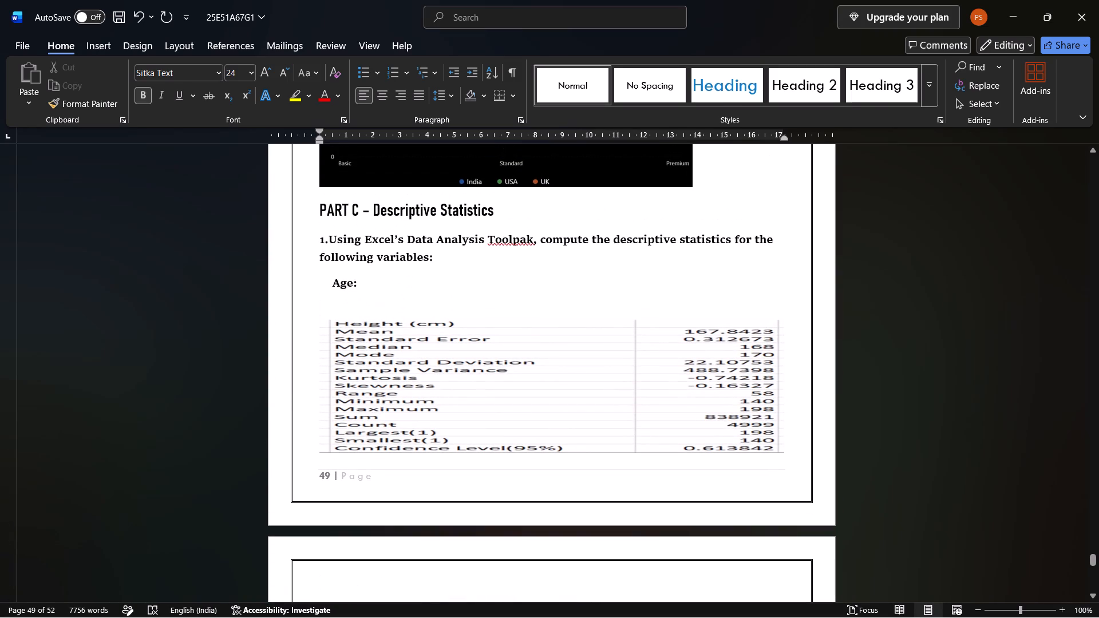
click(305, 324)
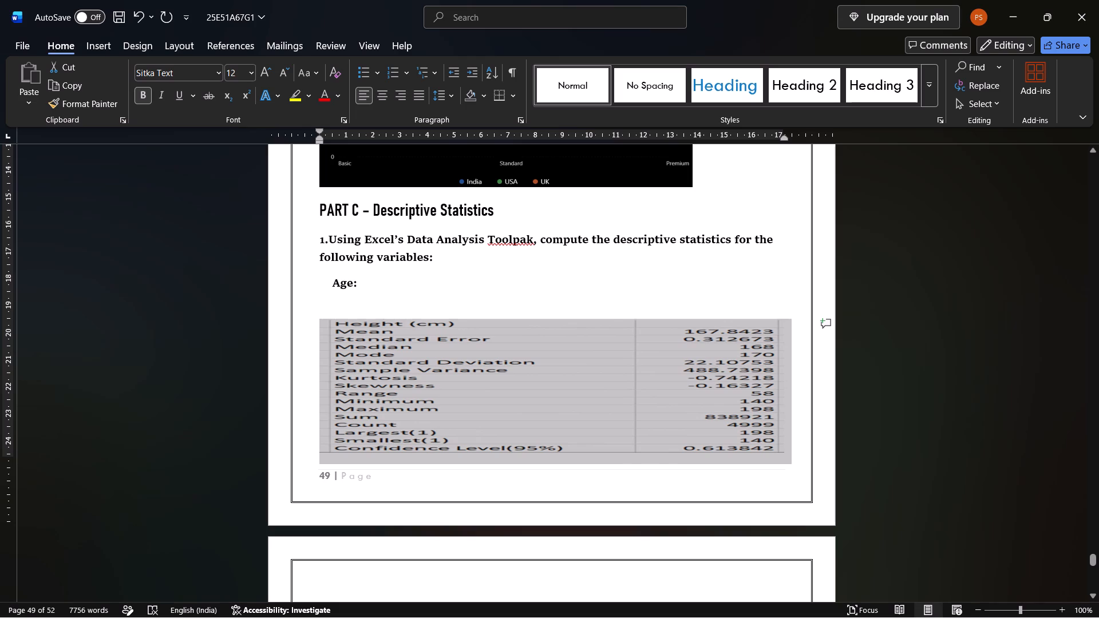
click(345, 299)
click(355, 287)
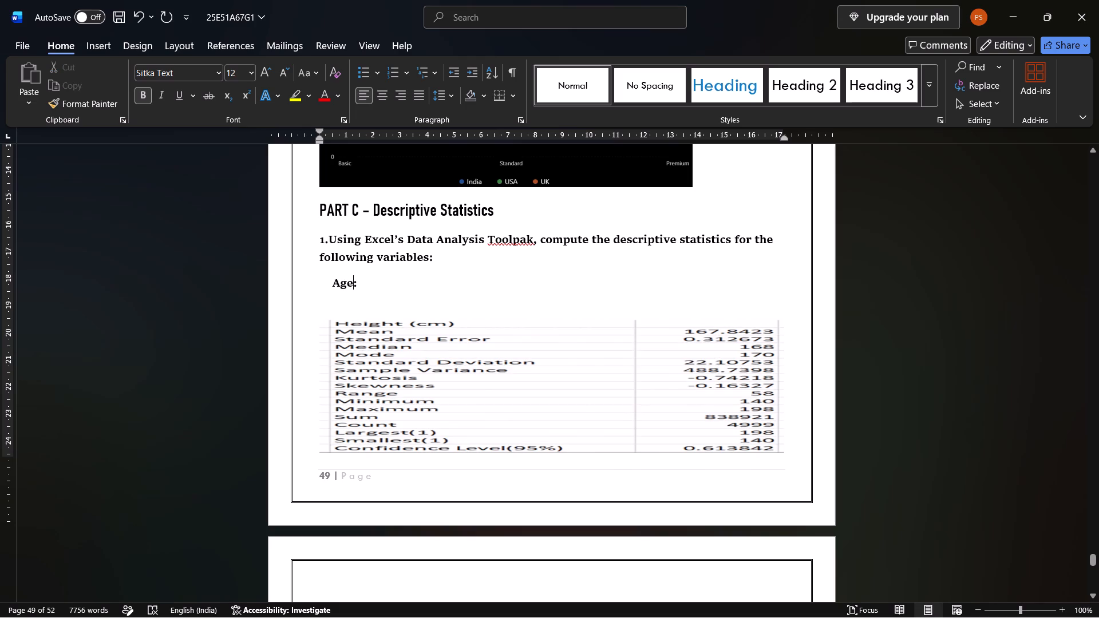
click(359, 286)
click(340, 317)
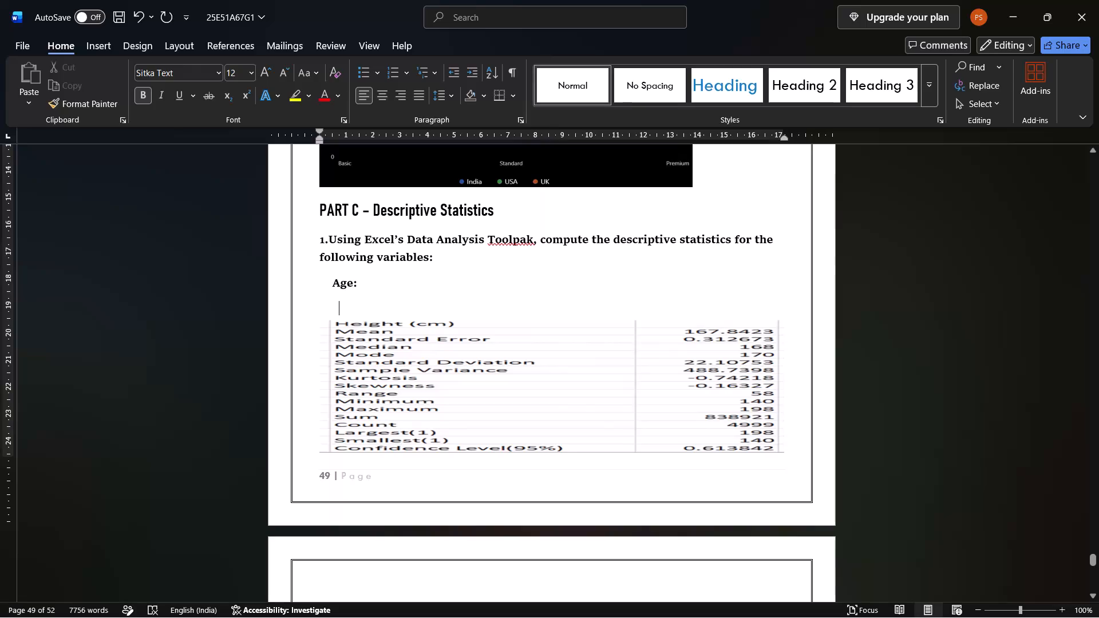
key(BackSpace)
key(BackSpace)
key(BackSpace)
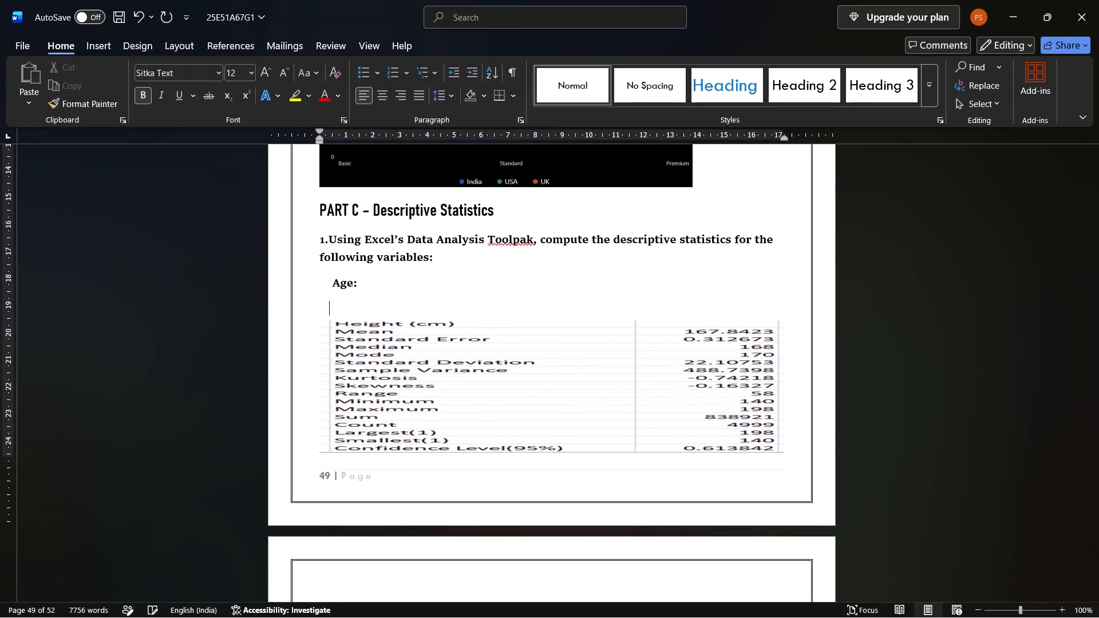
key(BackSpace)
key(BackSpace)
key(BackSpace)
key(BackSpace)
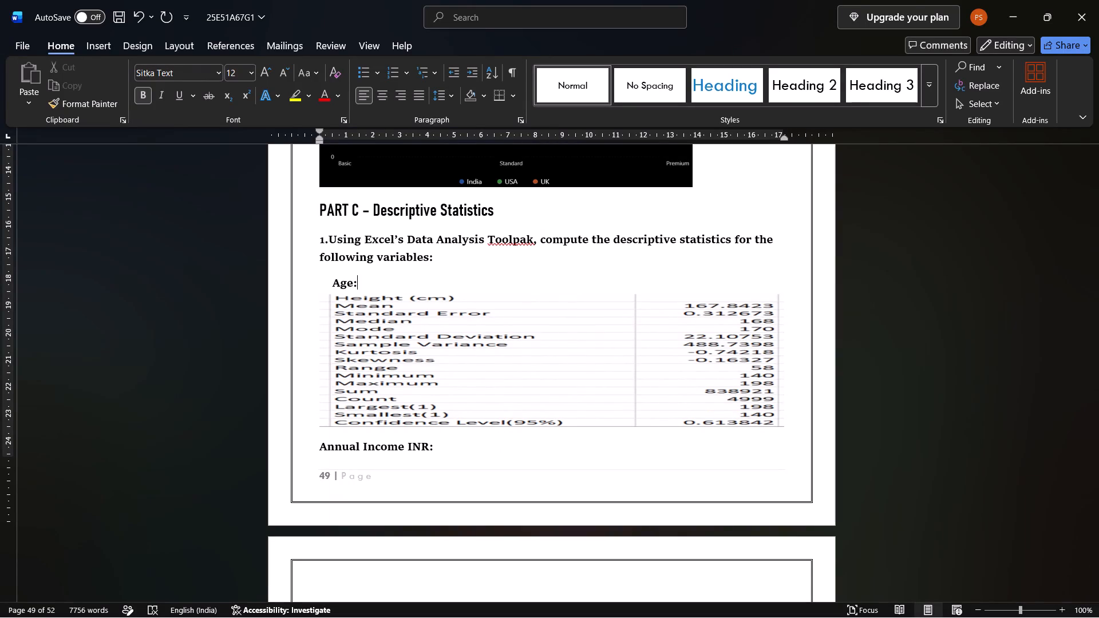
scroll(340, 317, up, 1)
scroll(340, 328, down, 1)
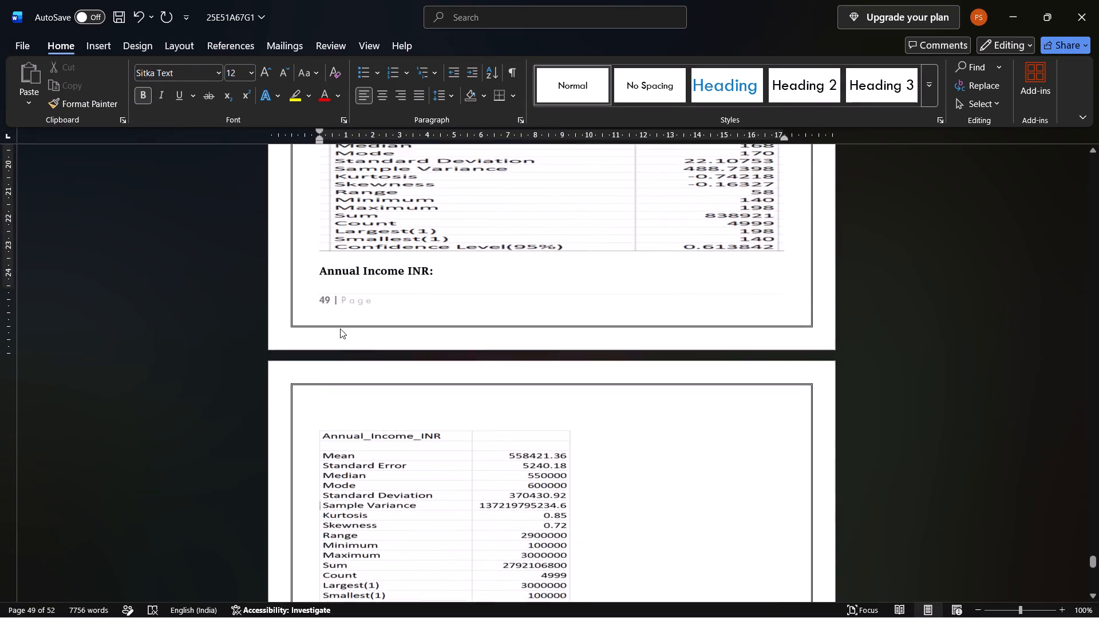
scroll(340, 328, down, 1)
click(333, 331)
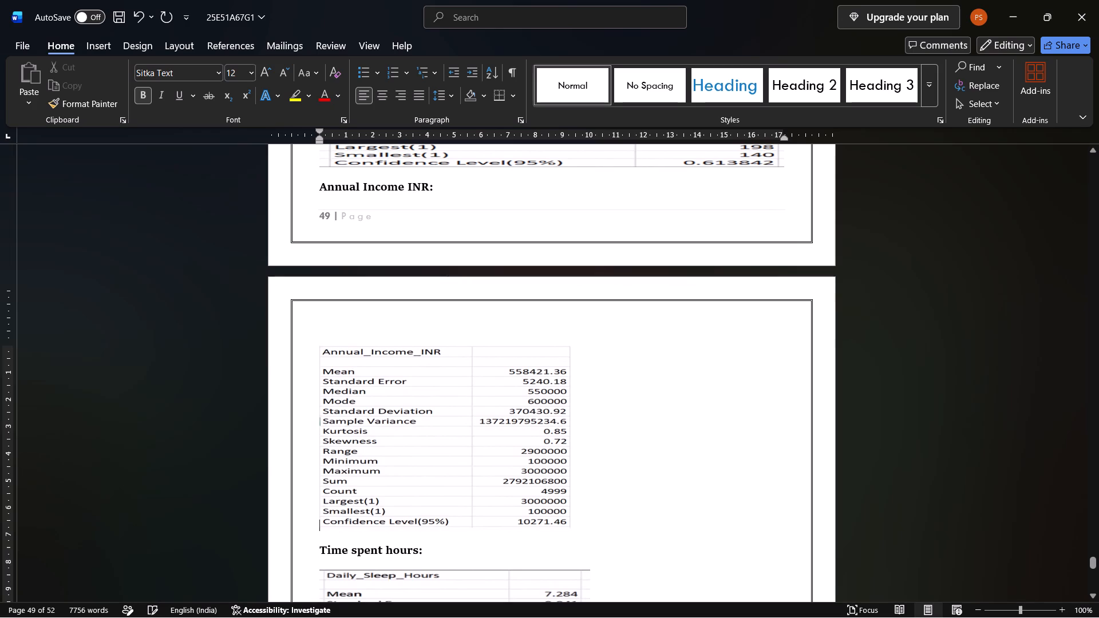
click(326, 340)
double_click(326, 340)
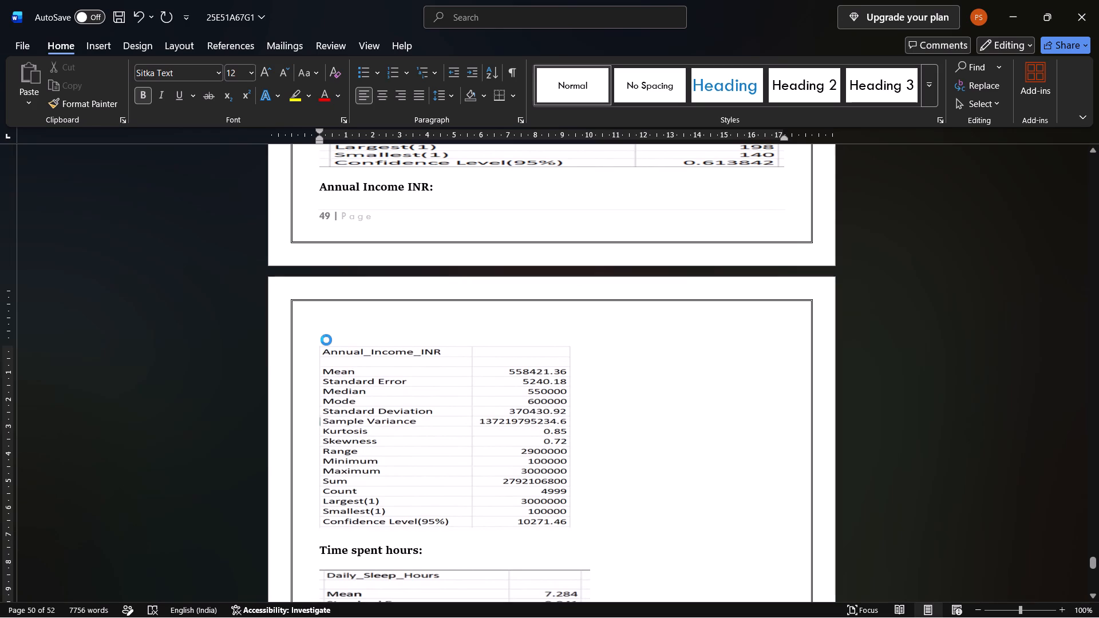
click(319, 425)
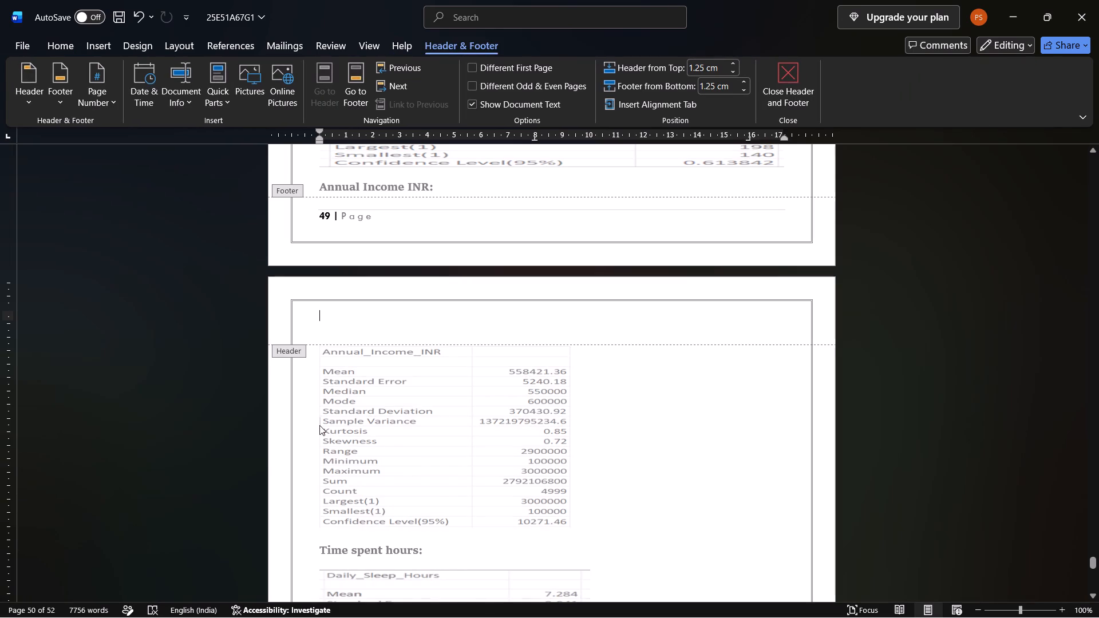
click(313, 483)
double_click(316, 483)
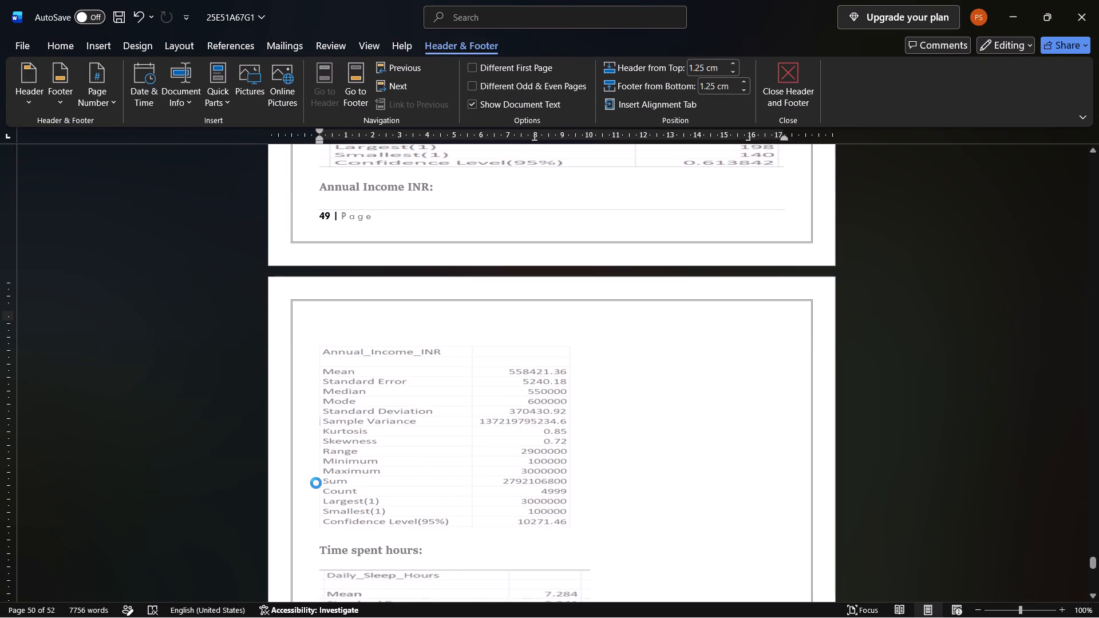
Reduce the space in front of the "Age:" label, keeping it on its own line below question 1 of PART C.
scroll(316, 483, up, 4)
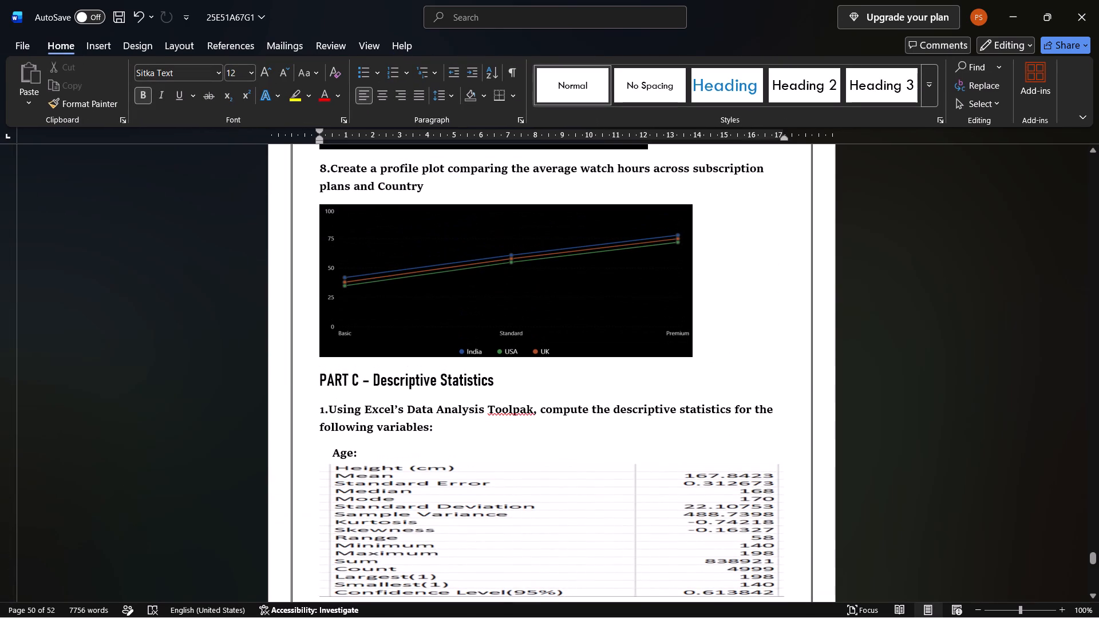
click(325, 449)
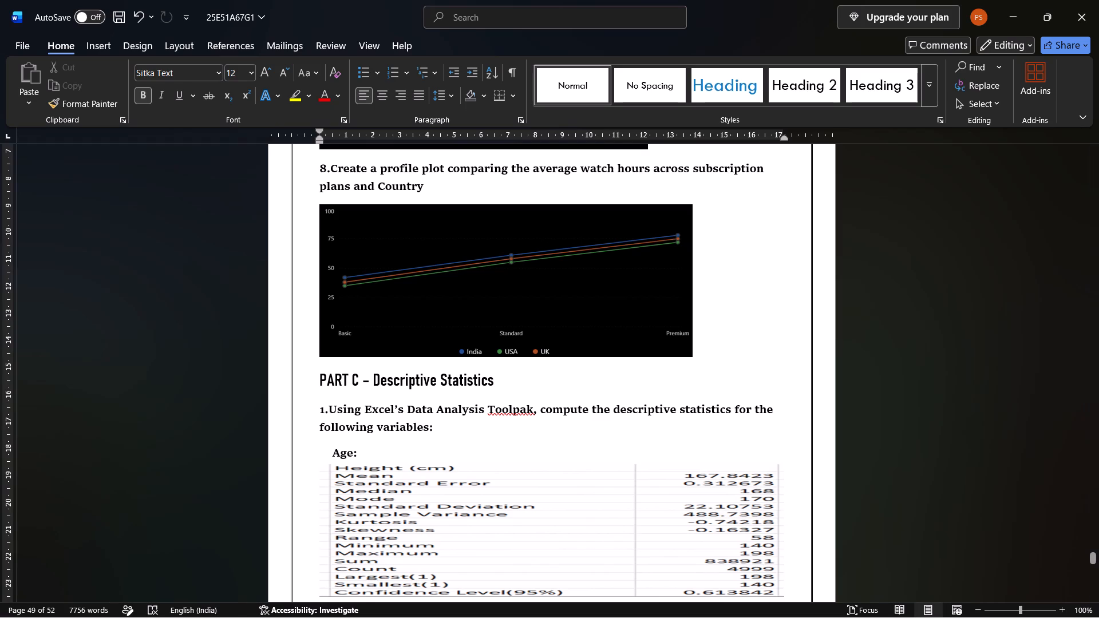
key(BackSpace)
key(BackSpace)
key(BackSpace)
key(backslash)
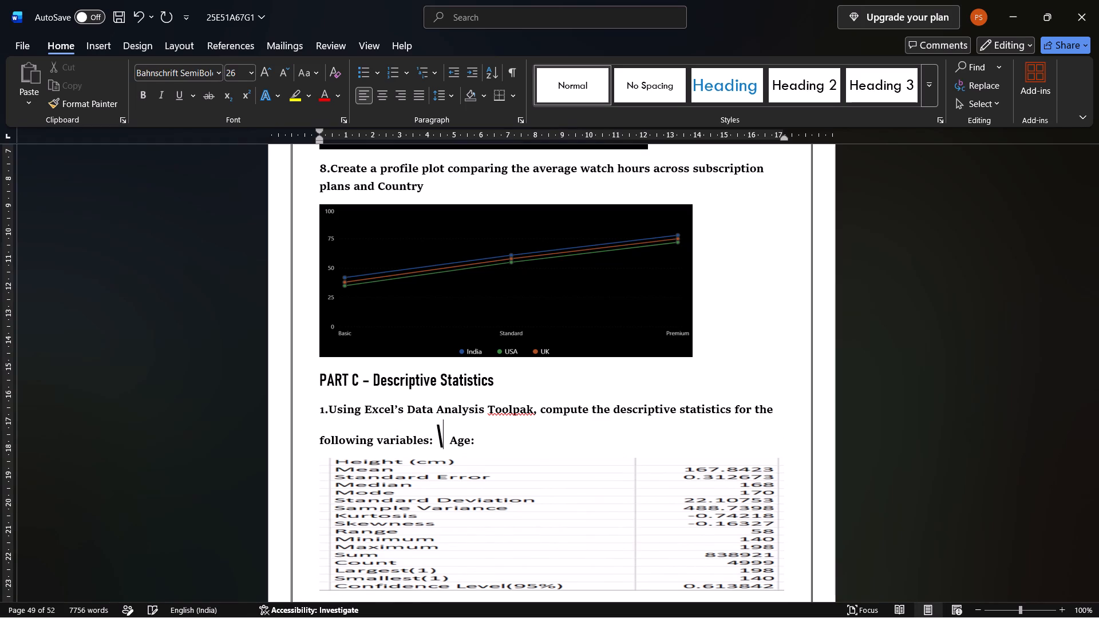
key(BackSpace)
key(Return)
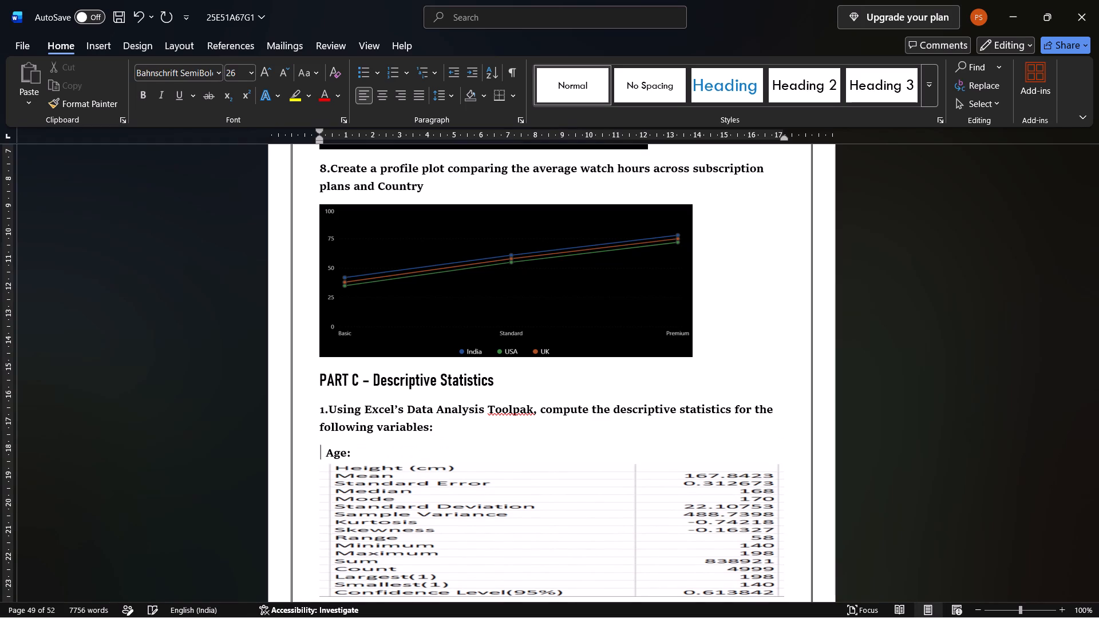
Slightly reduce the height of the Annual_Income_INR statistics image on page 50, leaving its width as is.
scroll(325, 449, up, 2)
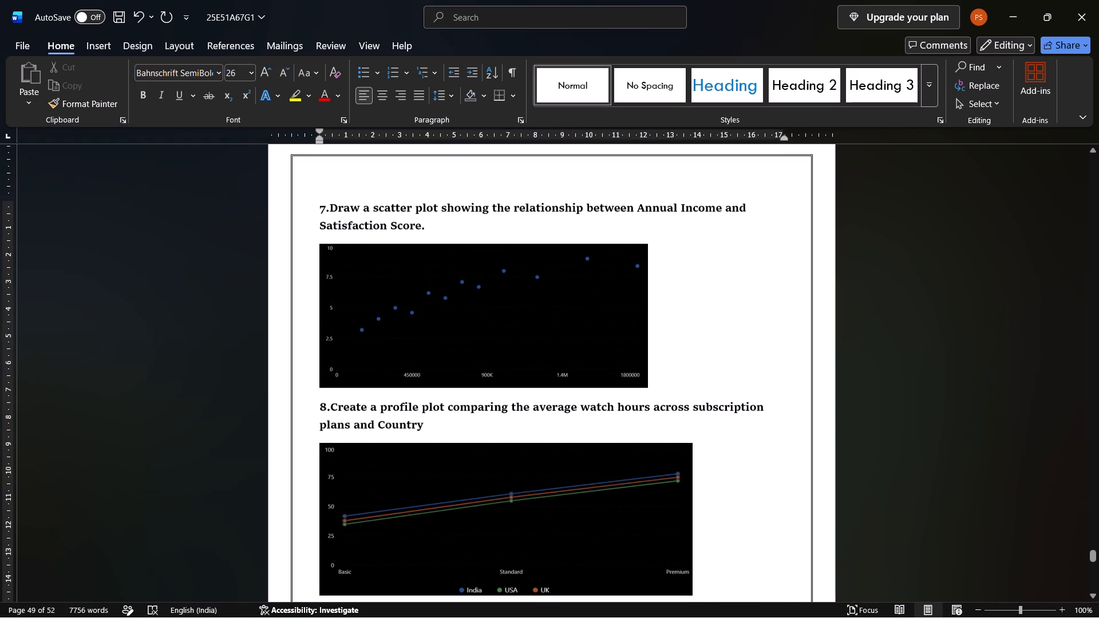
scroll(325, 449, up, 1)
scroll(325, 449, down, 1)
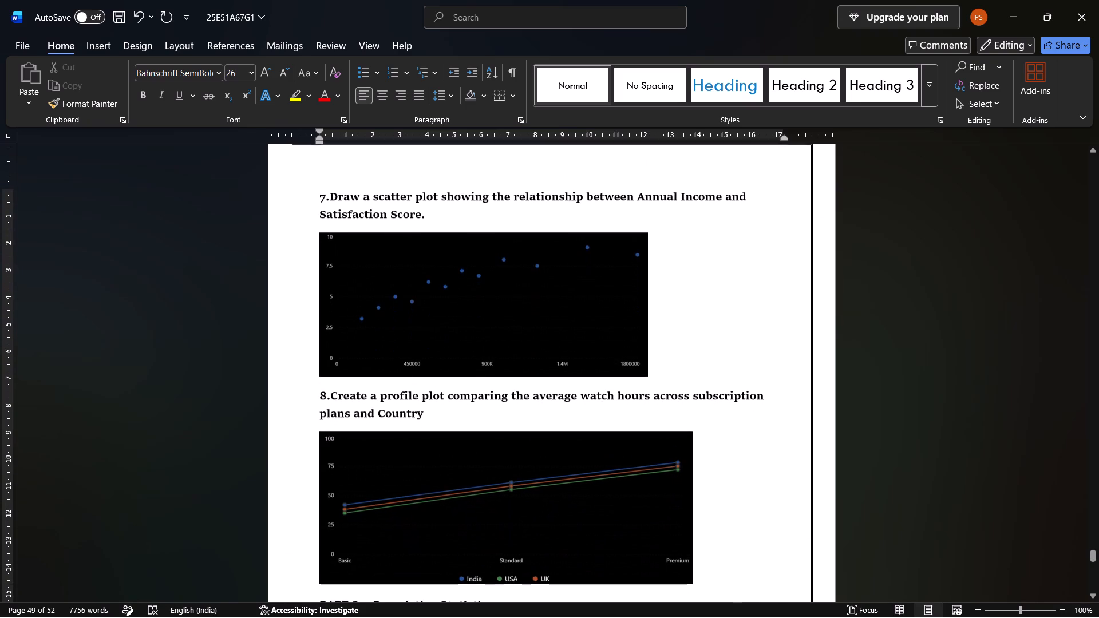
scroll(325, 449, down, 2)
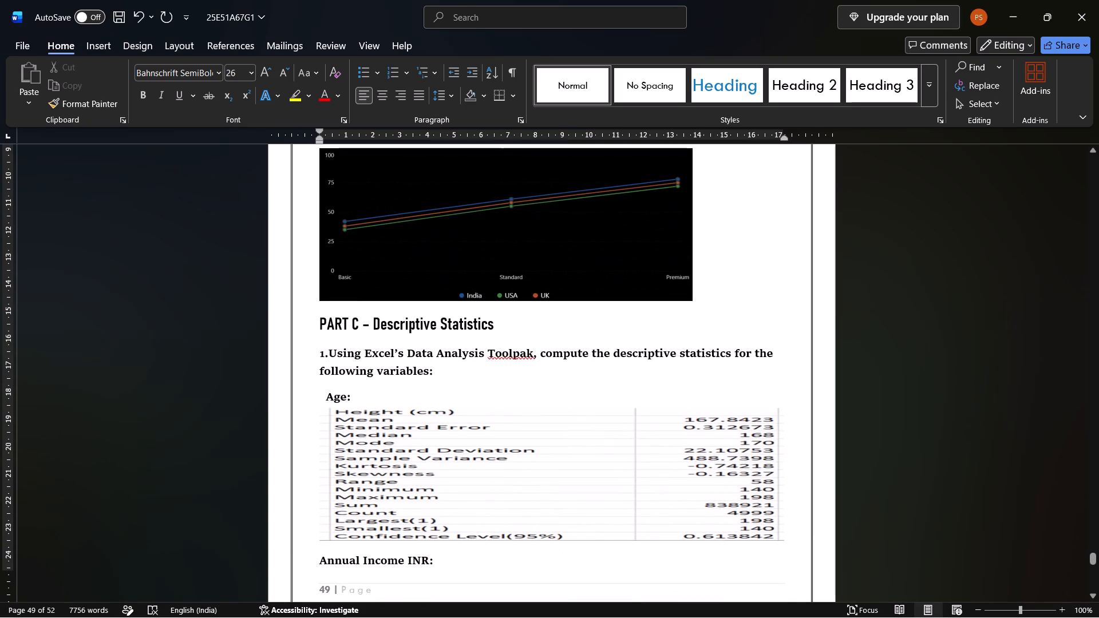
scroll(390, 402, down, 6)
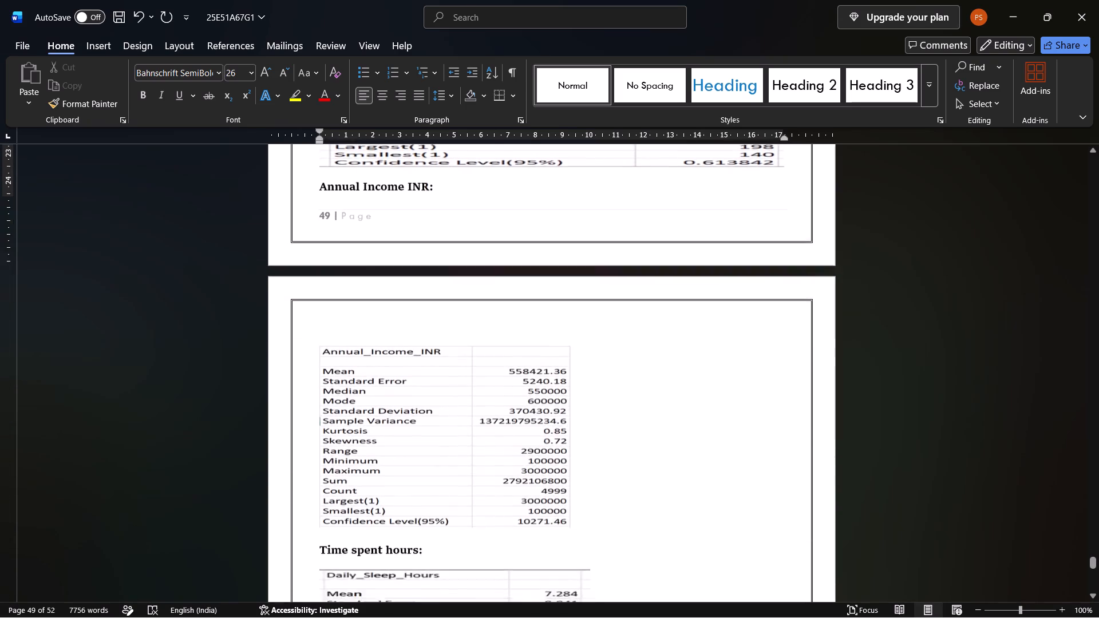
scroll(390, 402, down, 1)
click(397, 400)
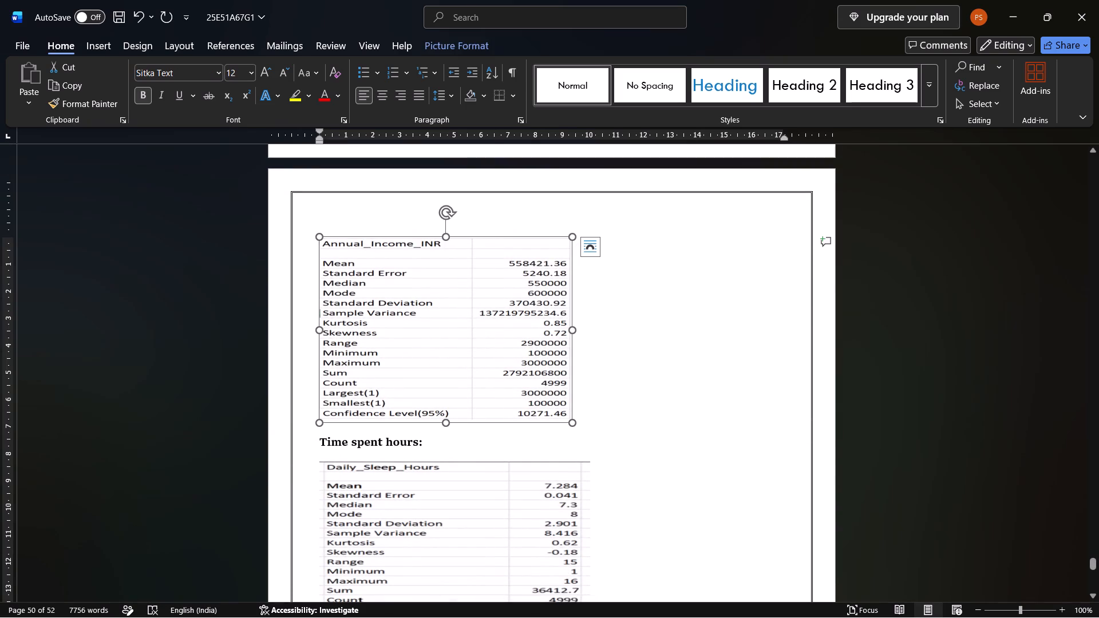
drag(445, 423, 441, 402)
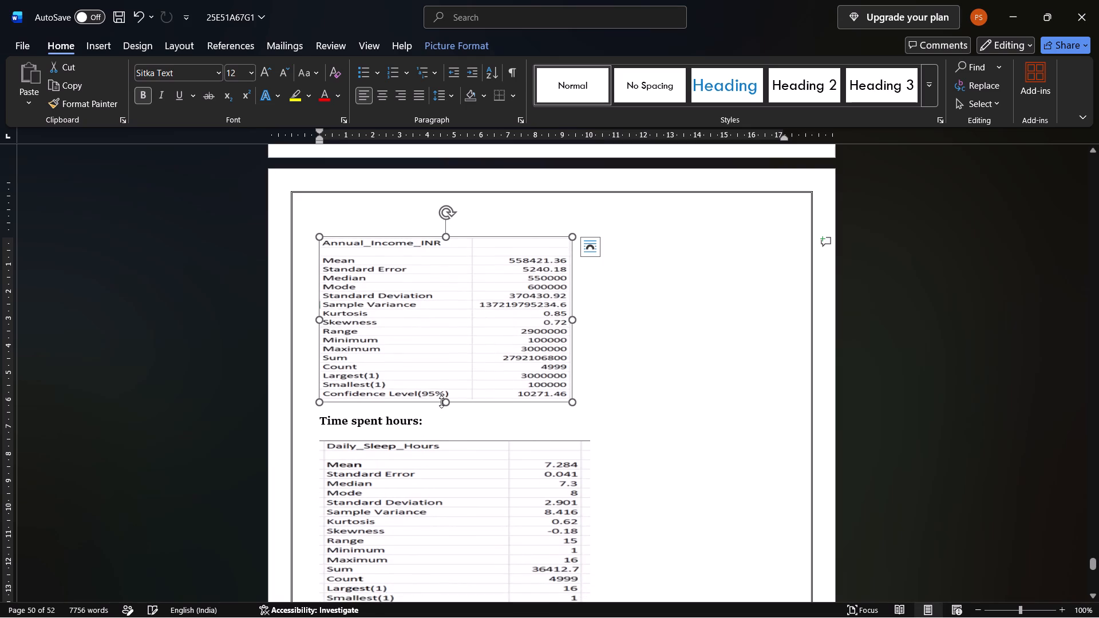
Check the page layout from the Satisfaction Score statistics through the Monthly_Exercise_Hours table to interpretation answers a) to c).
scroll(441, 402, down, 4)
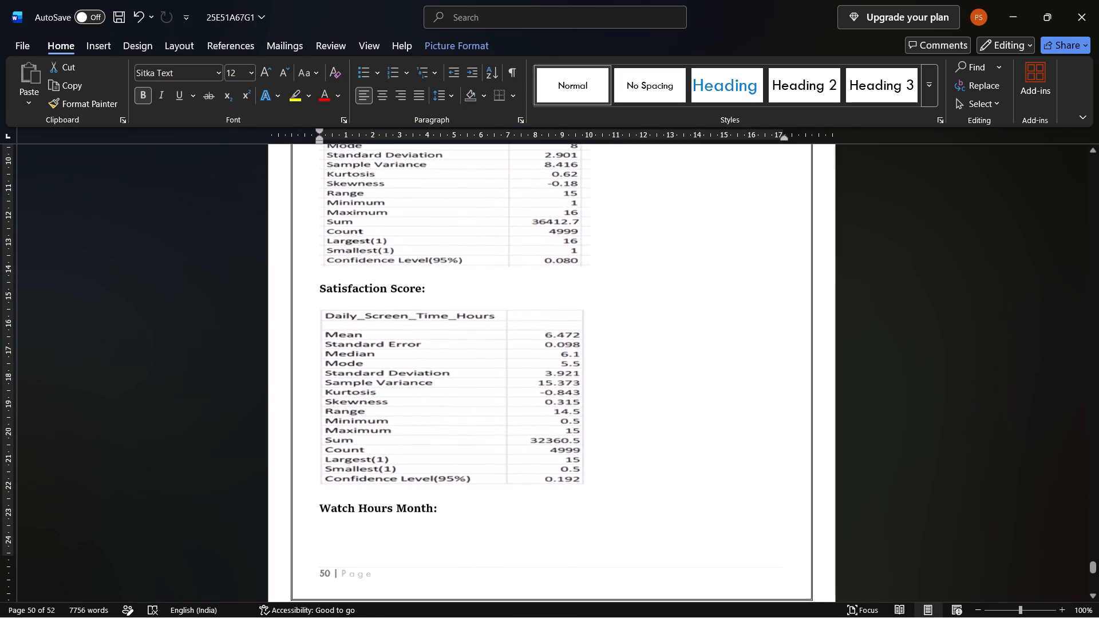
scroll(441, 402, down, 5)
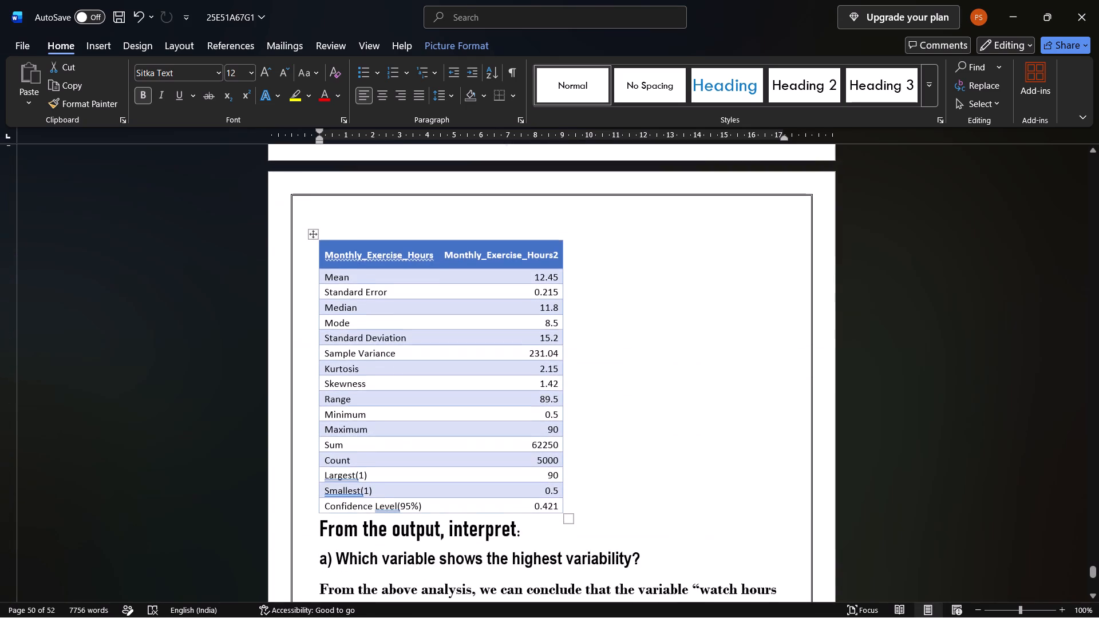
click(416, 229)
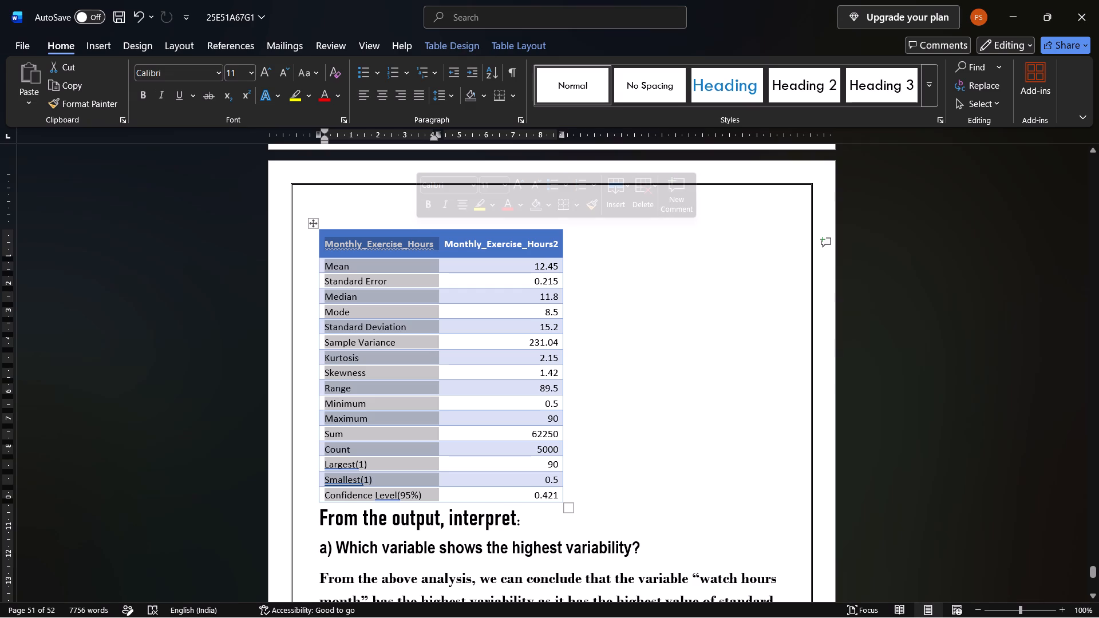
click(417, 240)
scroll(453, 438, down, 1)
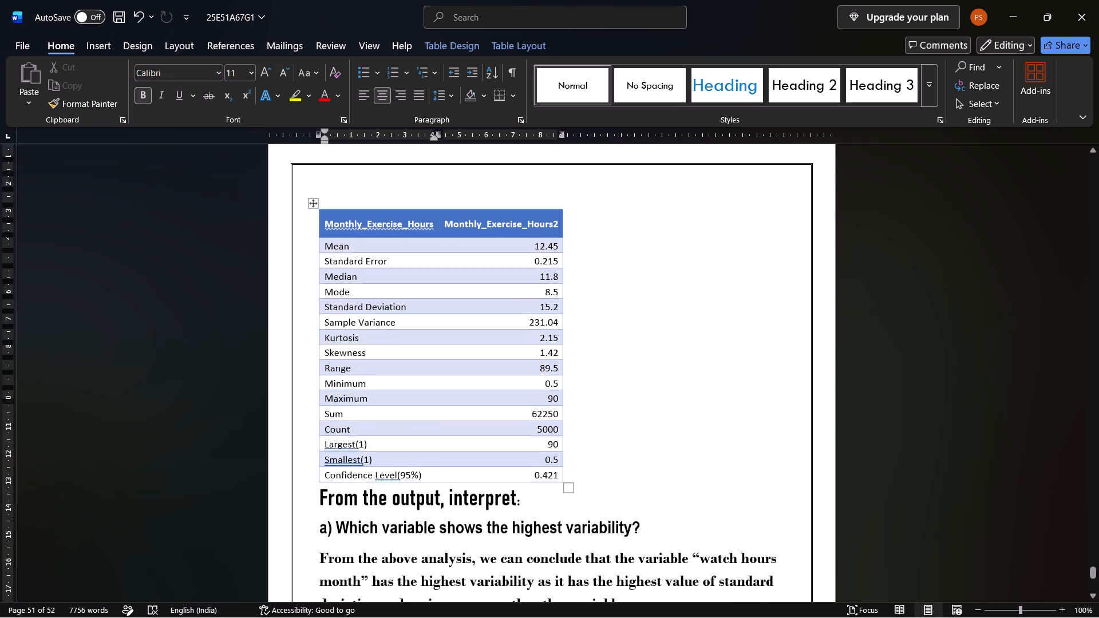
scroll(453, 438, down, 1)
scroll(502, 439, down, 1)
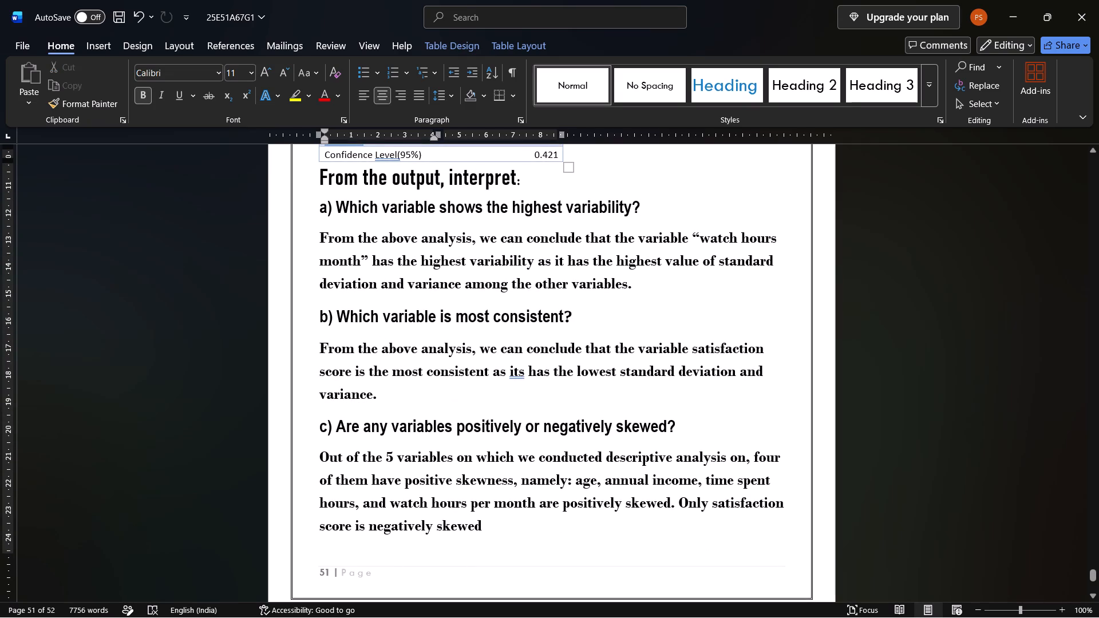
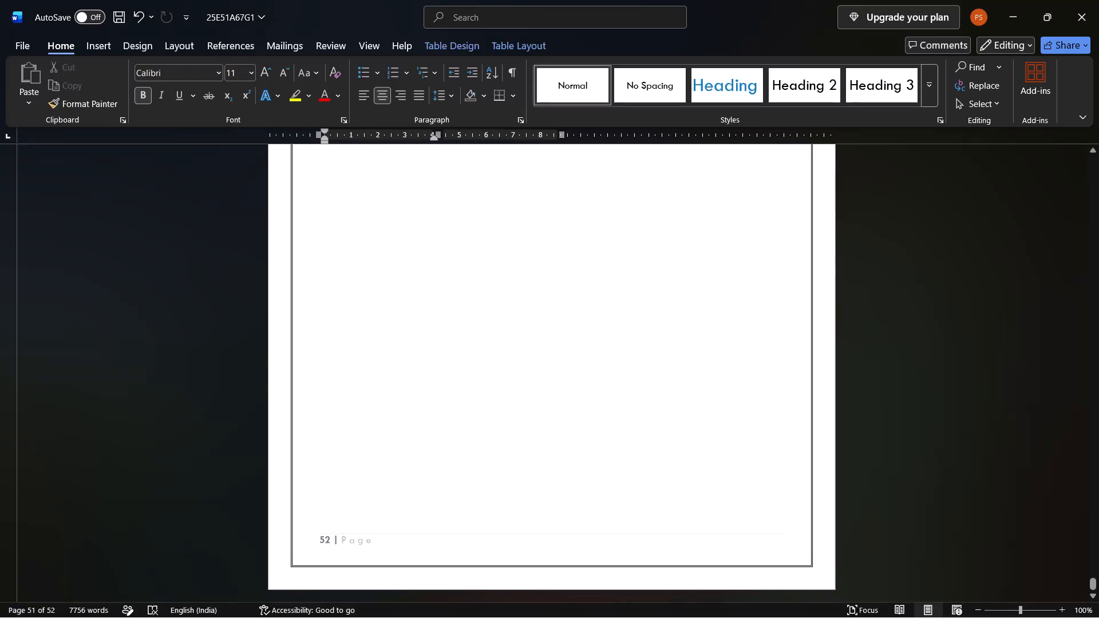
Look back through the document's final pages, from the blank last page up to the frequency polygon question.
scroll(397, 430, down, 20)
scroll(397, 430, down, 1)
scroll(397, 430, up, 6)
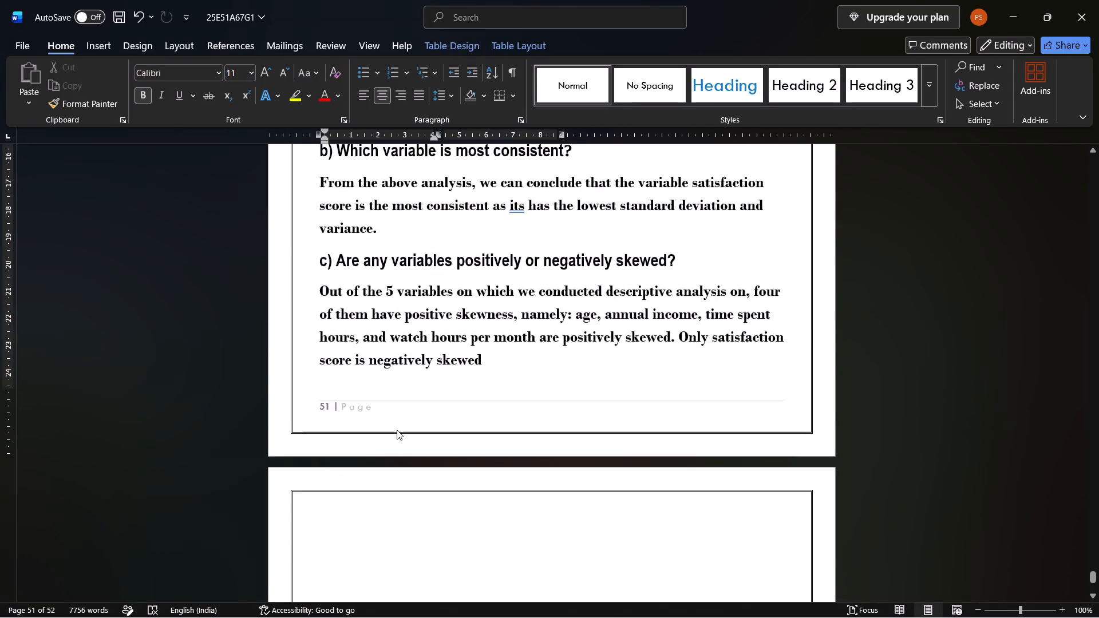
scroll(397, 430, up, 4)
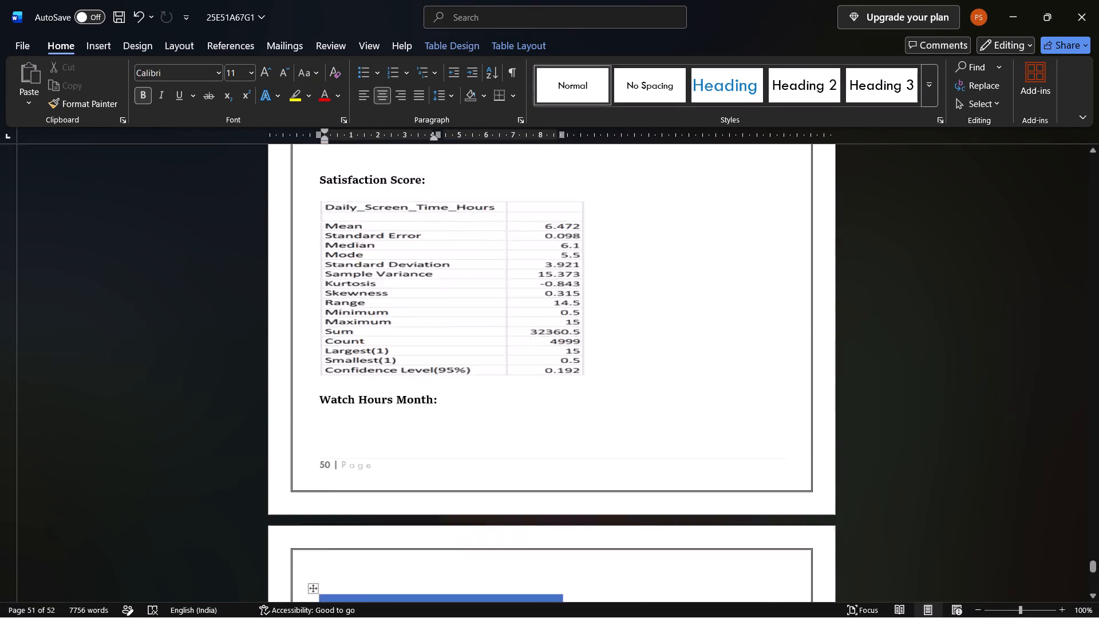
scroll(397, 430, up, 2)
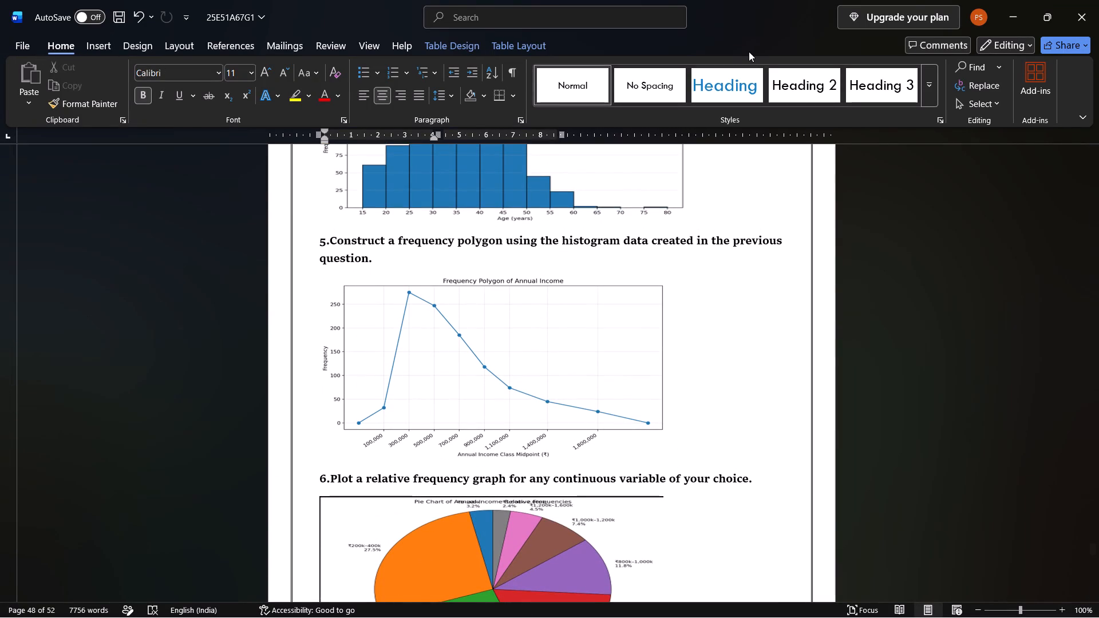
Save the Word document and close it.
click(26, 45)
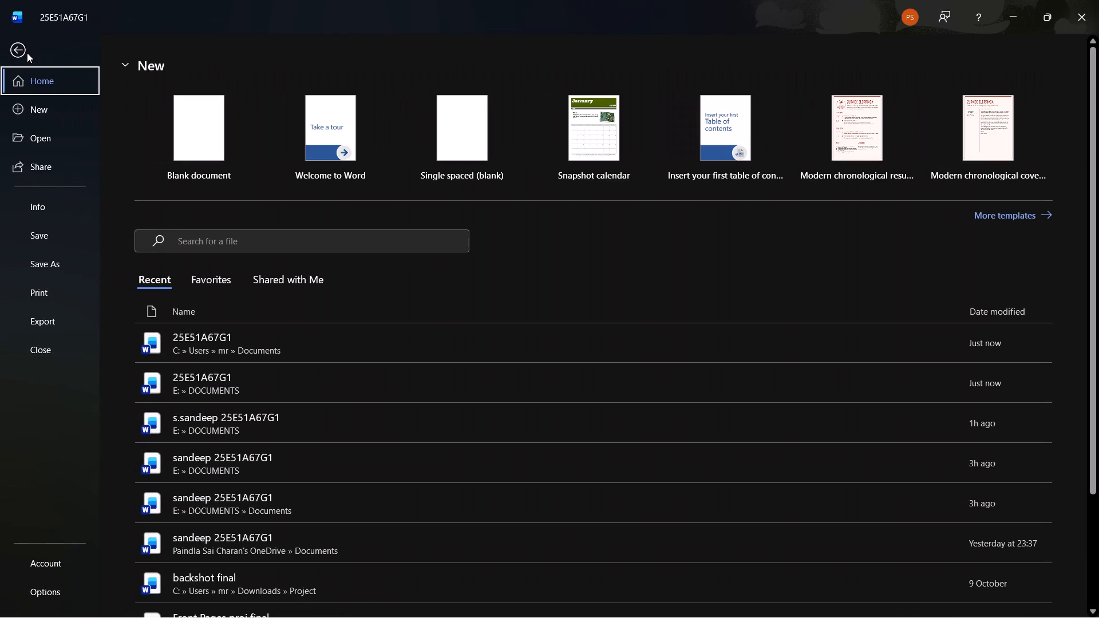
click(49, 231)
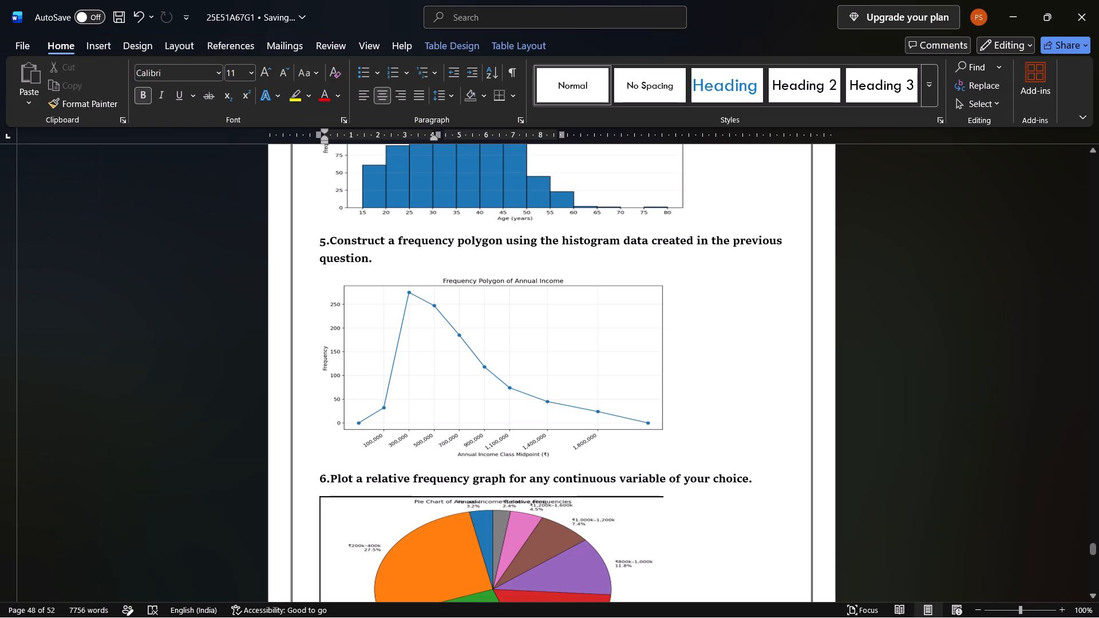
click(1089, 3)
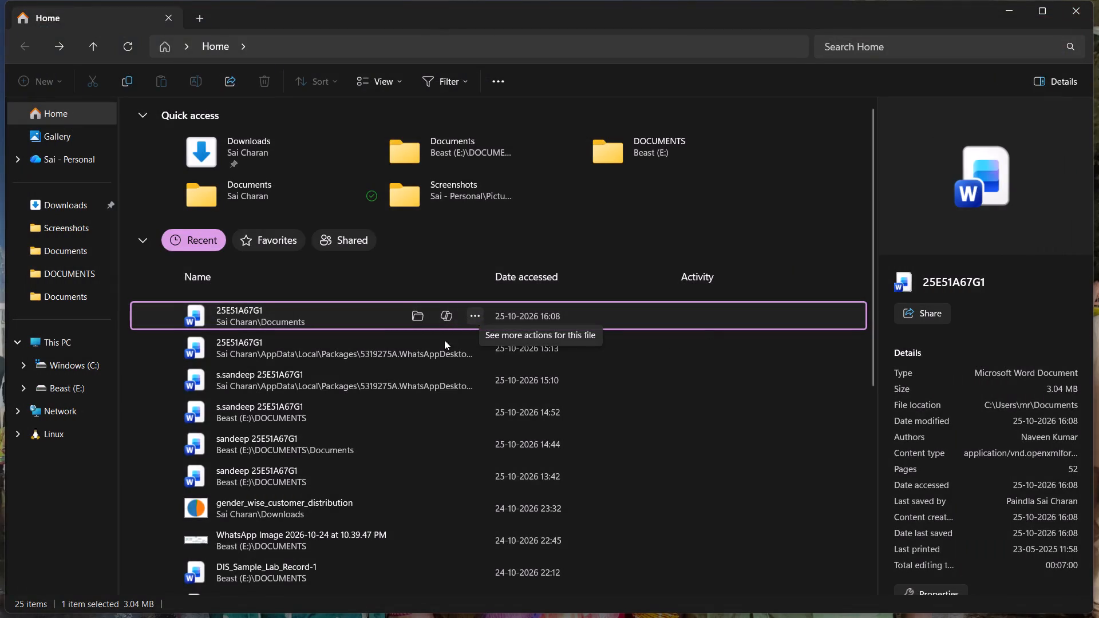
click(324, 466)
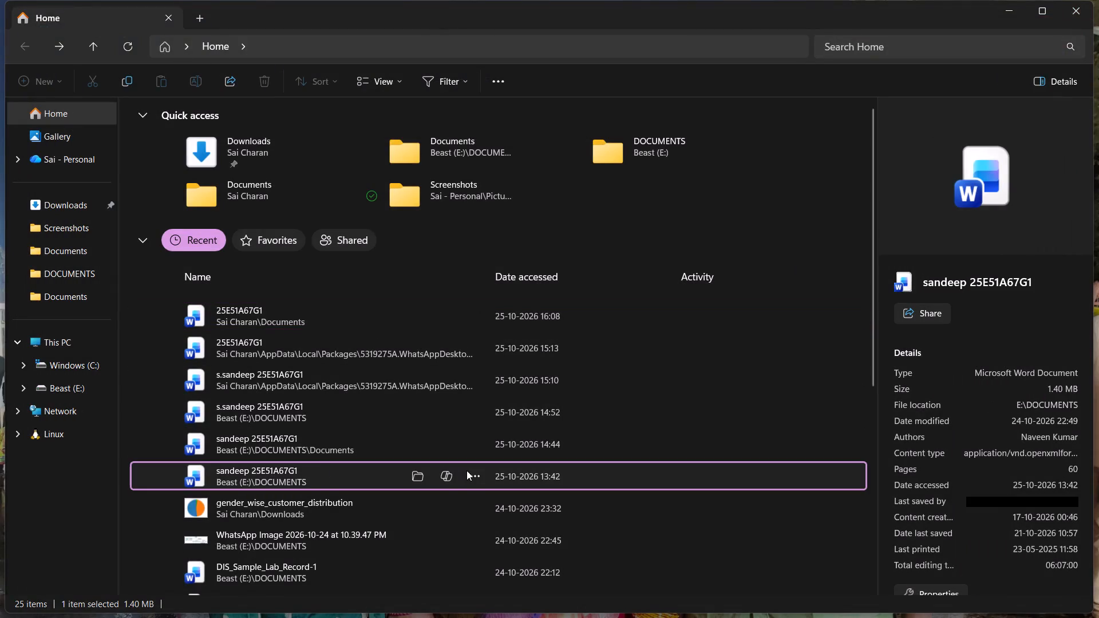
click(467, 470)
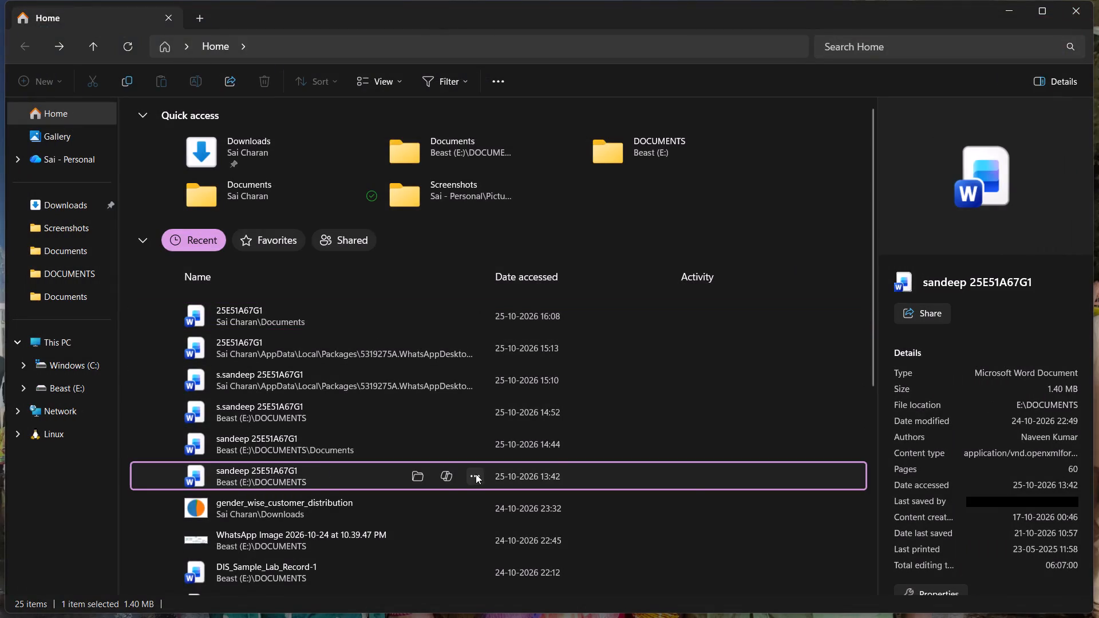
click(476, 474)
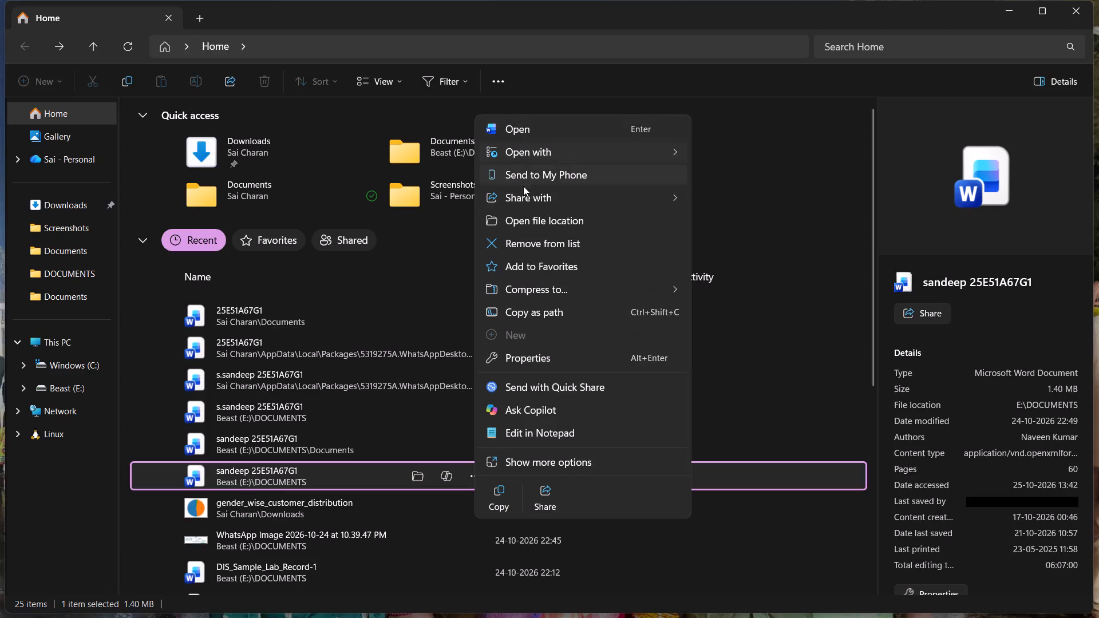
click(523, 234)
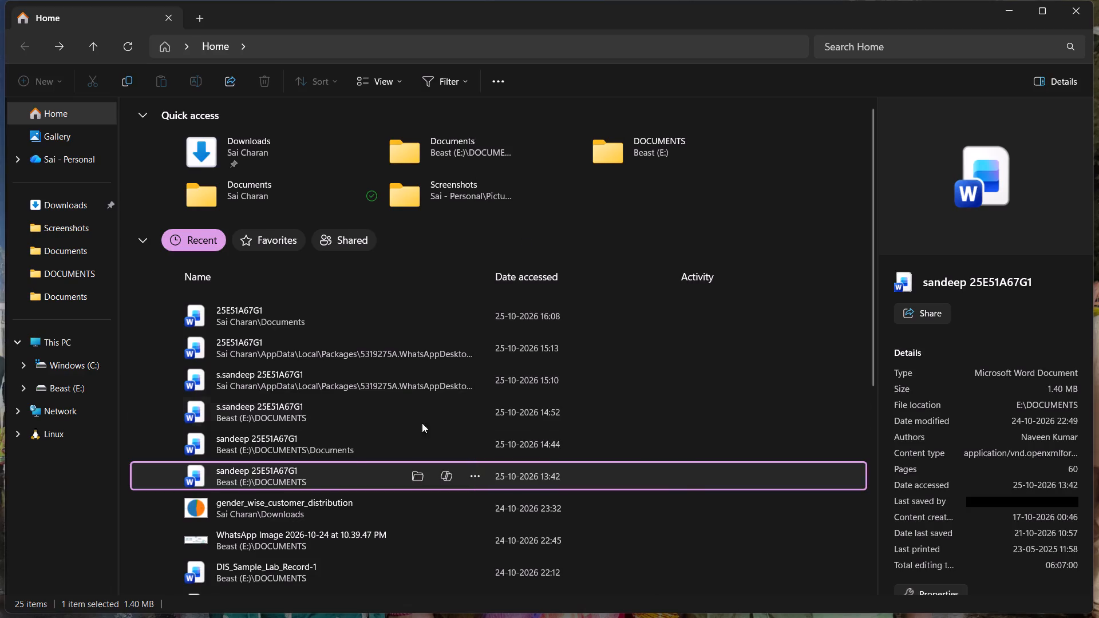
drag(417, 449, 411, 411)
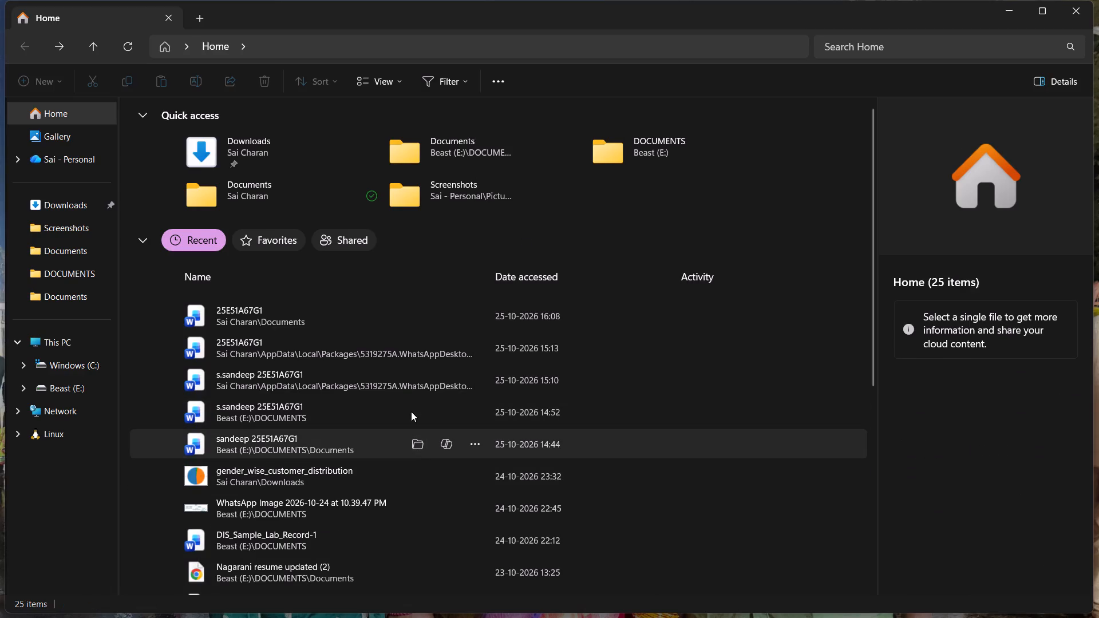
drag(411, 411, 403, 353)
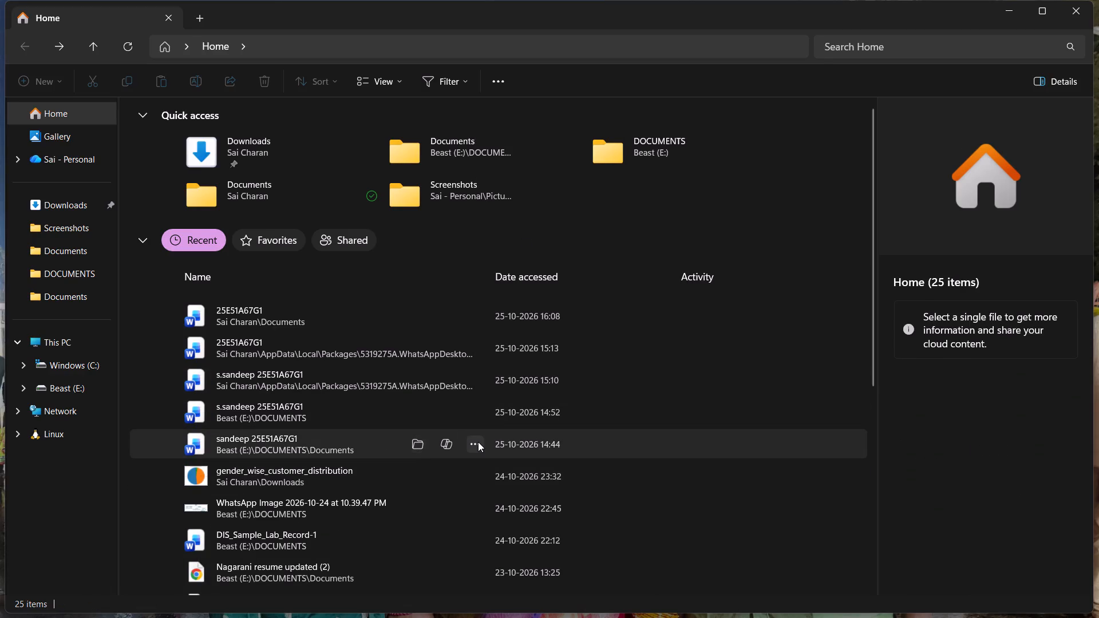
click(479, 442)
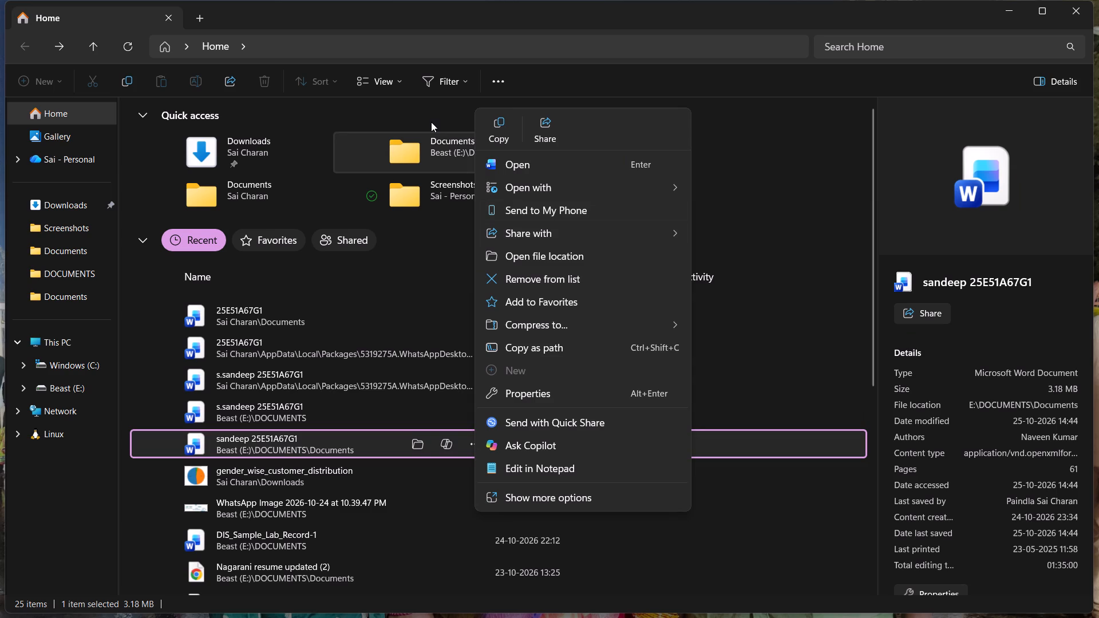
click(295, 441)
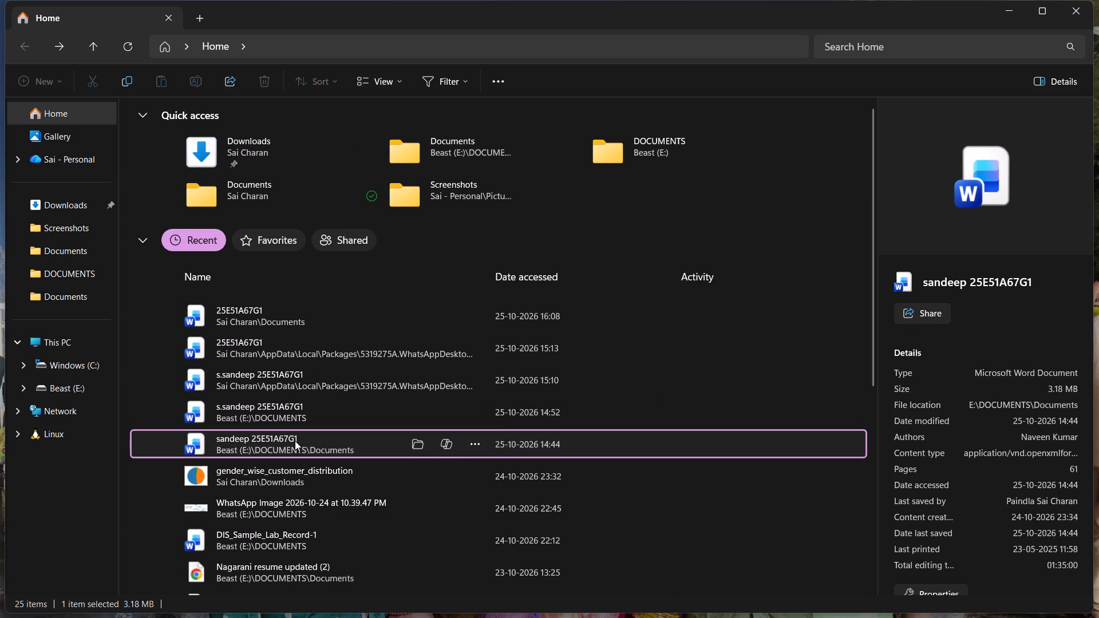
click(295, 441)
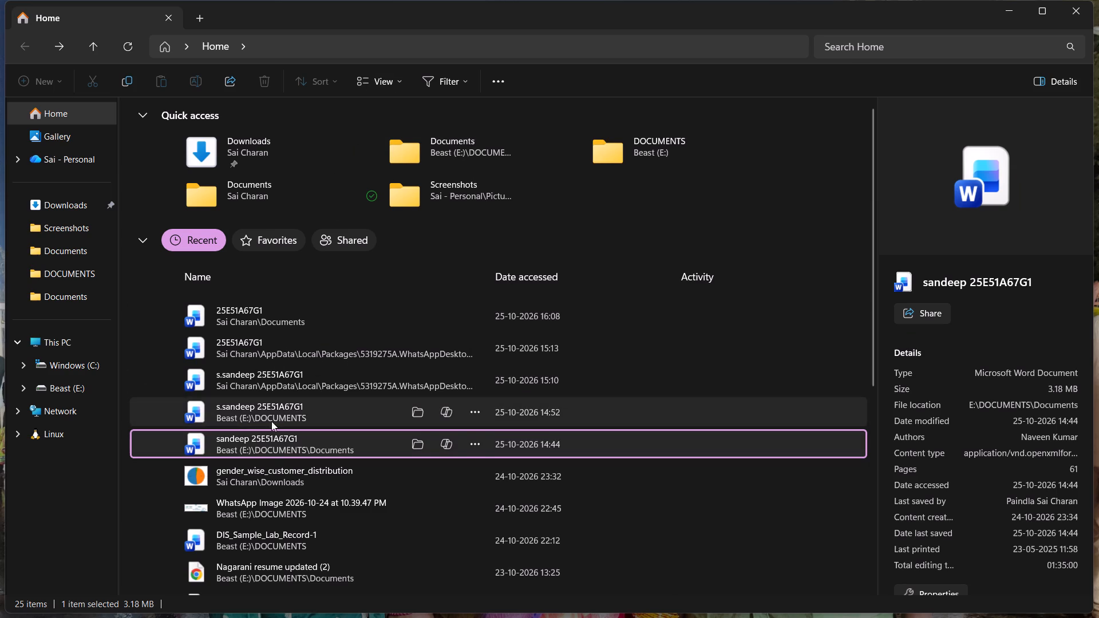
click(271, 419)
click(271, 419)
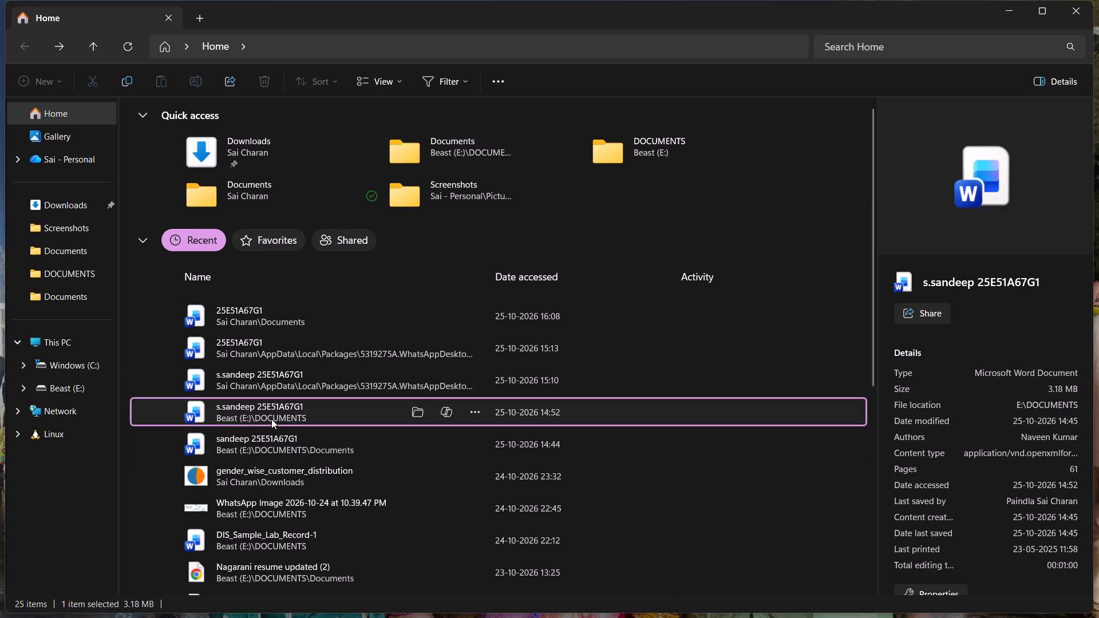
click(471, 411)
click(537, 274)
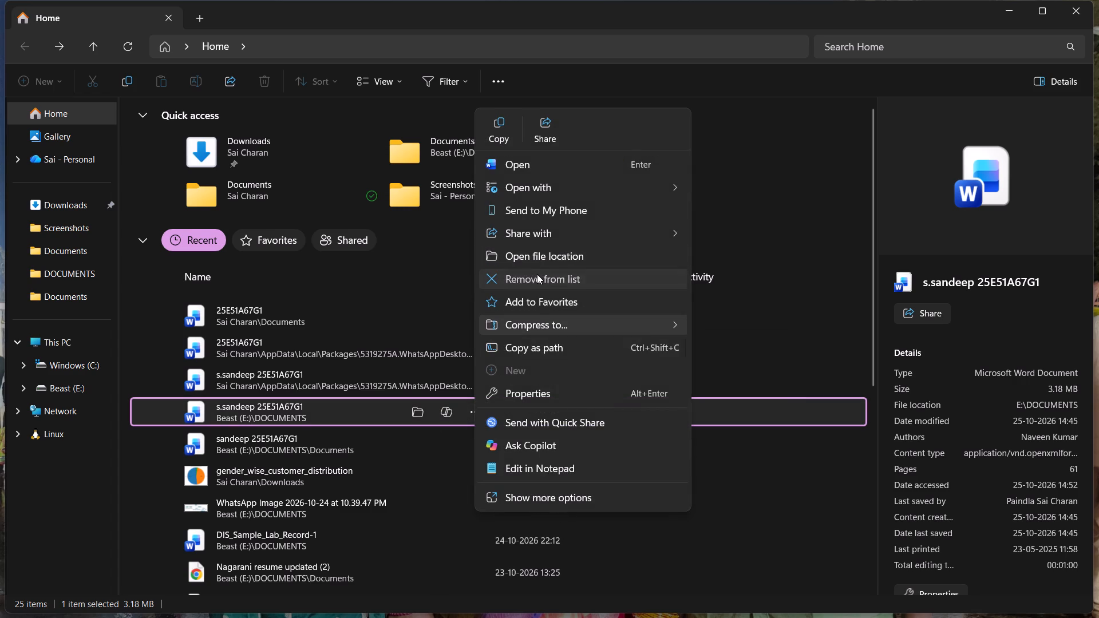
click(354, 328)
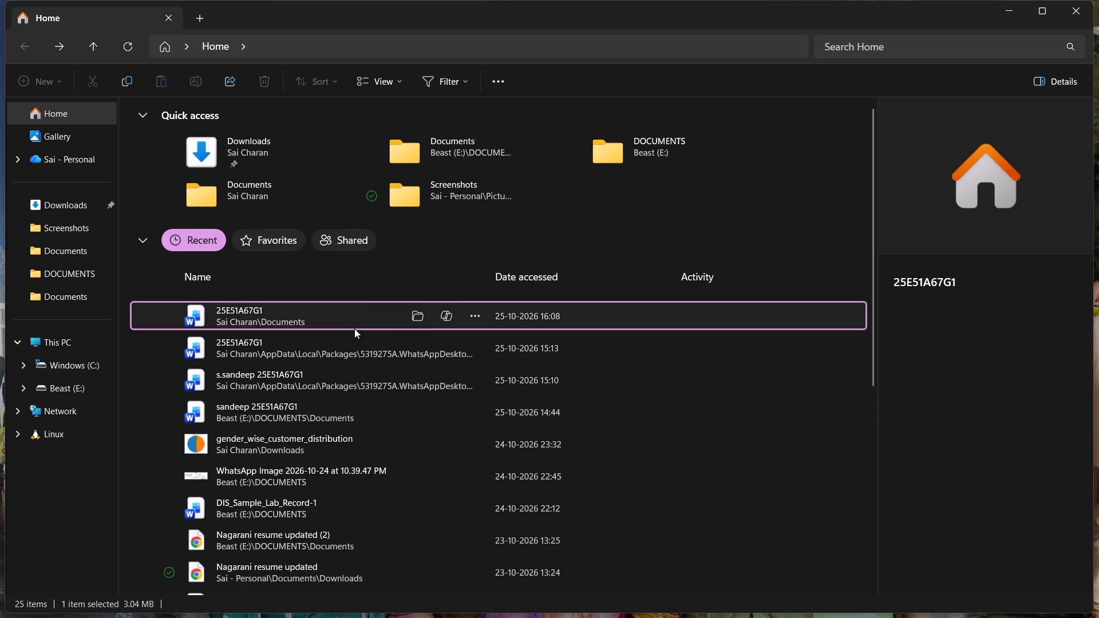
click(480, 314)
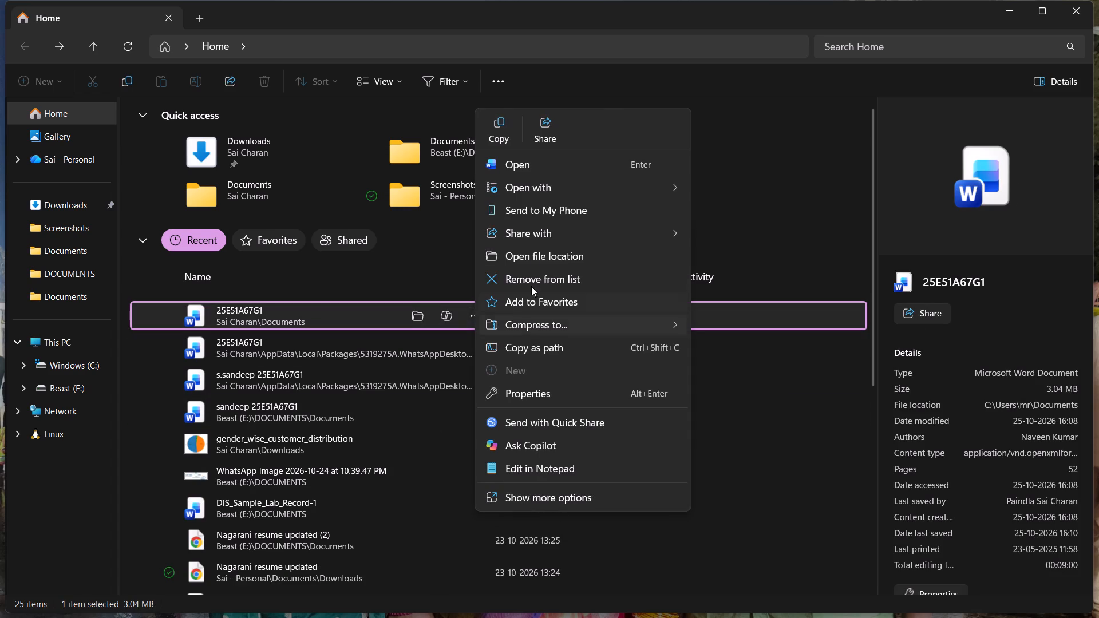
click(533, 223)
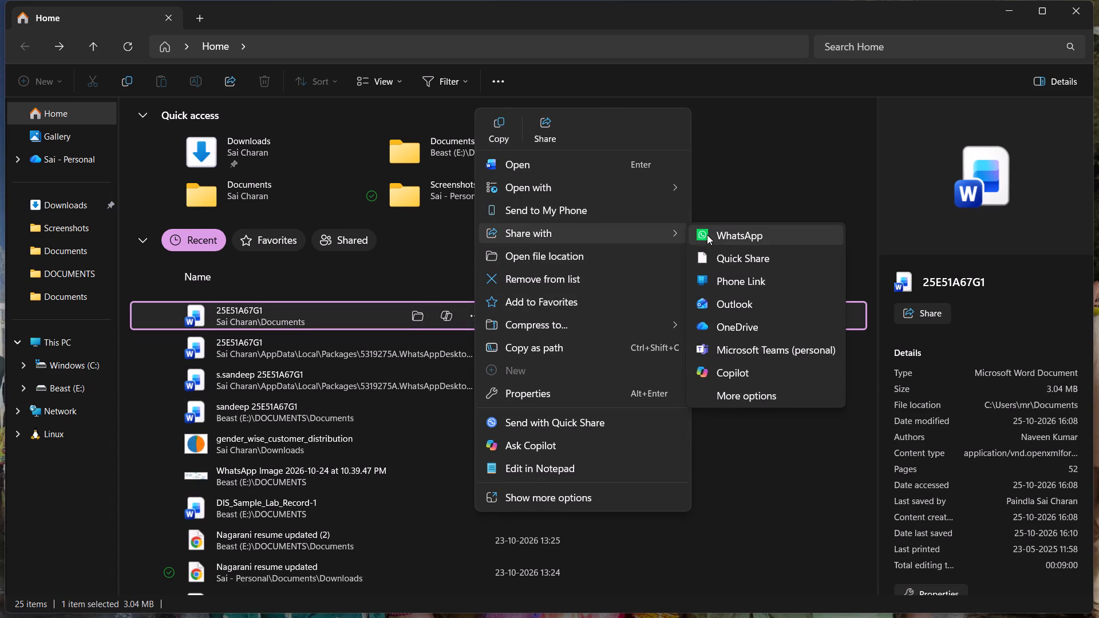
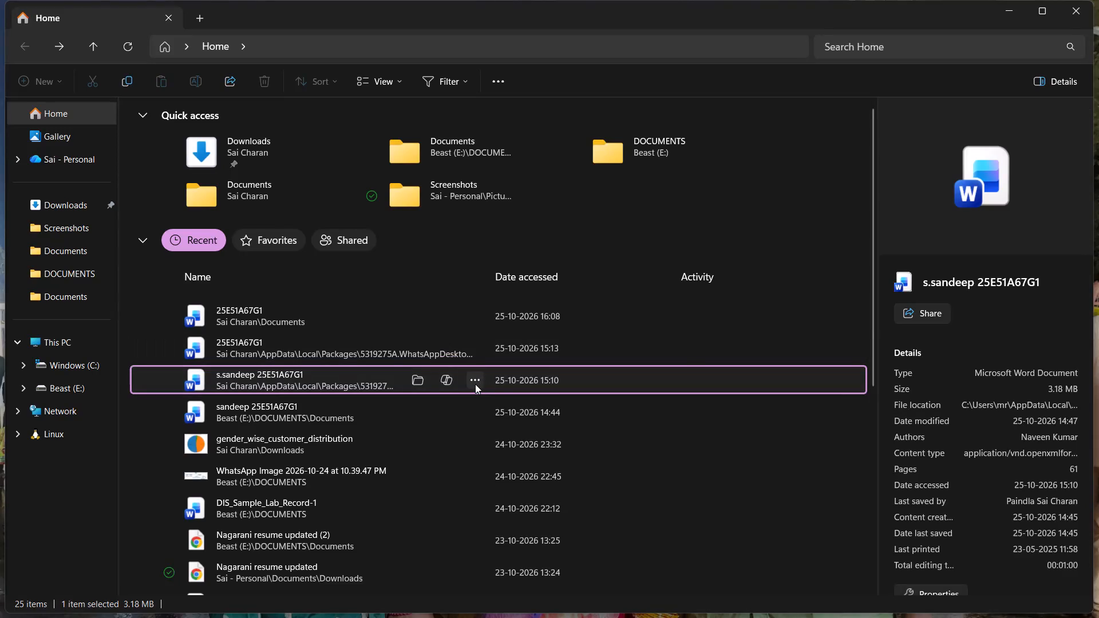
click(475, 384)
click(529, 274)
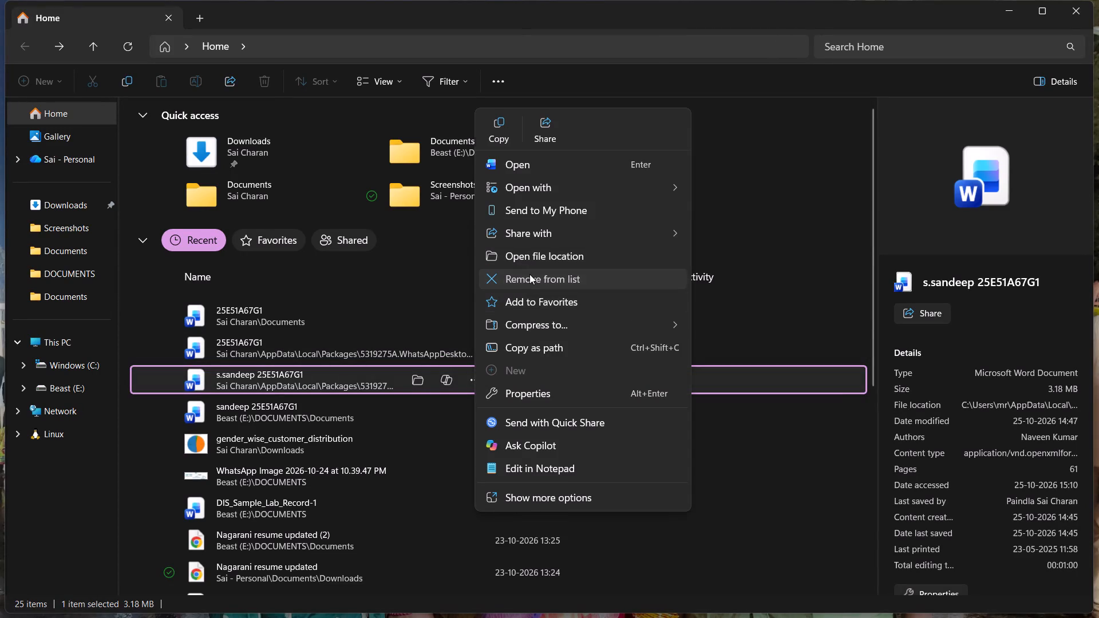
click(478, 376)
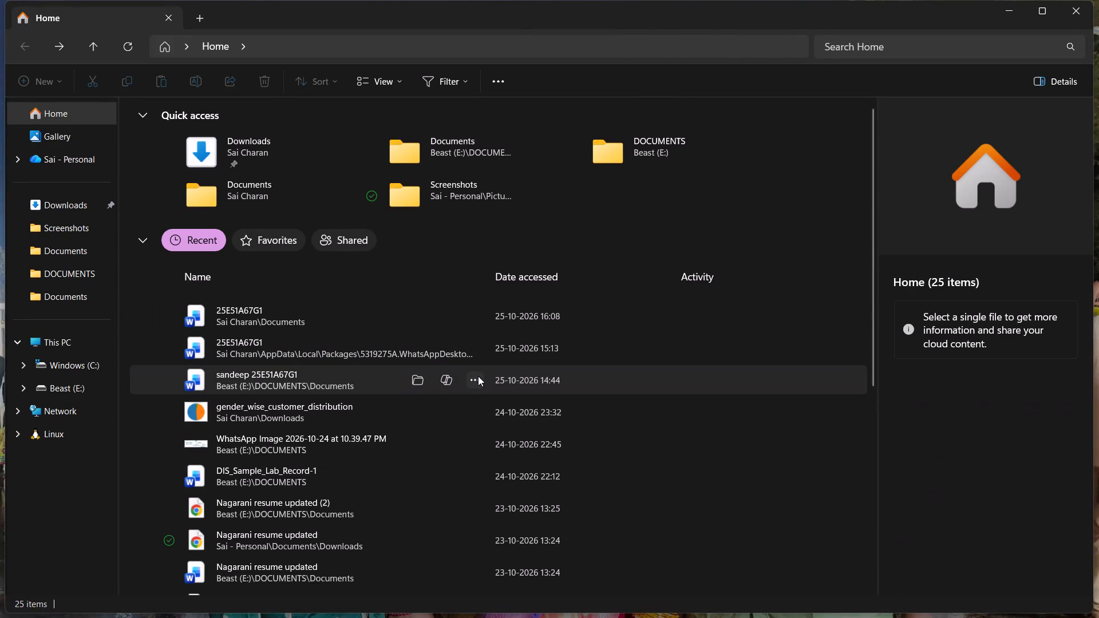
click(542, 281)
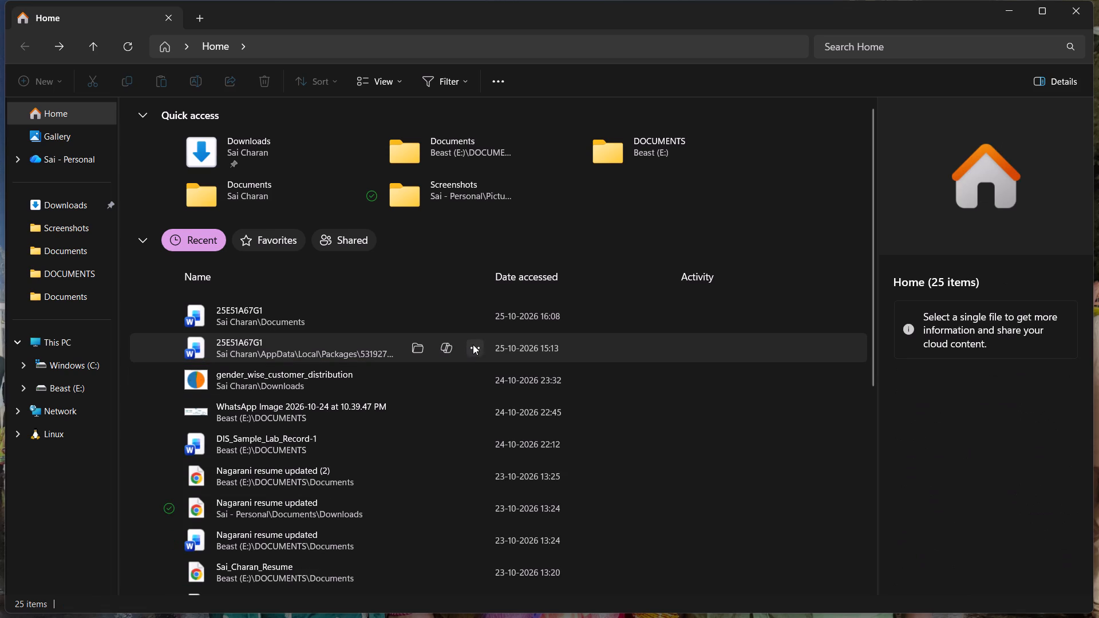
click(53, 214)
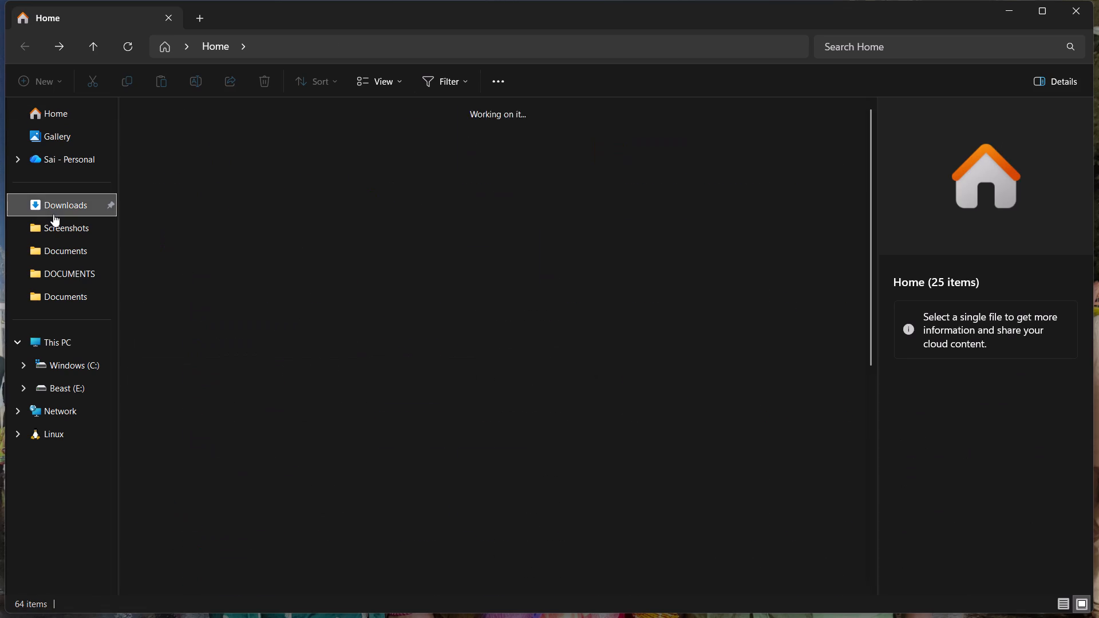
scroll(374, 344, down, 3)
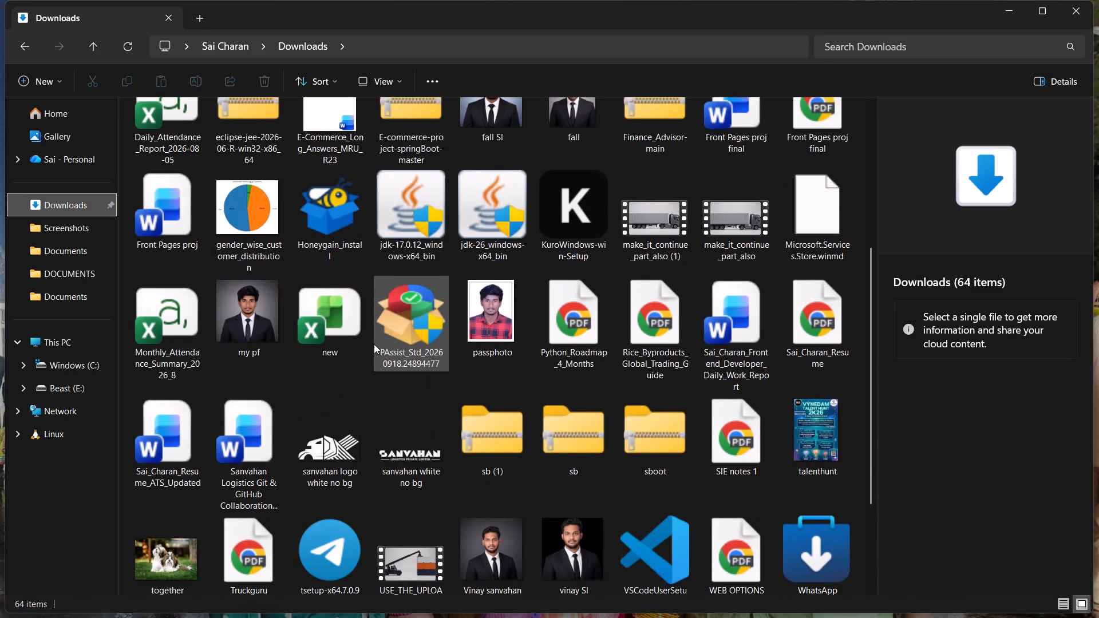
scroll(374, 344, down, 2)
scroll(374, 344, up, 2)
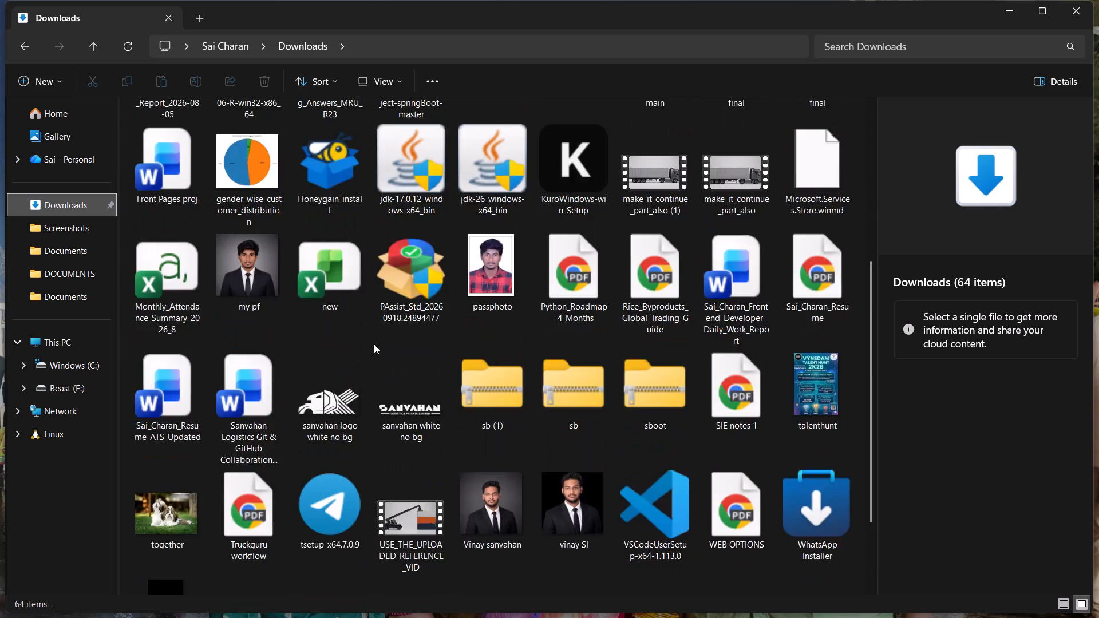
scroll(374, 344, up, 1)
click(82, 235)
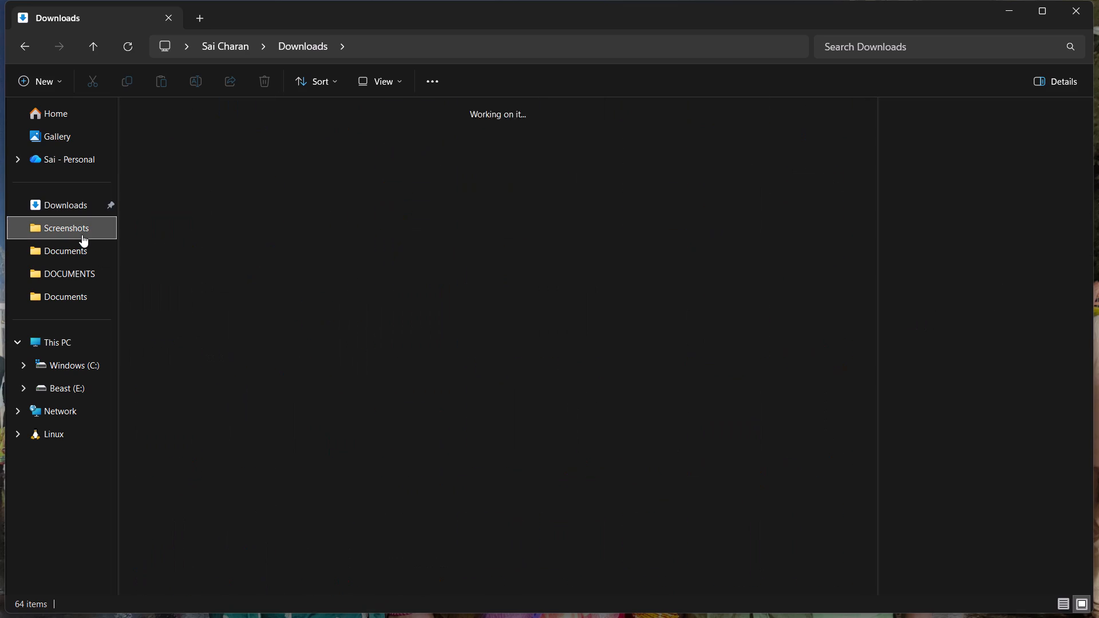
click(78, 240)
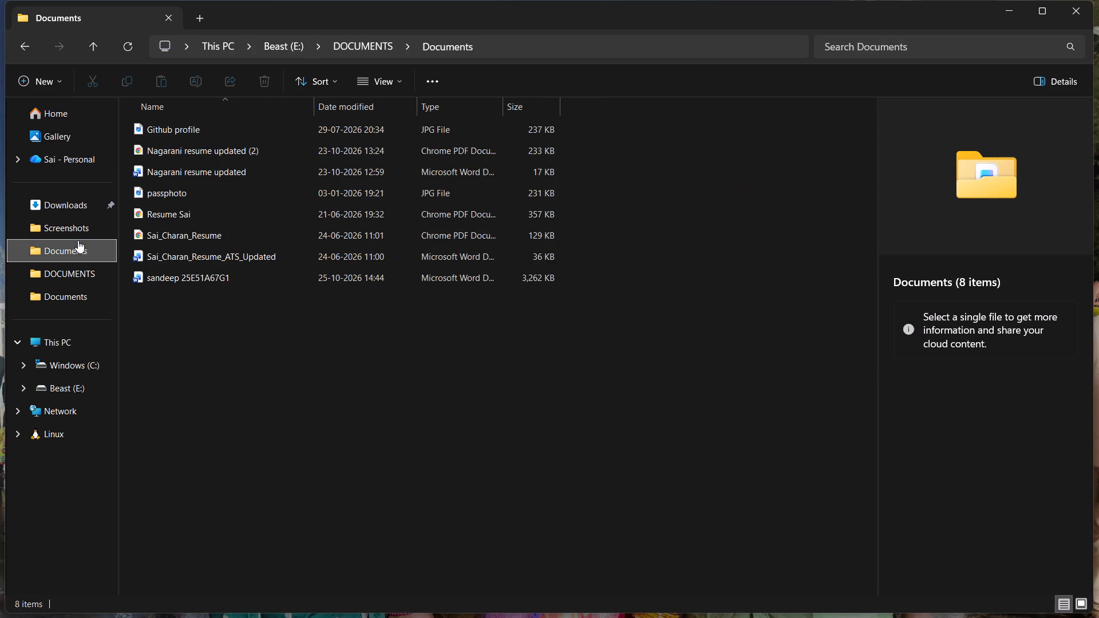
click(181, 275)
click(259, 77)
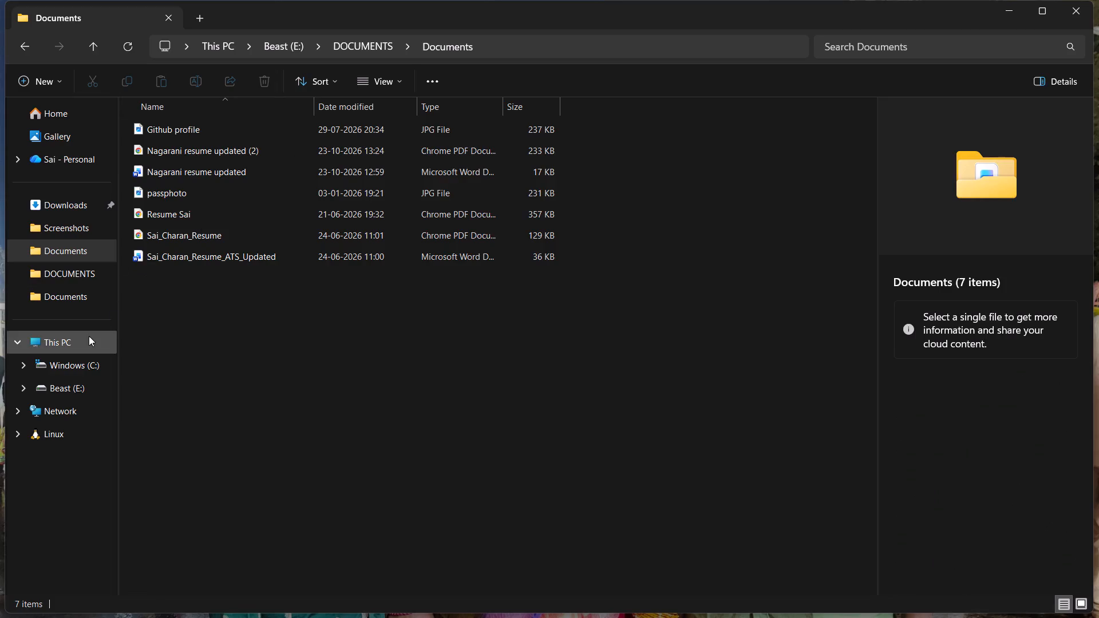
click(70, 297)
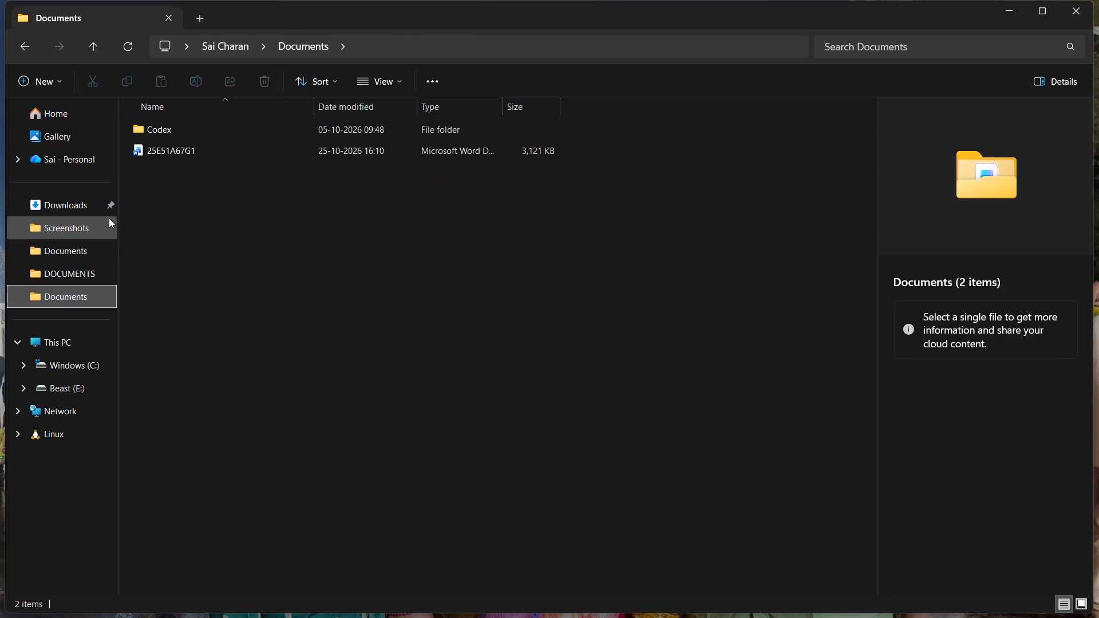
click(85, 271)
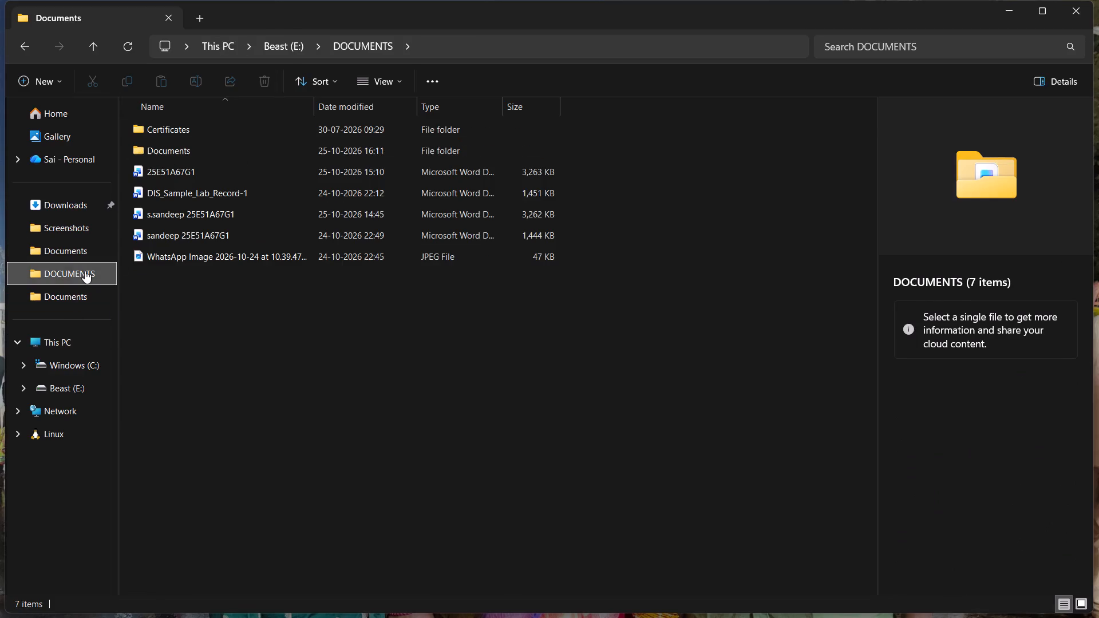
click(176, 230)
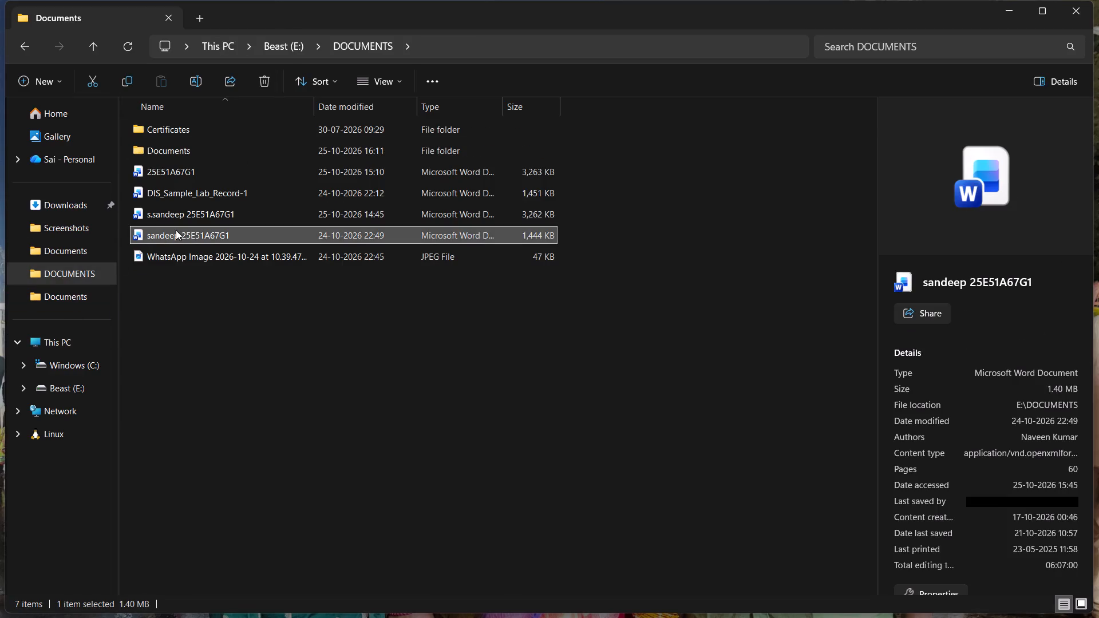
click(254, 81)
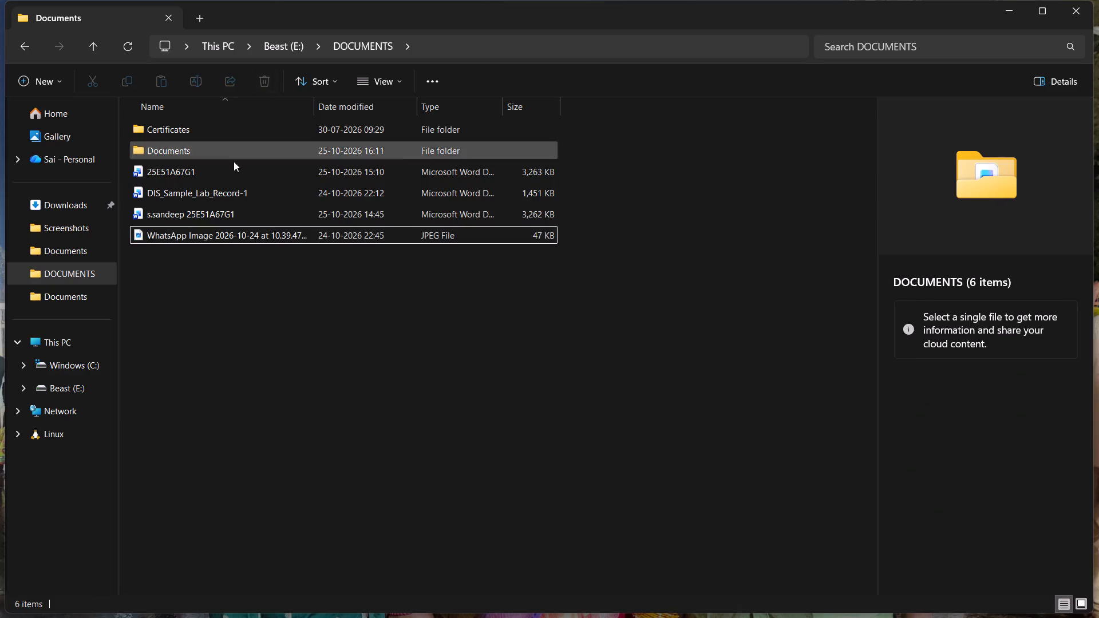
click(220, 196)
click(260, 80)
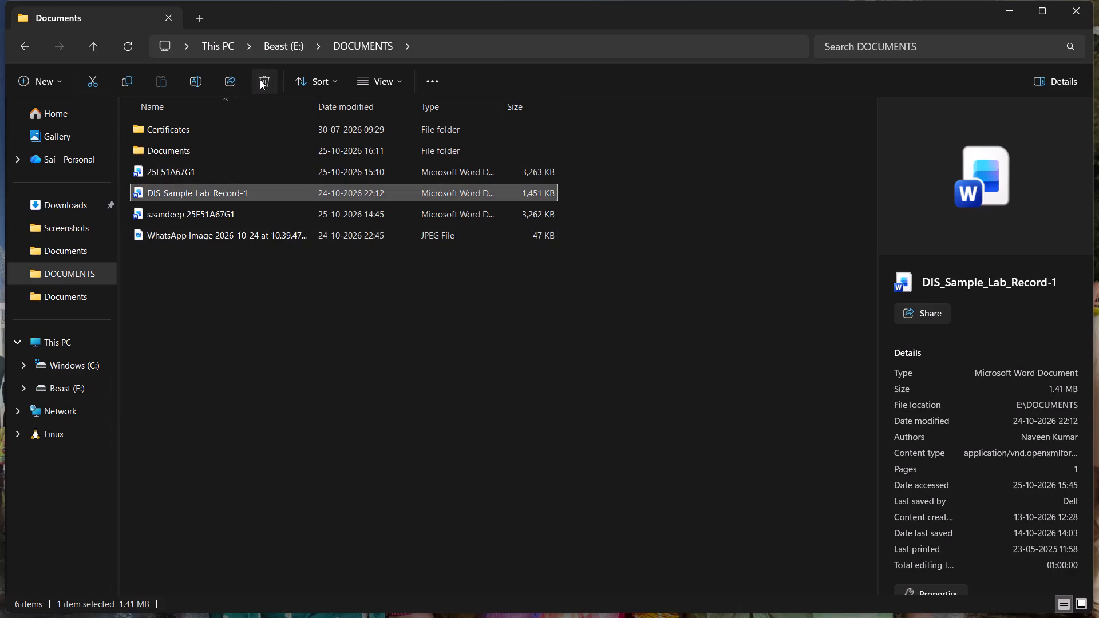
click(248, 184)
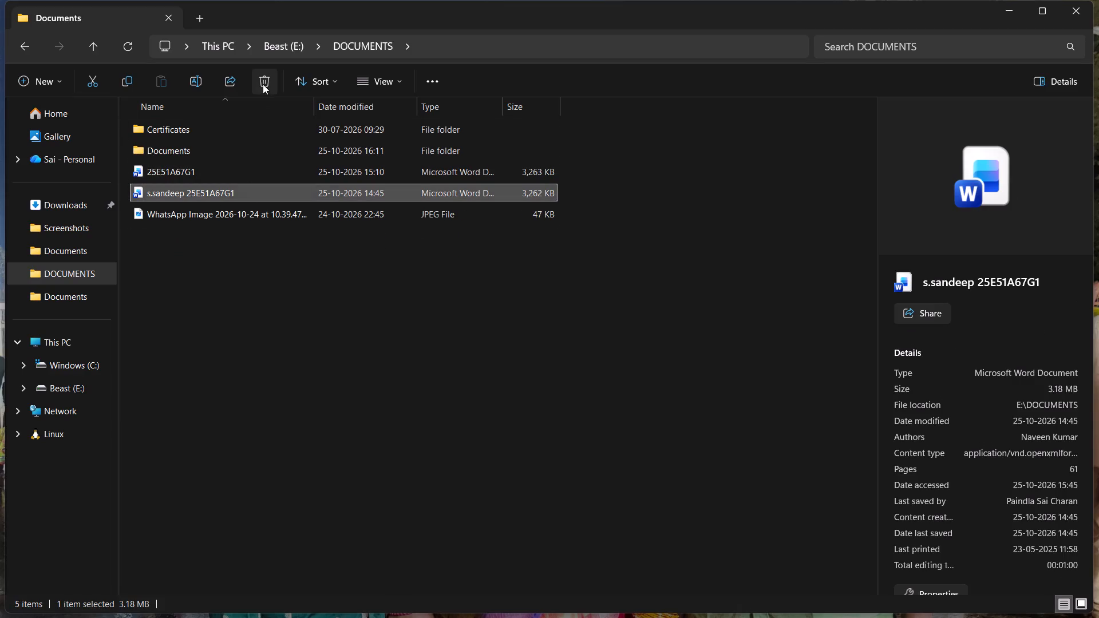
click(263, 84)
click(250, 191)
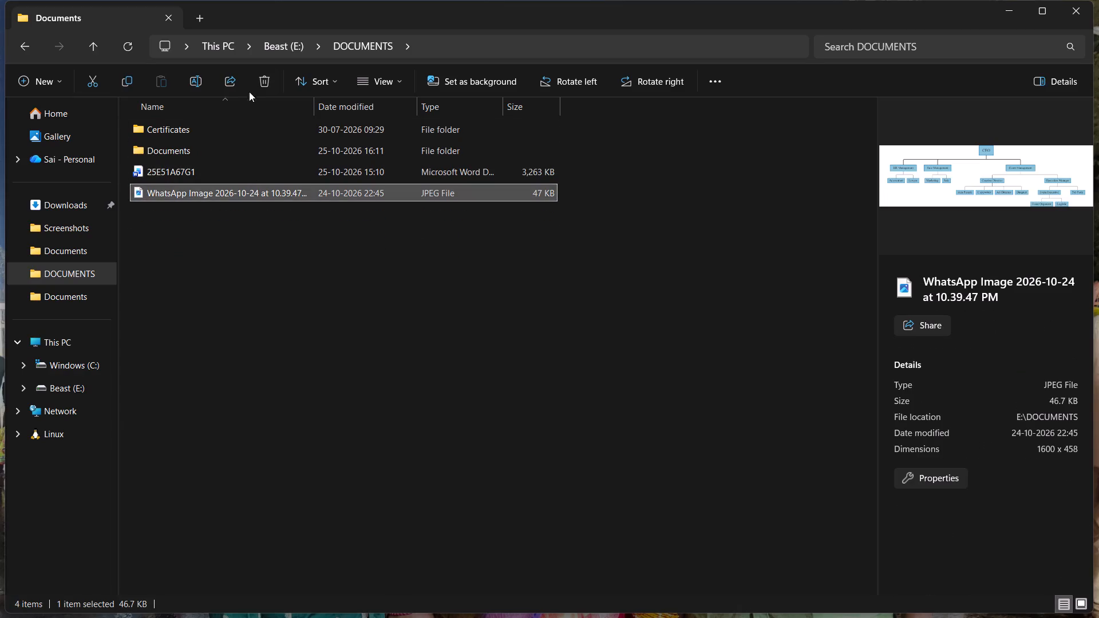
click(255, 80)
Browse to the DOCUMENTS folder on the Beast (E:) drive and open its remaining Word document.
click(98, 288)
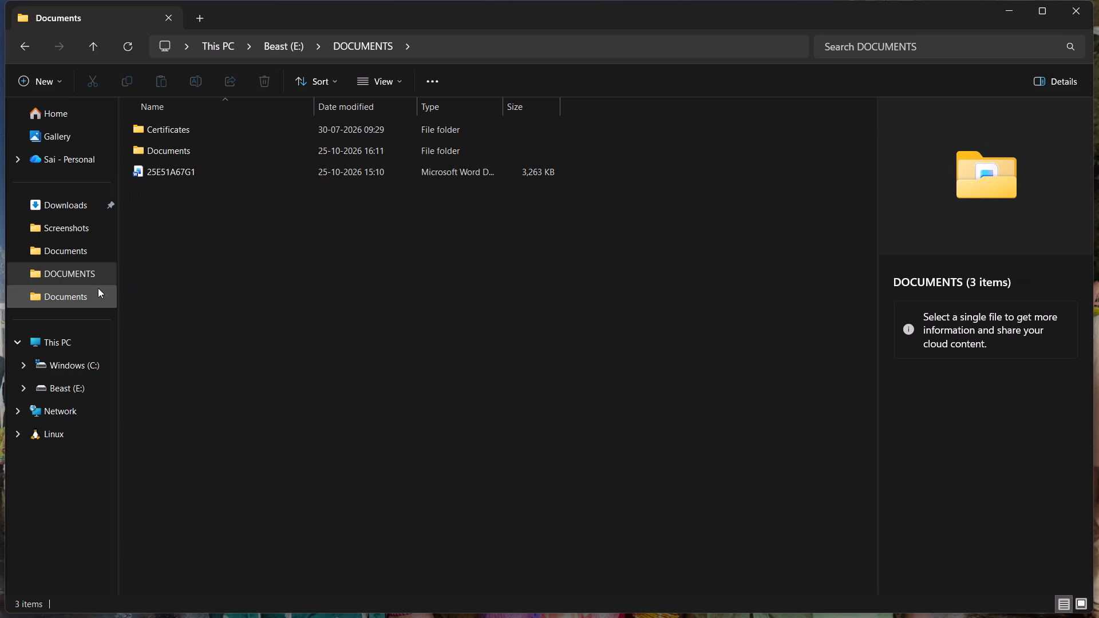
click(82, 284)
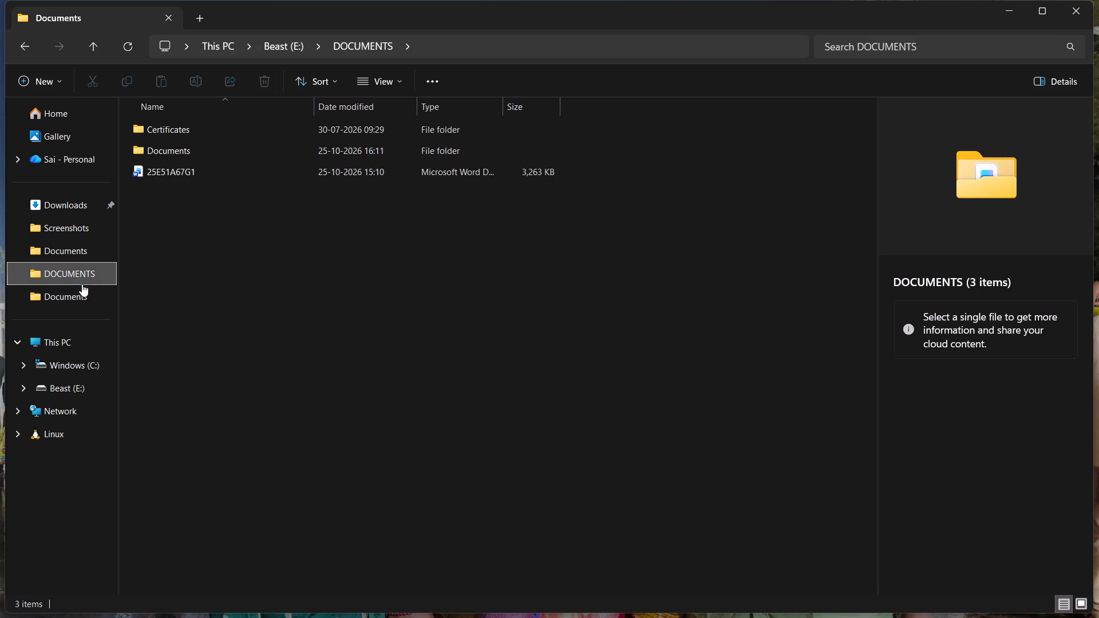
click(72, 376)
click(73, 336)
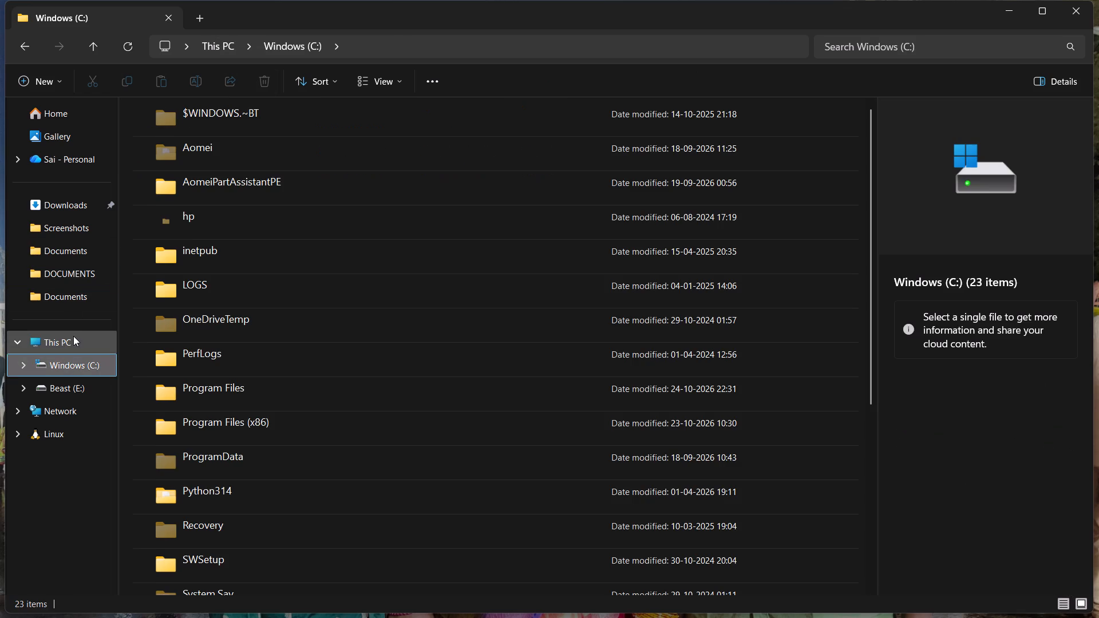
click(66, 397)
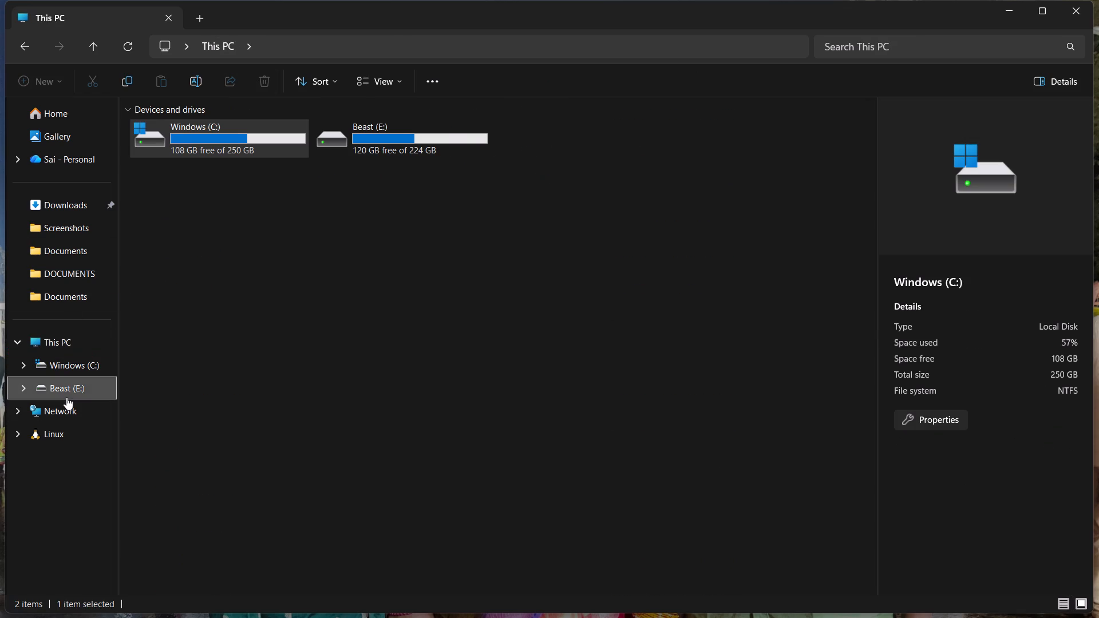
scroll(286, 157, right, 1)
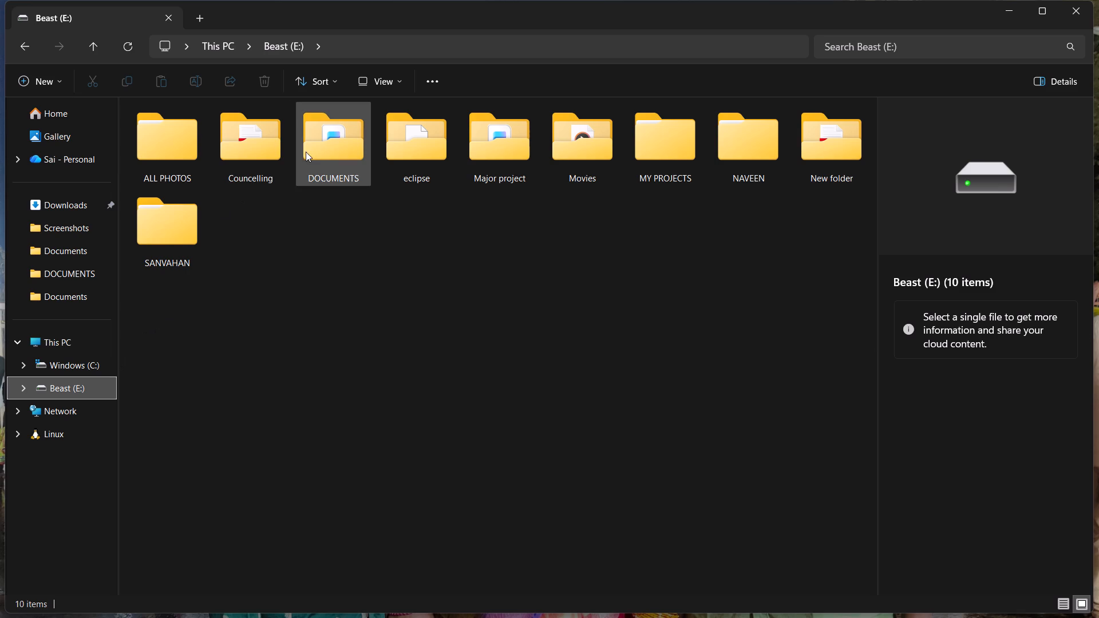
scroll(306, 152, right, 1)
click(311, 152)
double_click(311, 152)
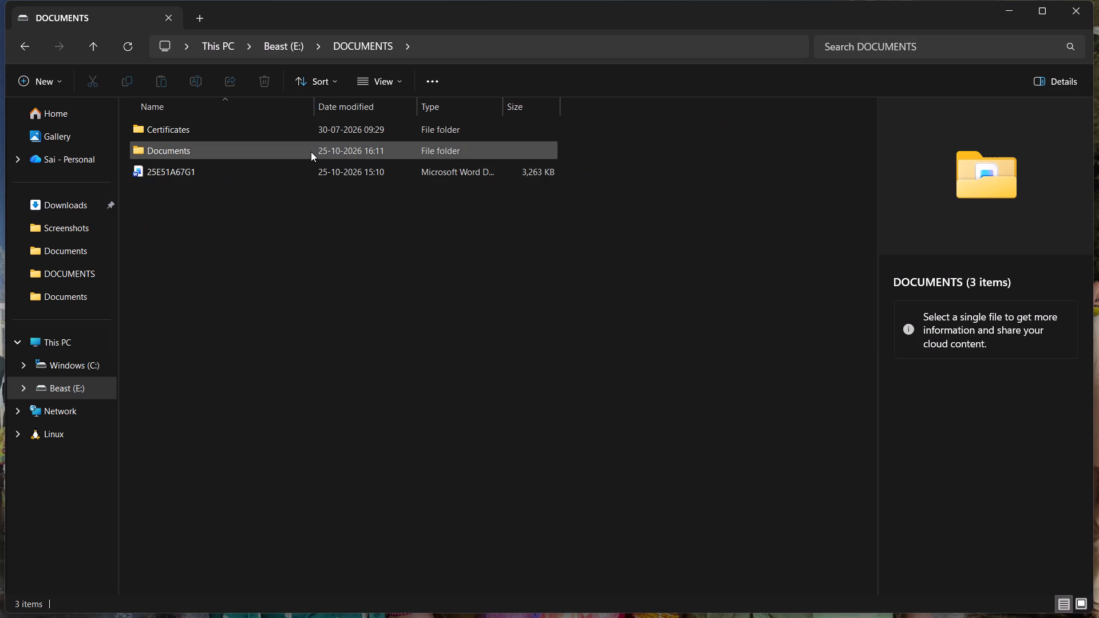
double_click(286, 173)
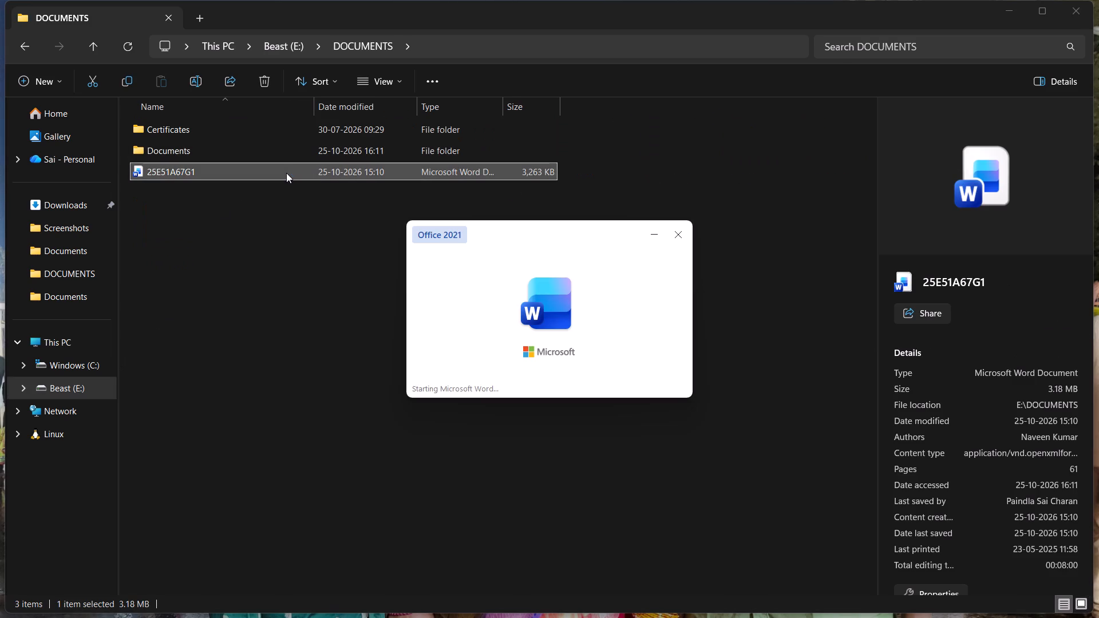
Look through the opened Word document to its last page and close it.
scroll(566, 415, down, 20)
scroll(566, 415, down, 20)
scroll(566, 415, down, 13)
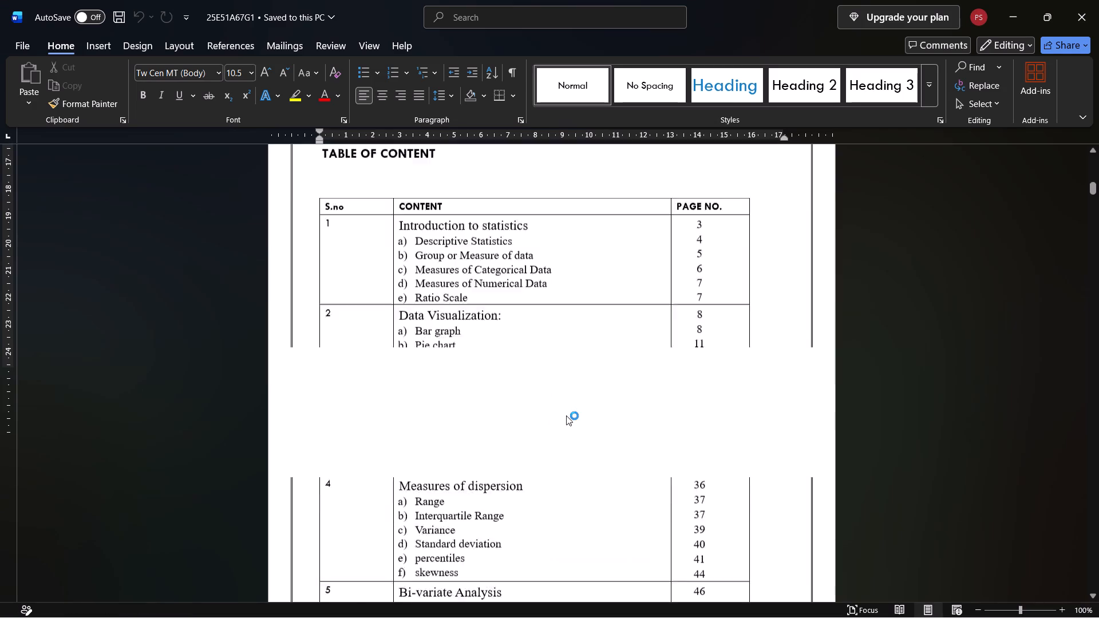
scroll(566, 415, down, 20)
scroll(566, 415, down, 20)
scroll(566, 415, down, 20)
scroll(566, 415, down, 1)
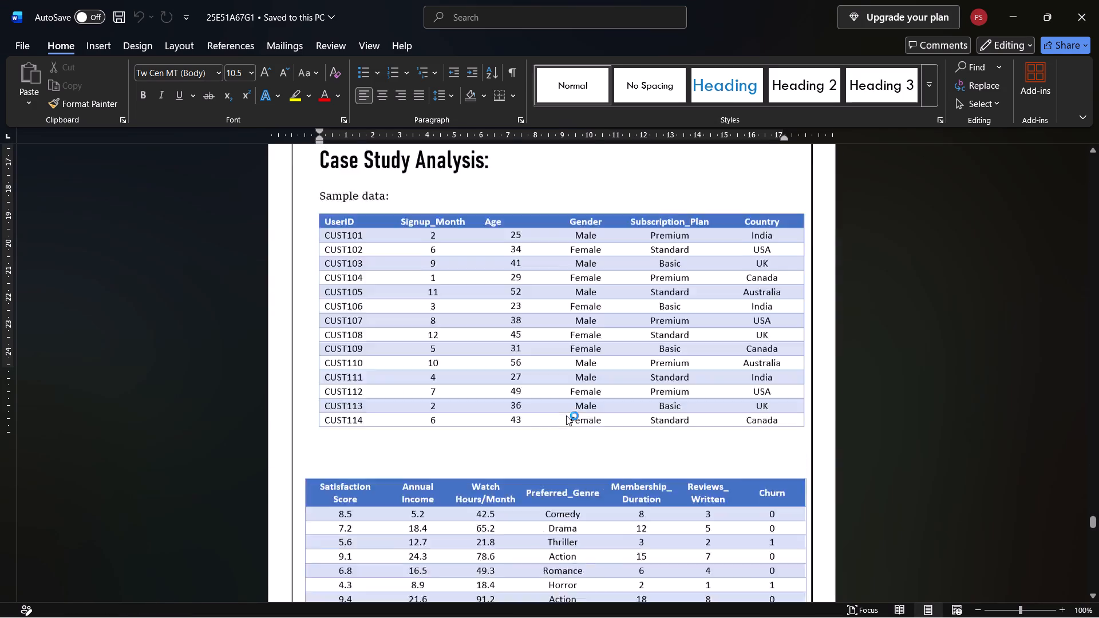
scroll(566, 415, down, 15)
scroll(566, 415, down, 14)
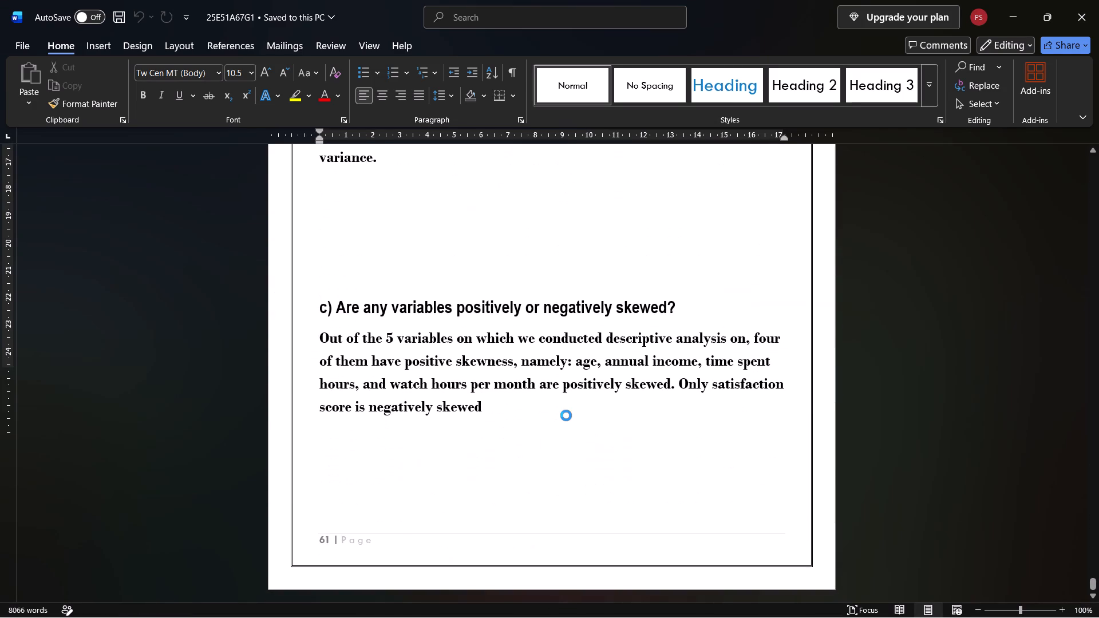
scroll(566, 415, down, 1)
scroll(683, 197, down, 20)
scroll(683, 197, down, 13)
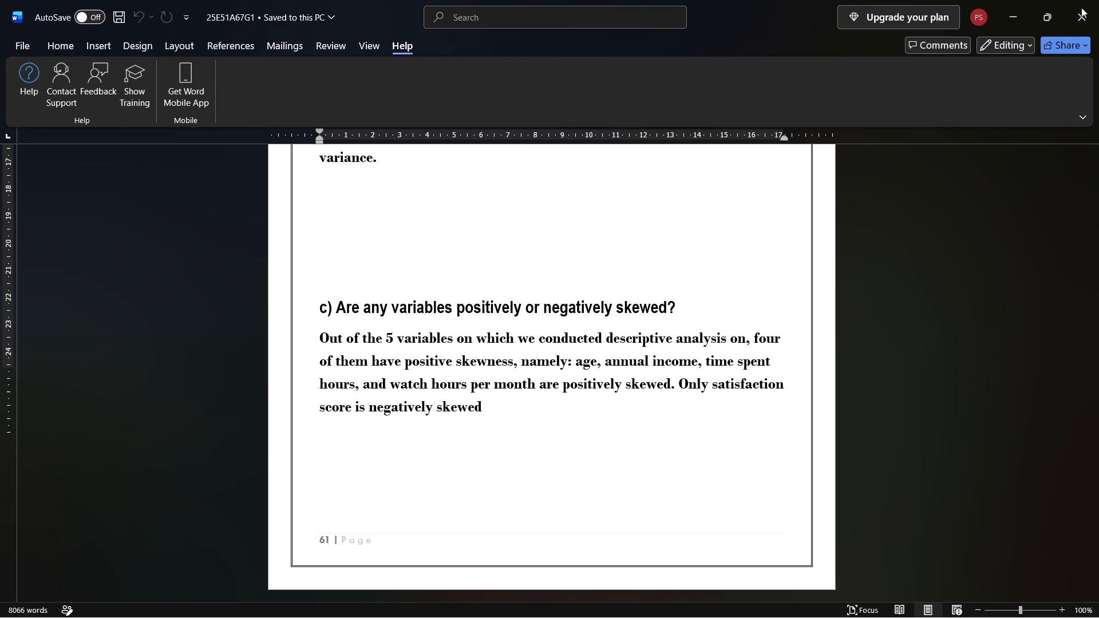
click(1074, 12)
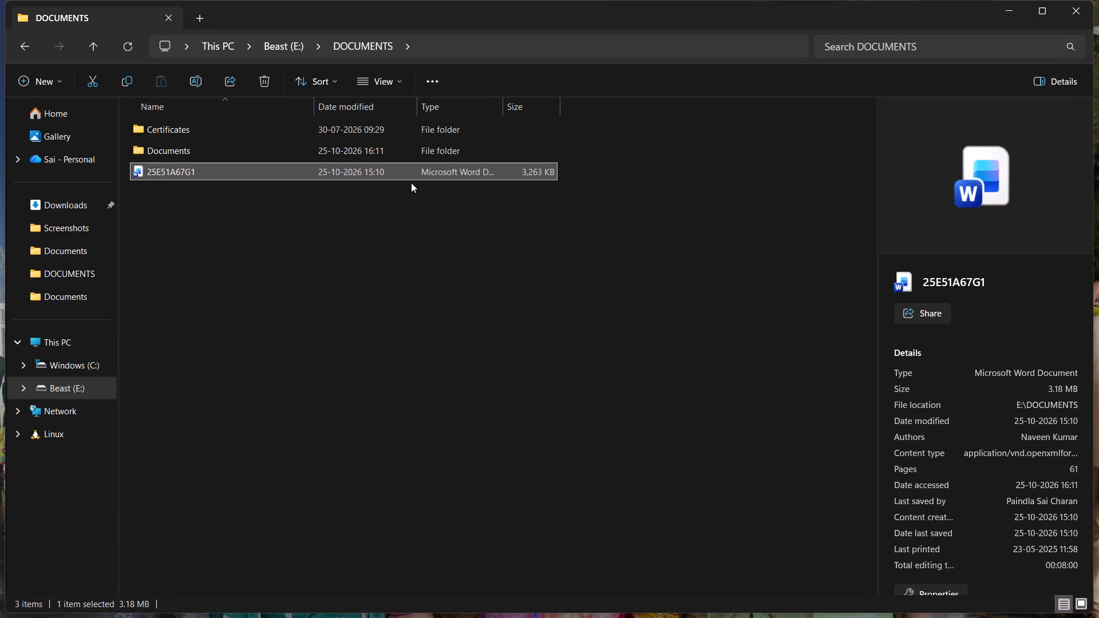
click(256, 82)
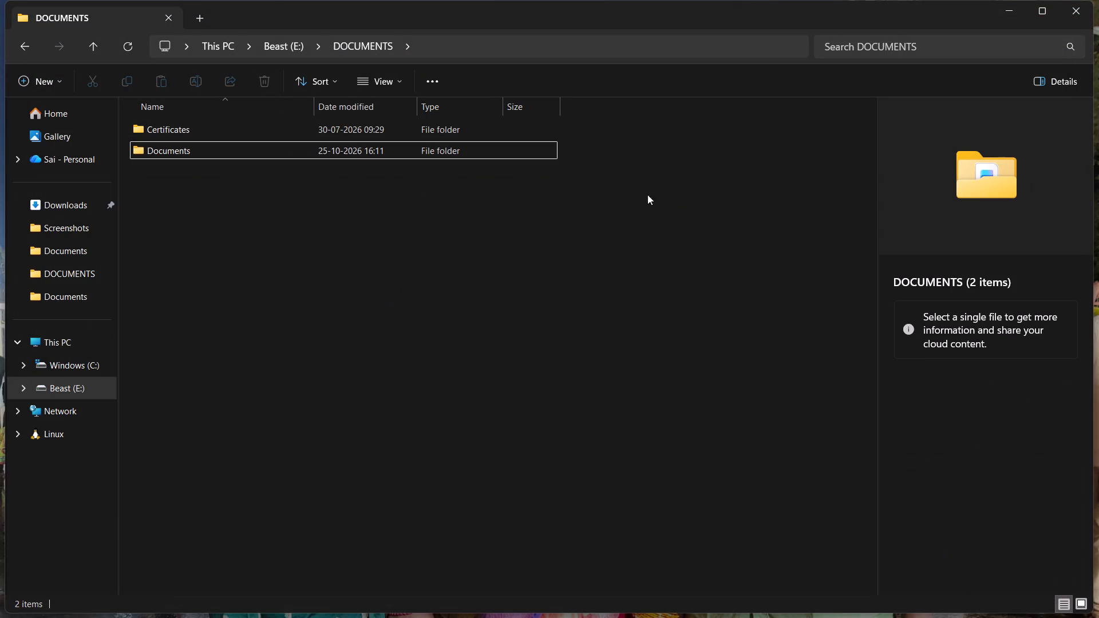
click(1071, 1)
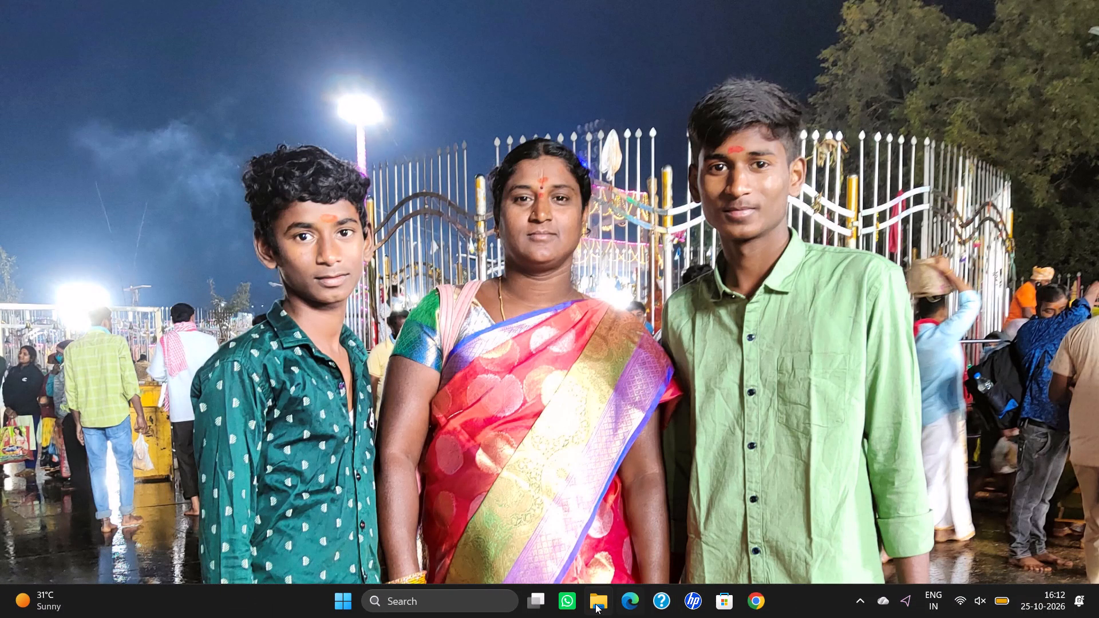
click(595, 604)
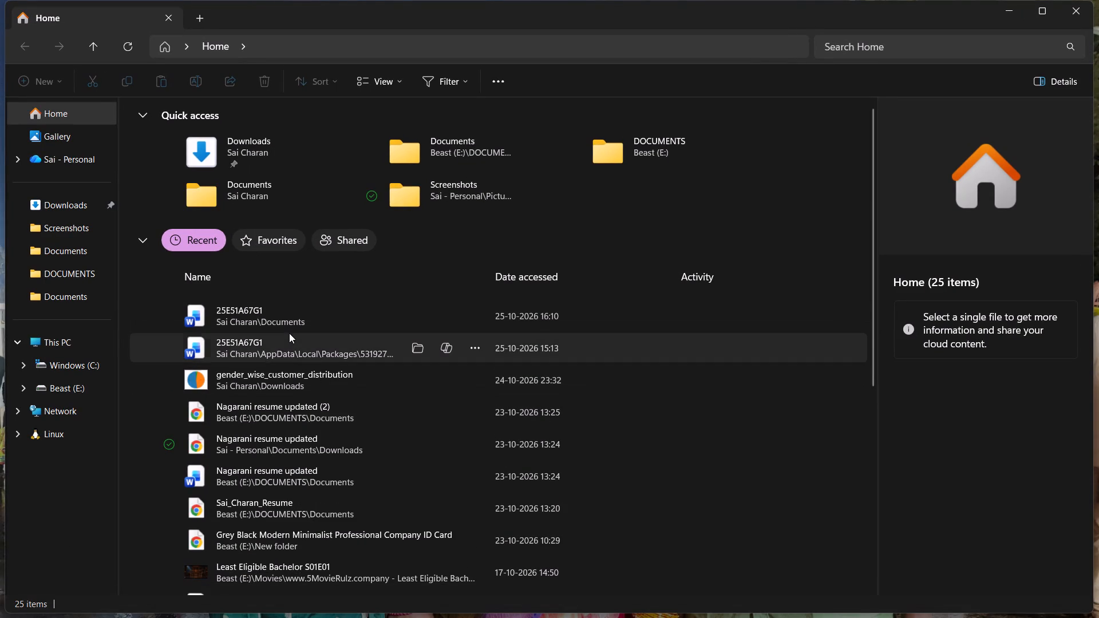
click(289, 333)
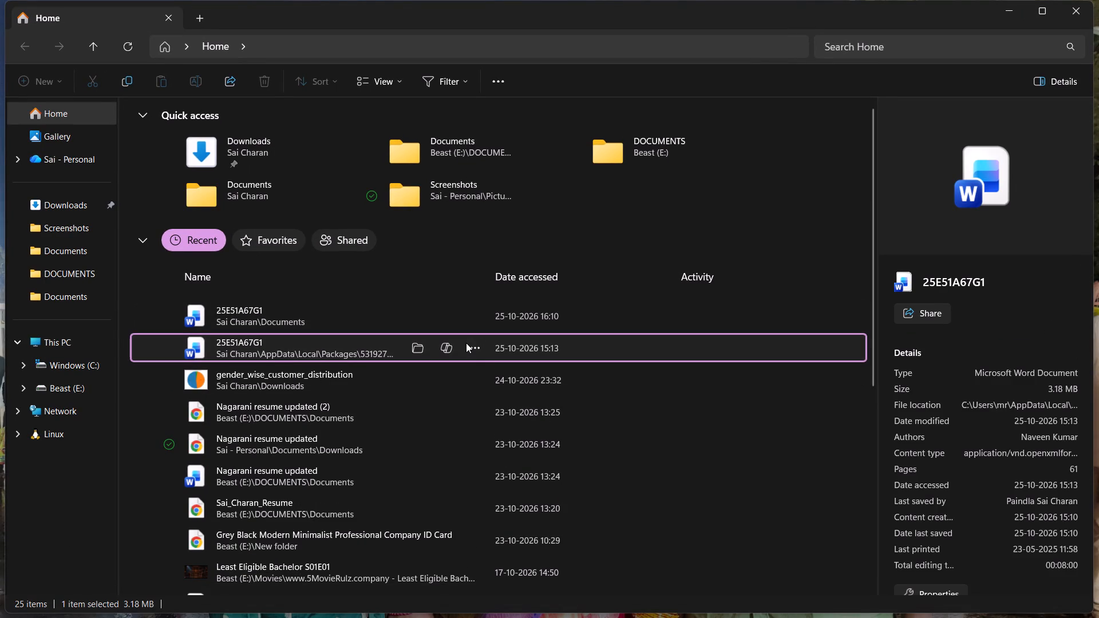
click(472, 345)
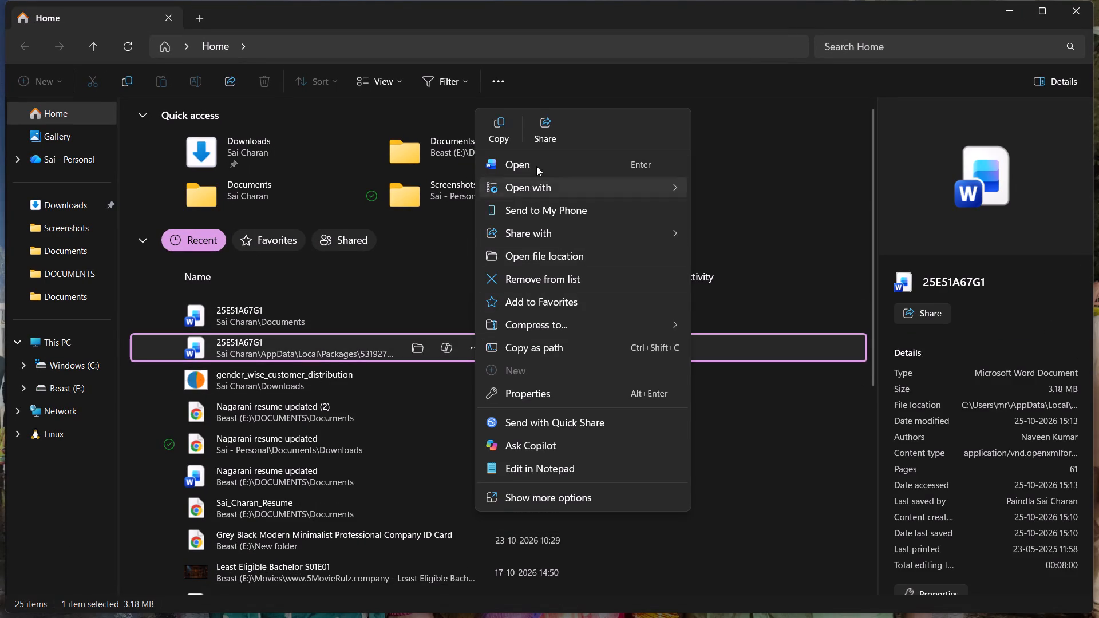
click(540, 276)
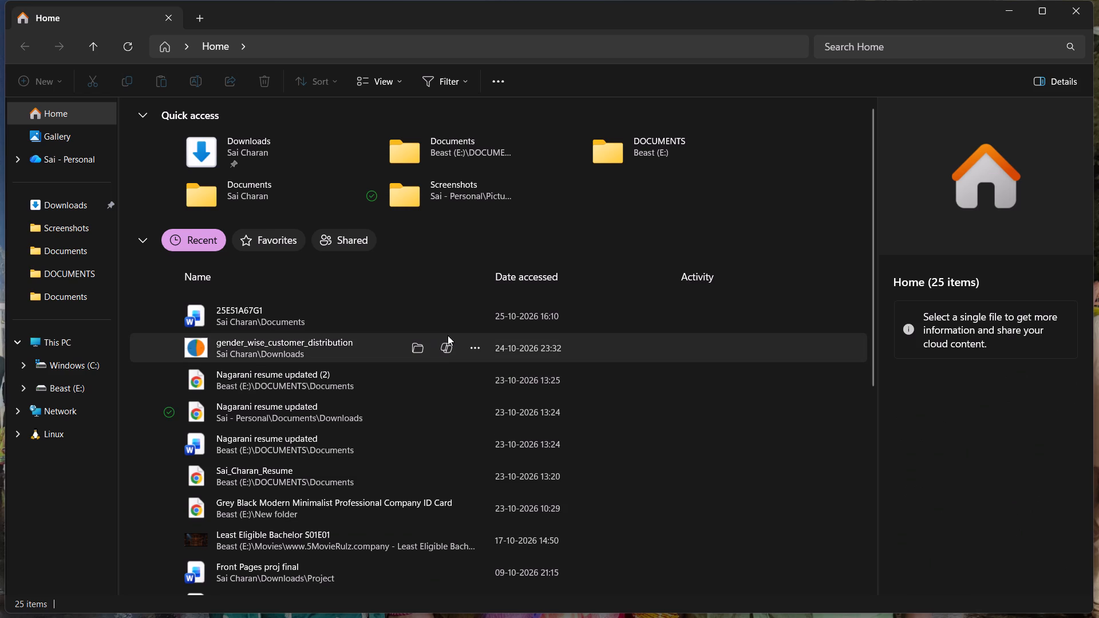
Go to the file location of the recent gender_wise_customer_distribution image and delete it from the Downloads folder.
click(462, 341)
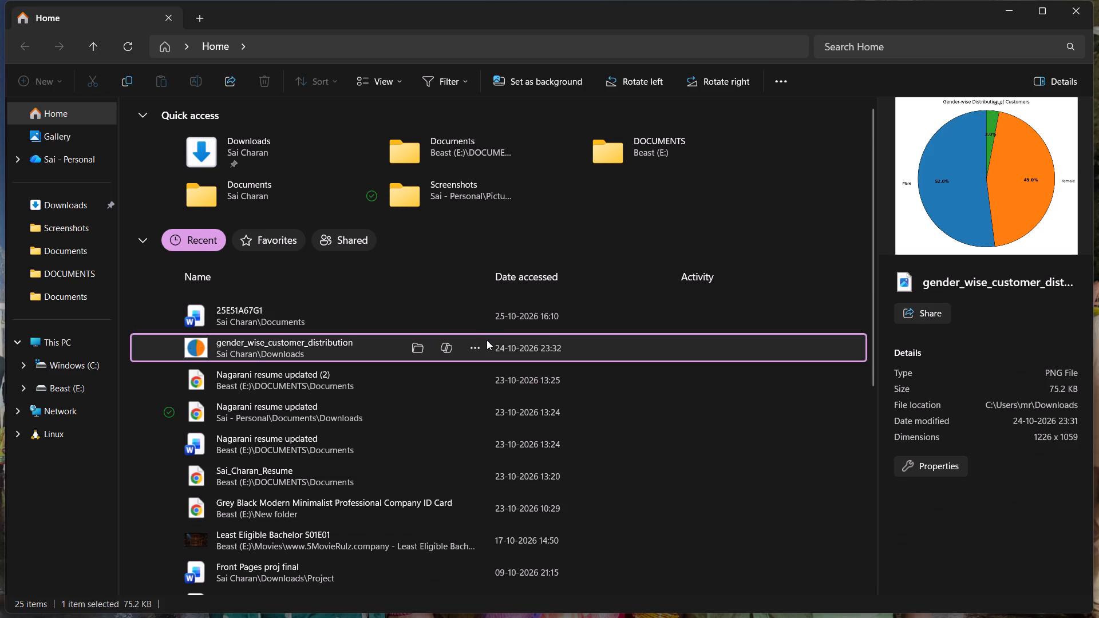
click(475, 347)
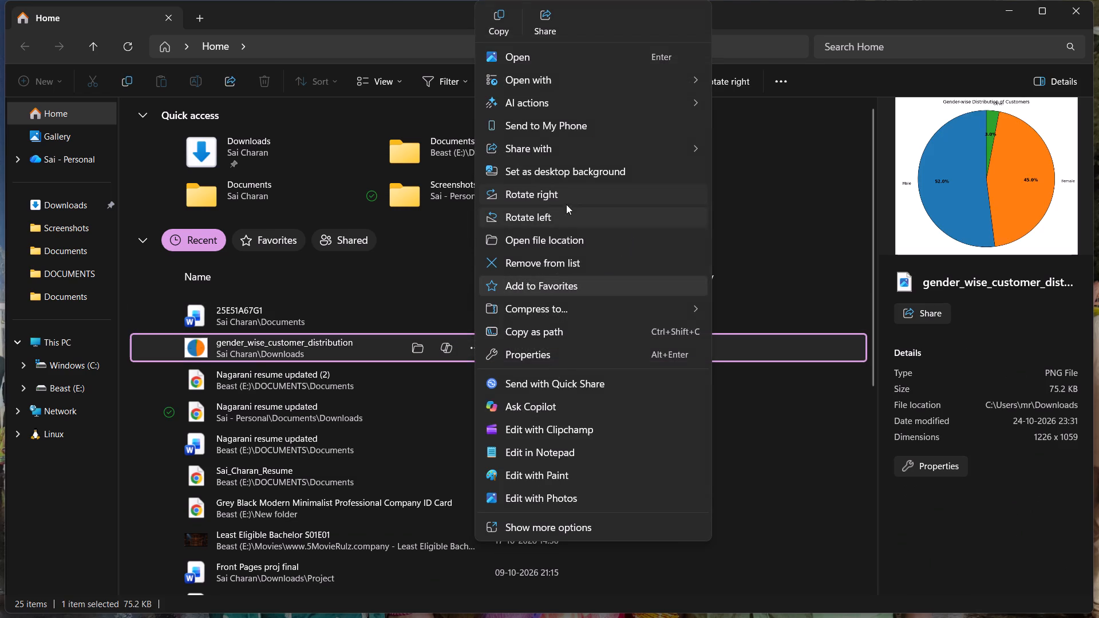
click(552, 247)
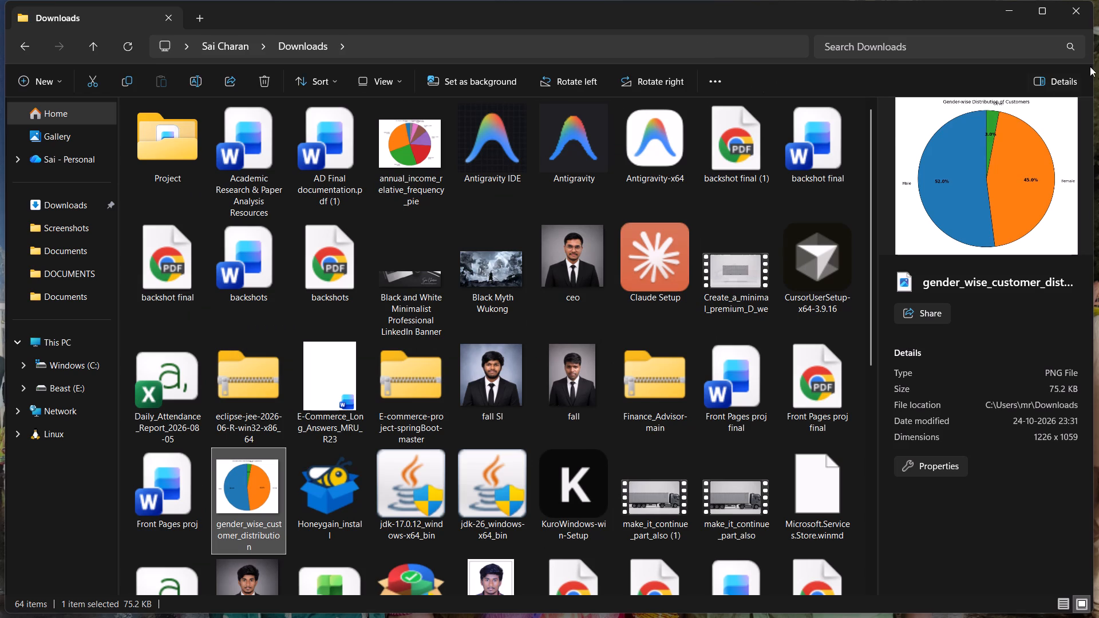
click(255, 77)
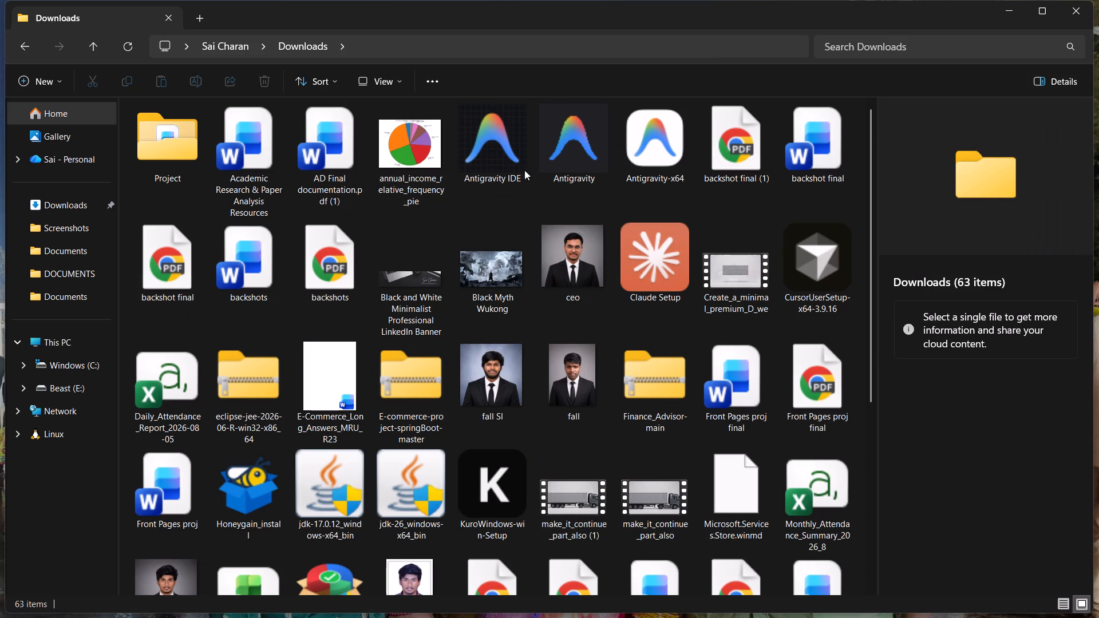
click(1033, 26)
Close the Downloads folder window.
click(1084, 7)
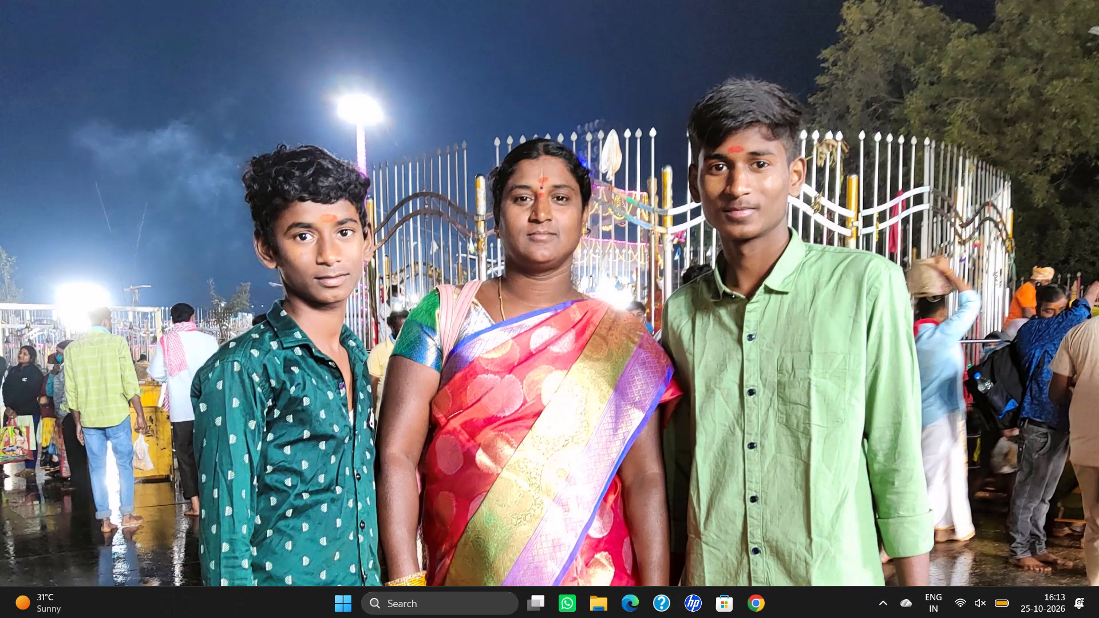
Remove the most recently accessed Word document from File Explorer's recent files list and close the window.
click(590, 593)
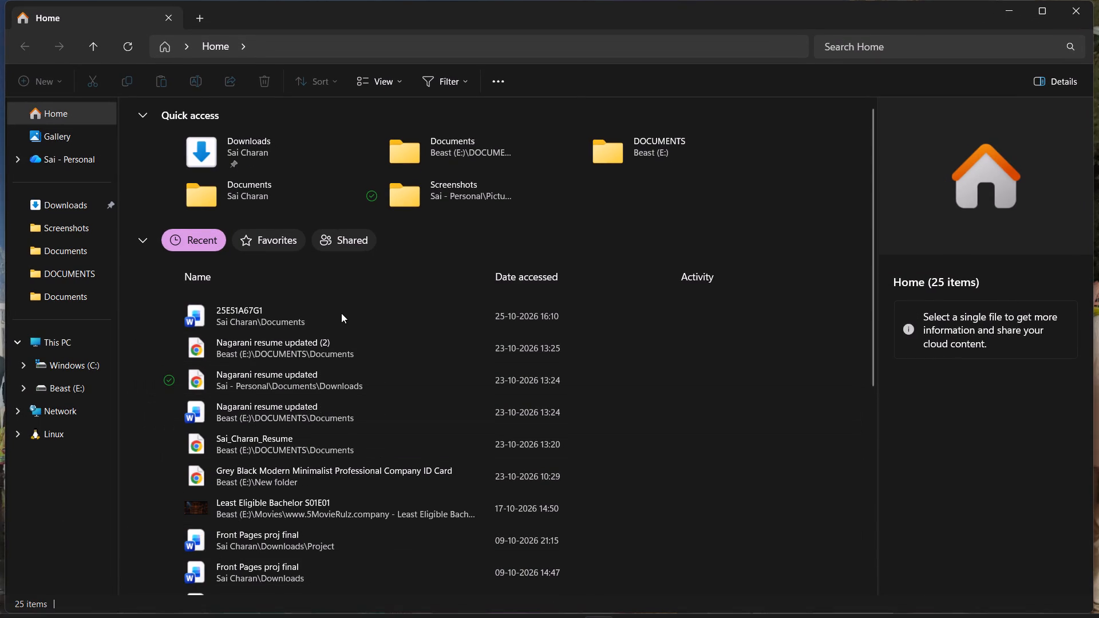
click(341, 313)
click(479, 311)
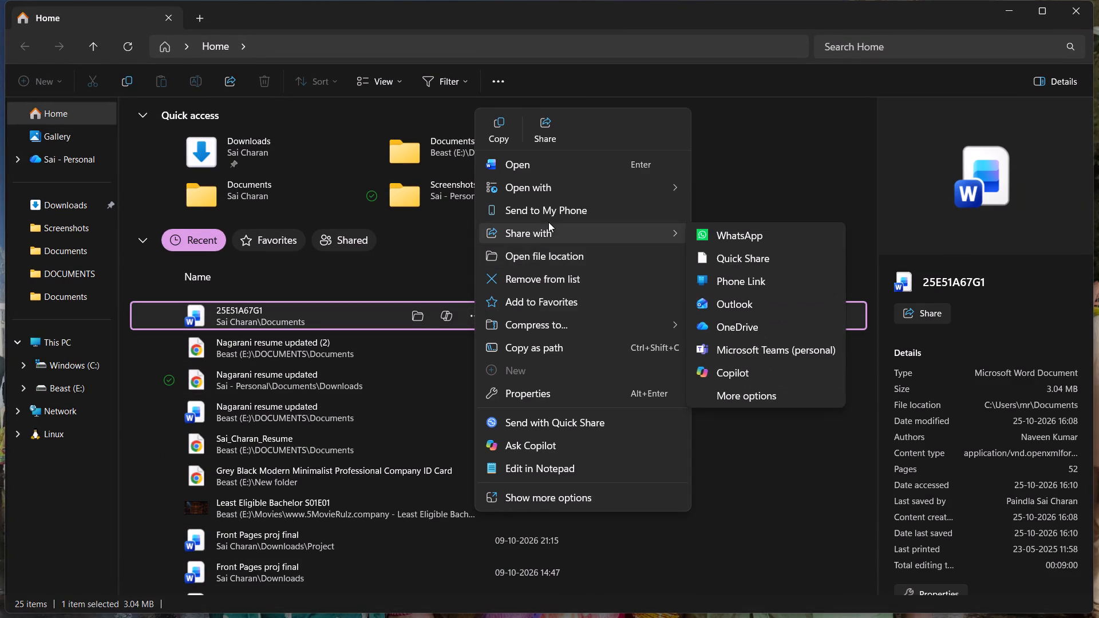
click(535, 287)
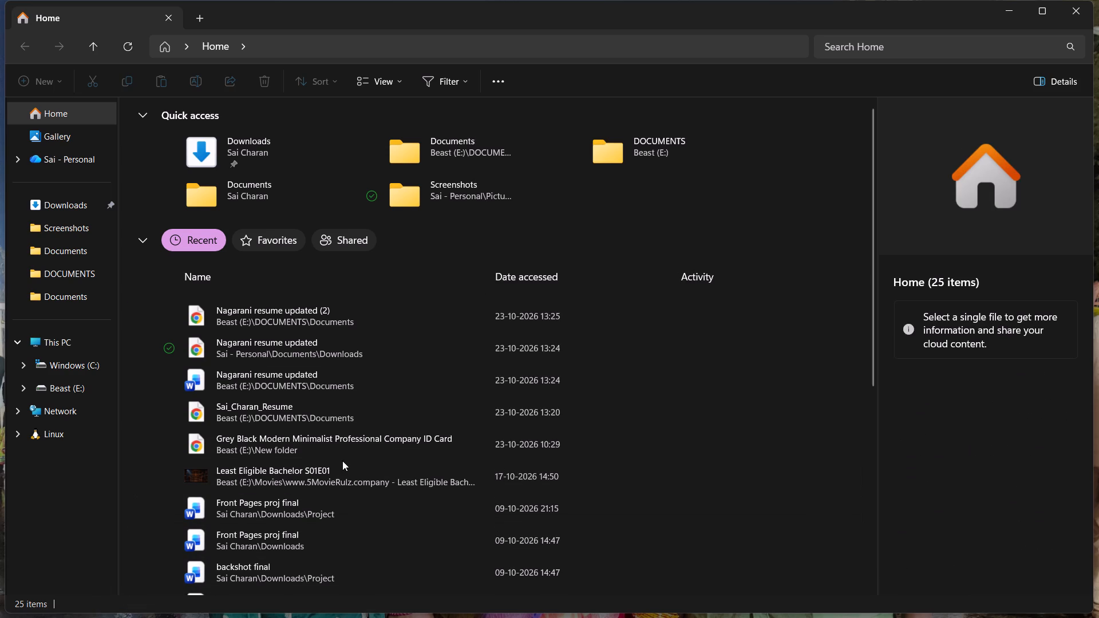
click(1082, 13)
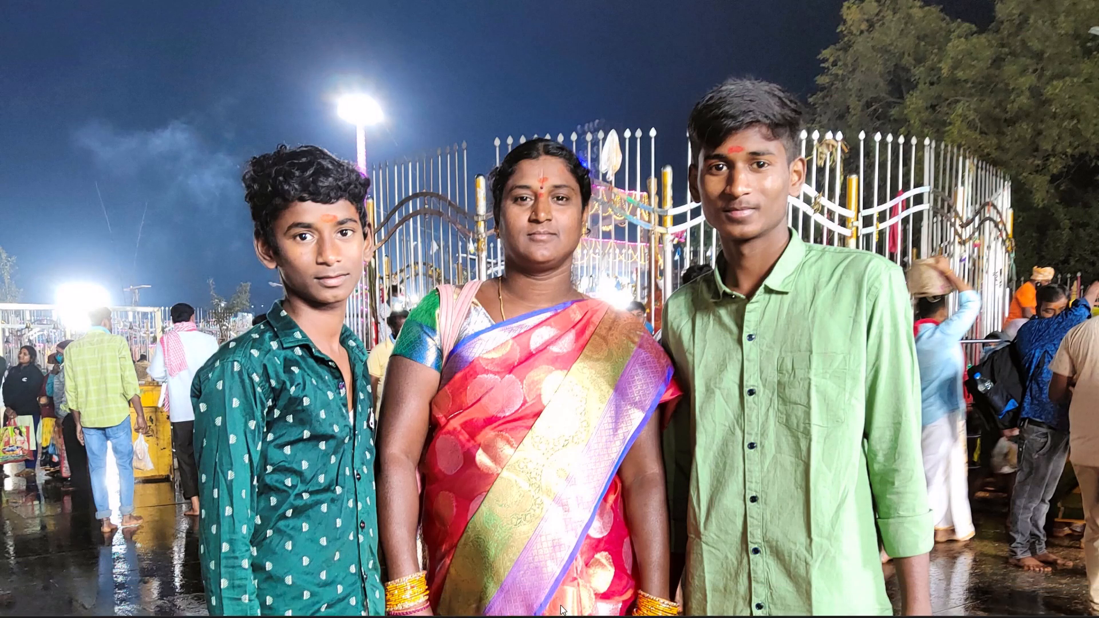